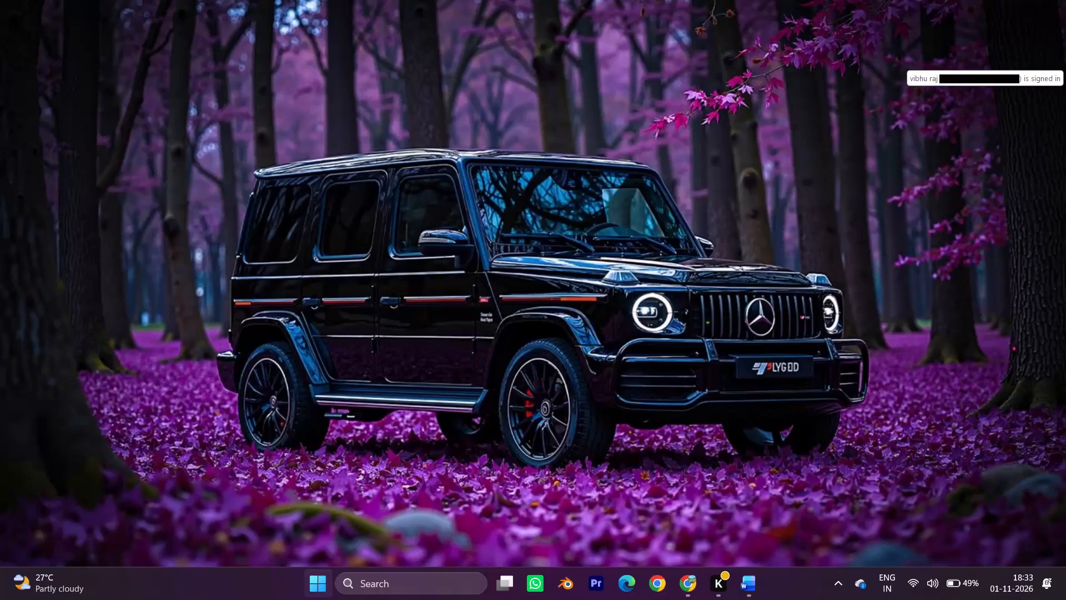
Open PowerPoint and create a new blank presentation.
click(320, 579)
click(529, 62)
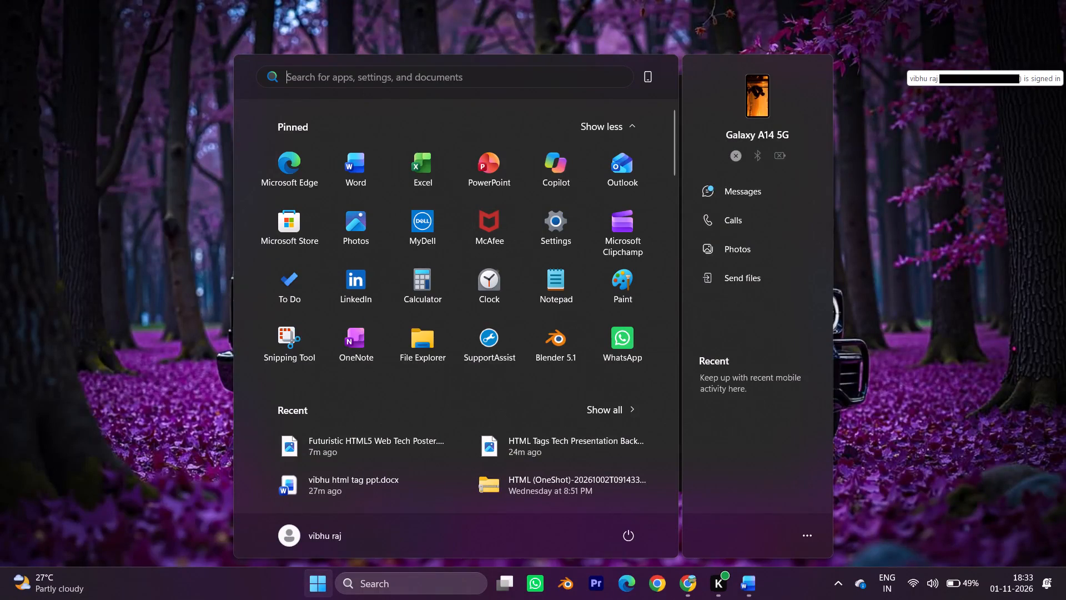
click(486, 144)
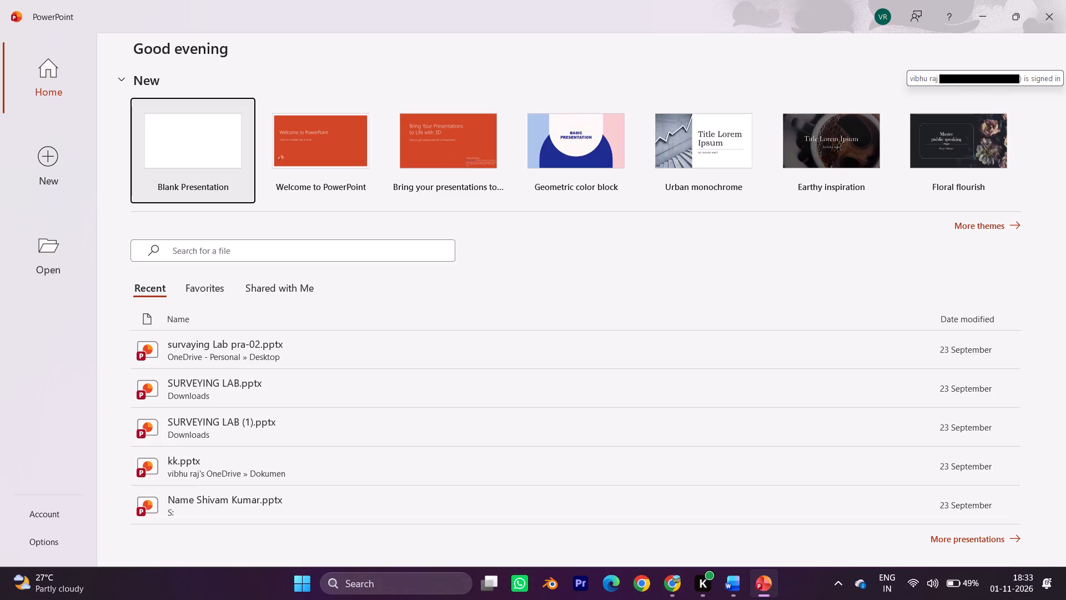
click(54, 156)
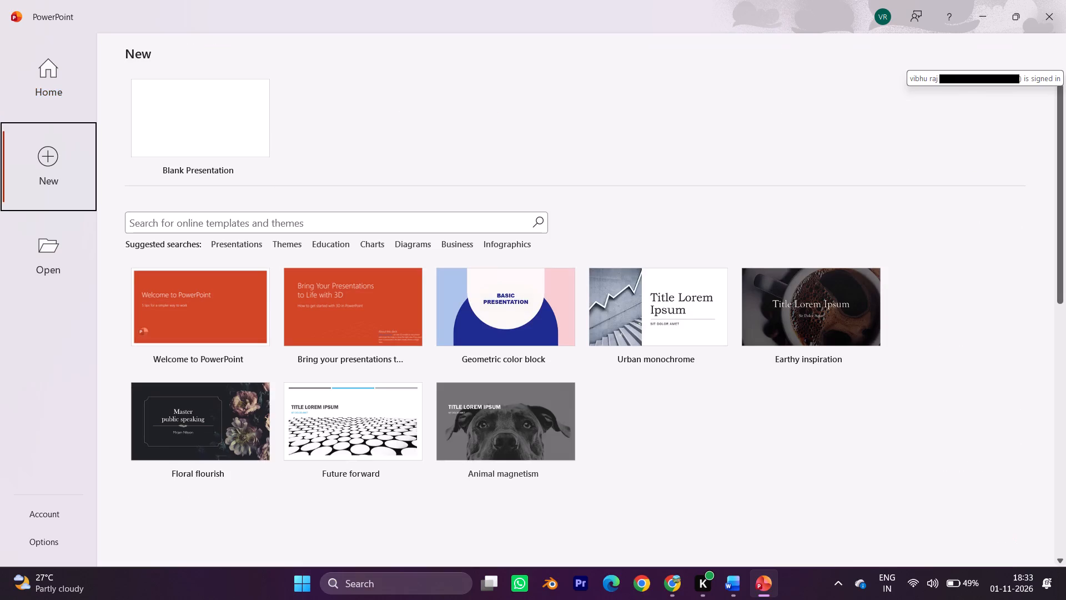
click(178, 98)
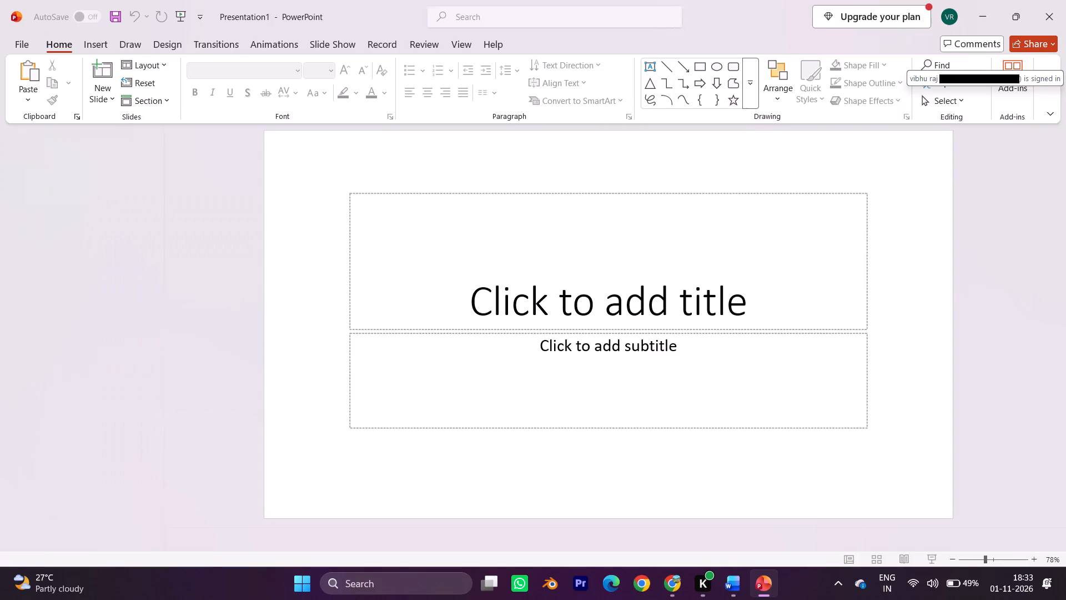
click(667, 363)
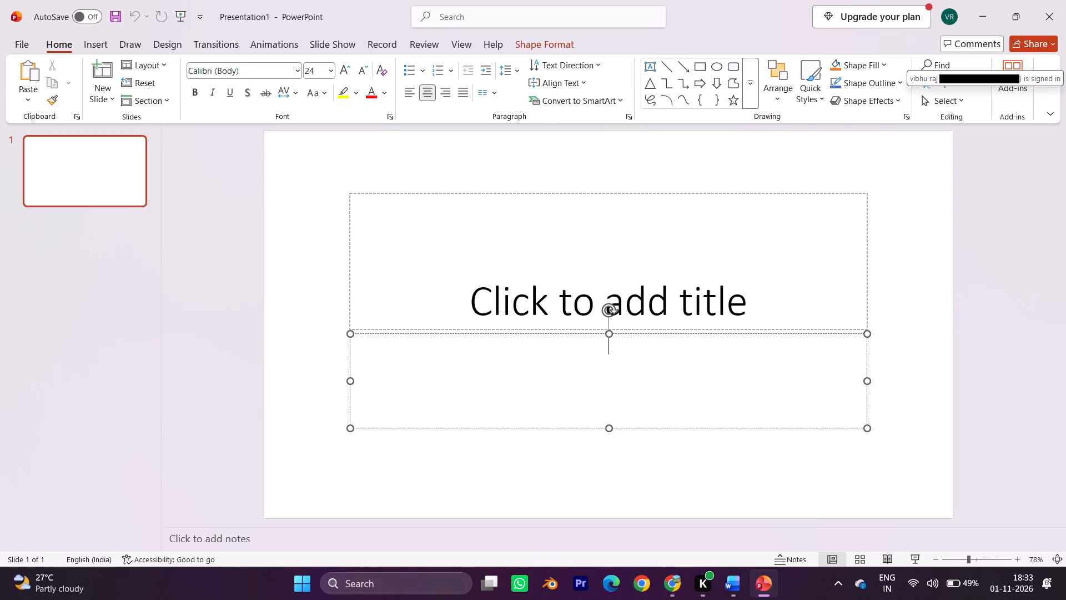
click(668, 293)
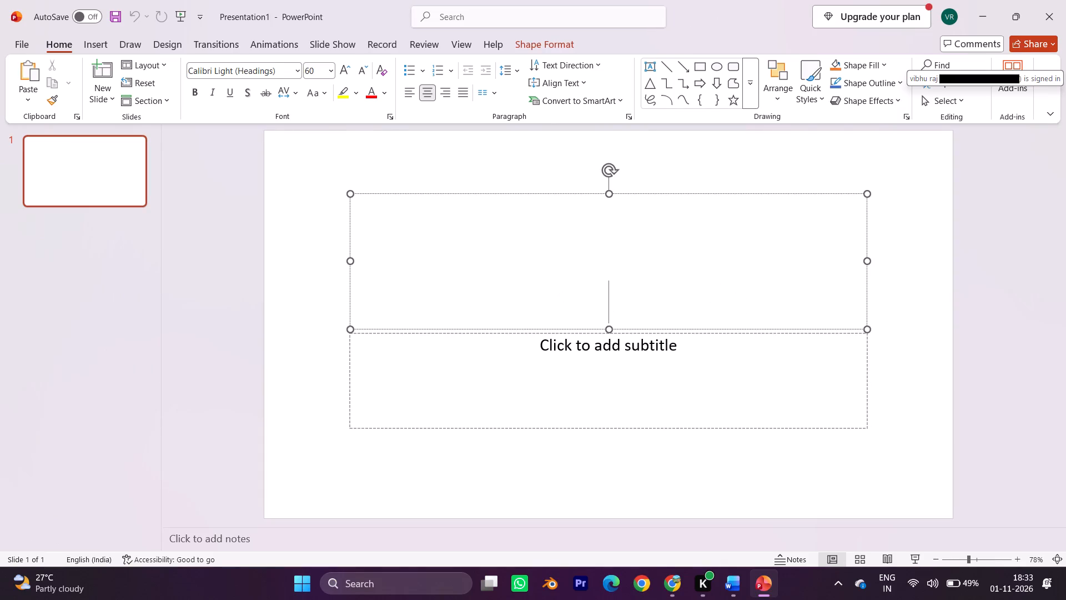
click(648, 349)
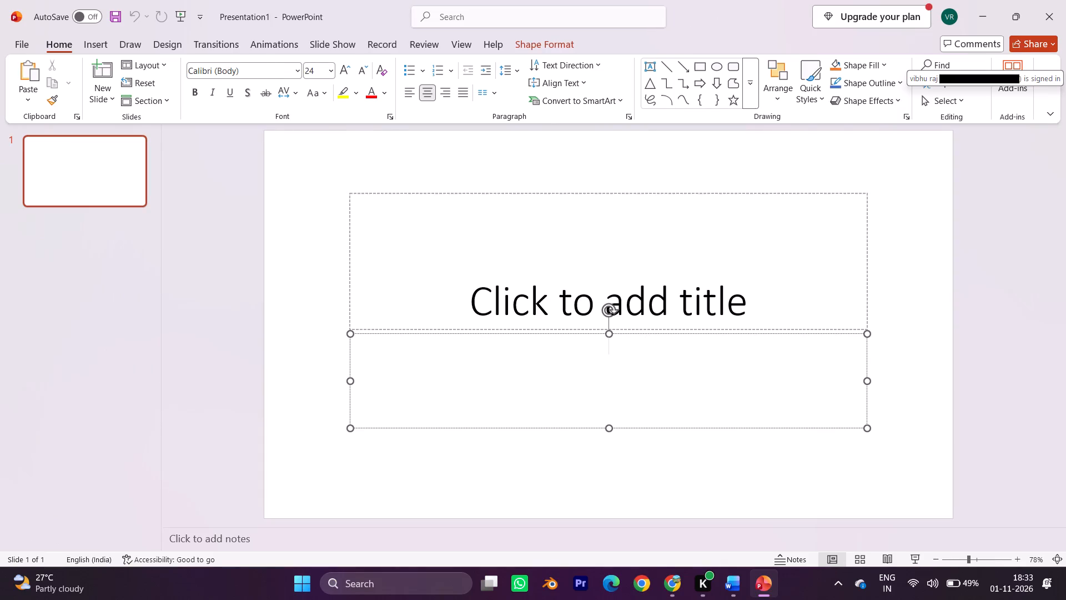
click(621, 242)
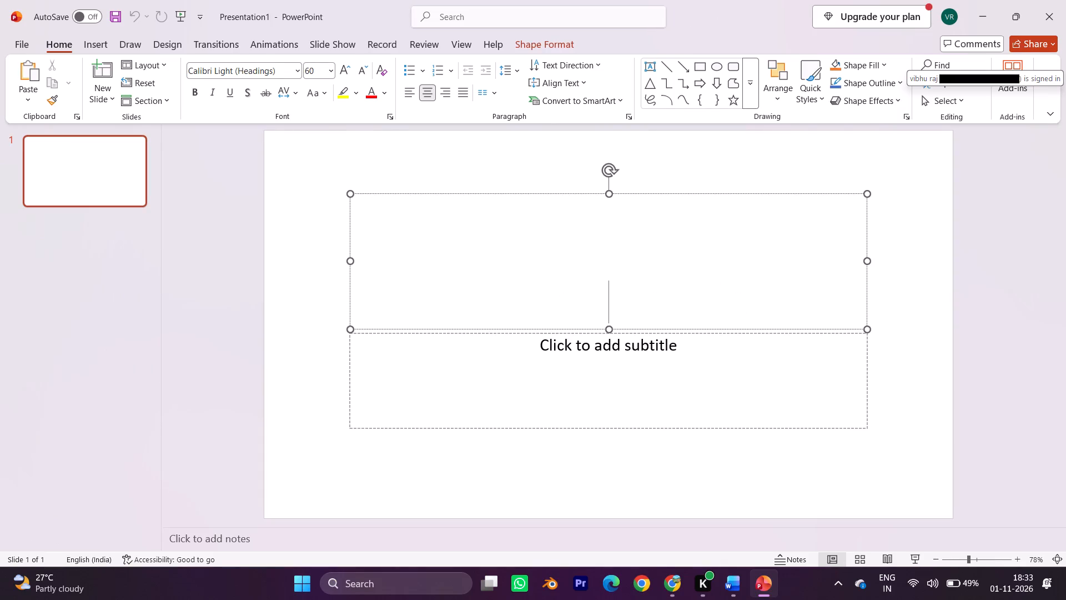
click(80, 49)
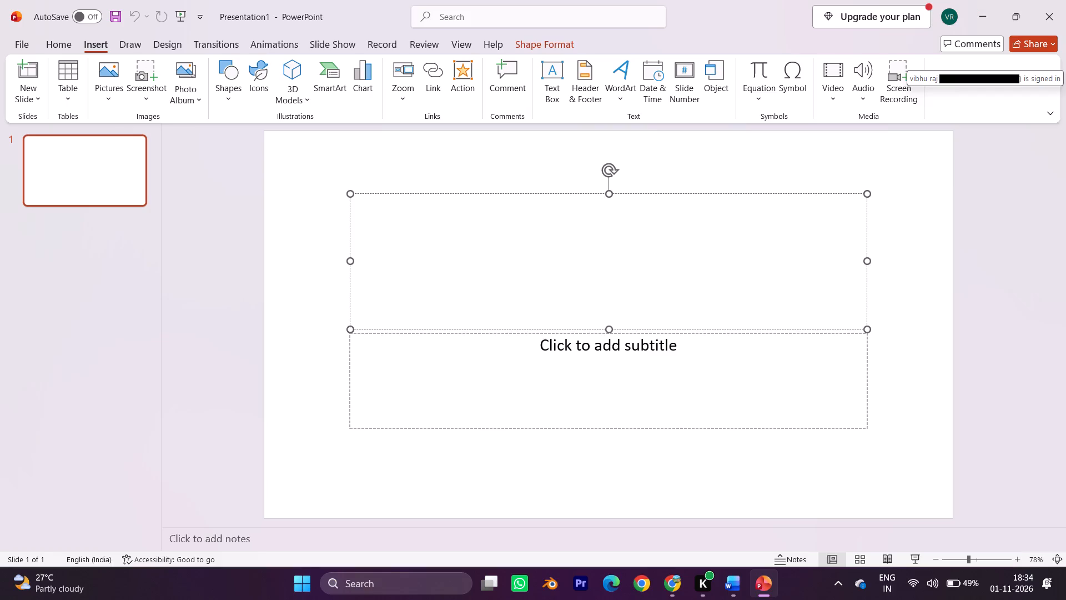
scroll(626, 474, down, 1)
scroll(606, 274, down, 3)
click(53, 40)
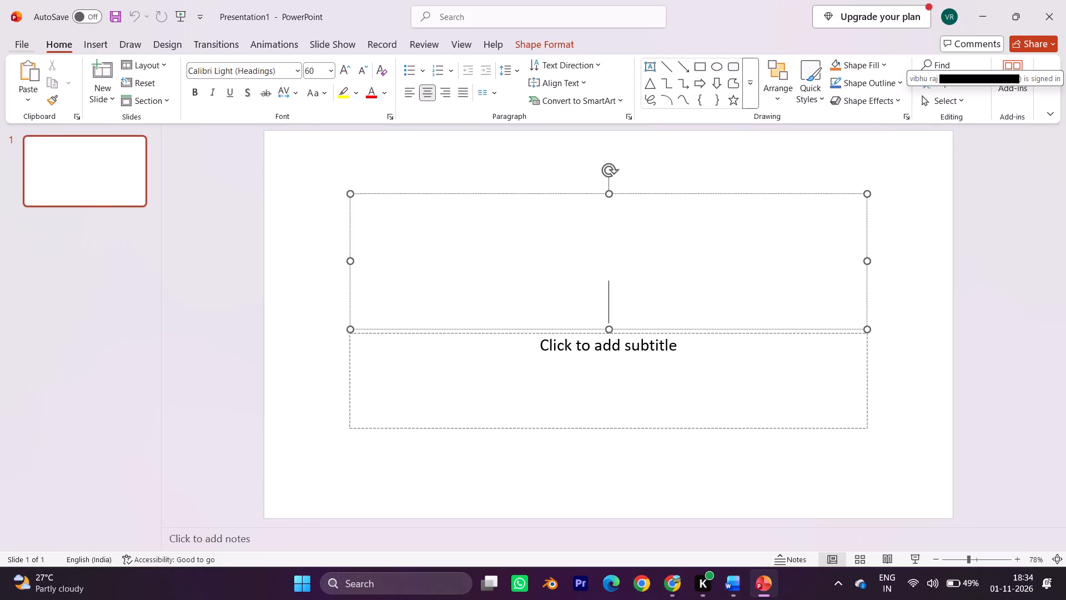
Search the online templates and themes for "classroom prasantation", then return to the full template gallery.
click(29, 38)
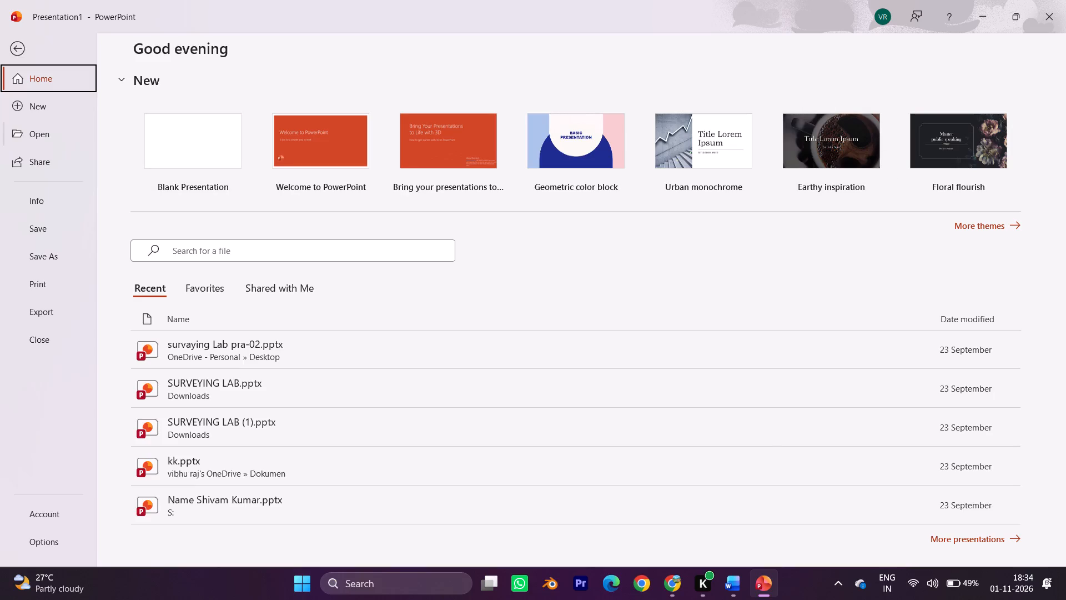
click(22, 77)
drag(47, 93, 46, 94)
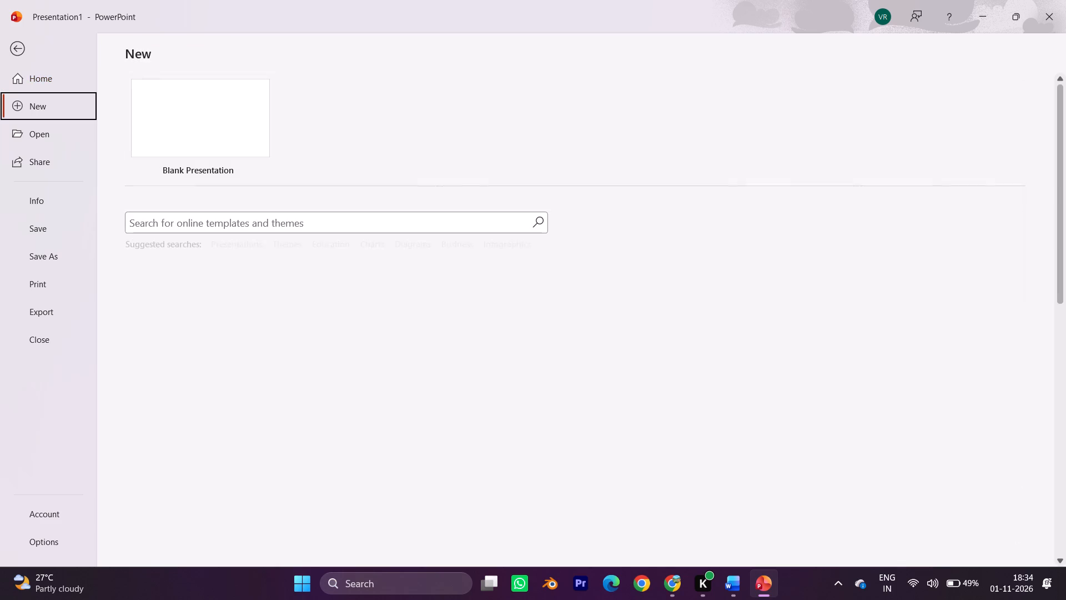
drag(46, 94, 39, 99)
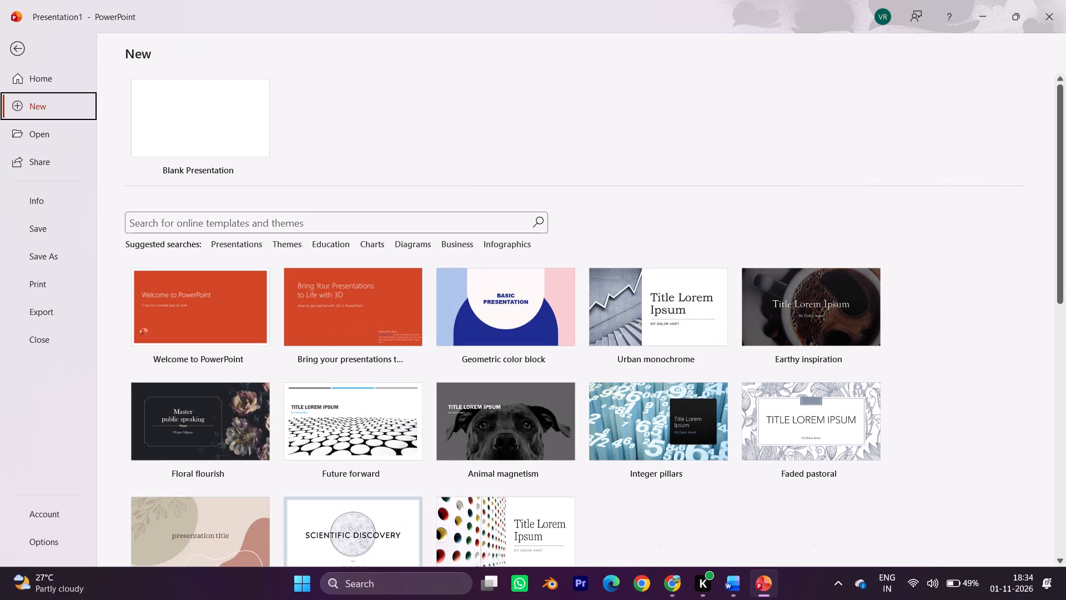
click(210, 224)
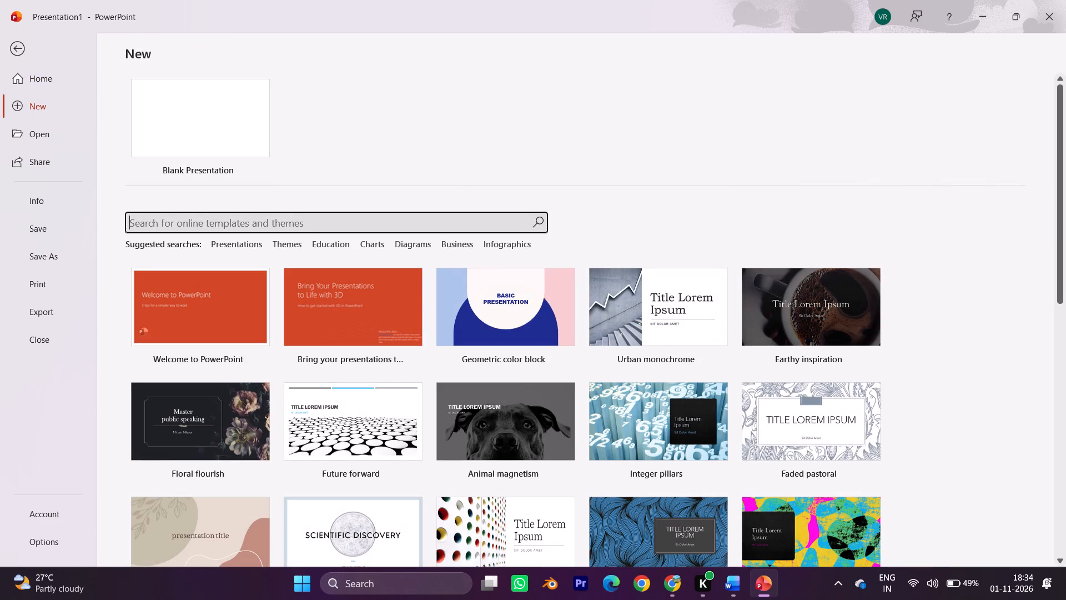
key(c)
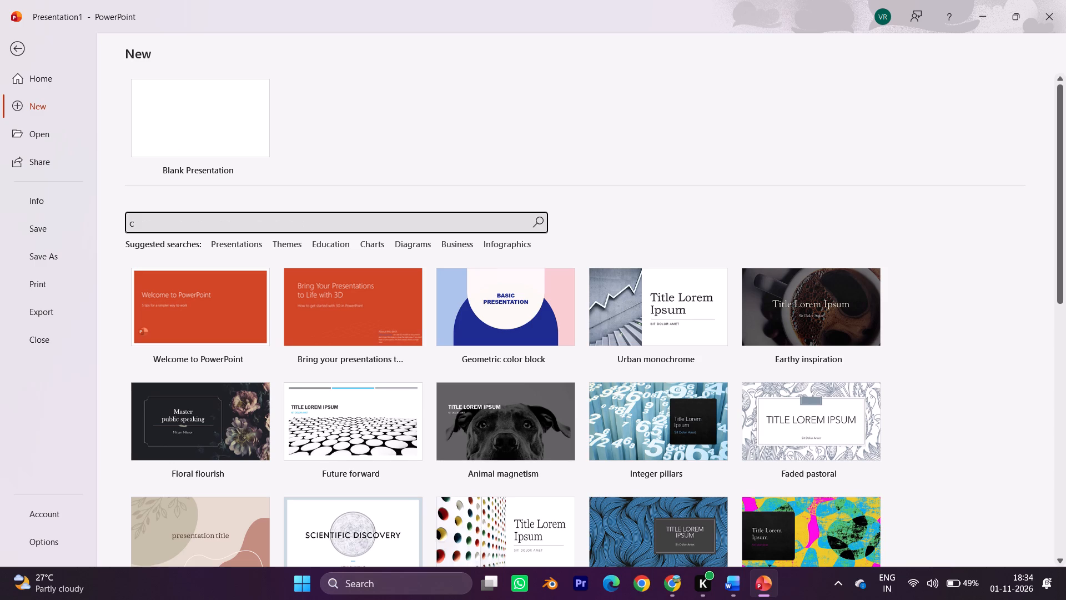
text(lass)
key(space)
key(BackSpace)
text(room)
key(space)
text(prasa)
text(ntation)
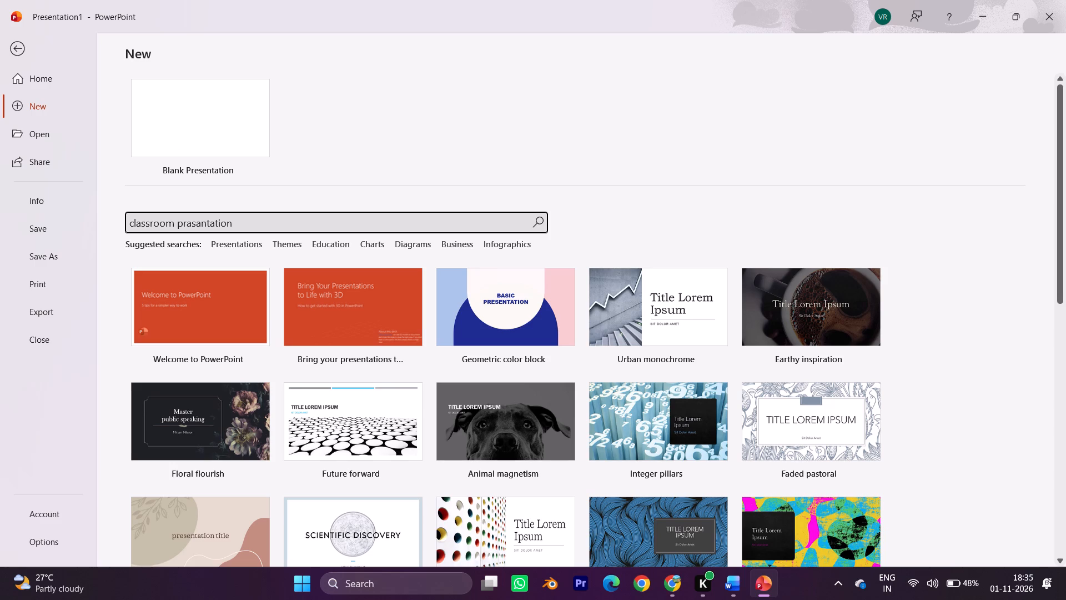
key(Return)
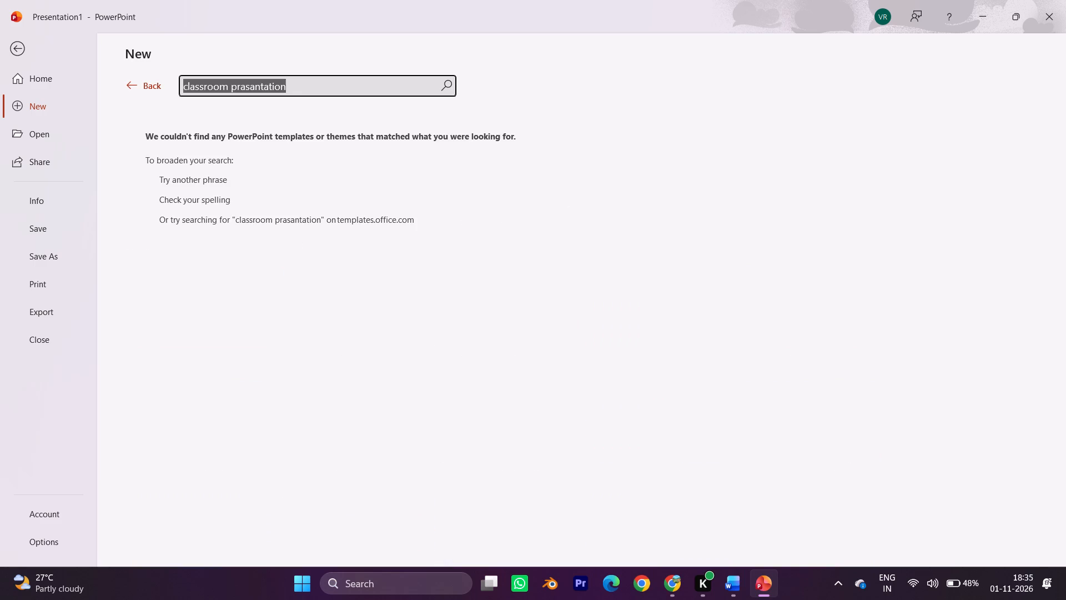
key(BackSpace)
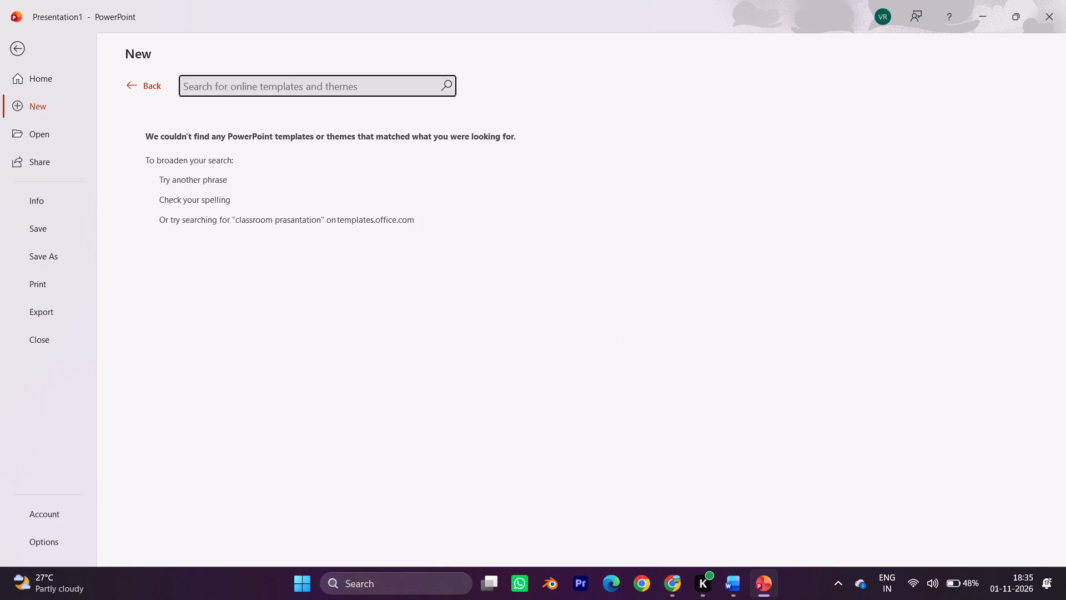
click(129, 83)
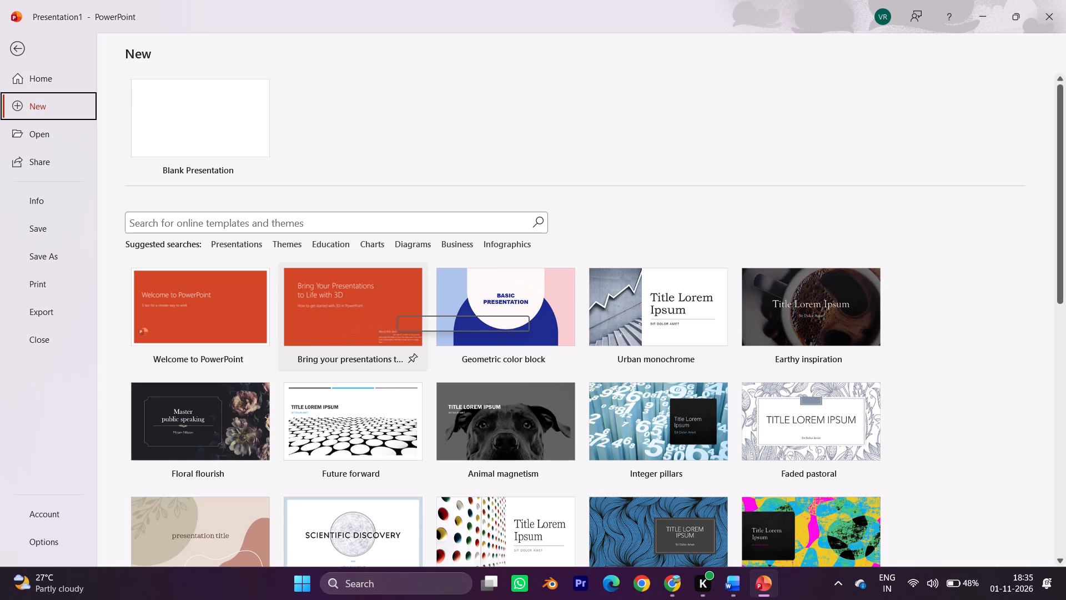
Browse the template gallery for a suitable presentation design and return to the blank presentation.
click(317, 223)
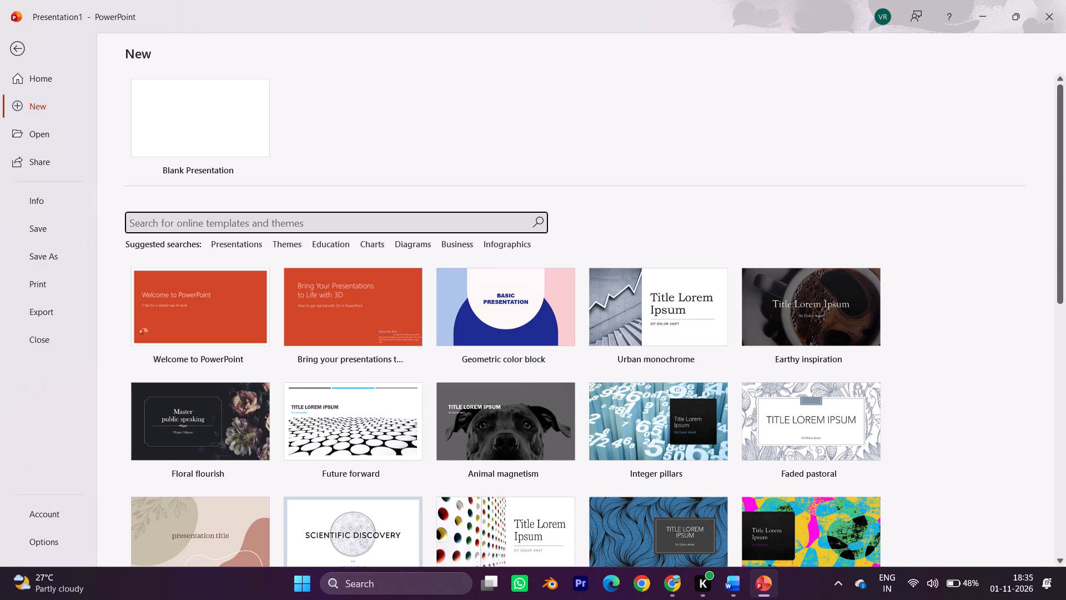
scroll(442, 261, down, 1)
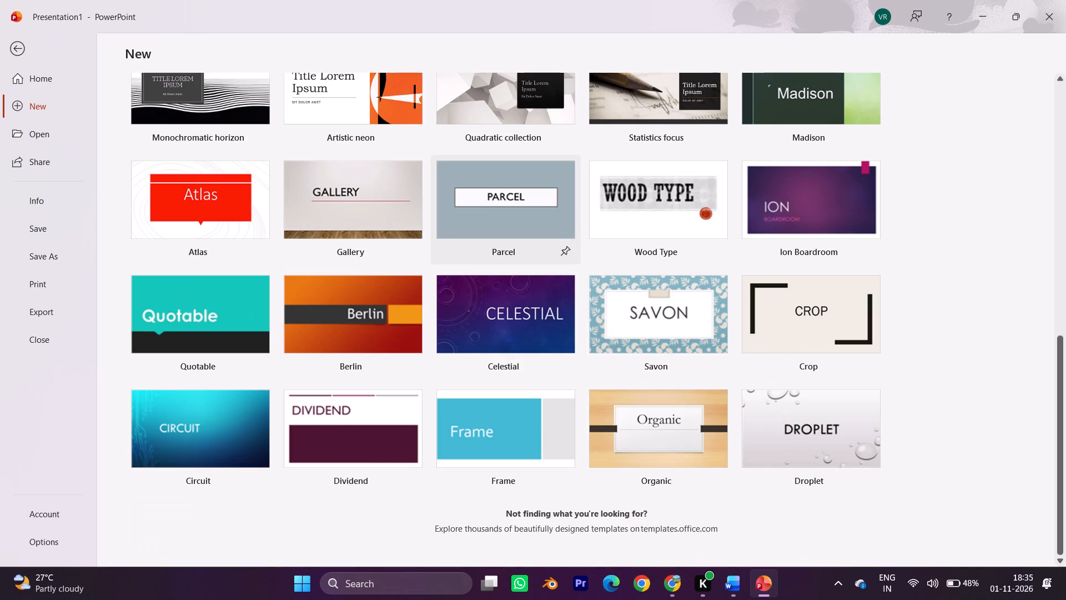
scroll(442, 261, down, 1)
scroll(300, 161, up, 10)
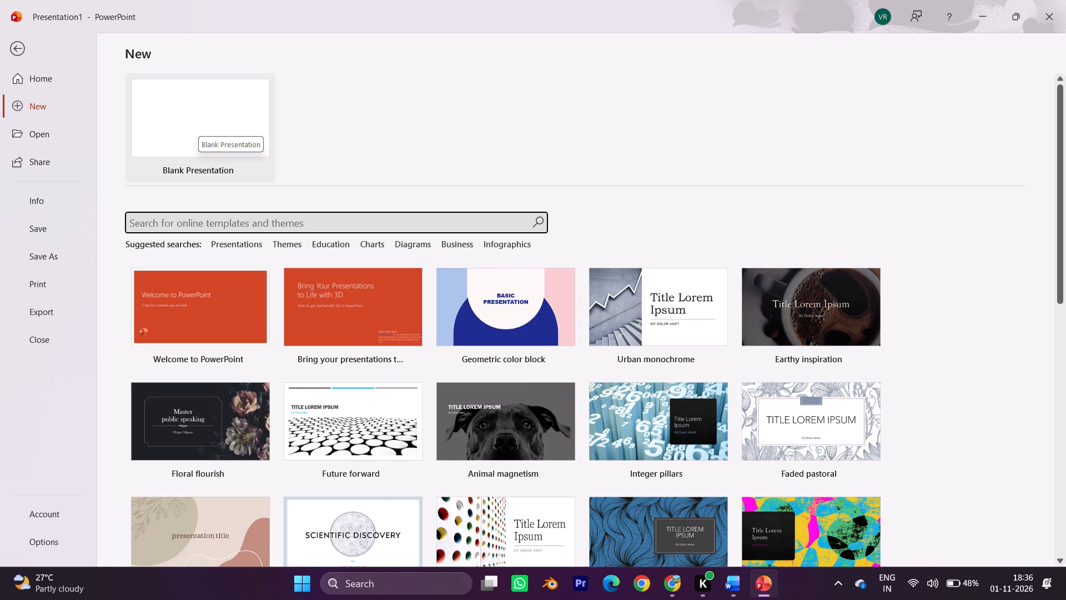
click(8, 74)
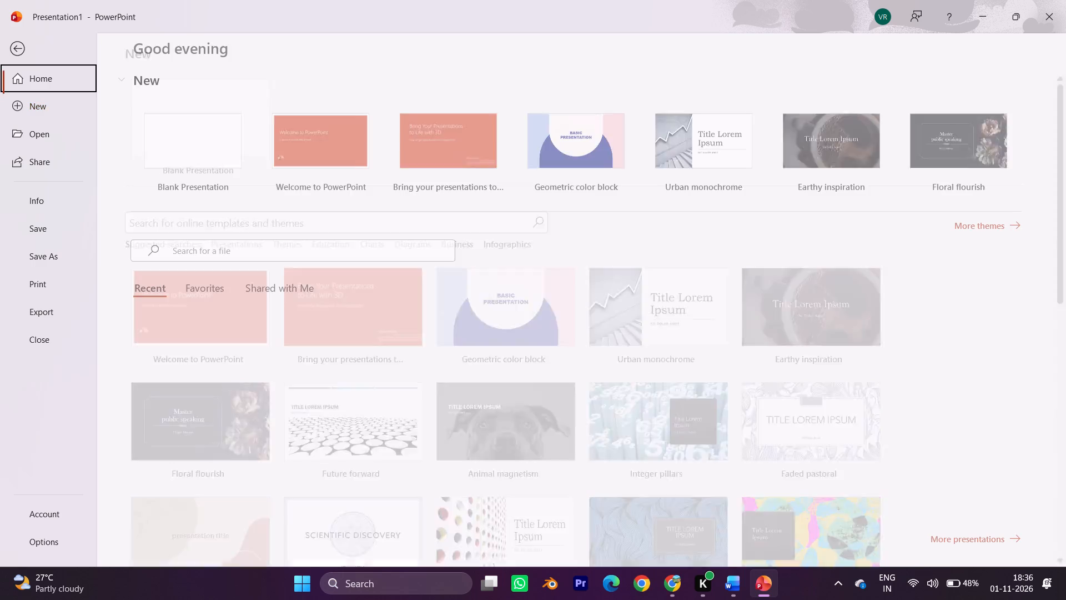
click(14, 42)
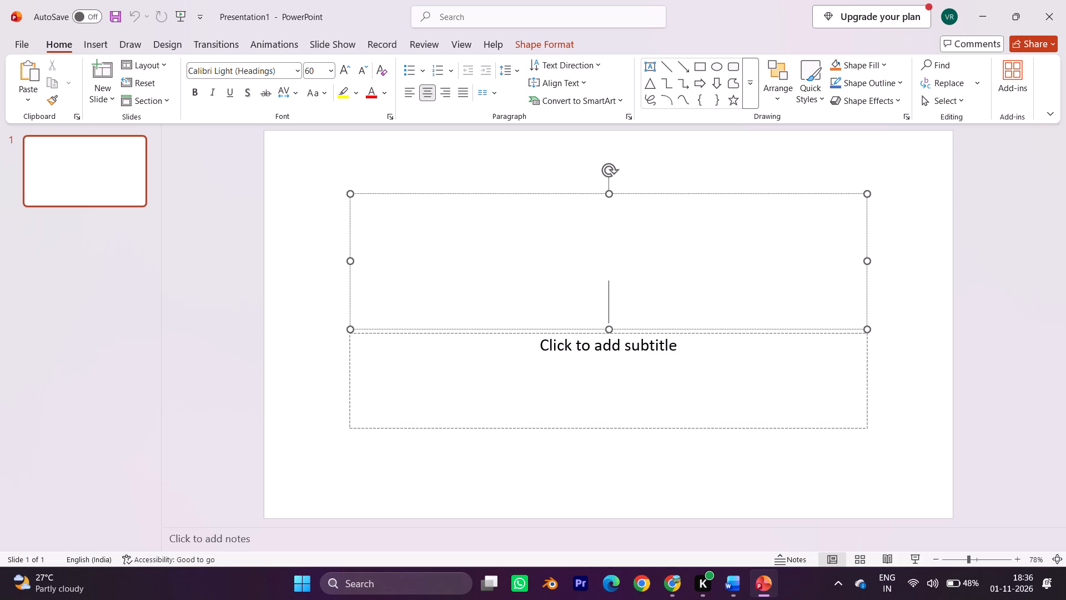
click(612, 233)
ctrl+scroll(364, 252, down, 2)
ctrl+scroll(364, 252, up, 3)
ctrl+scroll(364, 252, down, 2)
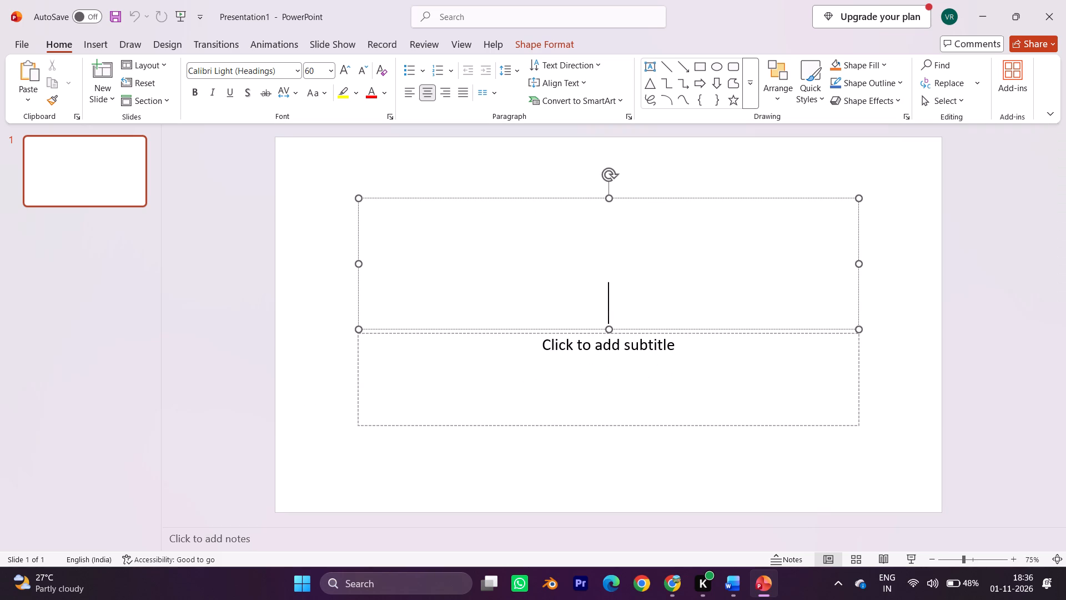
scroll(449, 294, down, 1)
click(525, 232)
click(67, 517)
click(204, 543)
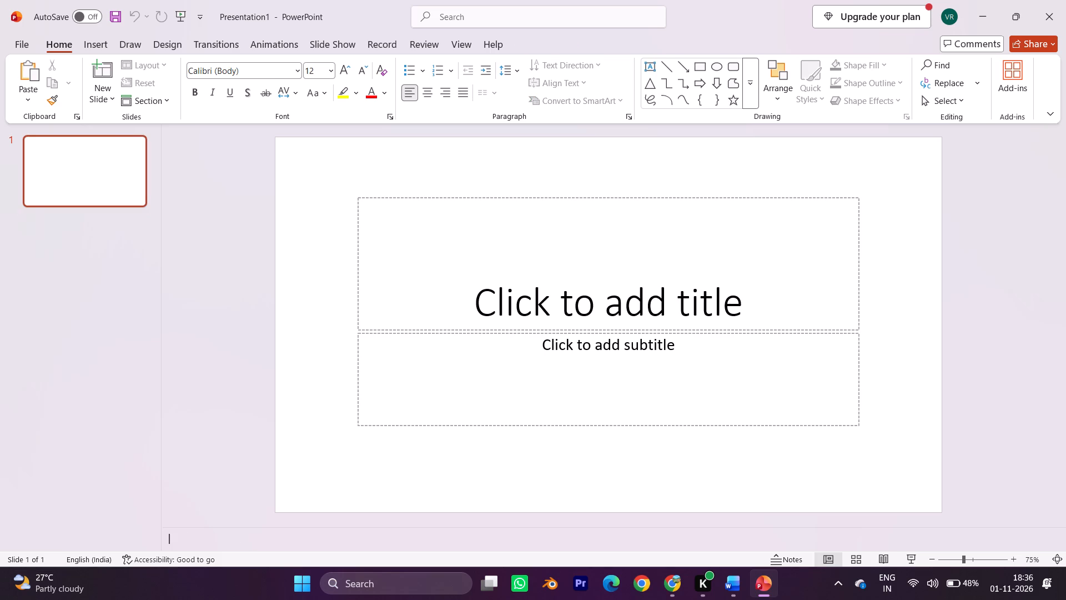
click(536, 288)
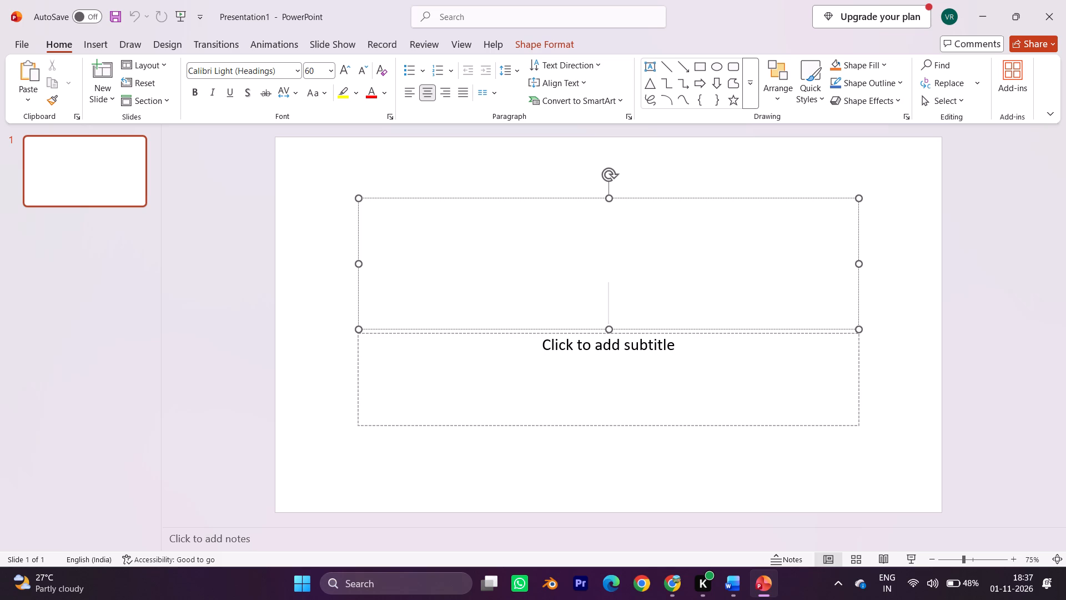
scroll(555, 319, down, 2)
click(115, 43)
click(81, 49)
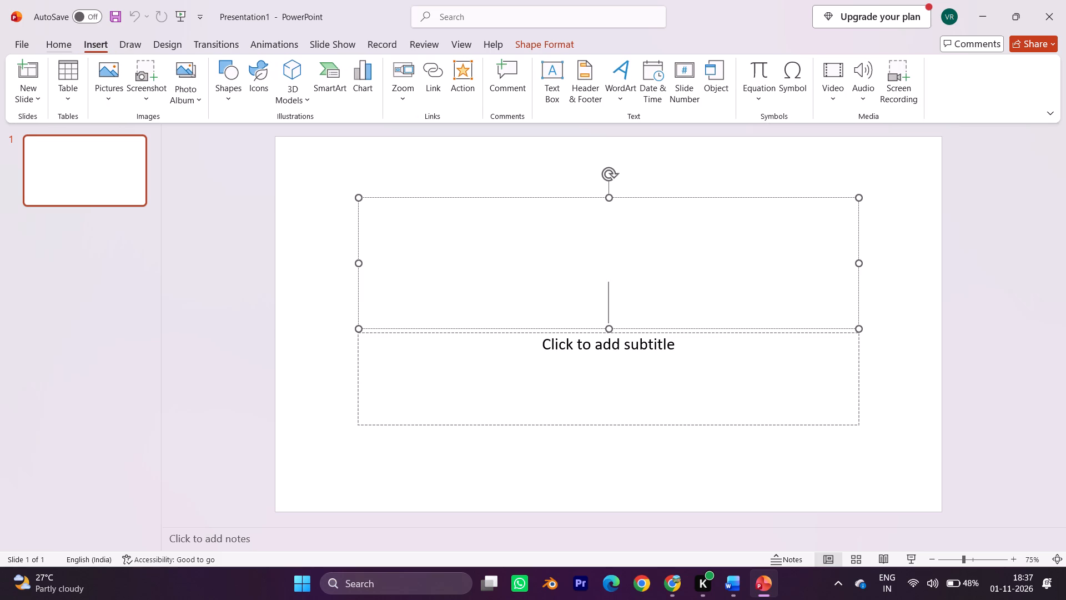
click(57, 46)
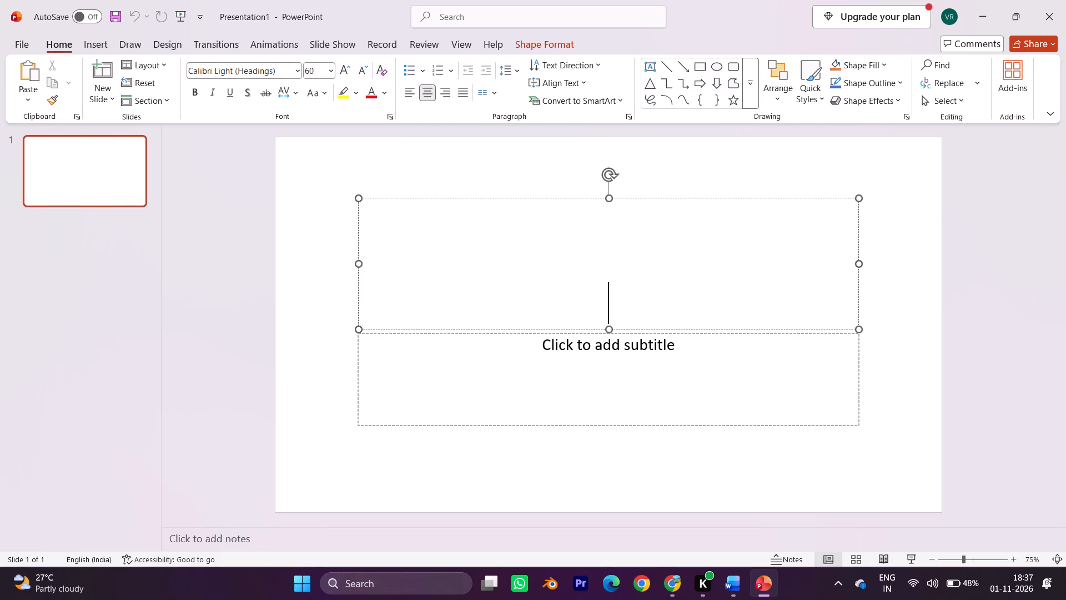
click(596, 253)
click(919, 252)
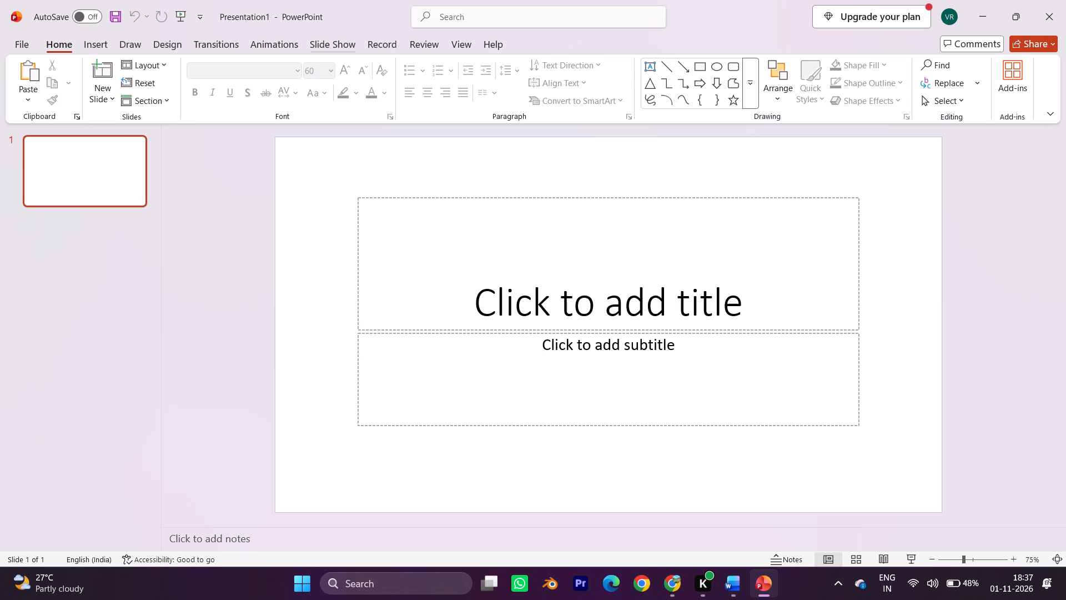
Save the presentation on this PC in the Downloads folder under the file name vibhu.
click(21, 47)
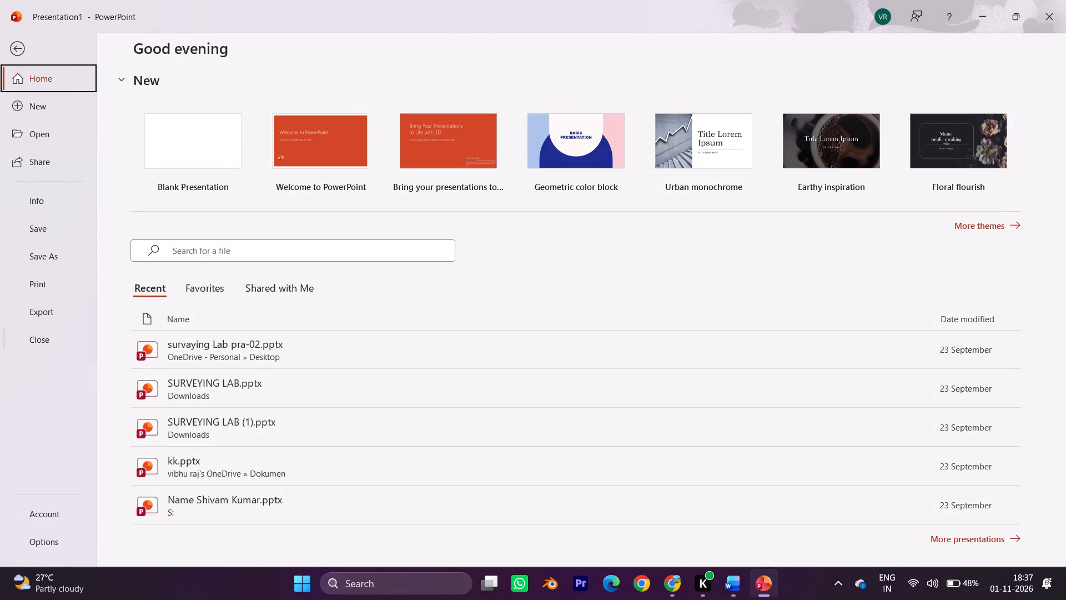
click(30, 257)
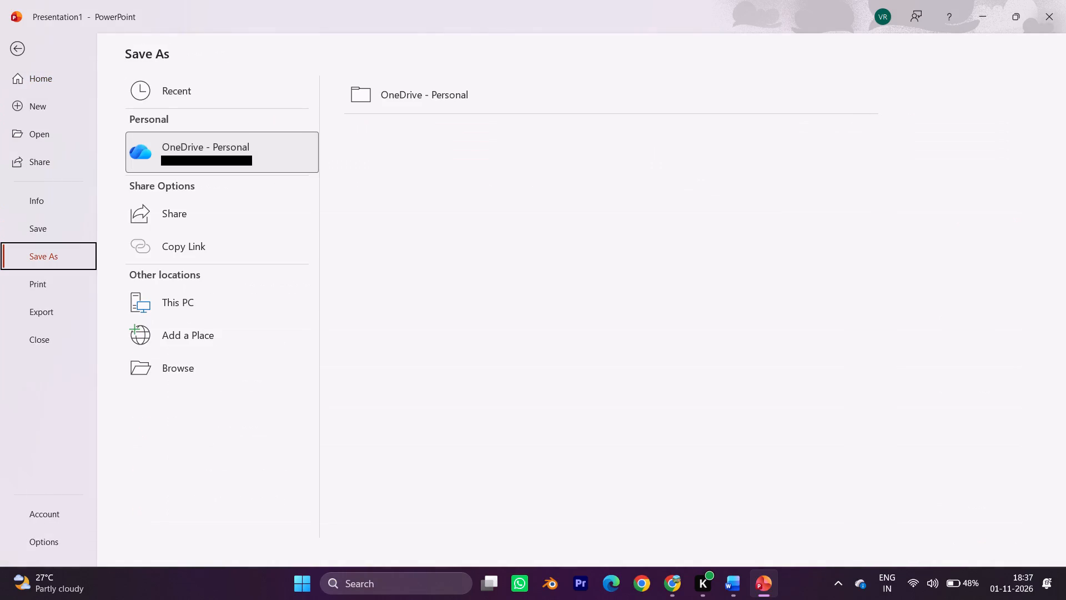
click(205, 298)
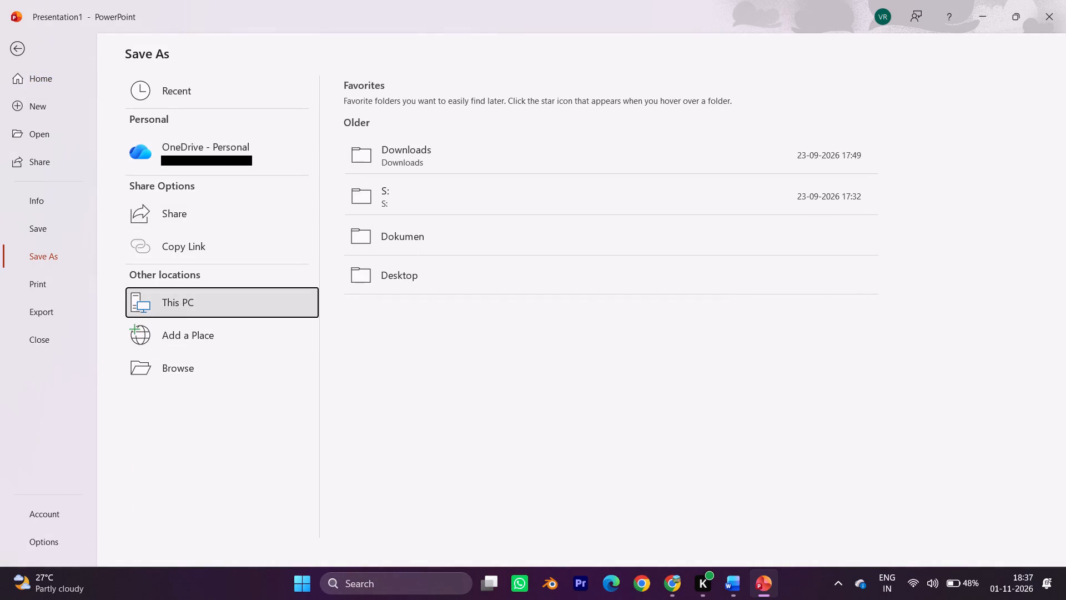
click(477, 176)
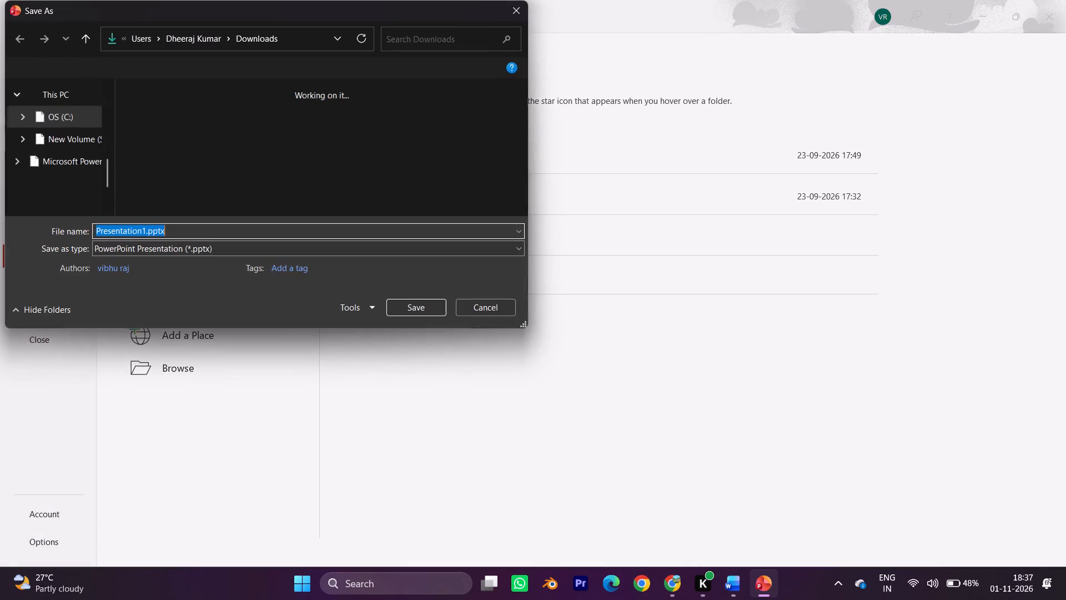
text(vibhu)
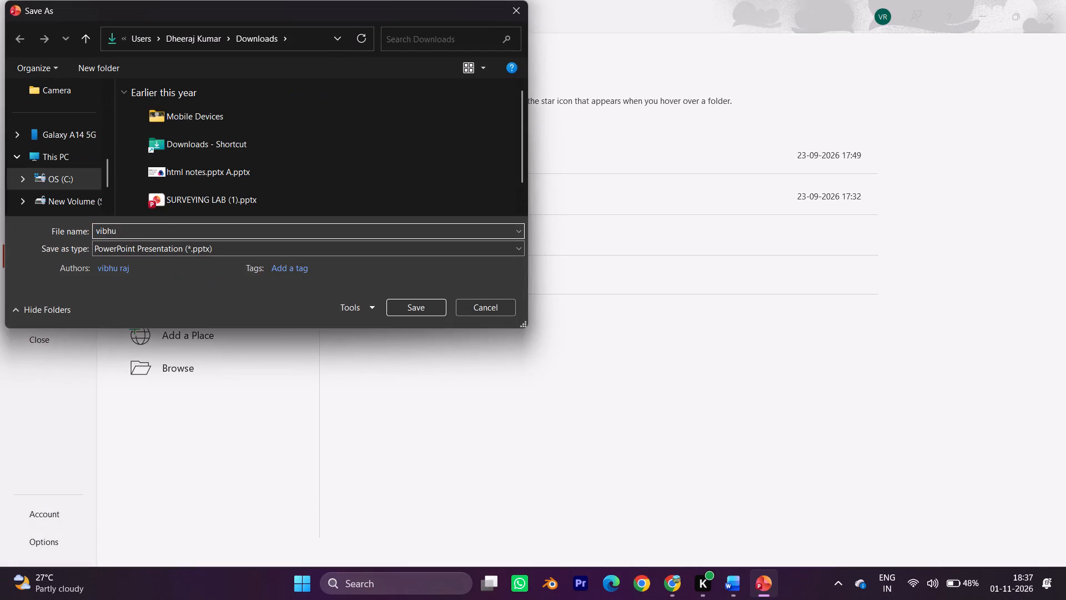
key(Return)
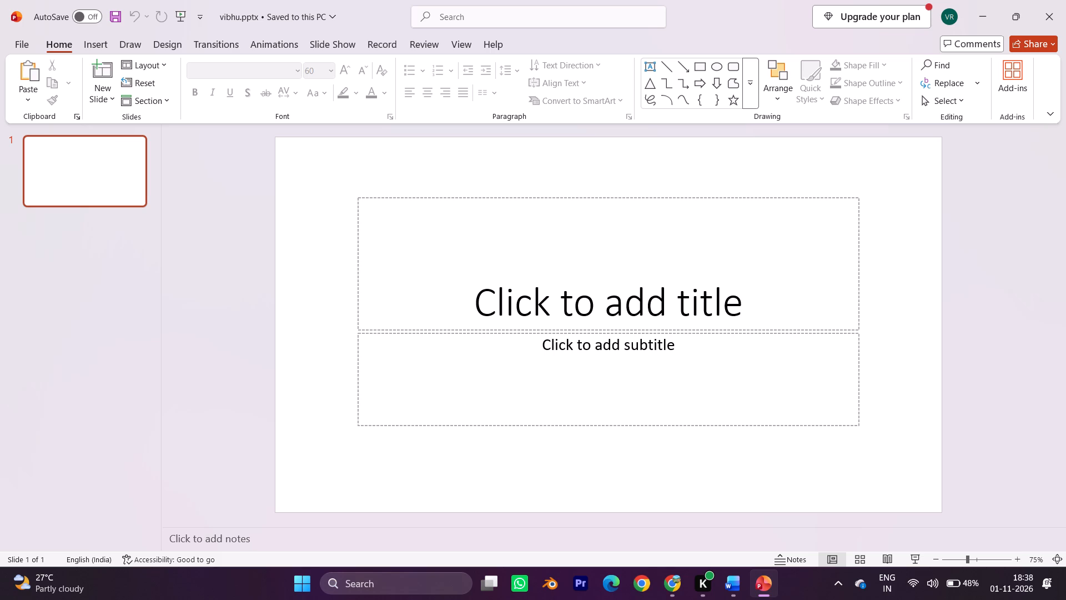
Preview the blank presentation as a slide show and end the show to return to editing.
right_click(198, 311)
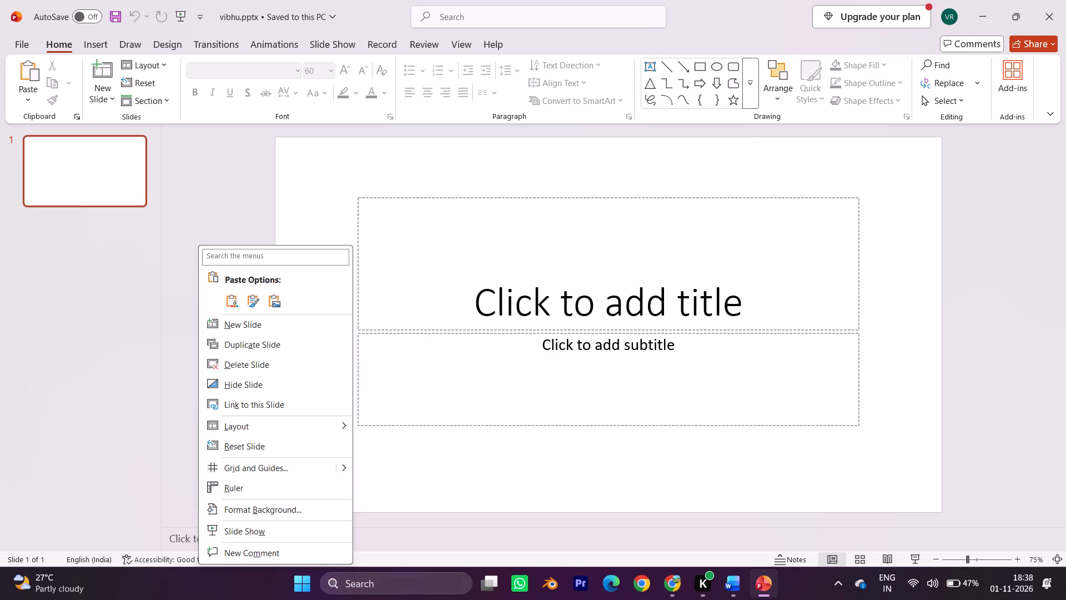
drag(134, 418, 205, 169)
right_click(205, 169)
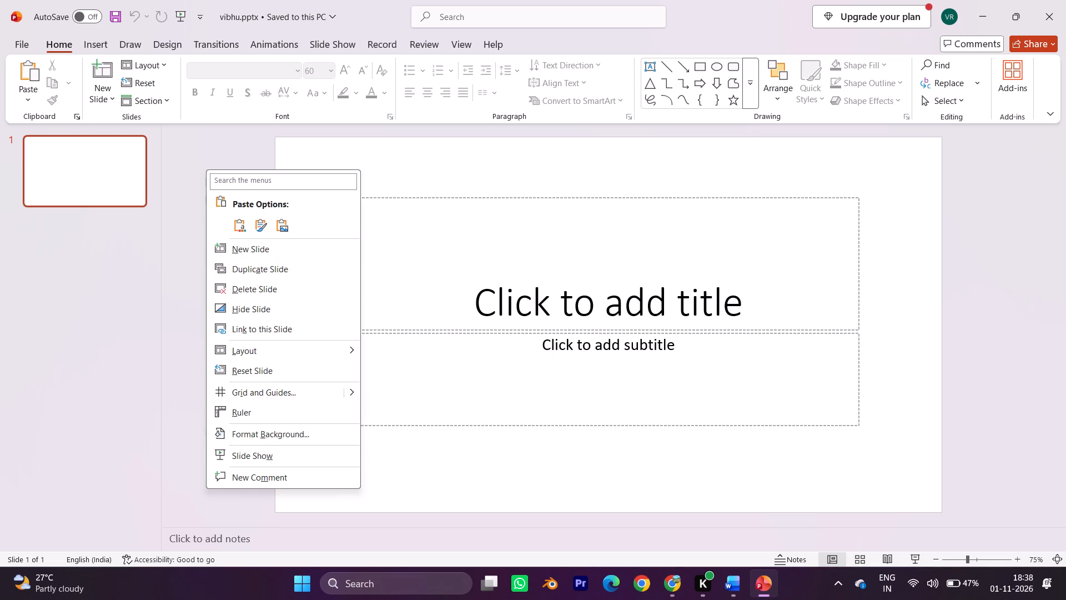
click(250, 451)
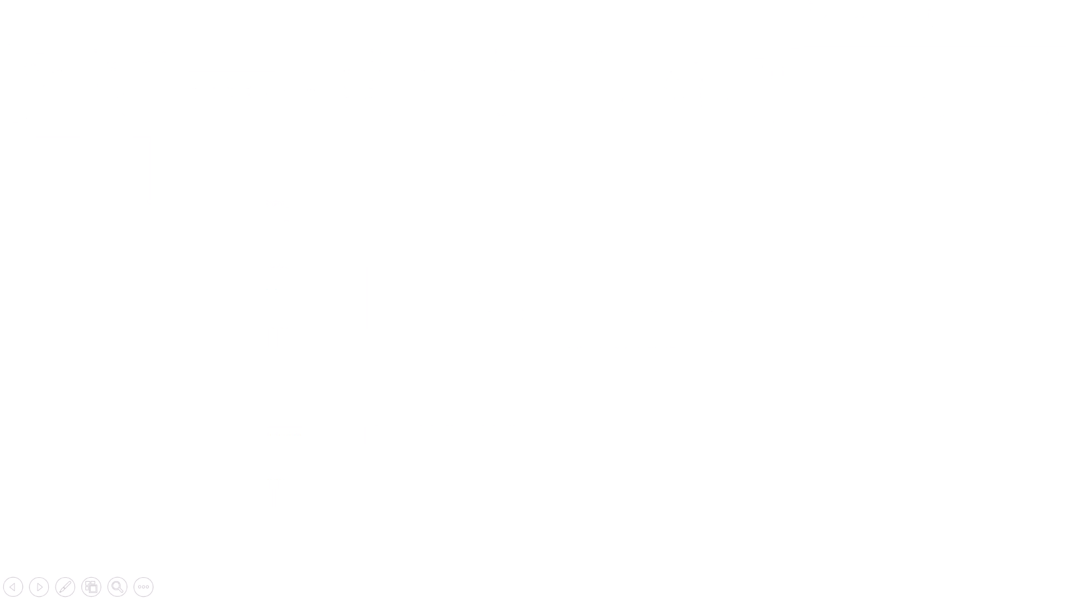
ctrl+scroll(867, 60, down, 5)
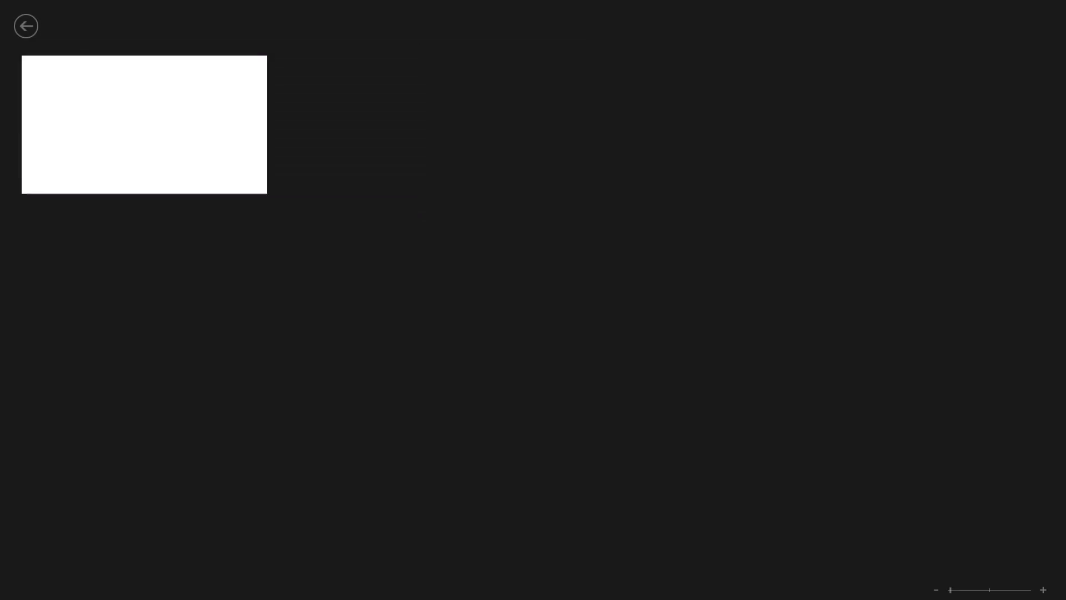
click(18, 21)
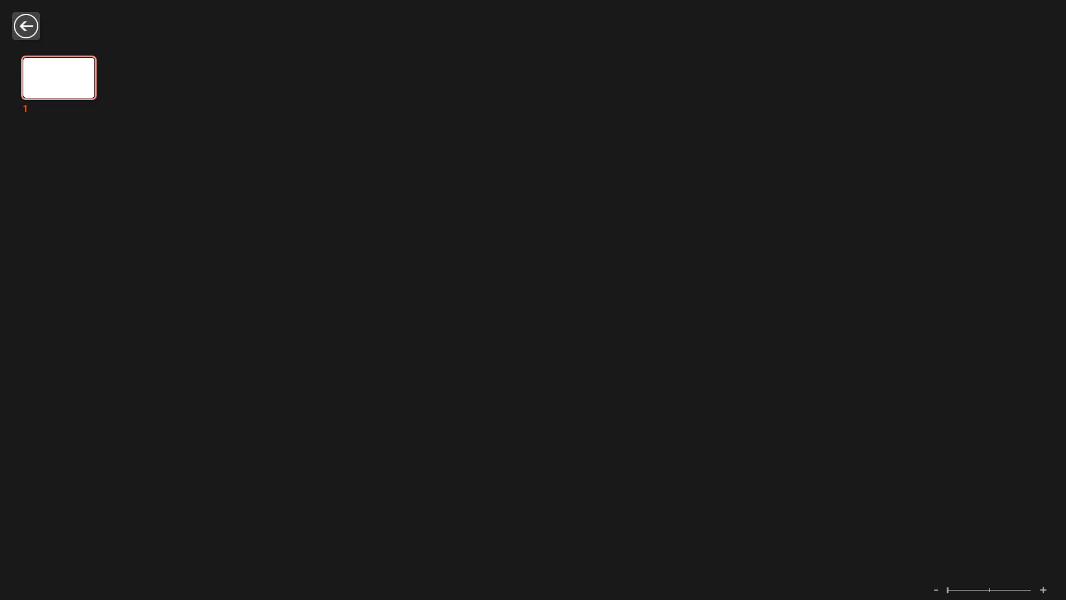
click(18, 21)
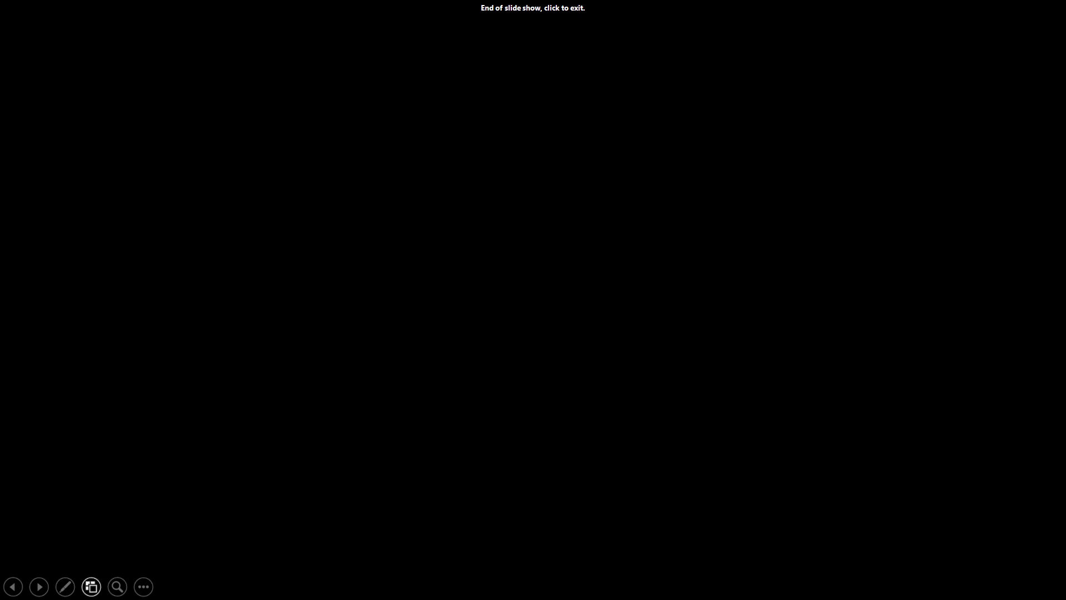
click(138, 589)
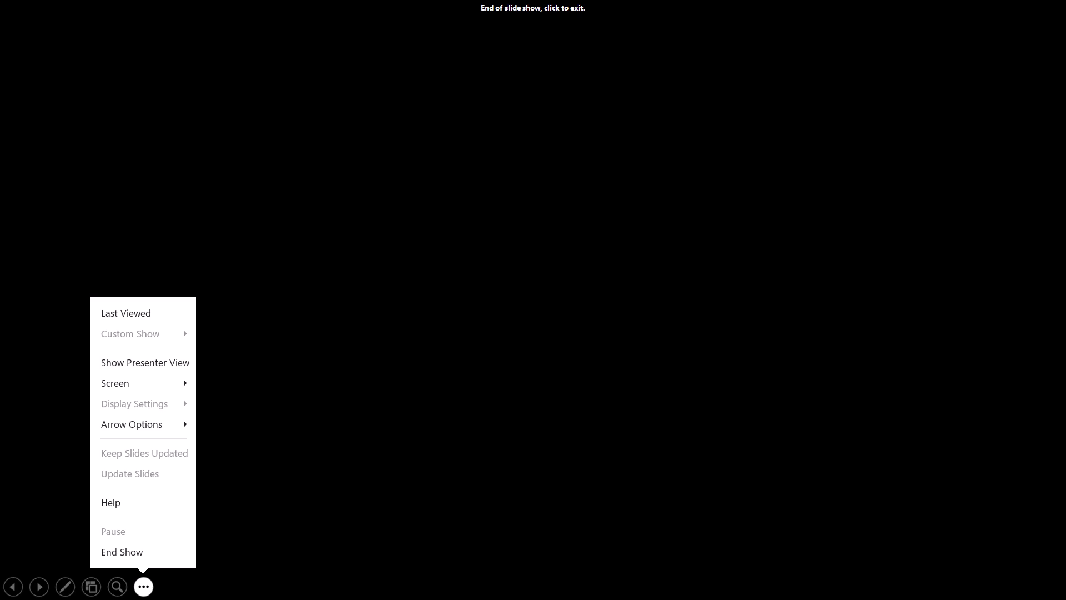
click(130, 548)
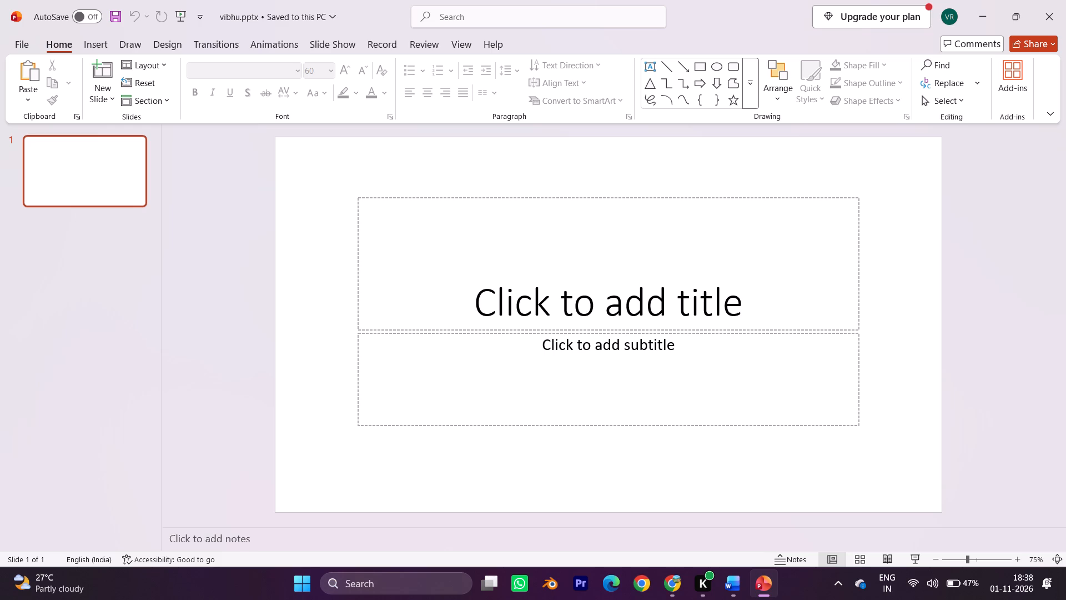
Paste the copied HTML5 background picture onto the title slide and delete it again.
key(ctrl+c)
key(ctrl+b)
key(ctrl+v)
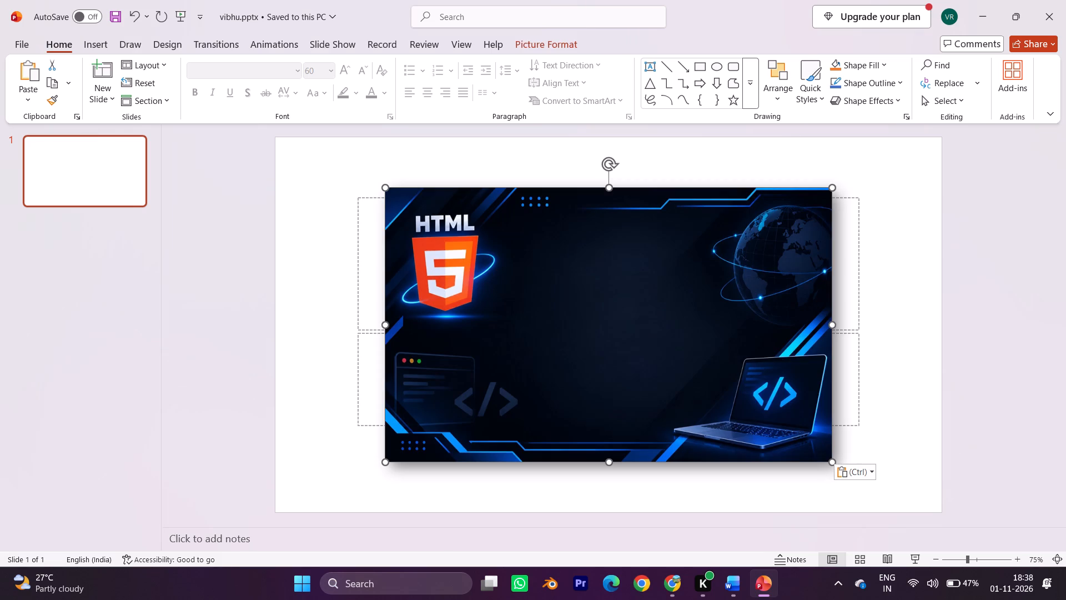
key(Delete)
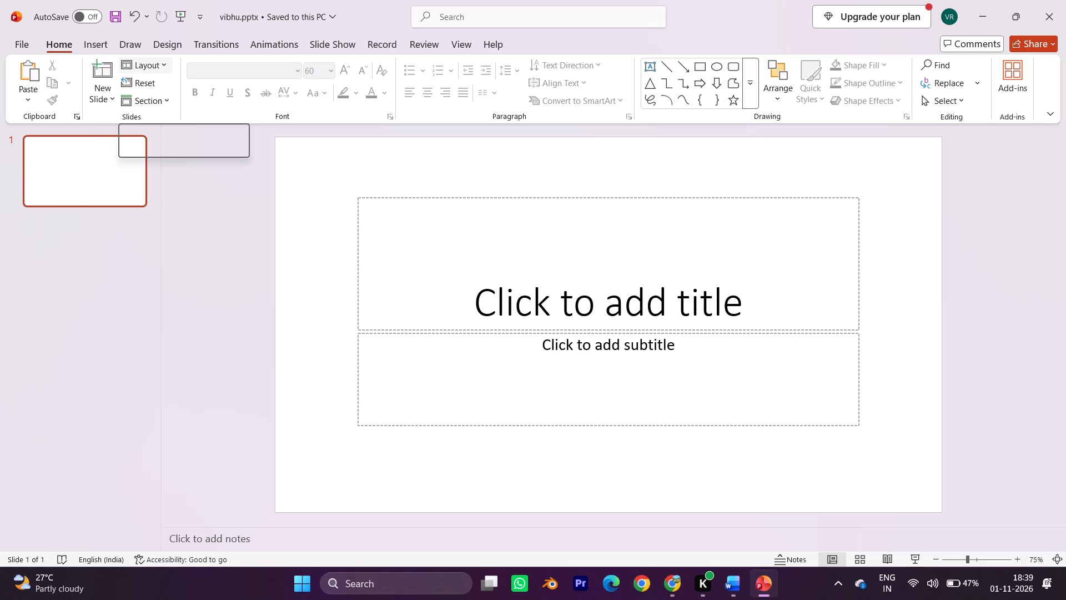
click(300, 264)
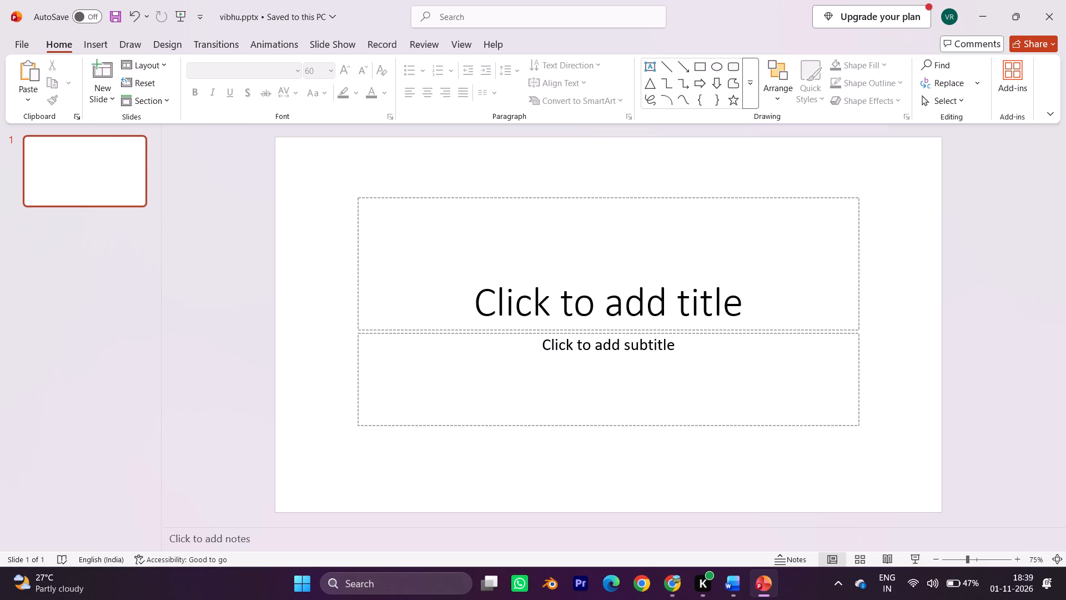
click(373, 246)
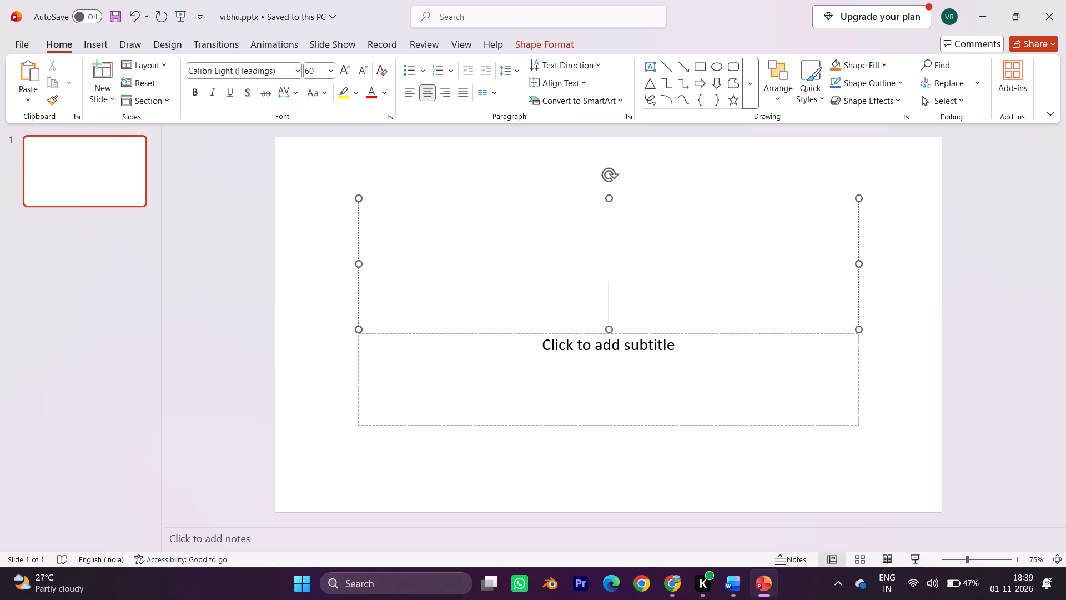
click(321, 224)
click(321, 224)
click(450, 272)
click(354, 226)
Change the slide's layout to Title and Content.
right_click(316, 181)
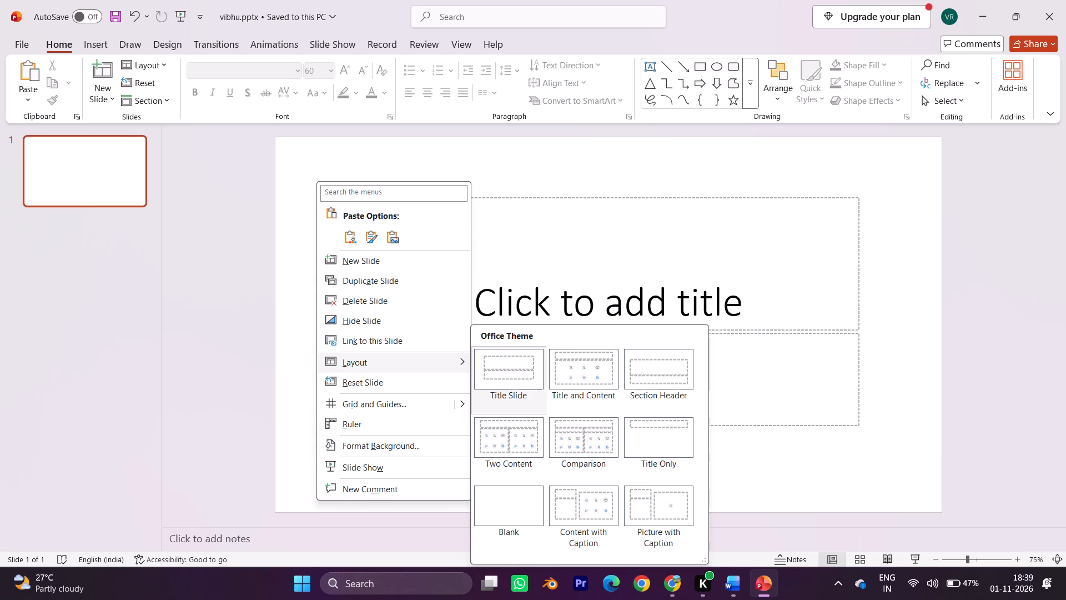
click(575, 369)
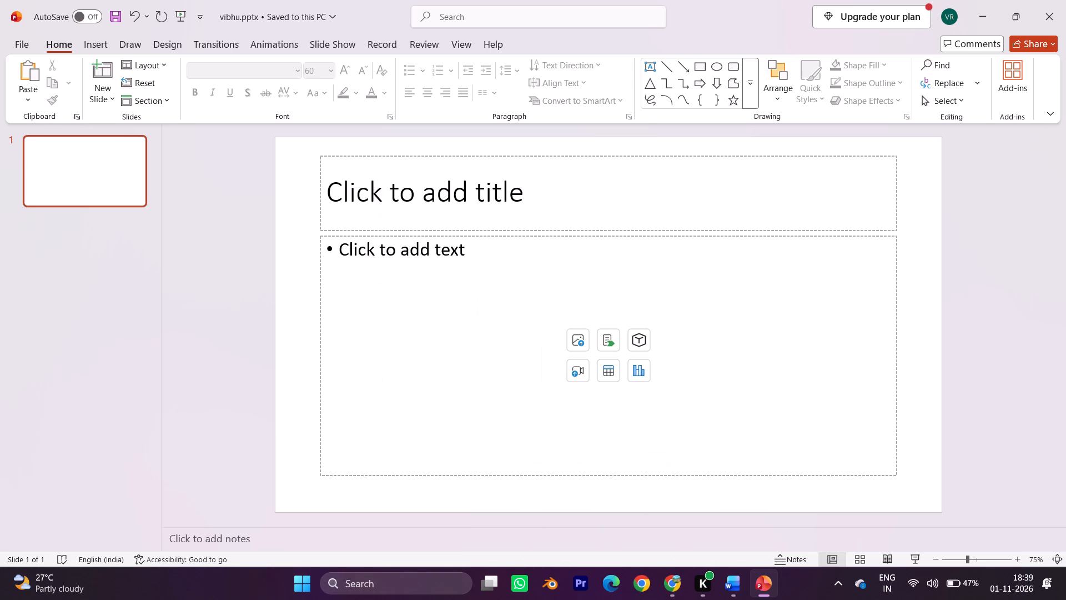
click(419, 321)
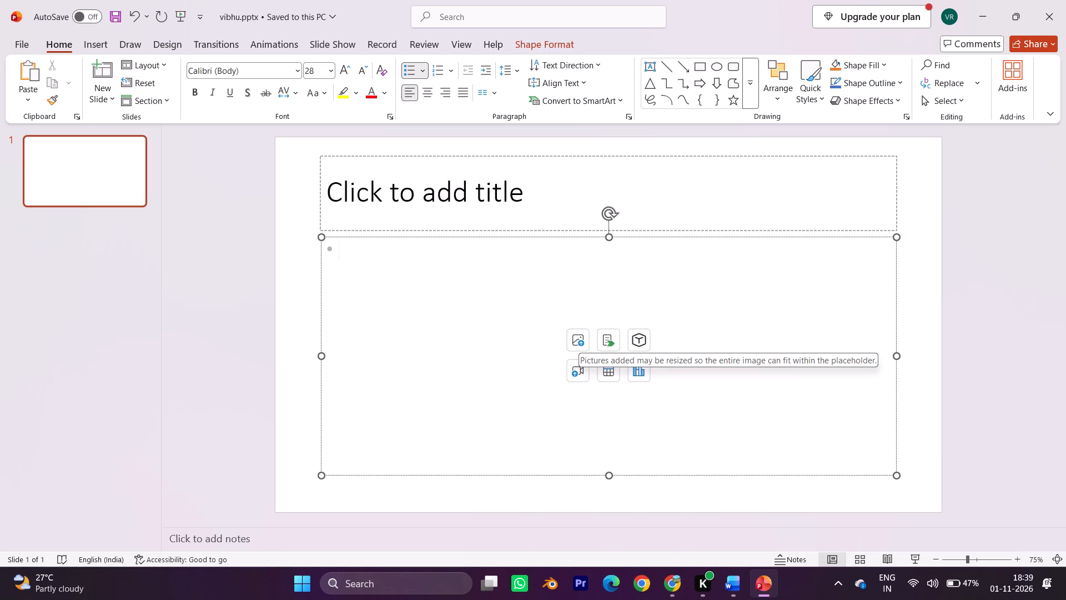
Change the slide's layout to Content with Caption.
right_click(293, 255)
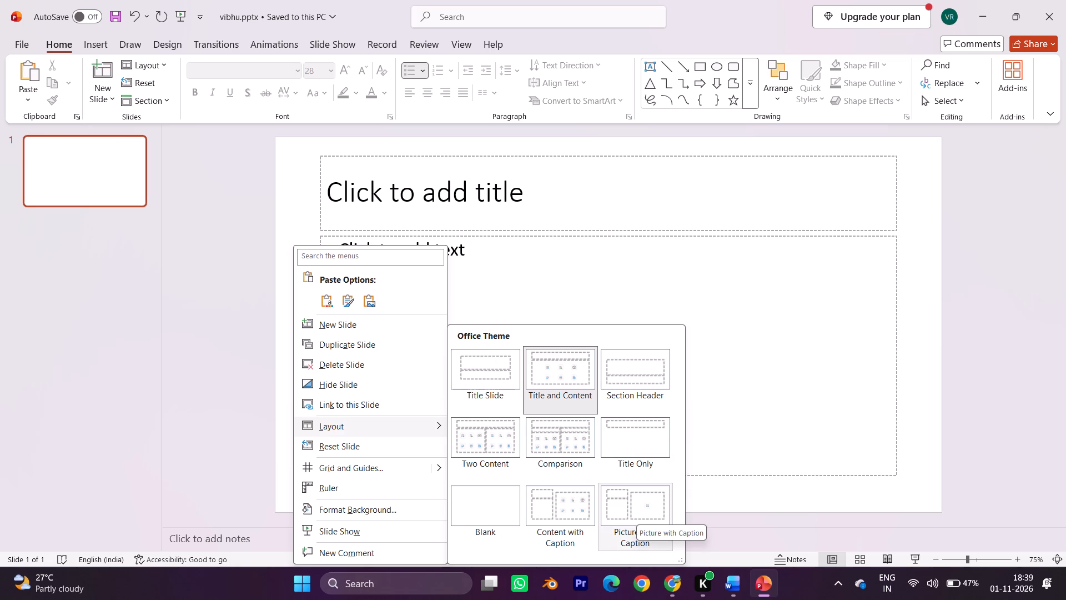
click(570, 503)
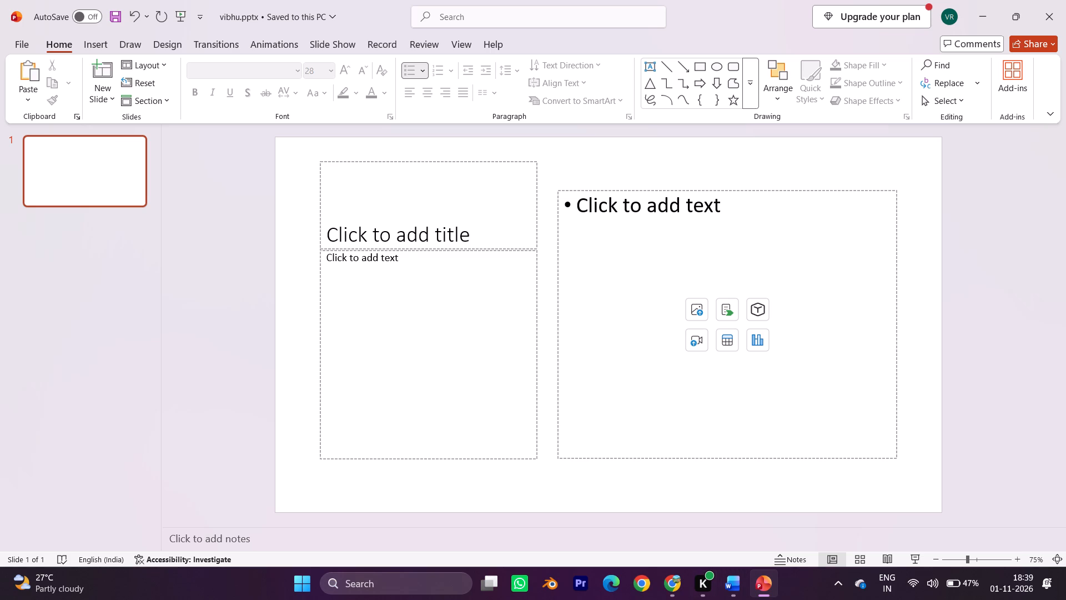
Insert the university logo picture desh.jpg from the device's Downloads folder into the slide's large content placeholder.
click(695, 318)
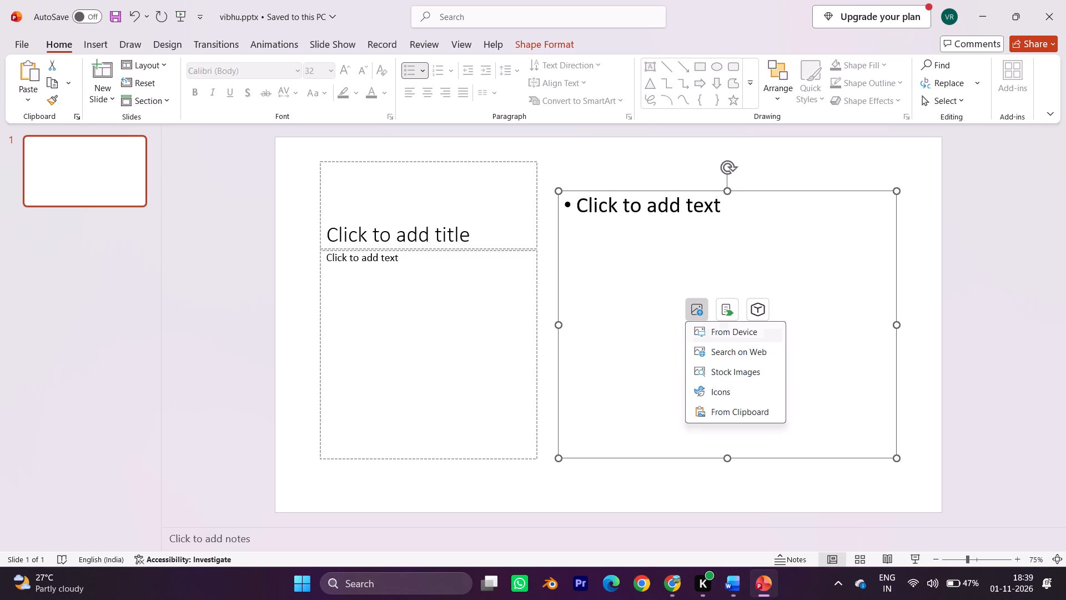
click(724, 327)
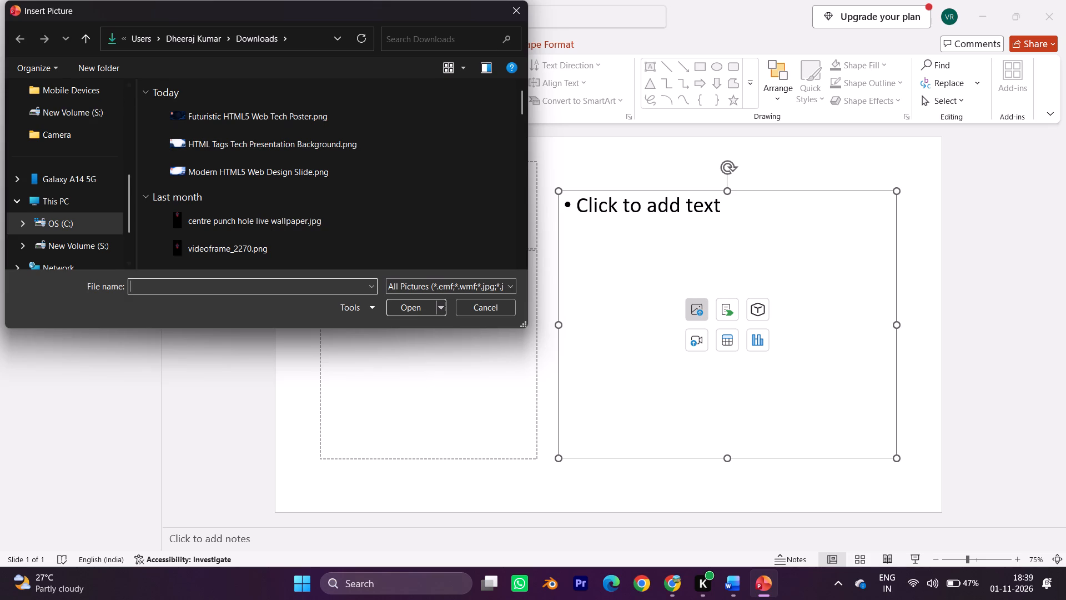
scroll(313, 104, down, 1)
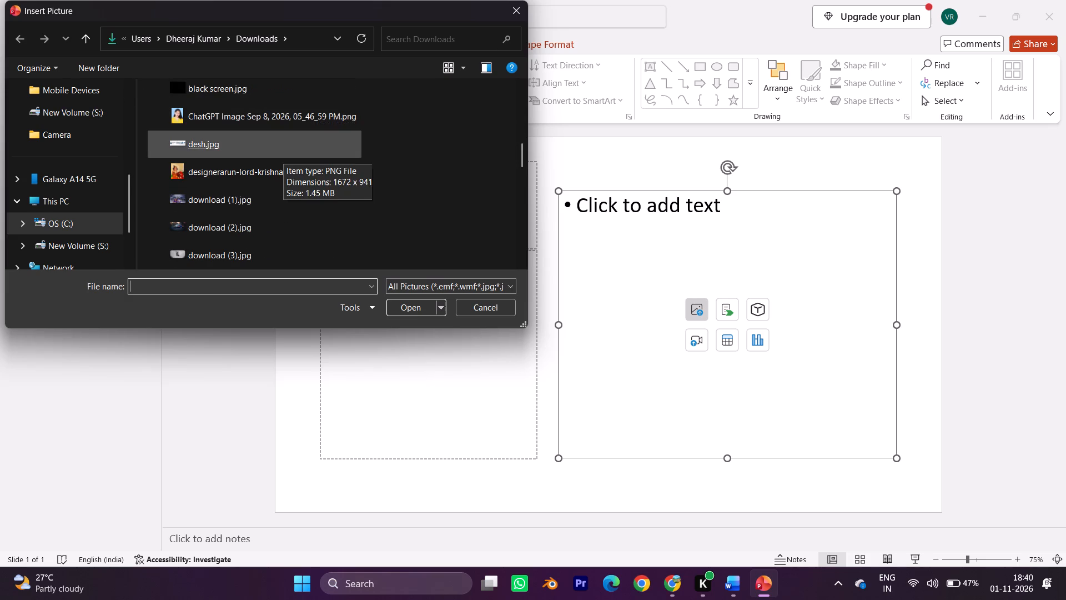
click(244, 142)
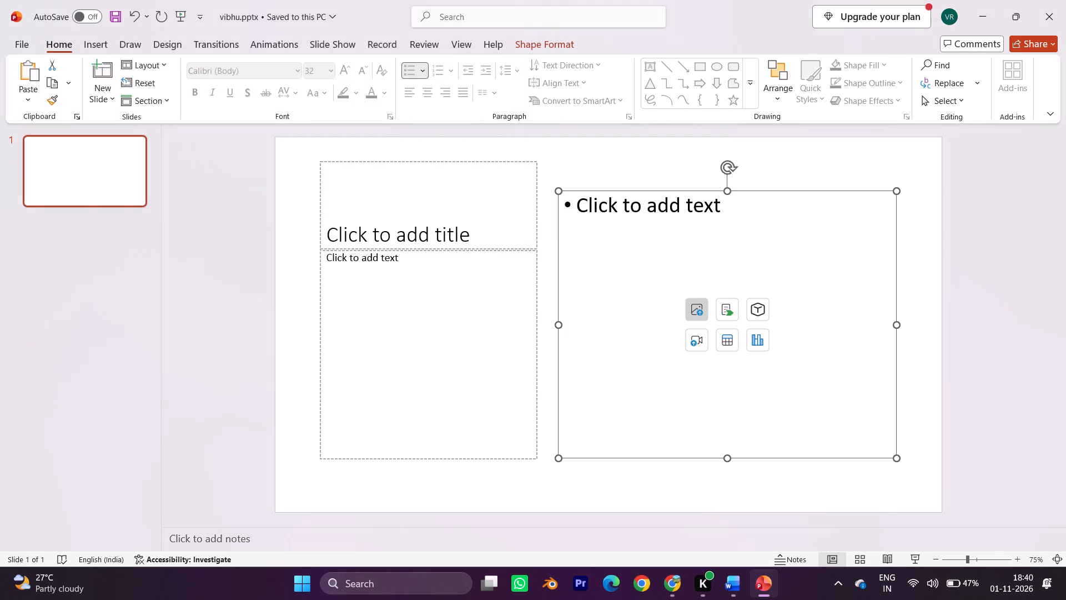
Move the Desh Bhagat University logo picture to the upper-right corner of the slide.
click(726, 327)
drag(726, 327, 767, 204)
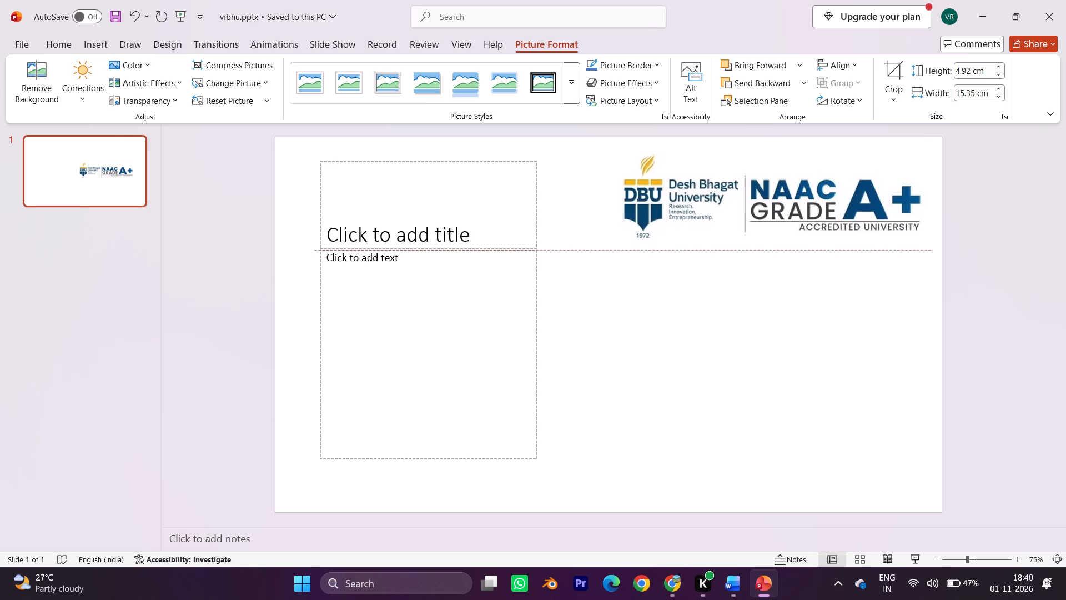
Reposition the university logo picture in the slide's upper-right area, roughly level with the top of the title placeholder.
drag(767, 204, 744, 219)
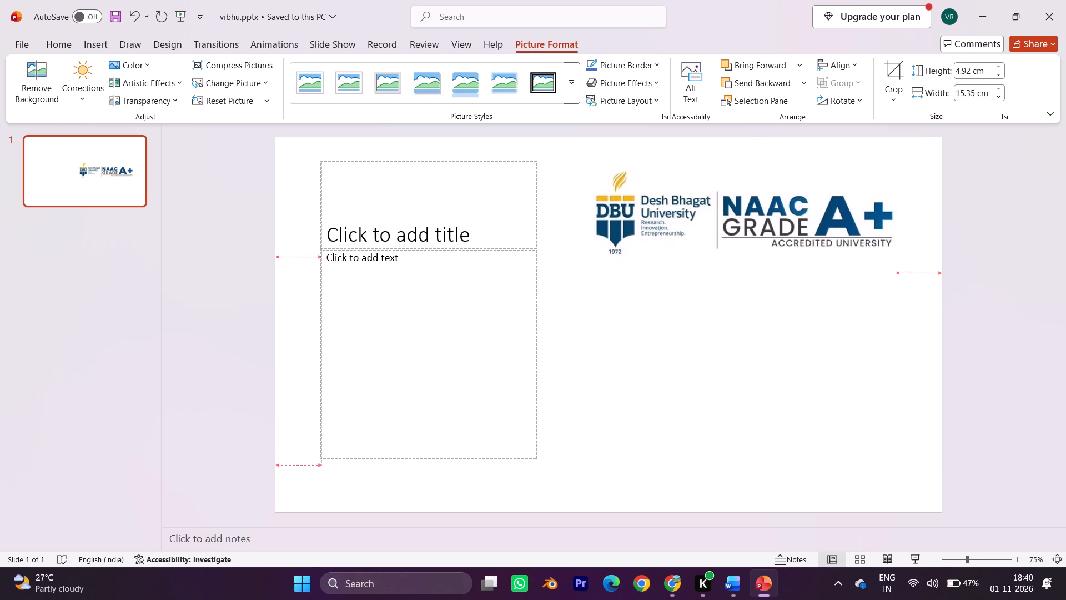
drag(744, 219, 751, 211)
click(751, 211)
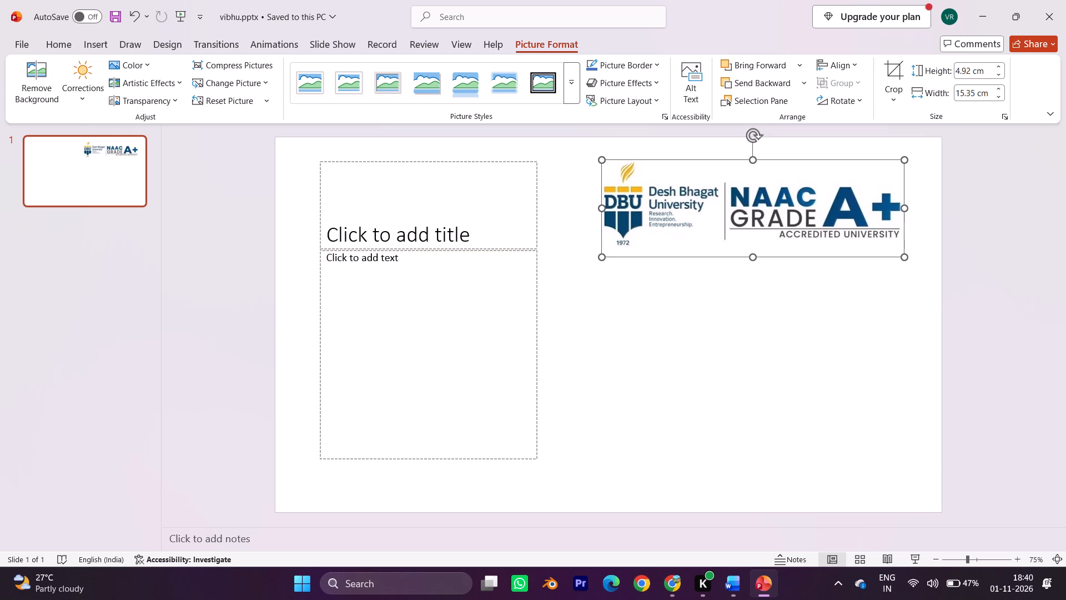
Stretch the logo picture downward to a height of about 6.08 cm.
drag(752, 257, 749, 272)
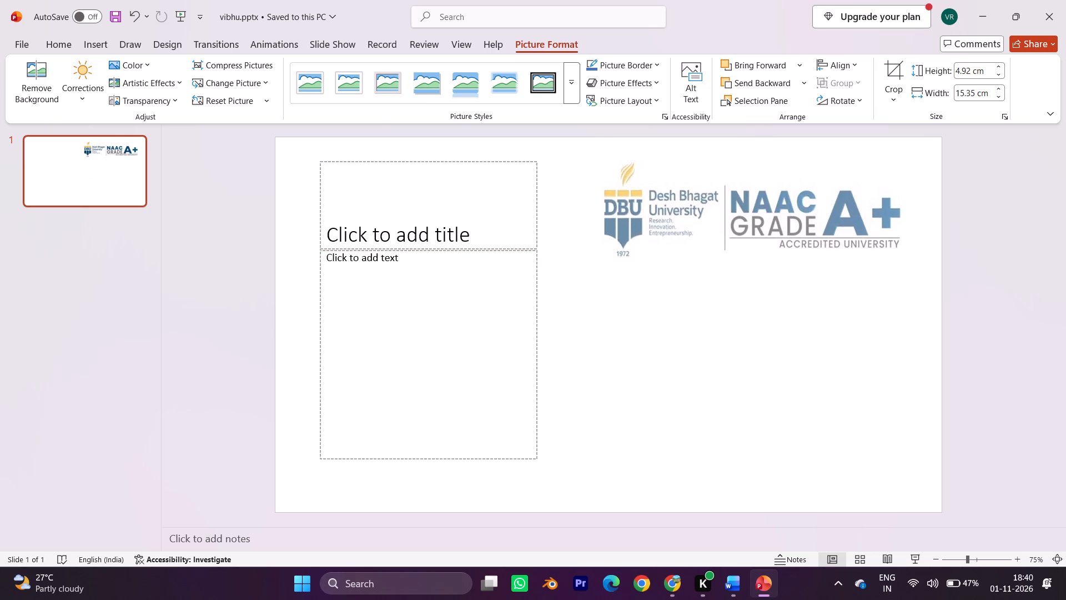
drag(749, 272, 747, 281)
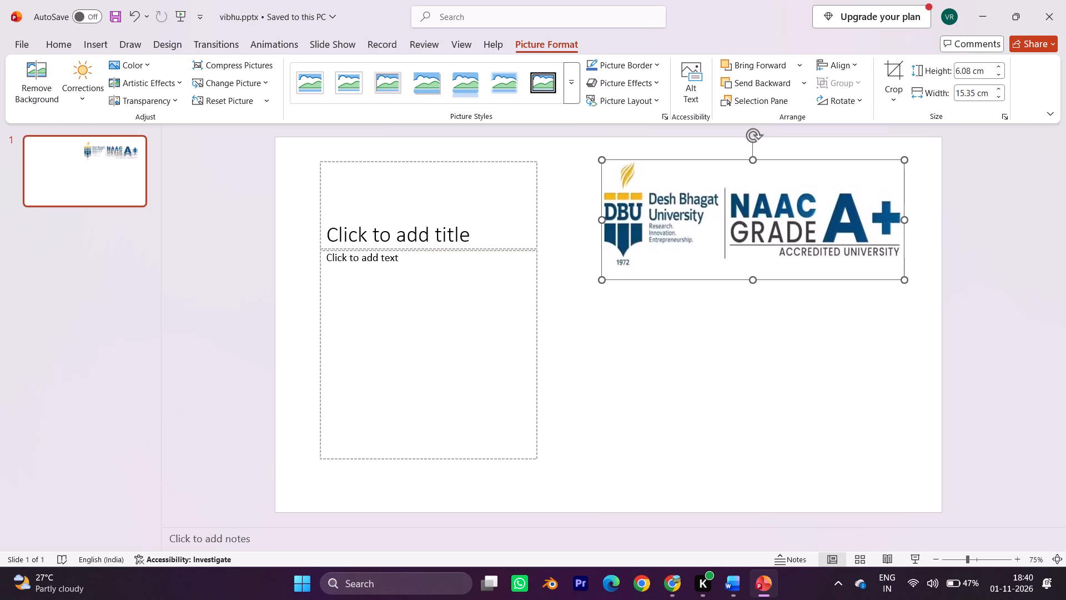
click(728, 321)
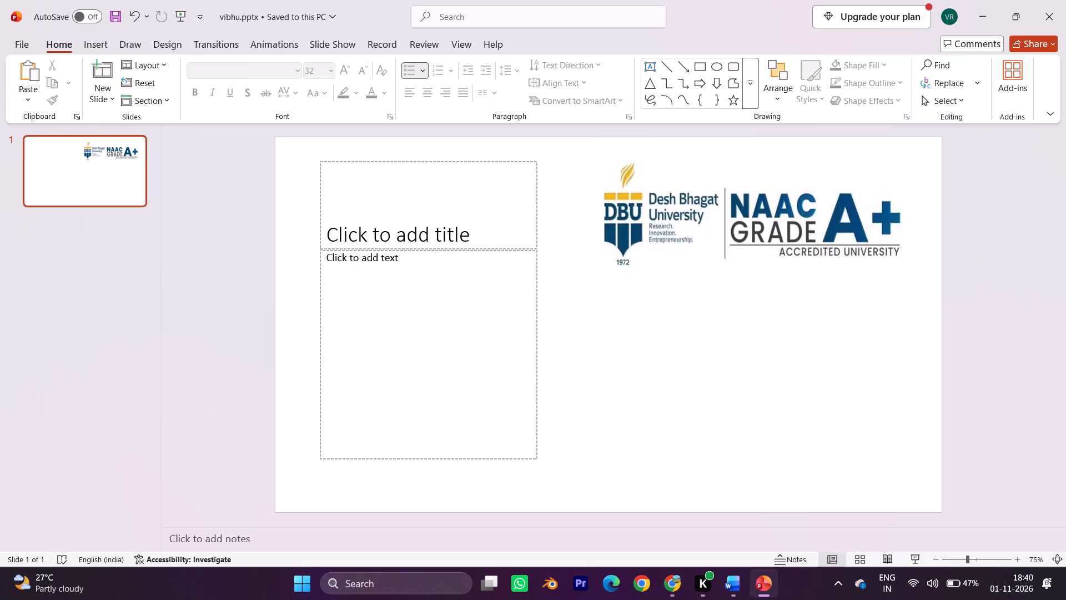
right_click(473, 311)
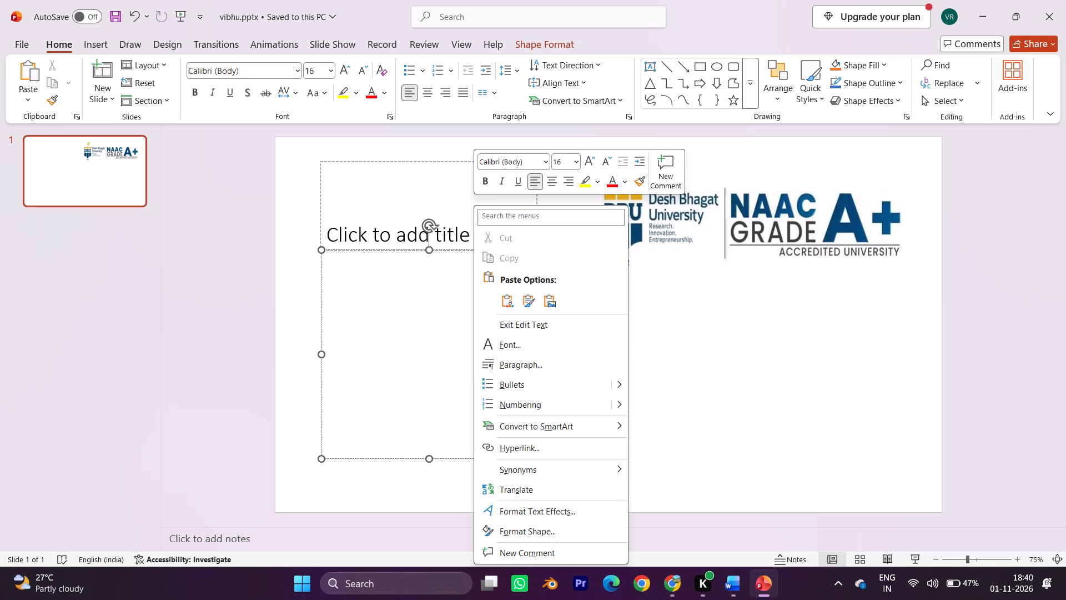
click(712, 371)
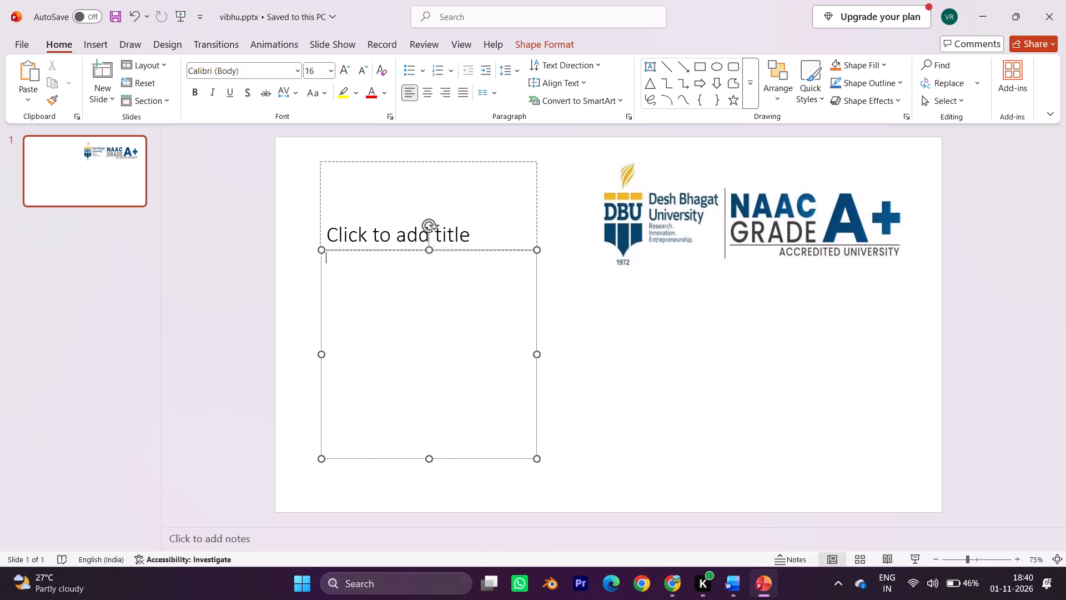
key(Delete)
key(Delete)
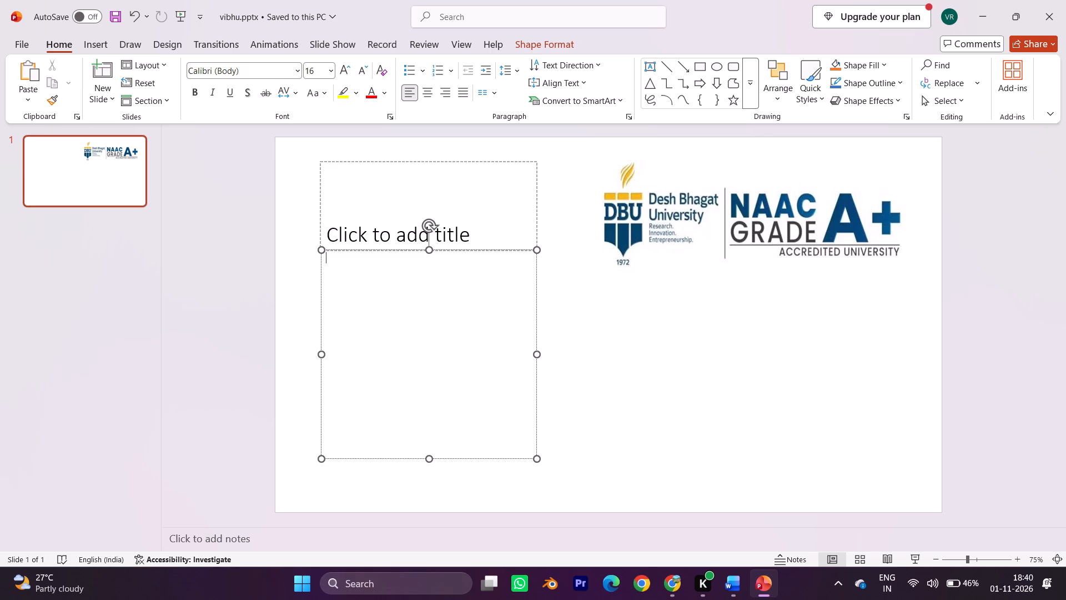
Delete the Desh Bhagat University logo picture from the slide.
click(816, 232)
key(Delete)
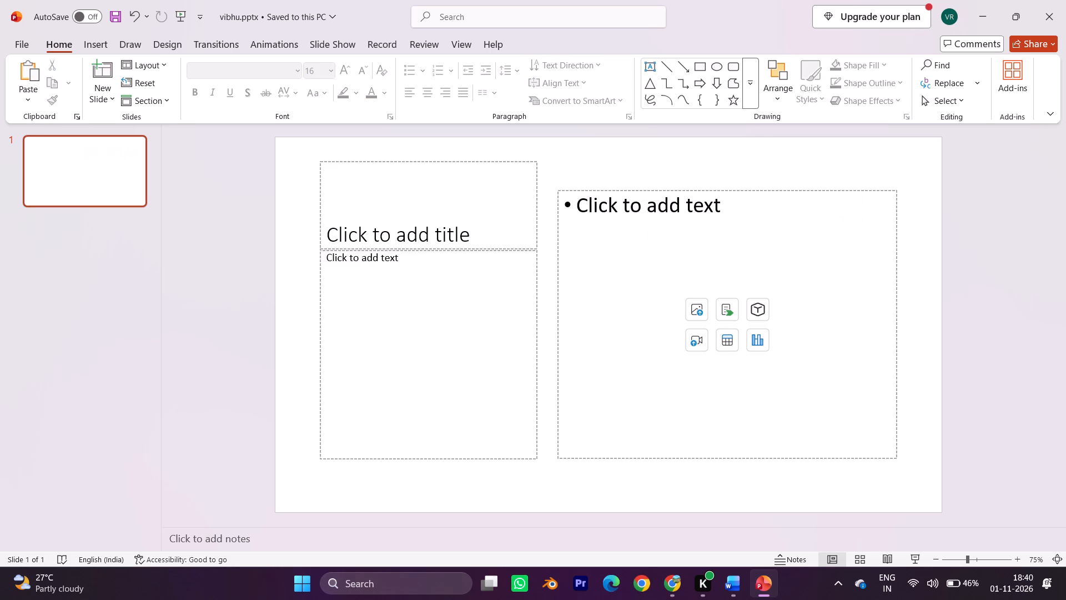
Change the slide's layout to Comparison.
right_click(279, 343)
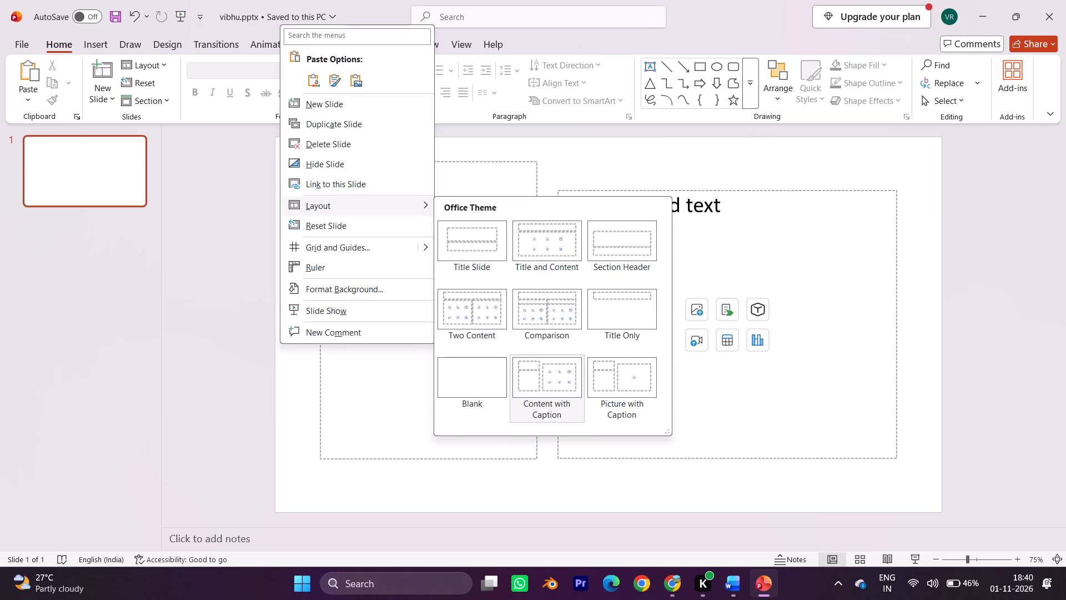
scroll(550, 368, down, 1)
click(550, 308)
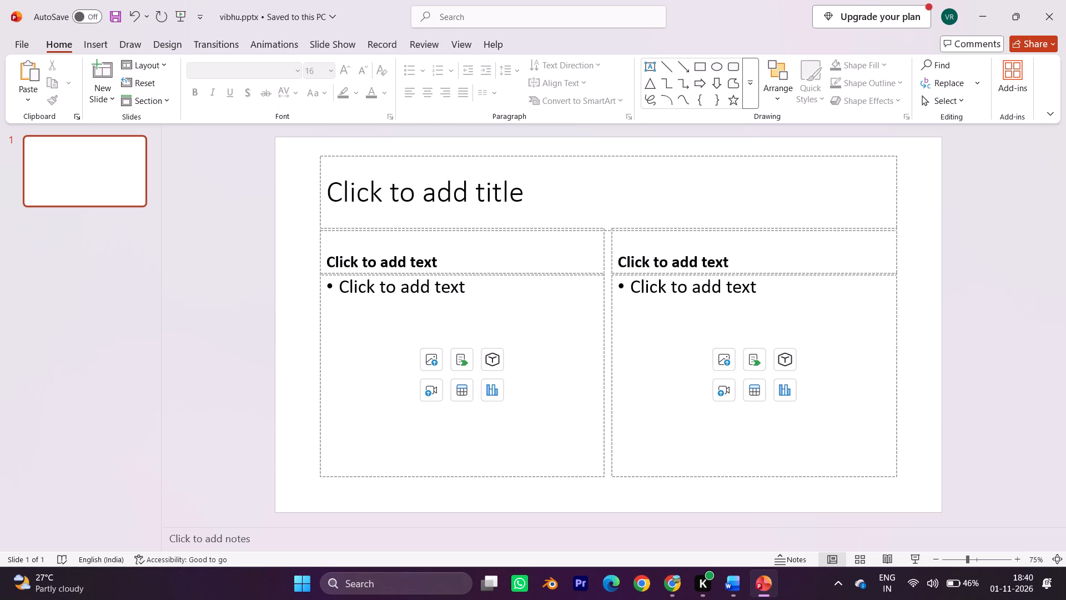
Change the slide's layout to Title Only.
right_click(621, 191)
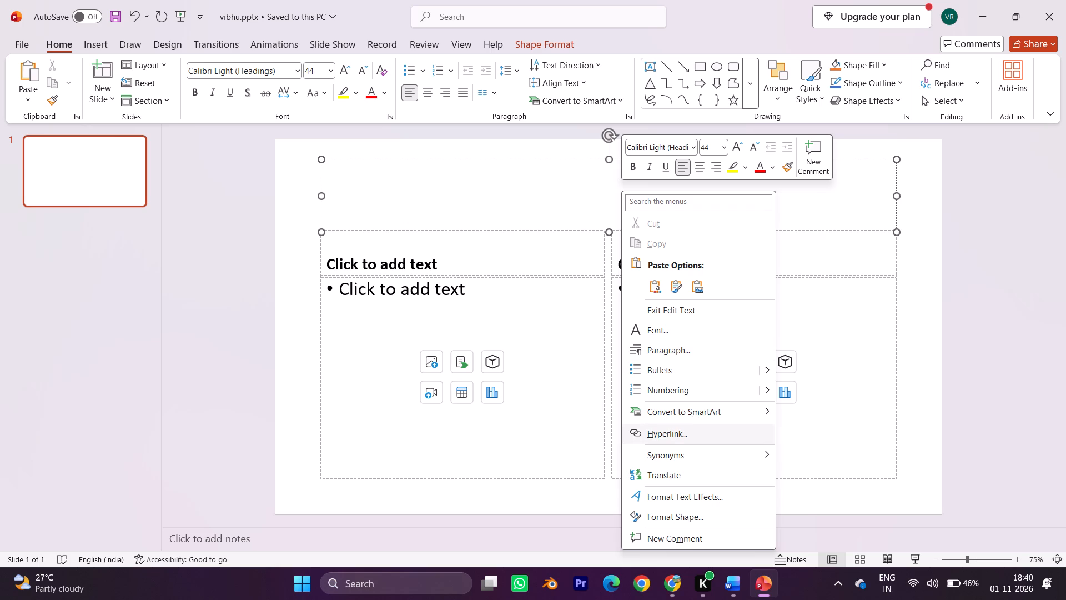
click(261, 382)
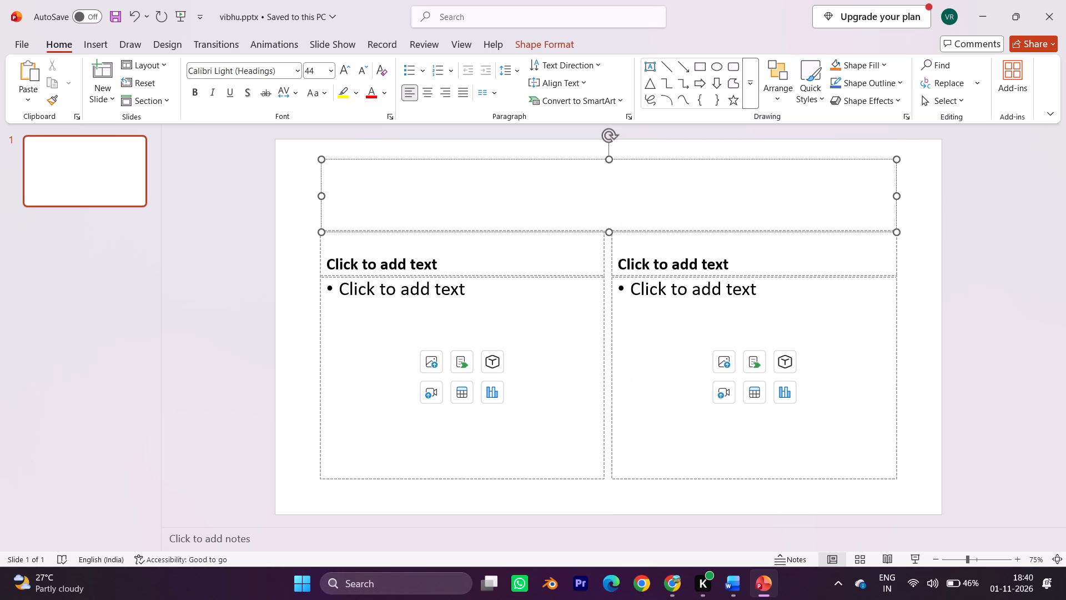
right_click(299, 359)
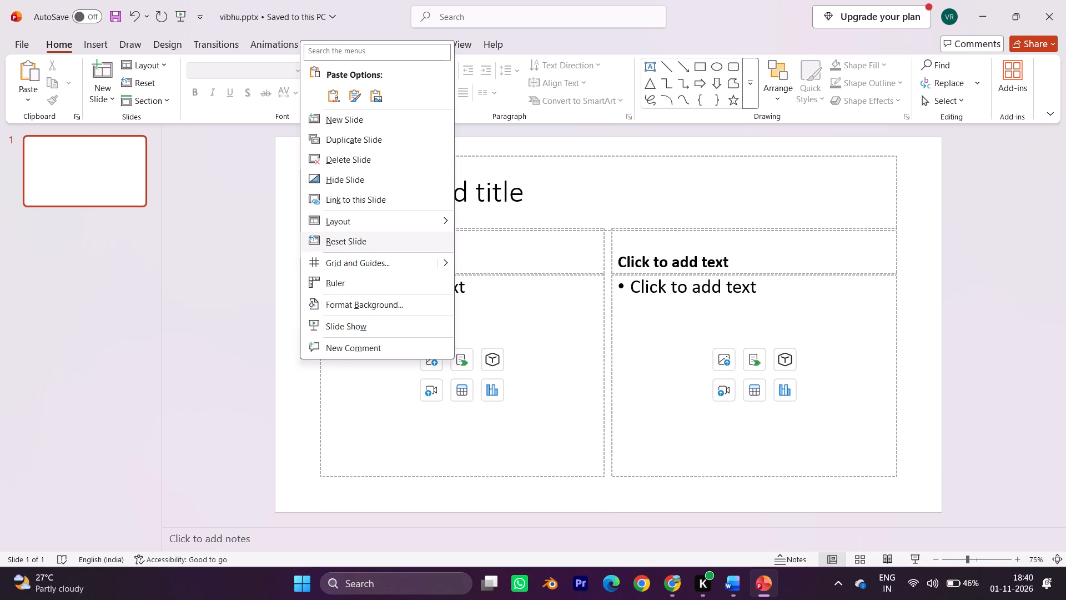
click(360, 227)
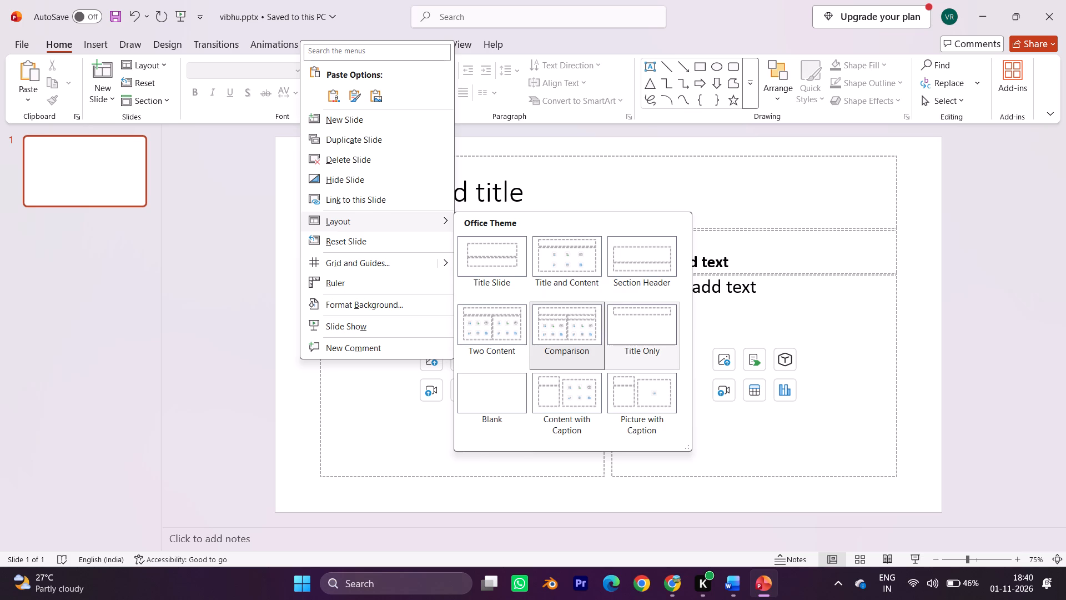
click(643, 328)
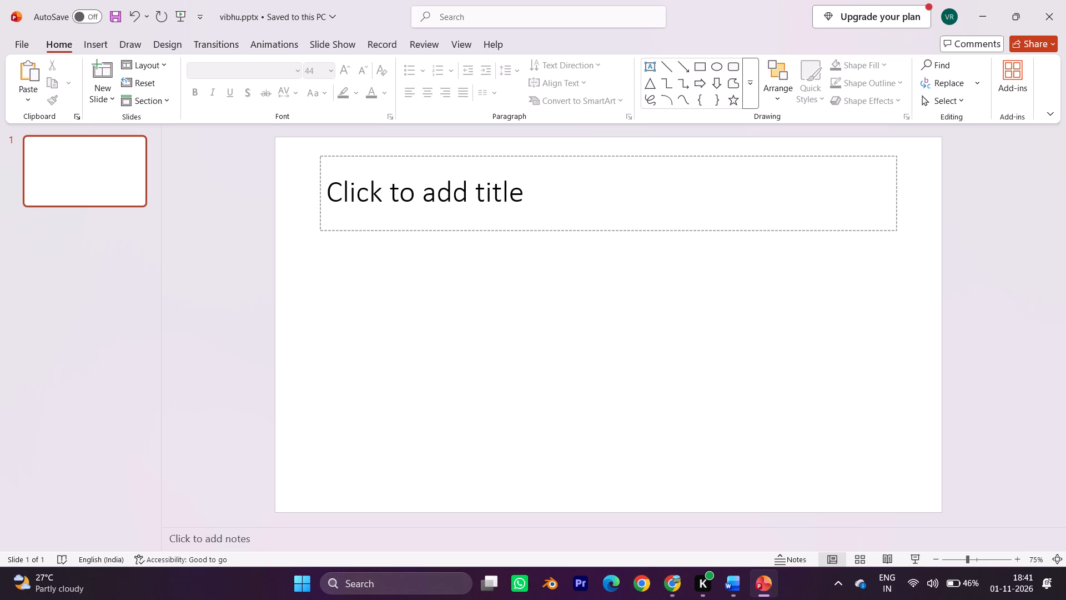
Change the slide's layout to Picture with Caption.
right_click(280, 299)
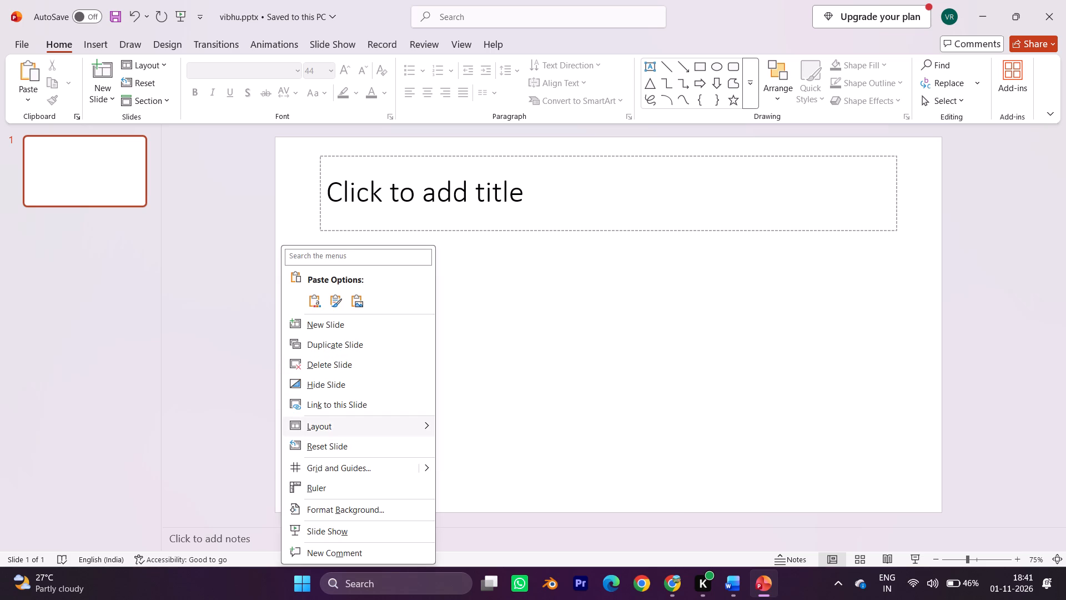
click(330, 422)
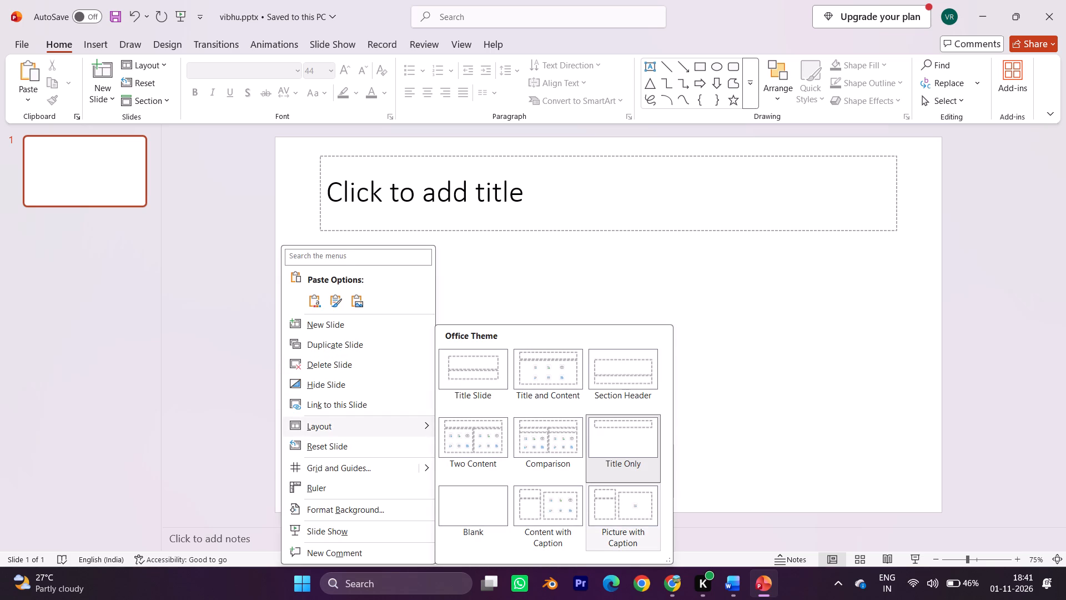
click(592, 510)
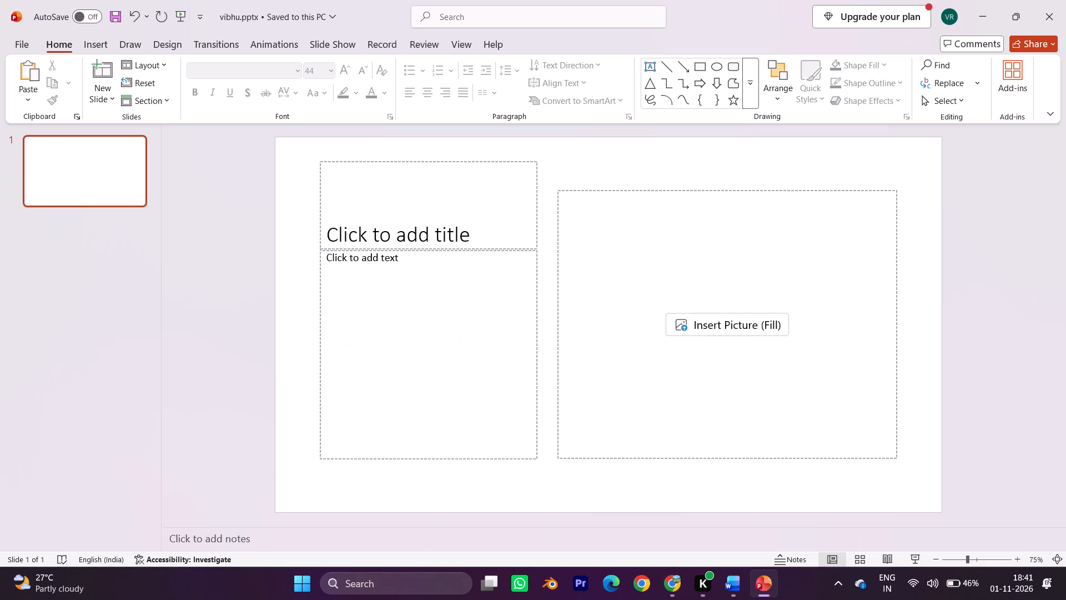
Insert the university logo picture desh.jpg from the Downloads folder into the slide's picture placeholder.
click(705, 328)
click(705, 328)
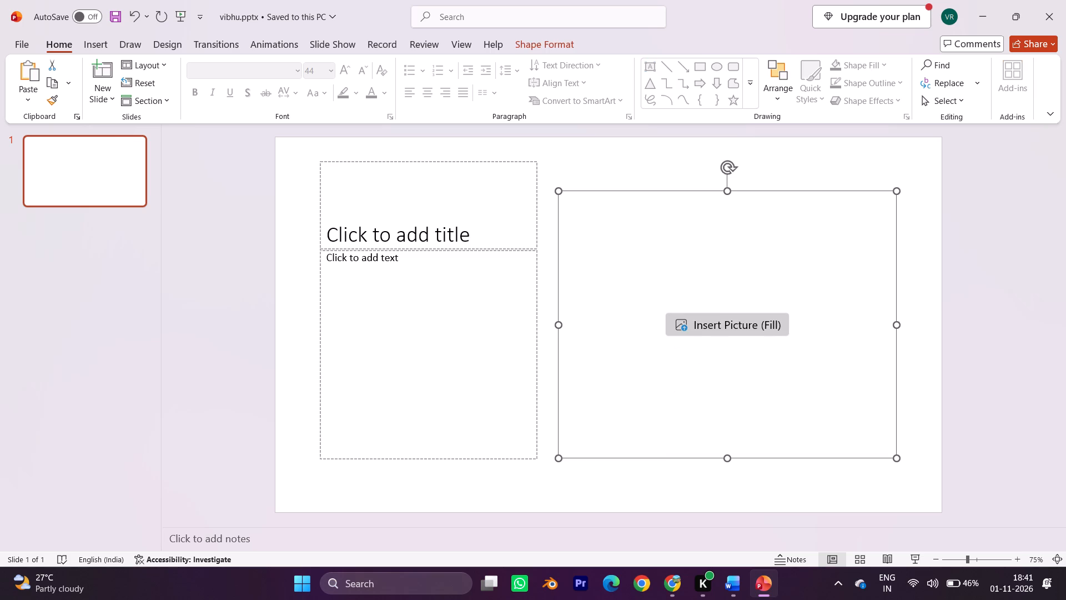
click(705, 328)
click(705, 352)
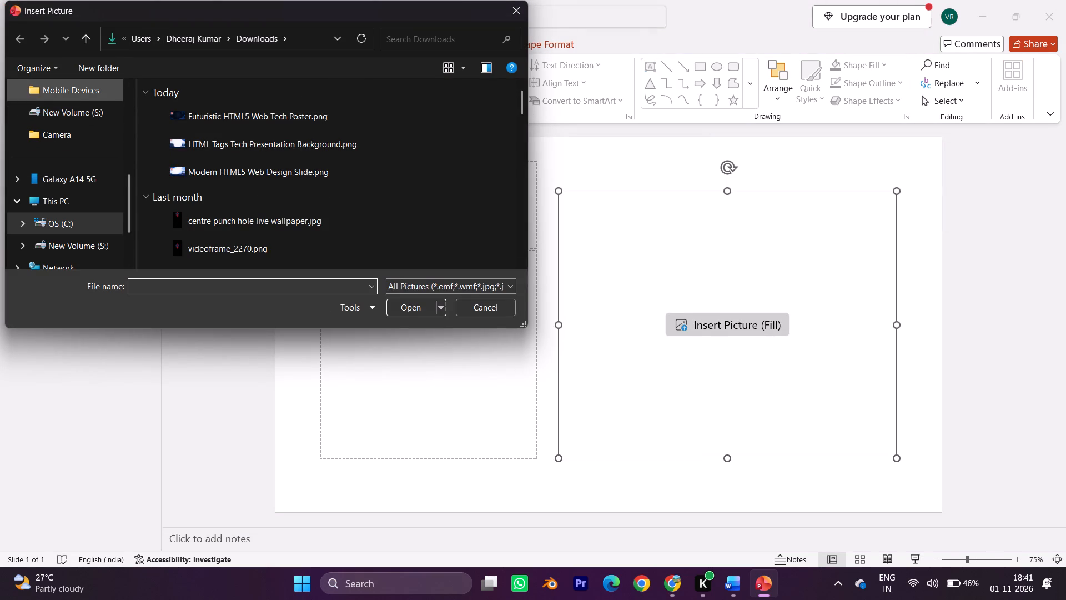
scroll(96, 93, up, 8)
click(78, 198)
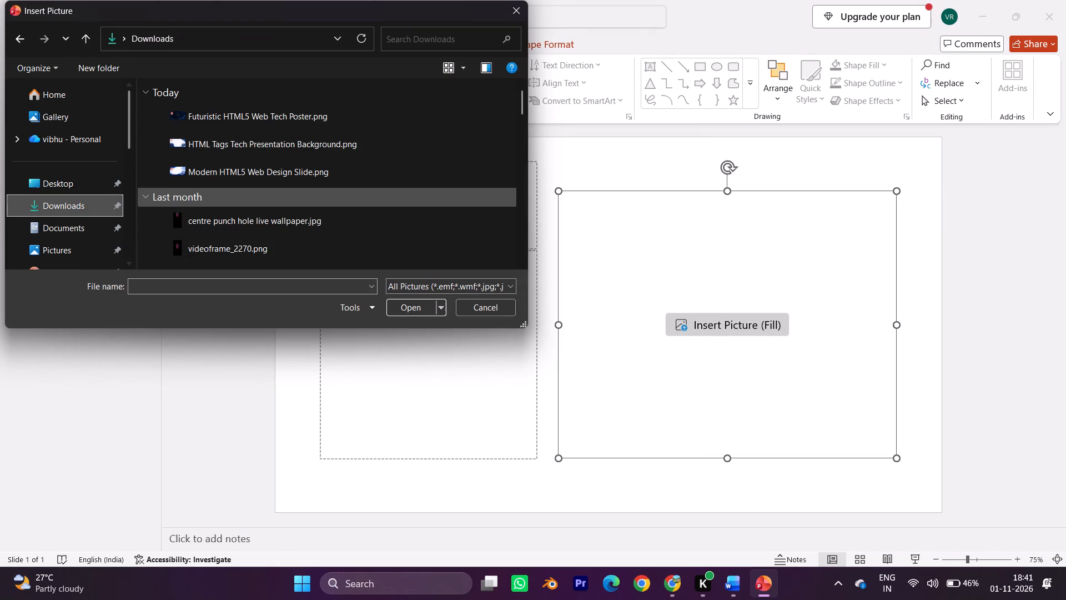
click(526, 179)
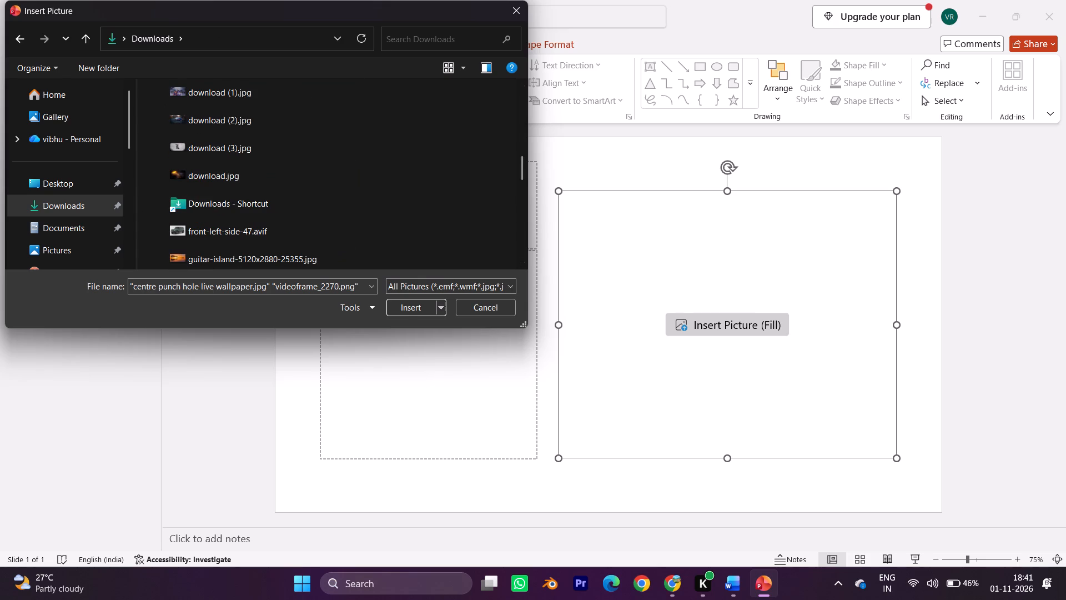
key(Up)
key(Down)
key(Down)
key(Down)
key(Down)
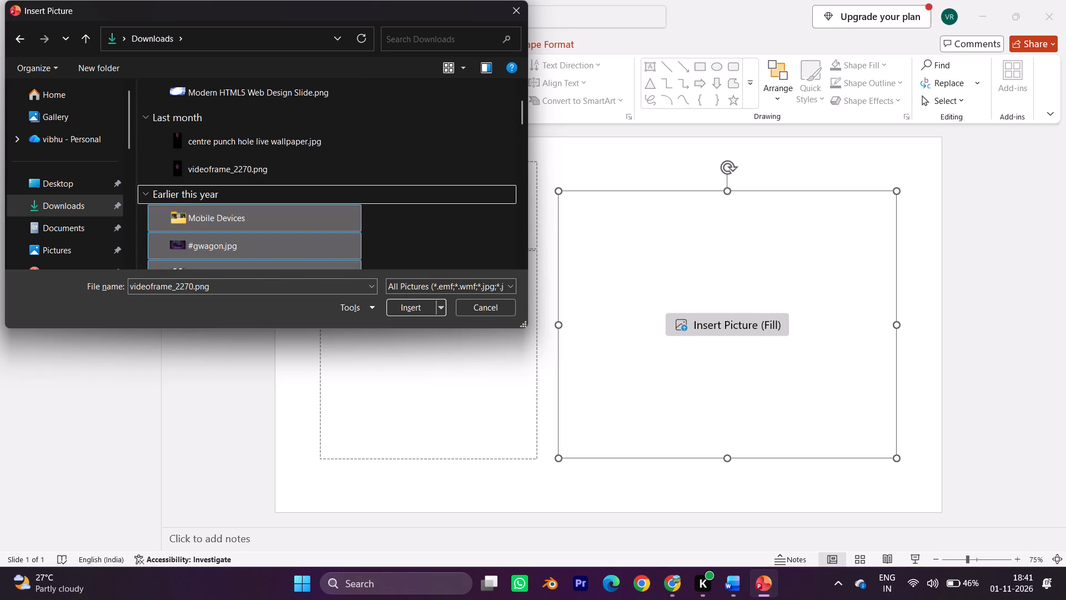
key(Down)
key(Down)
key(Down)
key(Down)
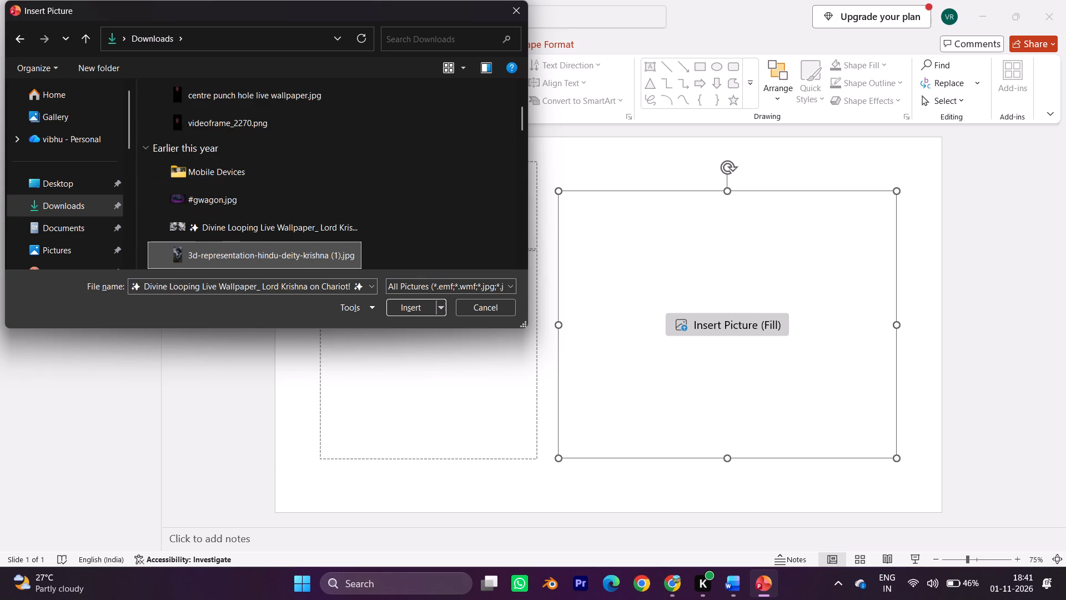
key(Down)
key(Down)
key(Down)
key(Down)
key(Down)
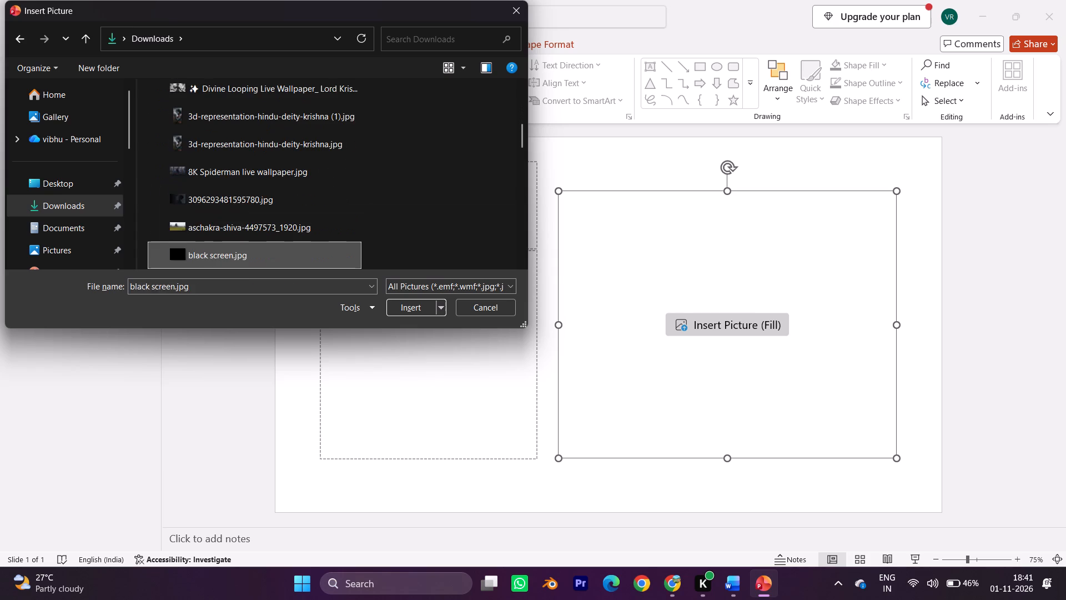
key(Down)
key(Down)
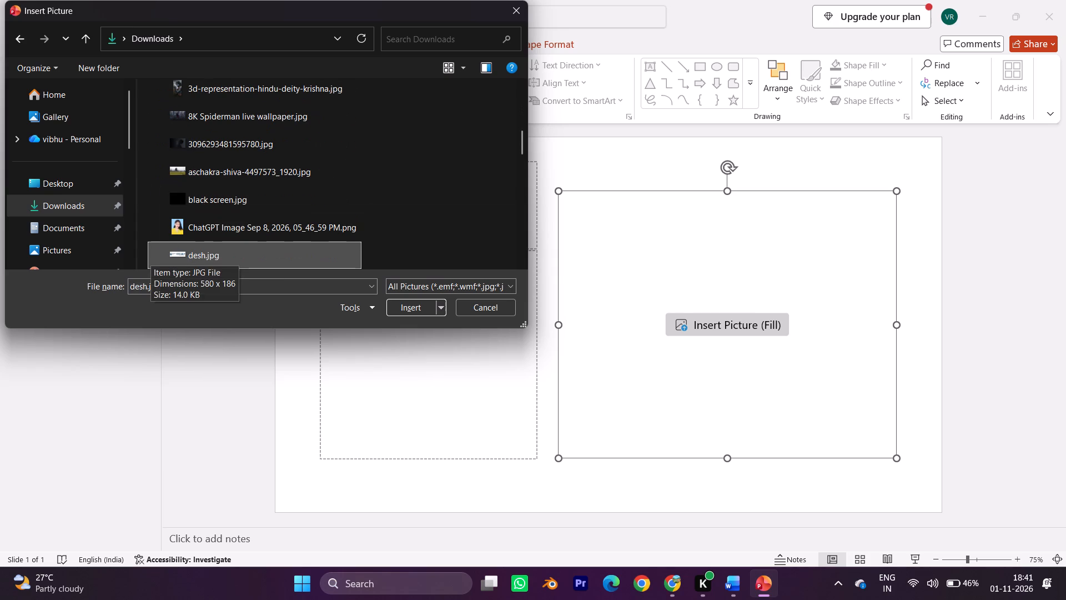
click(531, 168)
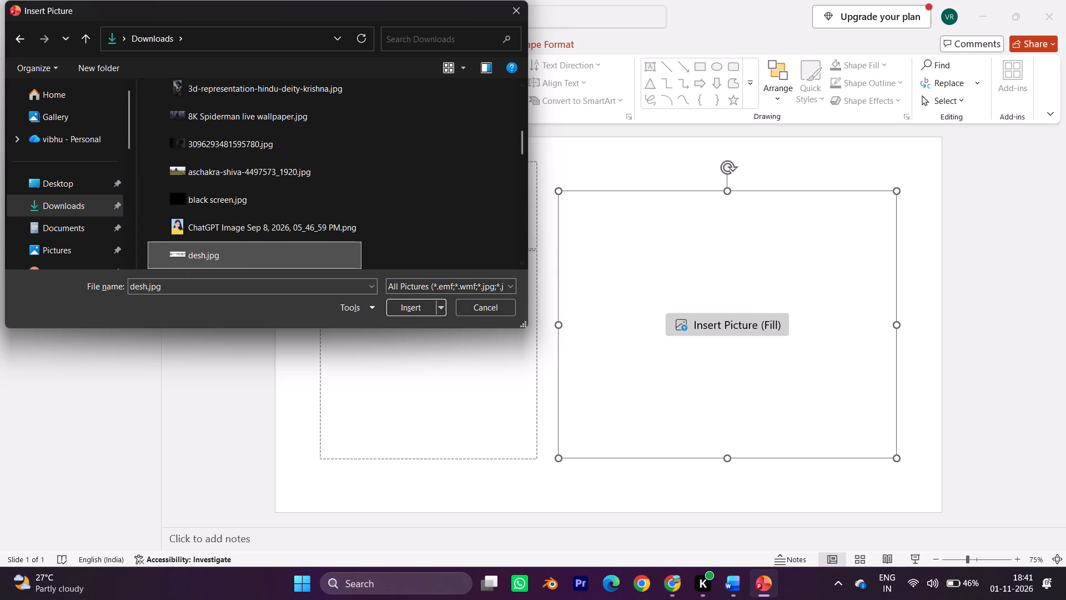
click(419, 310)
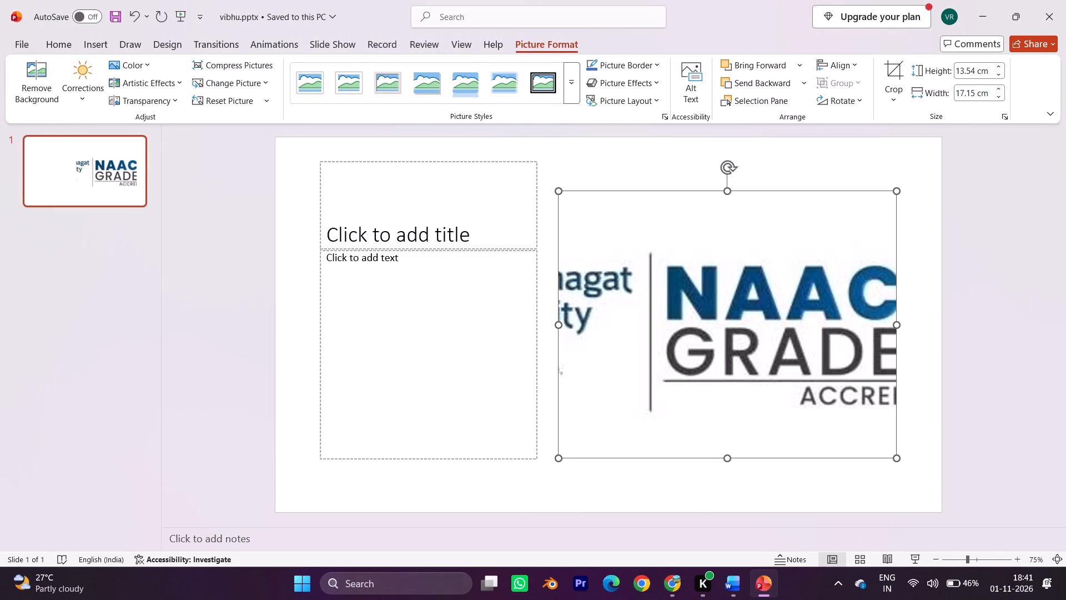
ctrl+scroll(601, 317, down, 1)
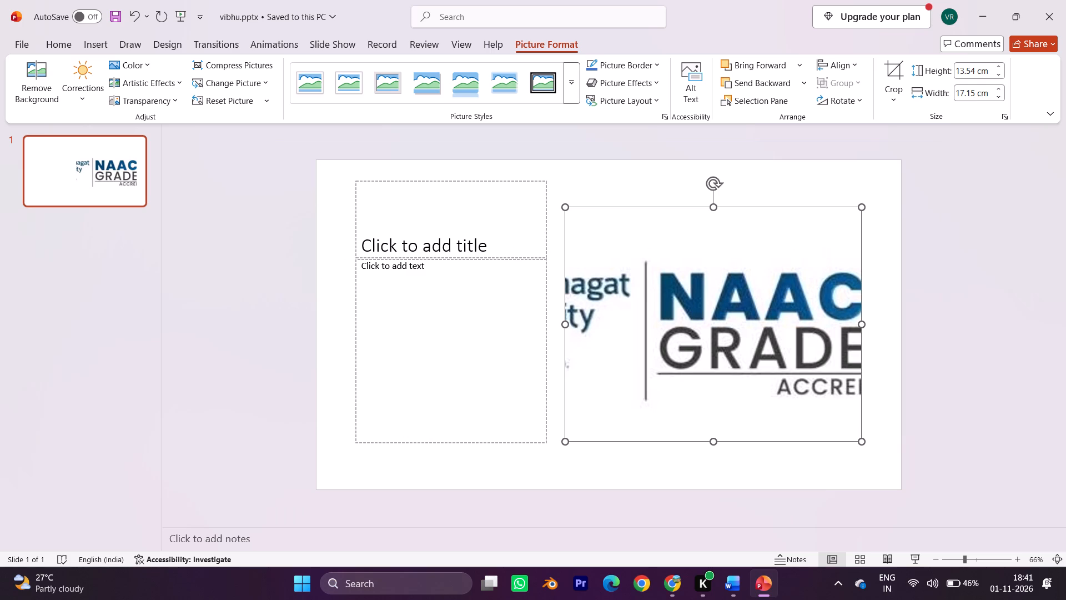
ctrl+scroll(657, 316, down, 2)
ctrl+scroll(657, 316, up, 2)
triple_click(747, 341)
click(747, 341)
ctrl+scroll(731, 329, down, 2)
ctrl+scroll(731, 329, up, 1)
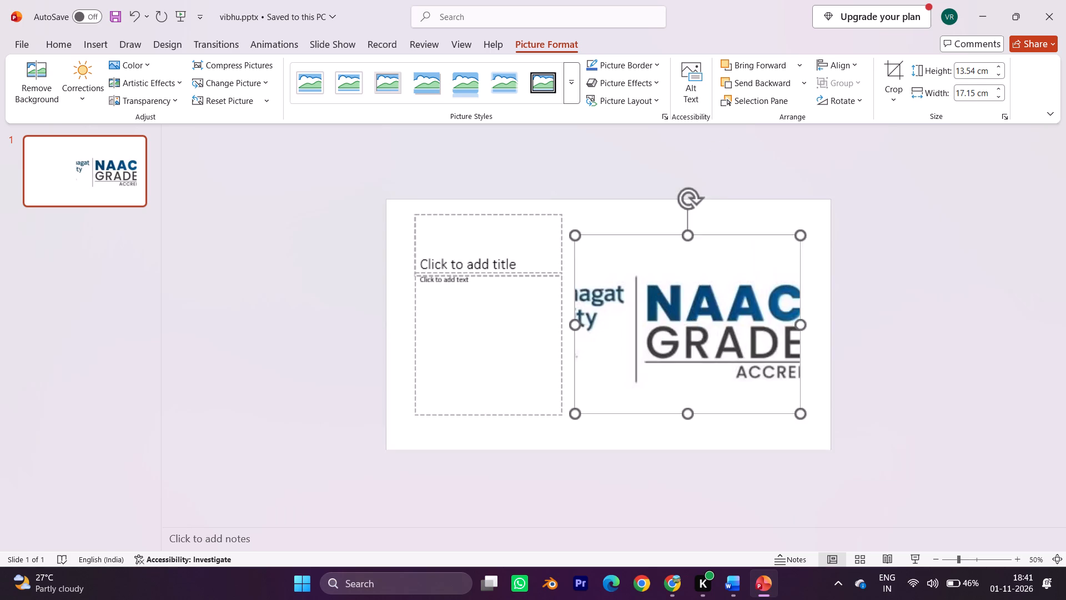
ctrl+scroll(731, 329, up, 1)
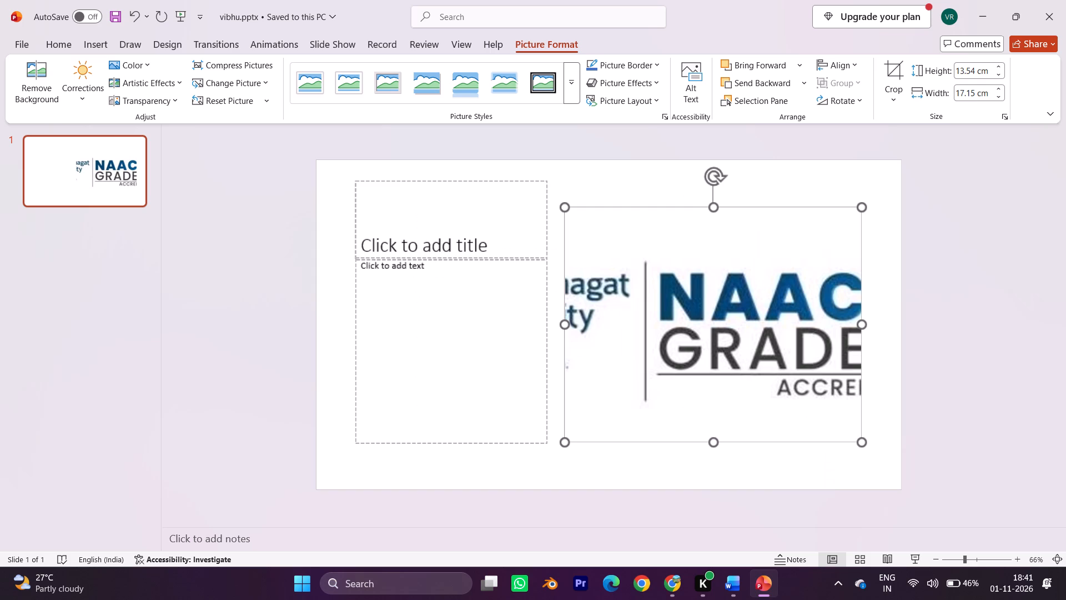
Delete the cropped logo picture from the slide's picture placeholder.
drag(713, 434, 716, 383)
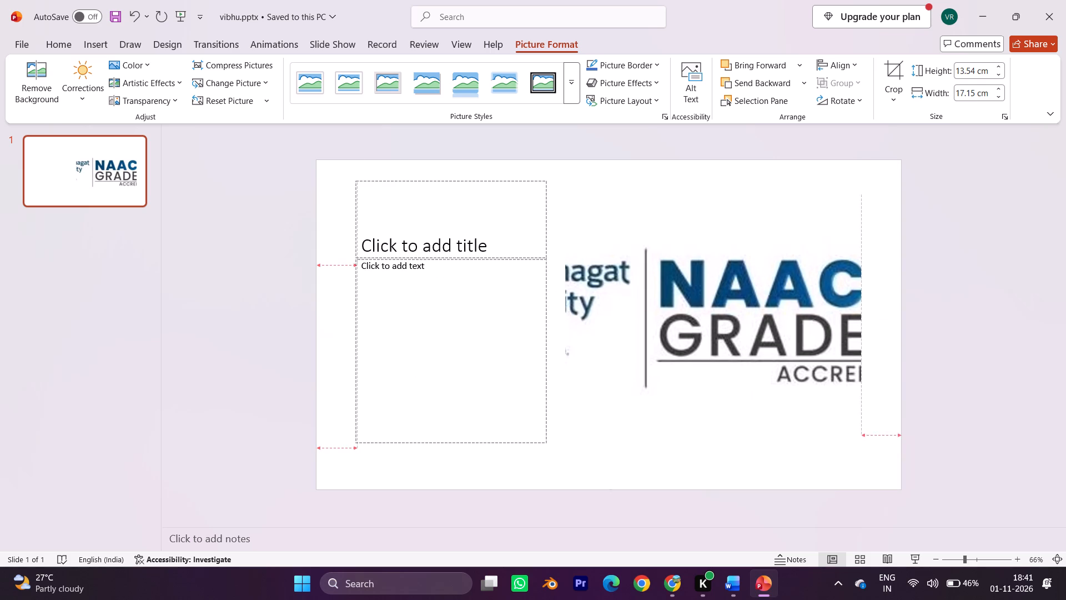
drag(716, 383, 670, 421)
key(Delete)
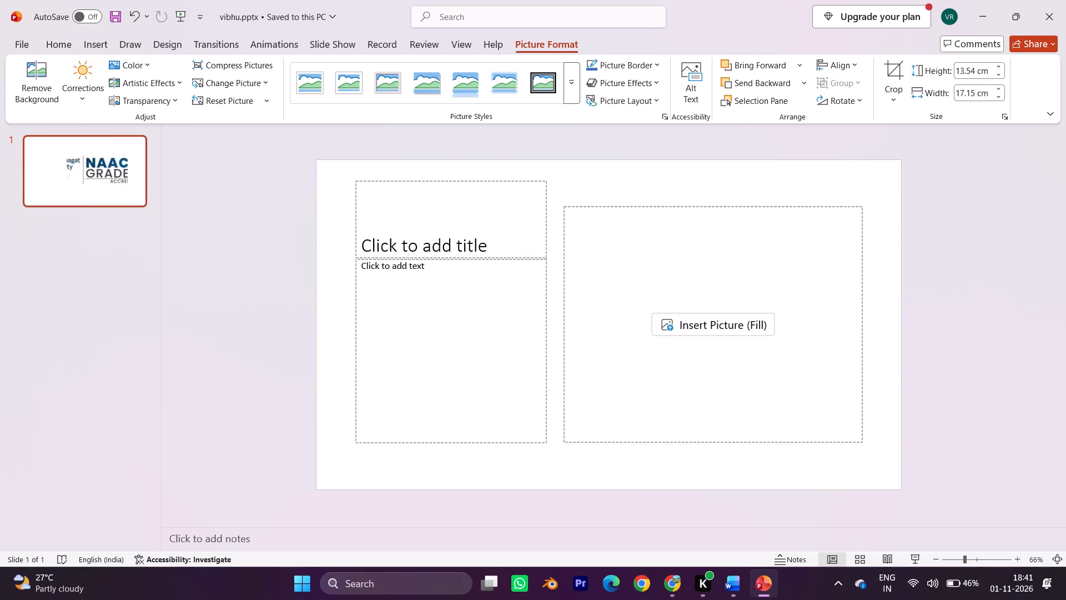
Change the slide's layout to Content with Caption.
right_click(339, 309)
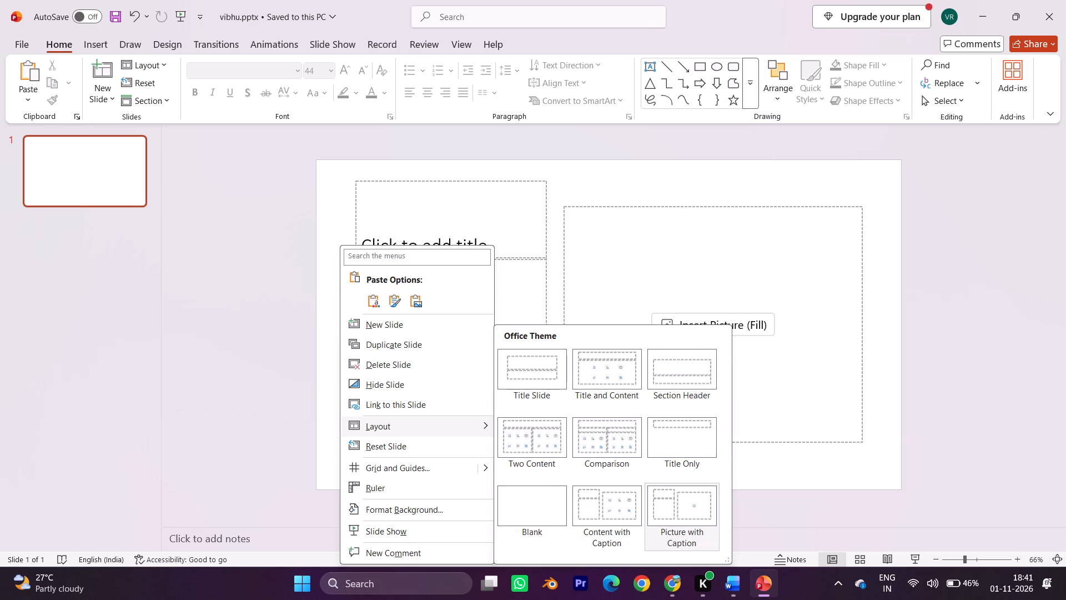
click(609, 498)
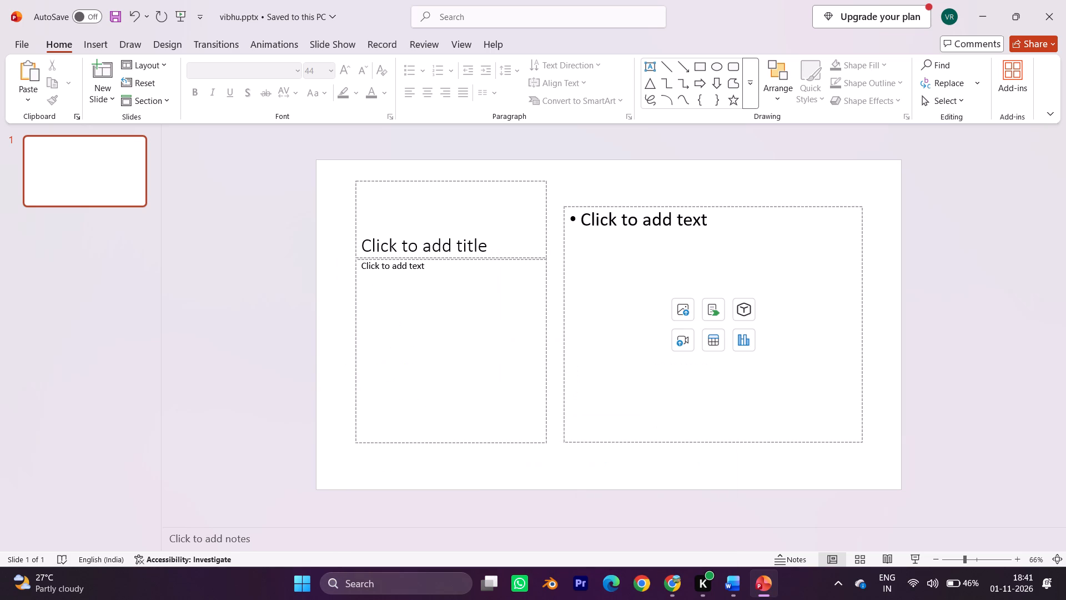
Insert the university logo picture desh.jpg from the Downloads folder into the slide's content placeholder.
click(686, 304)
click(713, 331)
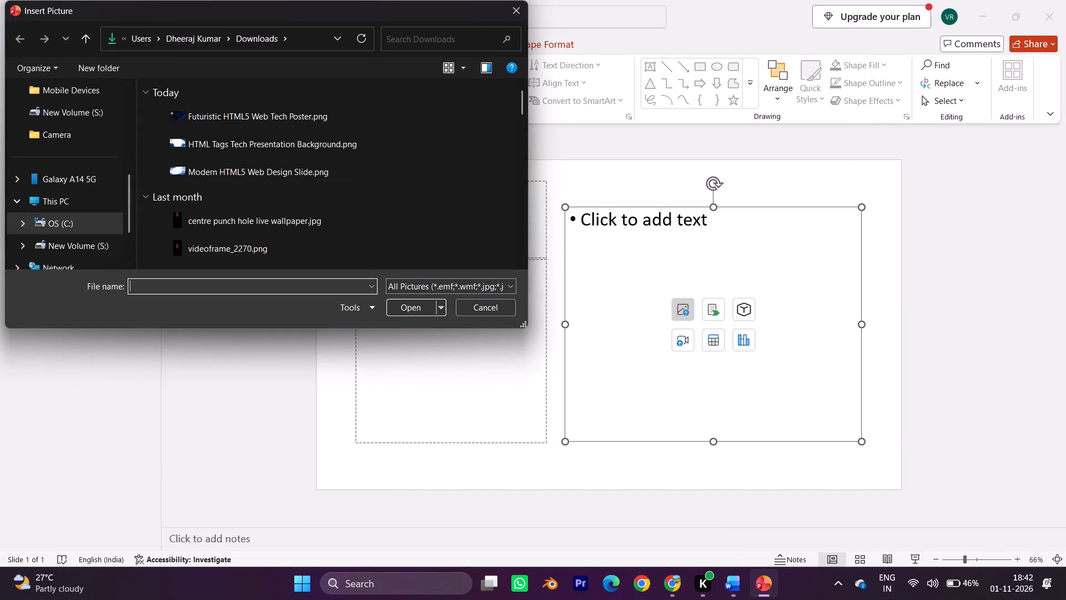
scroll(79, 164, up, 1)
click(69, 203)
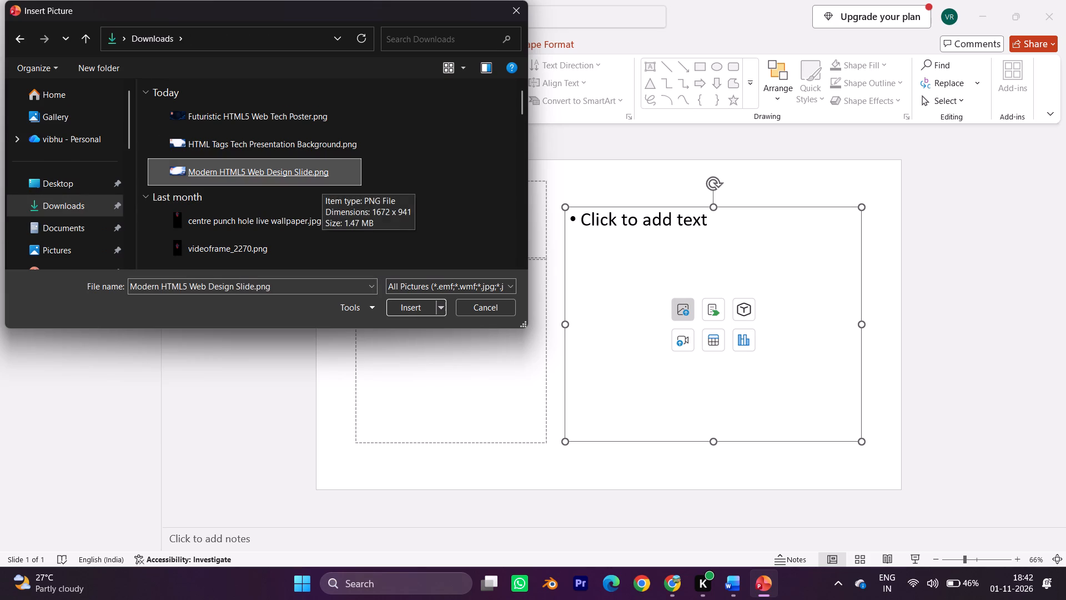
key(Down)
key(Down)
key(Down)
key(Down)
key(Down)
key(Down)
key(Down)
key(Down)
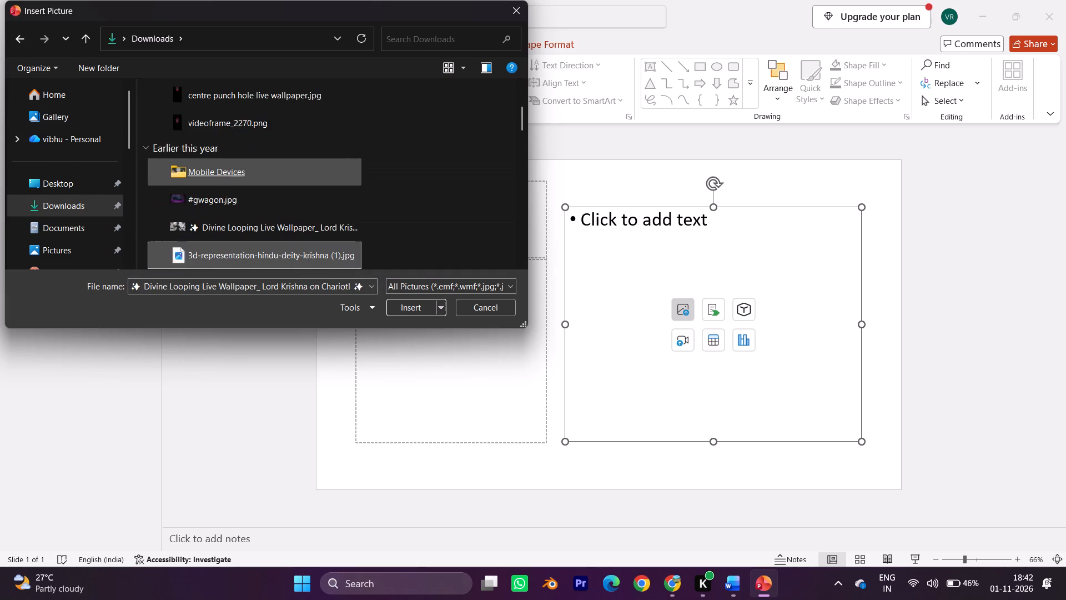
key(Down)
key(Down)
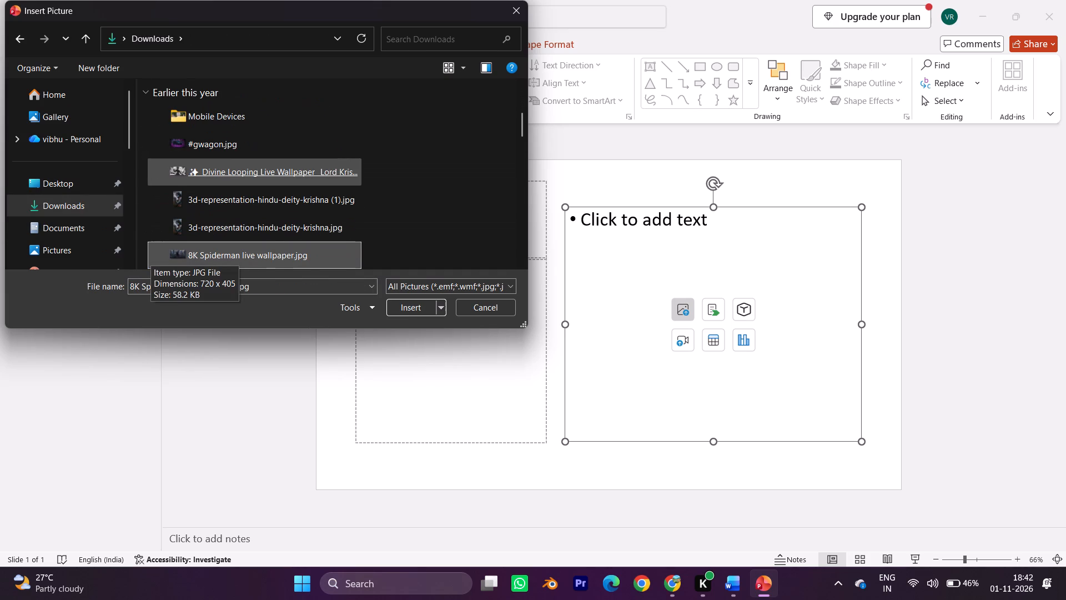
key(Down)
key(Down)
key(Down)
key(Down)
key(Down)
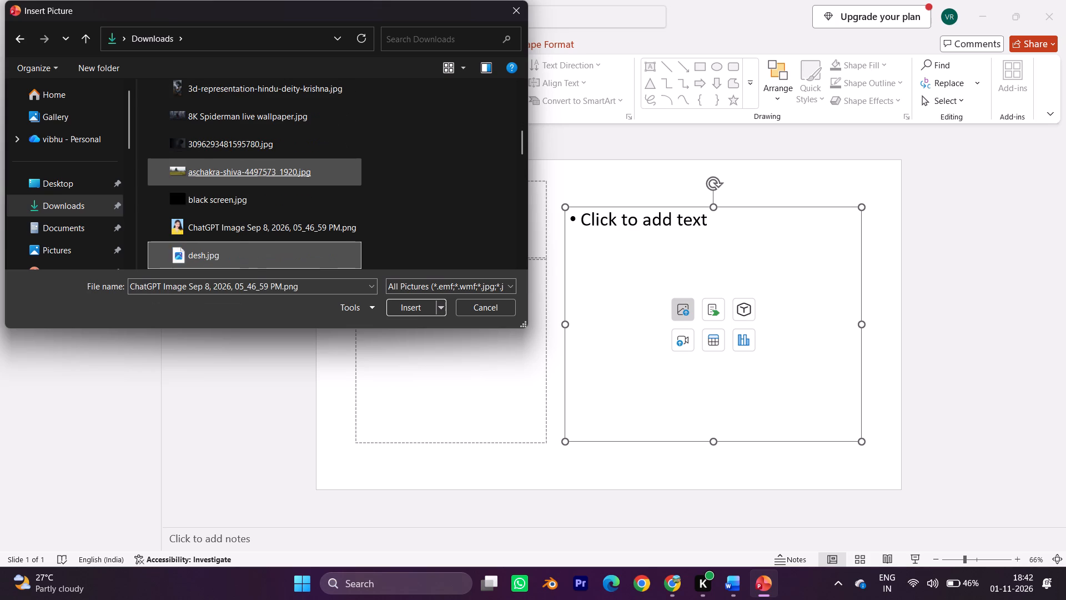
key(Down)
key(Down)
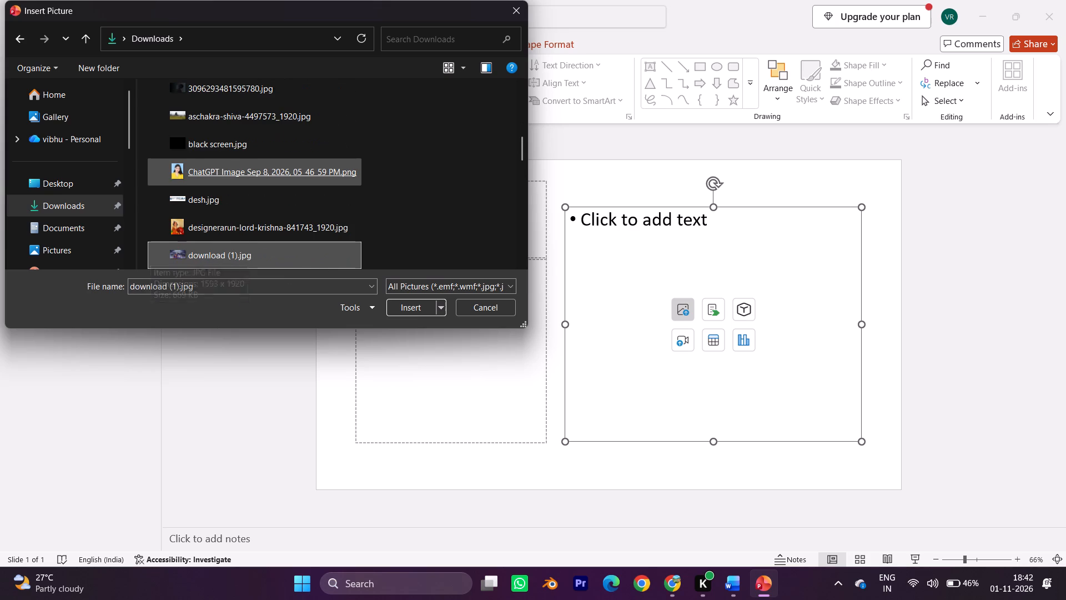
key(Down)
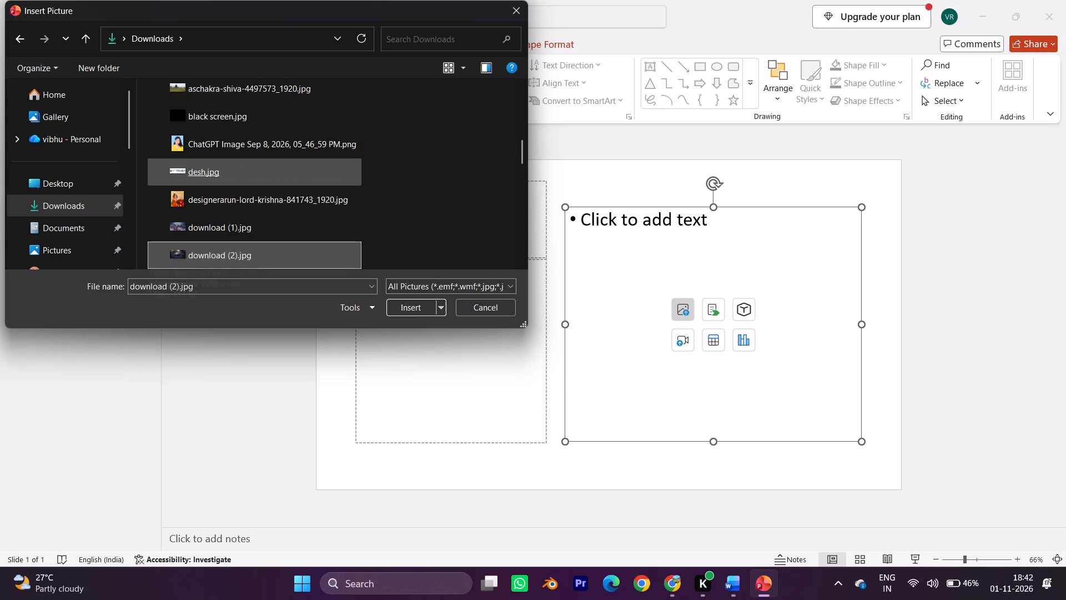
key(Up)
key(Up)
key(Up)
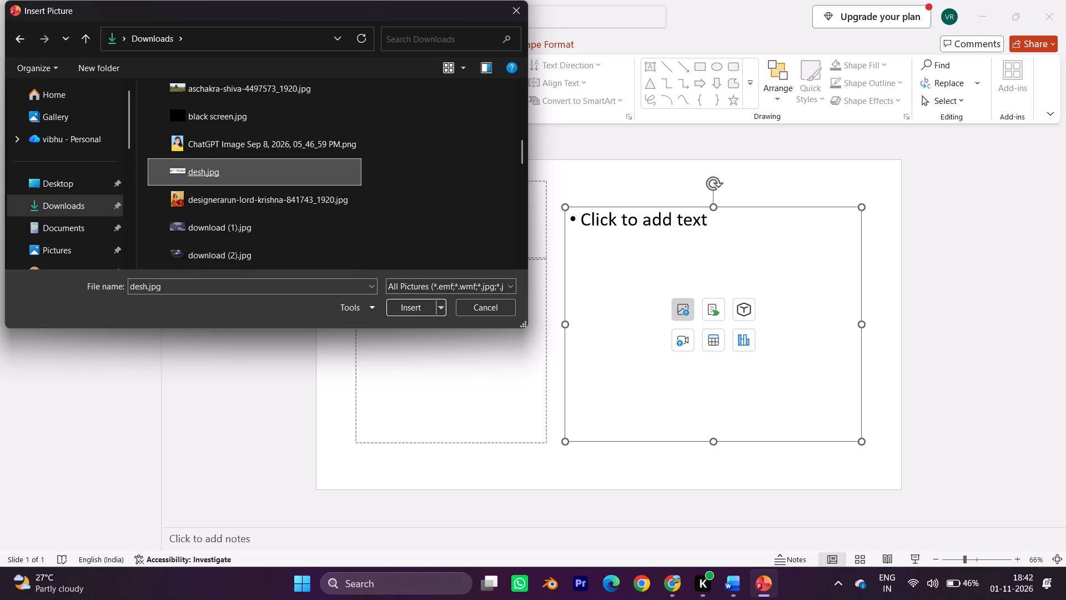
key(Return)
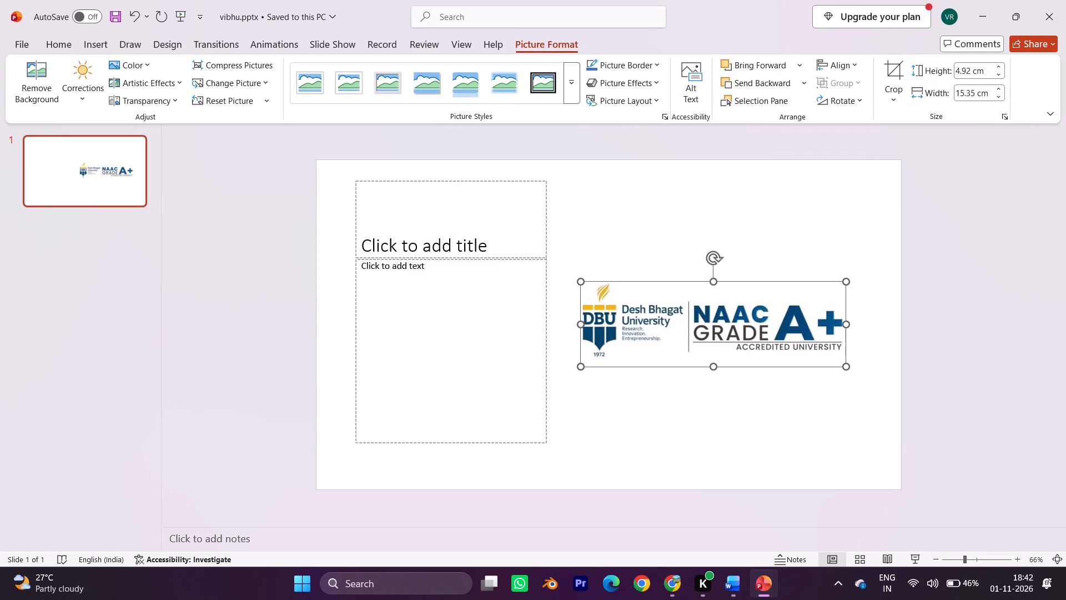
Move the university logo to the upper-left corner of the slide, over the title placeholder.
scroll(623, 330, down, 1)
drag(623, 330, 672, 300)
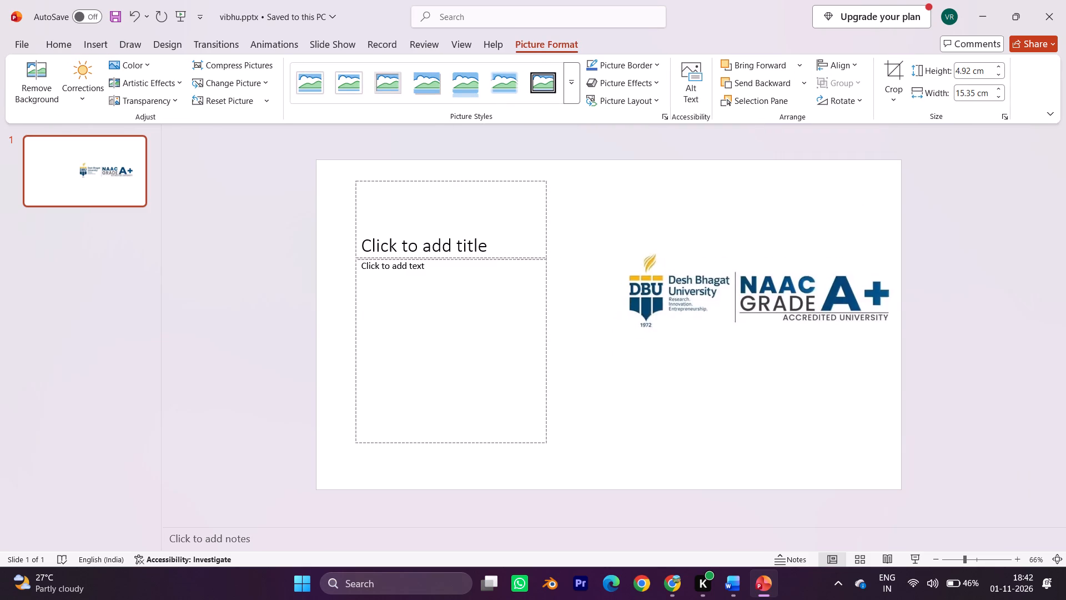
drag(672, 300, 589, 207)
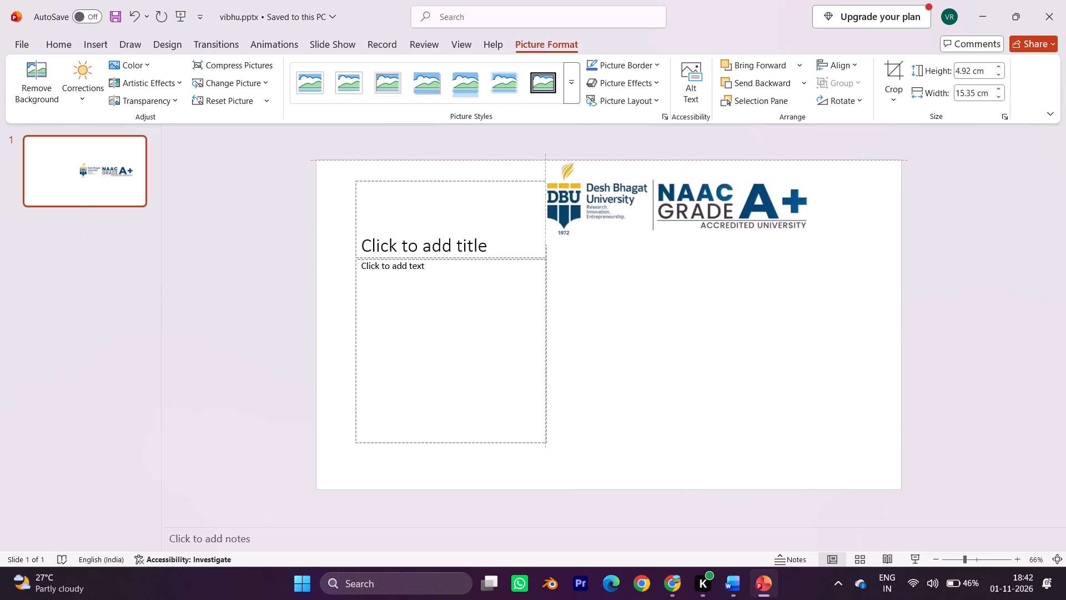
drag(589, 207, 510, 210)
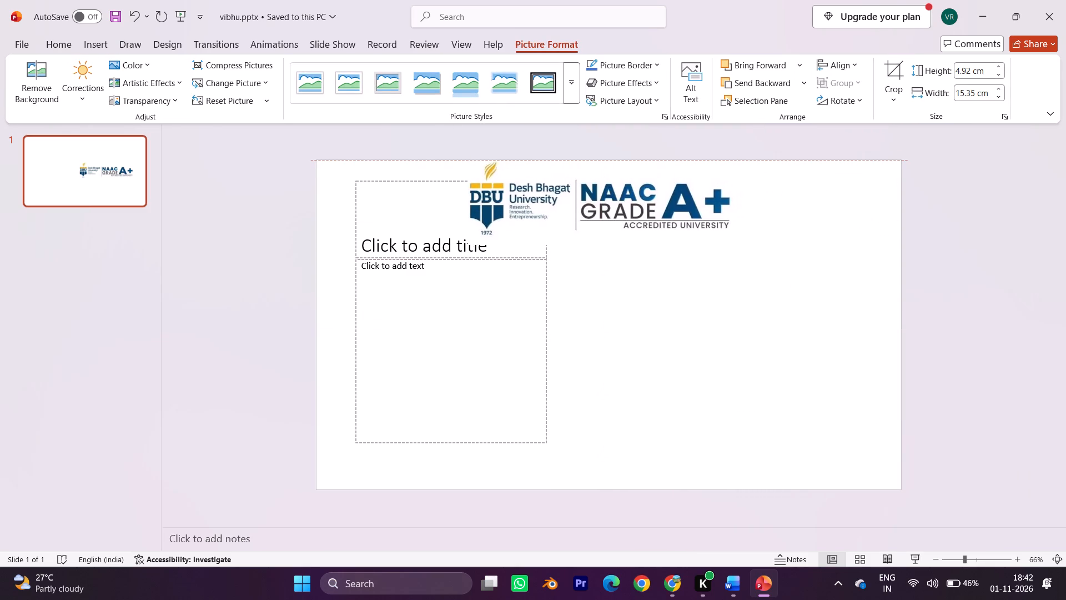
drag(510, 210, 438, 207)
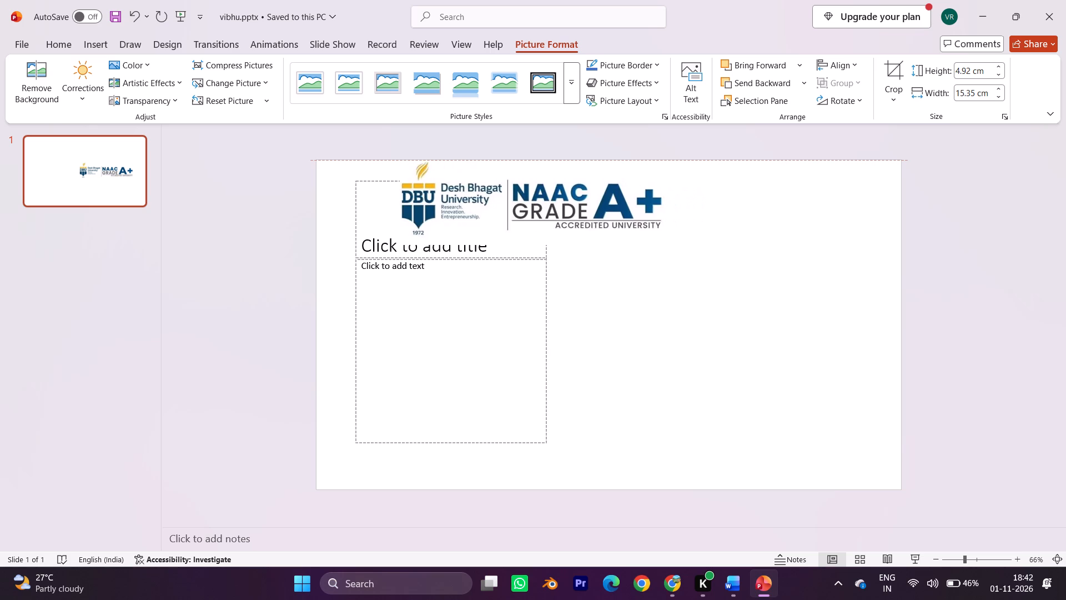
drag(438, 207, 375, 214)
click(375, 214)
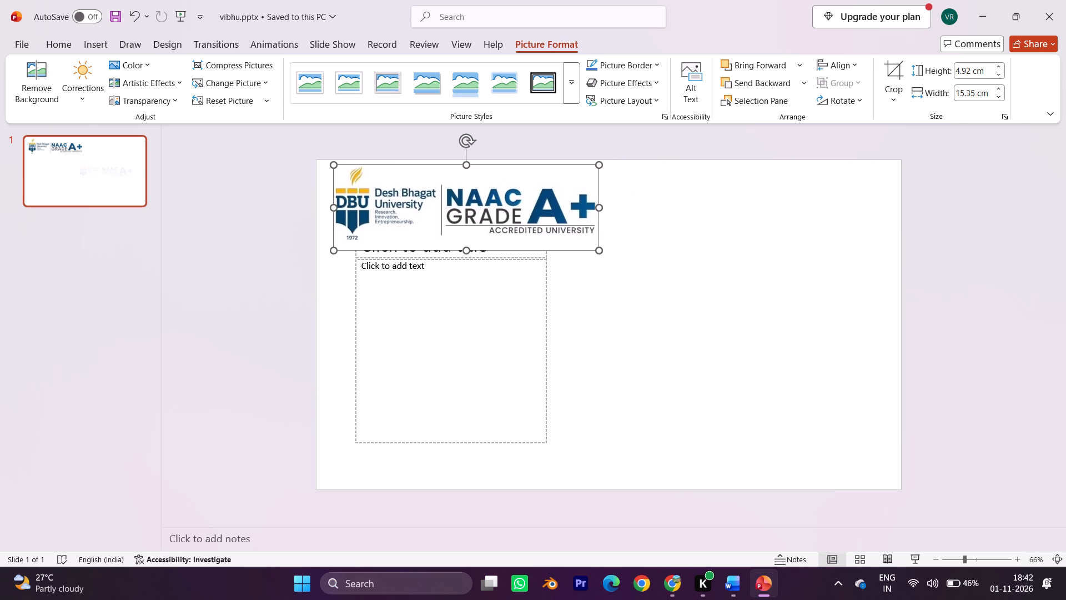
Widen the caption text placeholder and move it to the lower middle of the slide, below the logo.
click(458, 347)
drag(458, 347, 555, 356)
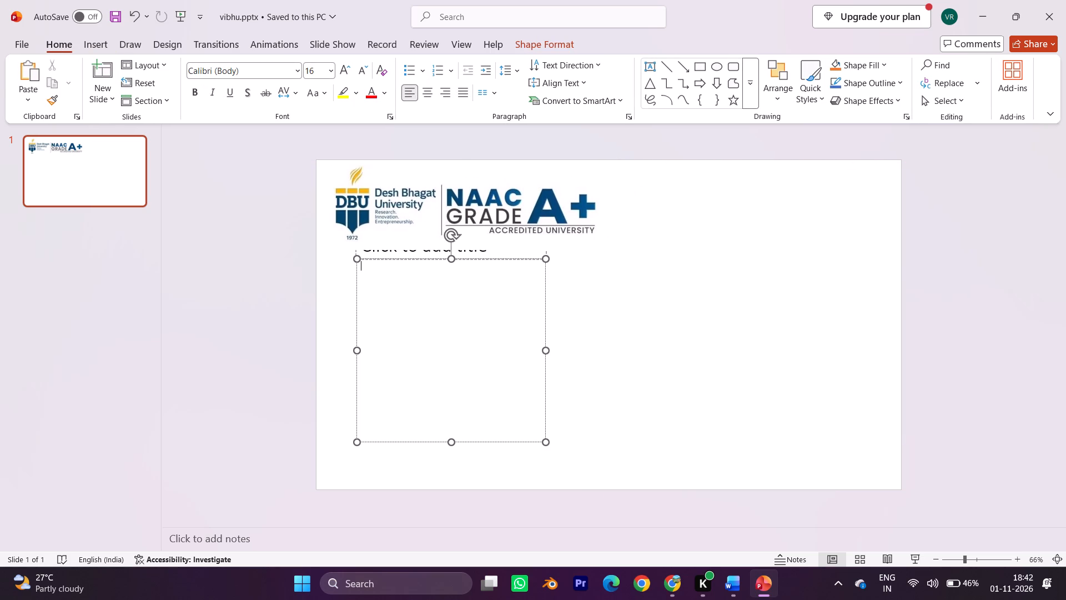
drag(555, 356, 547, 352)
drag(547, 352, 611, 356)
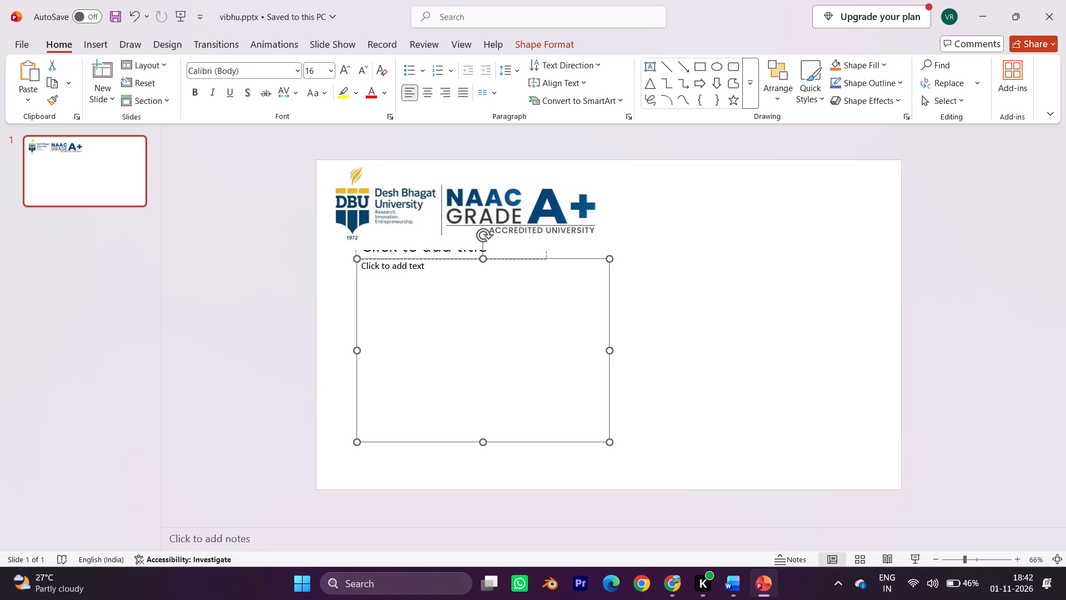
drag(611, 356, 747, 386)
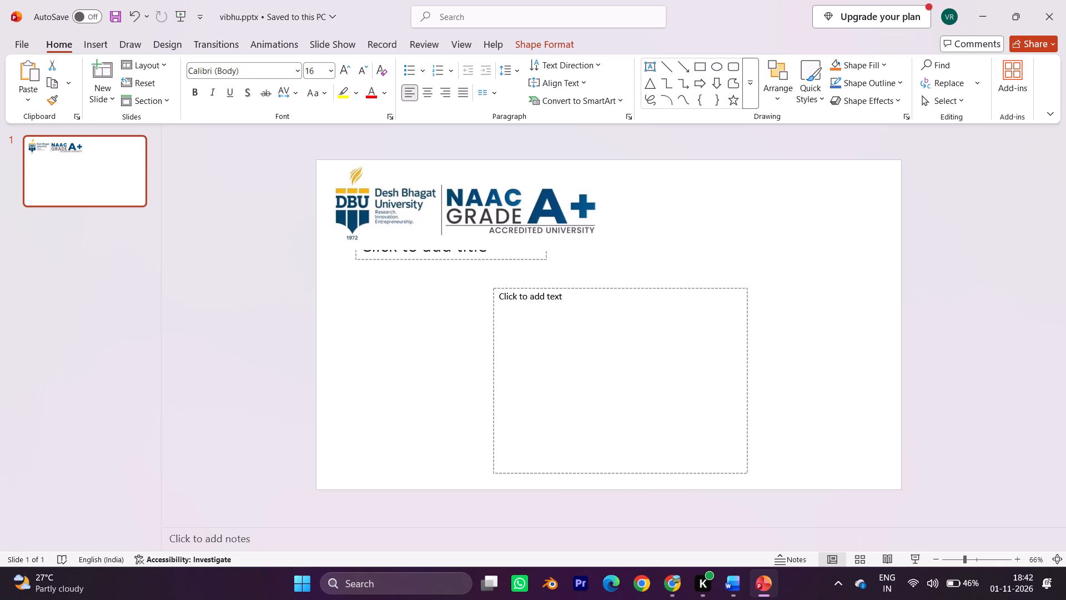
drag(747, 386, 750, 375)
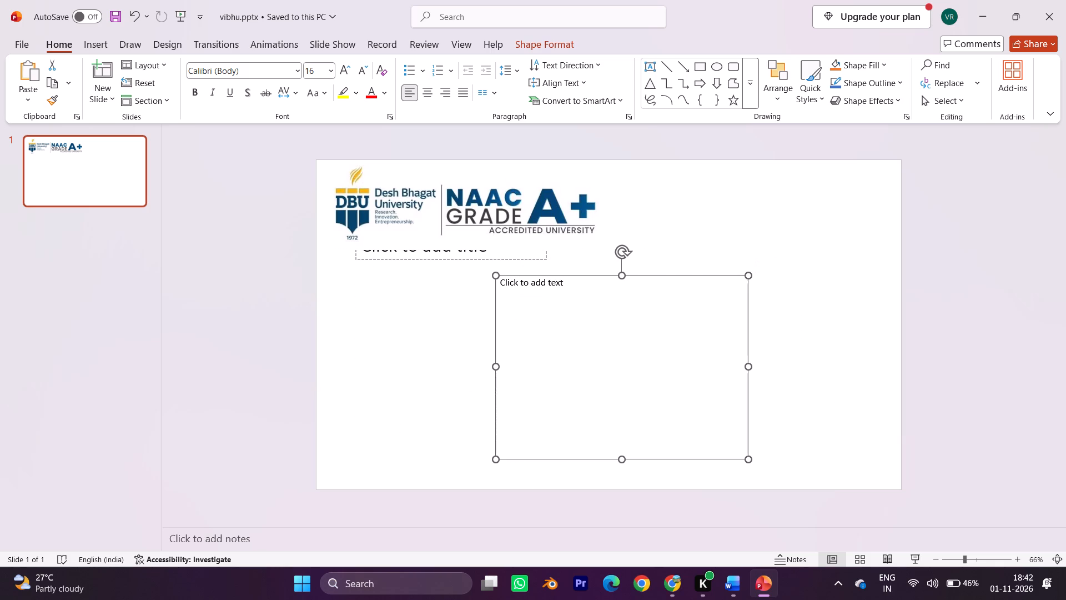
click(631, 374)
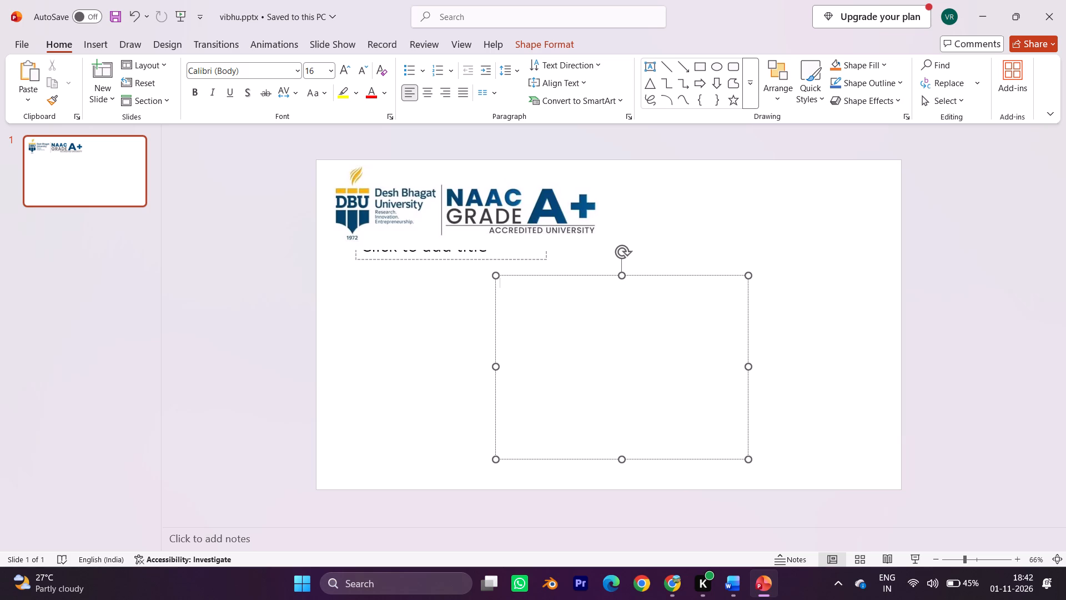
Switch to Chrome and search Google for "dbu logo" in a new tab.
click(680, 585)
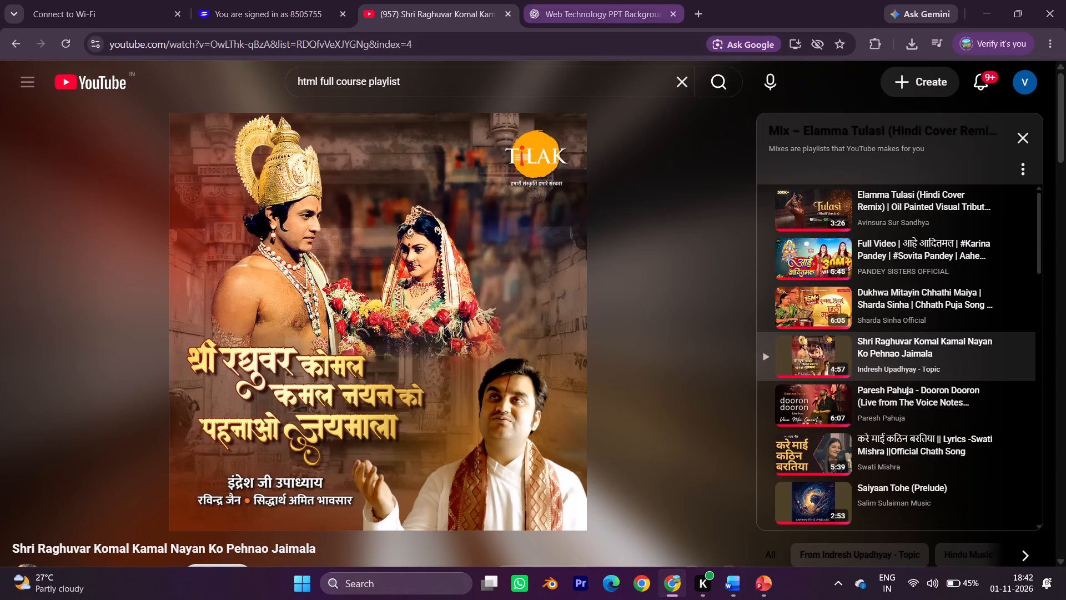
click(702, 13)
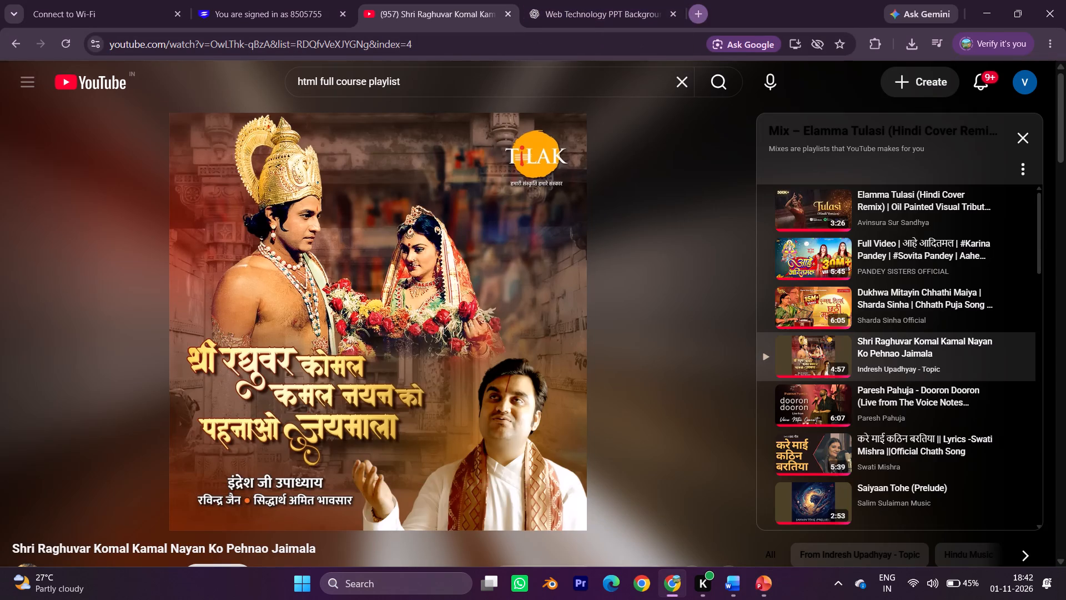
click(502, 288)
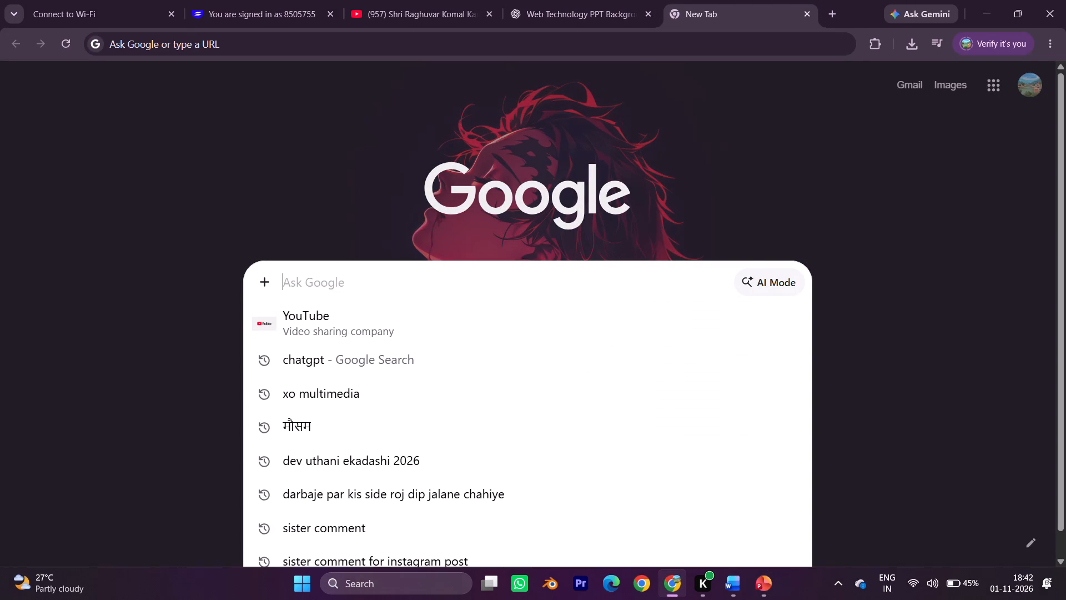
text(db)
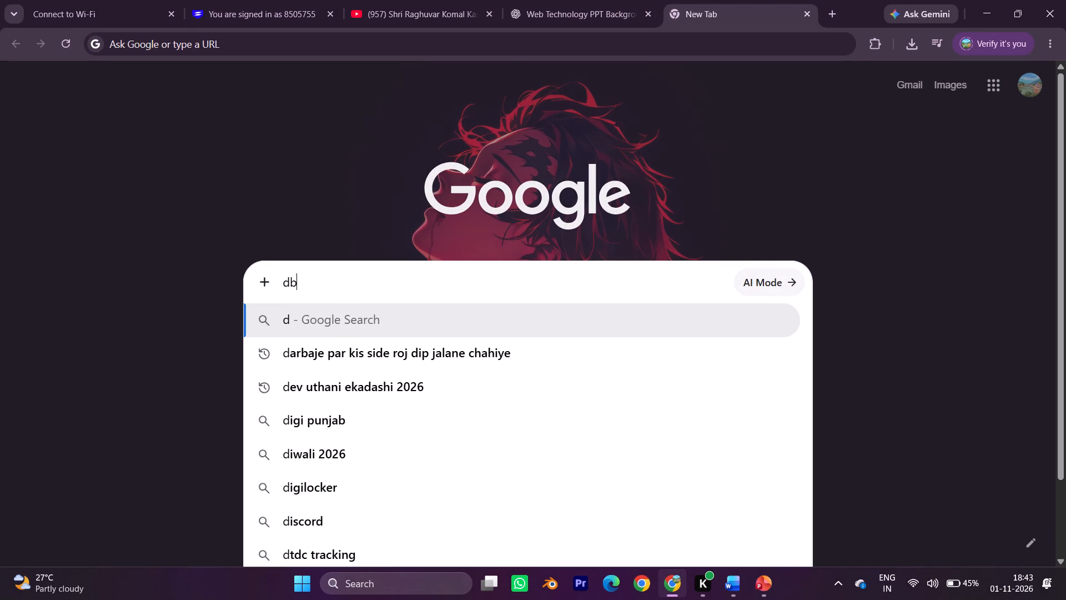
key(u)
key(space)
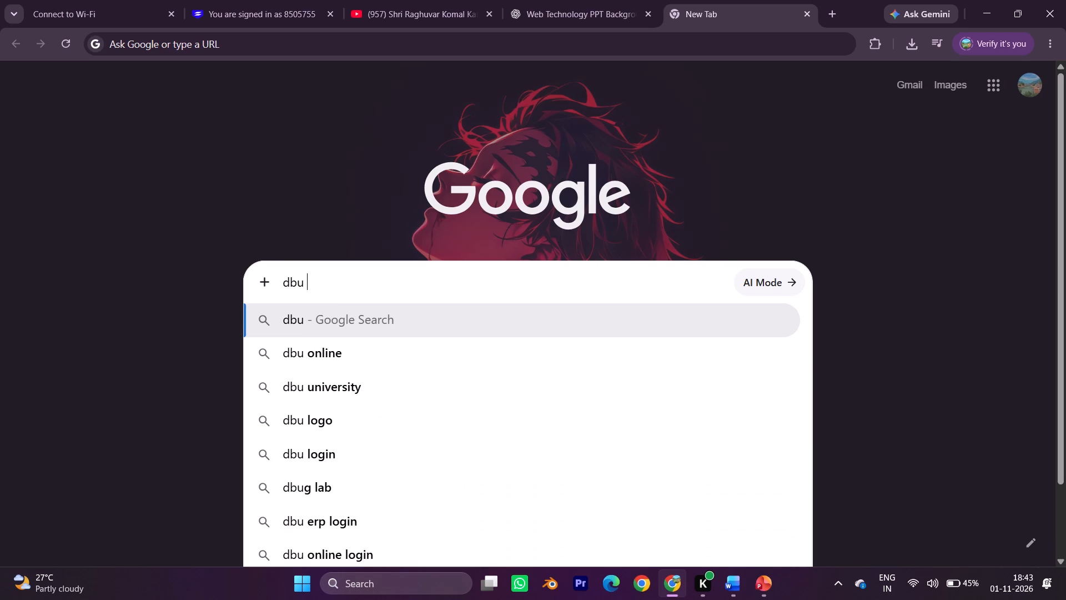
click(355, 423)
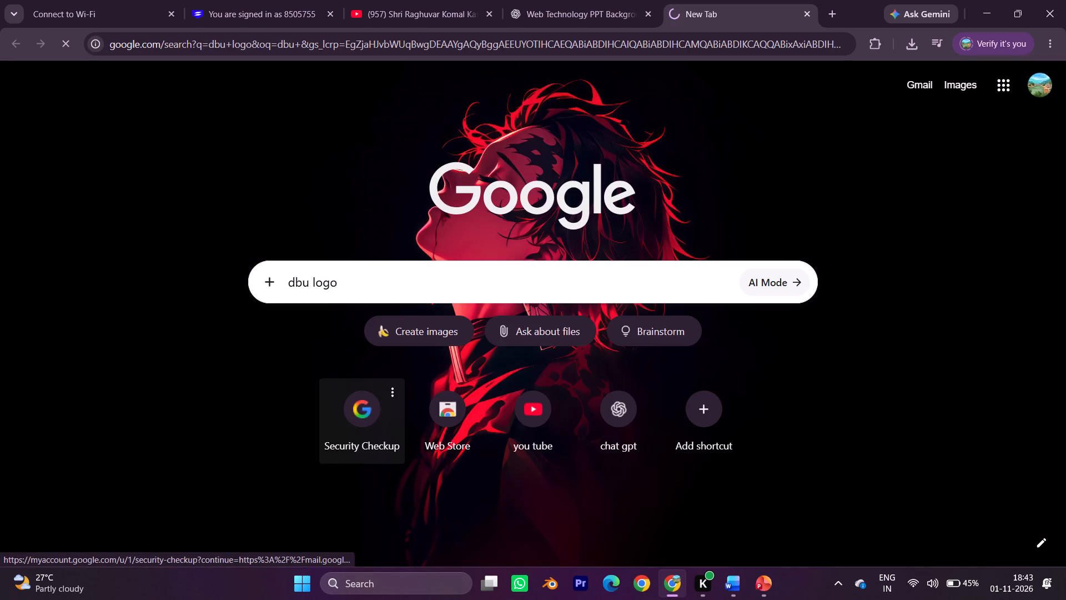
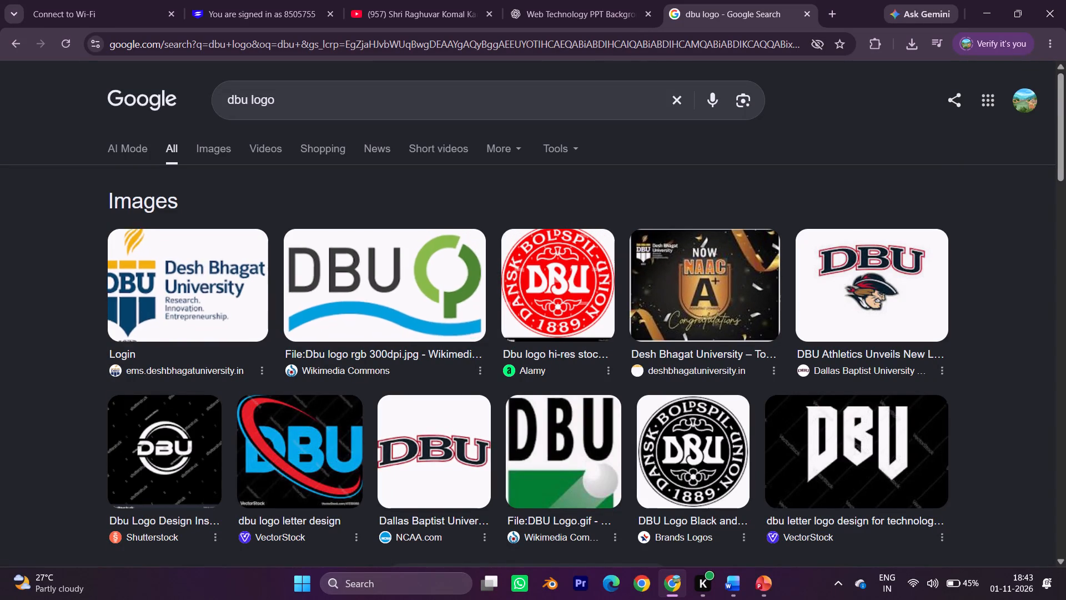
Open the image results for dbu logo and save the circular Desh Bhagat University logo from Google Play to Downloads as images (1).png.
scroll(423, 455, down, 2)
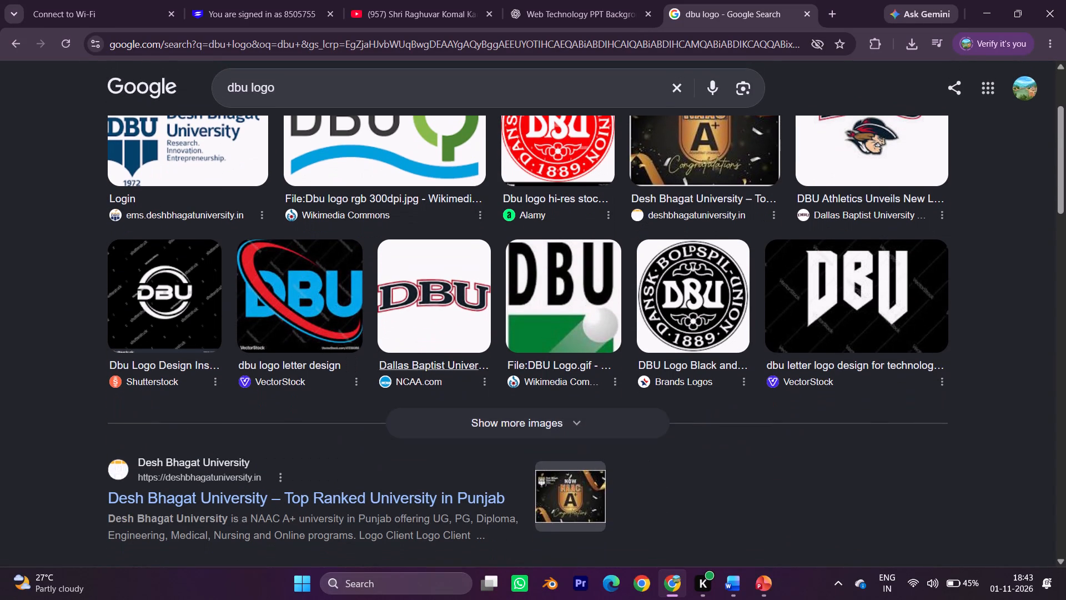
scroll(434, 509, up, 2)
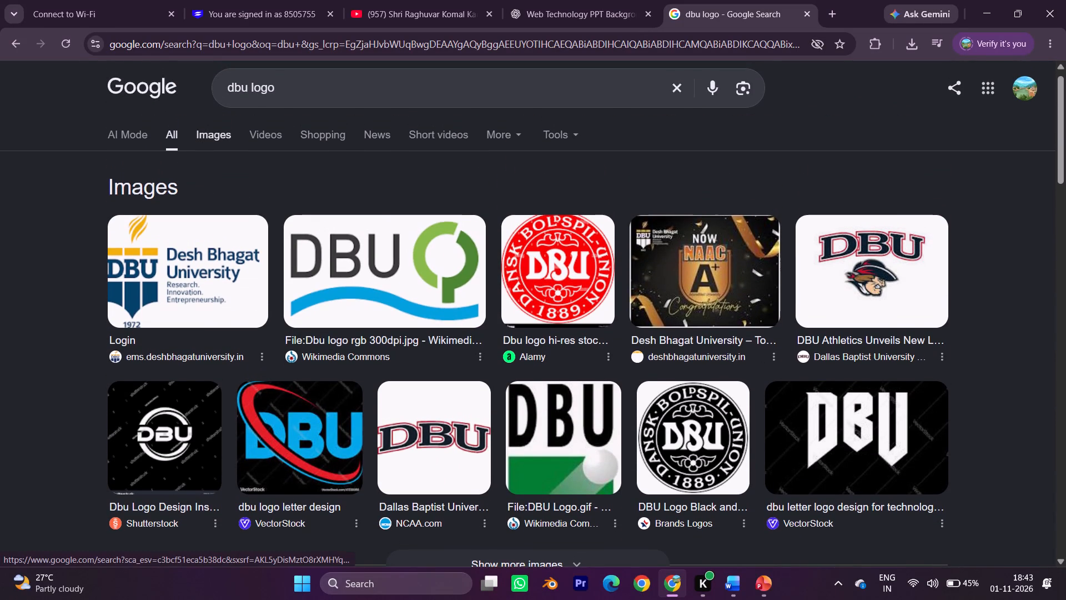
click(225, 133)
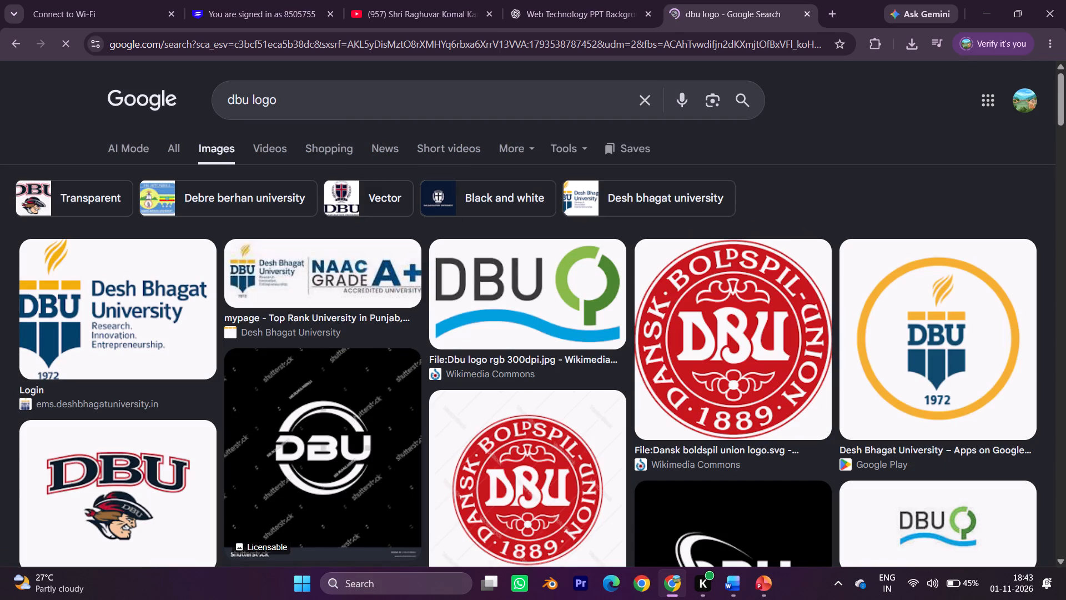
click(940, 352)
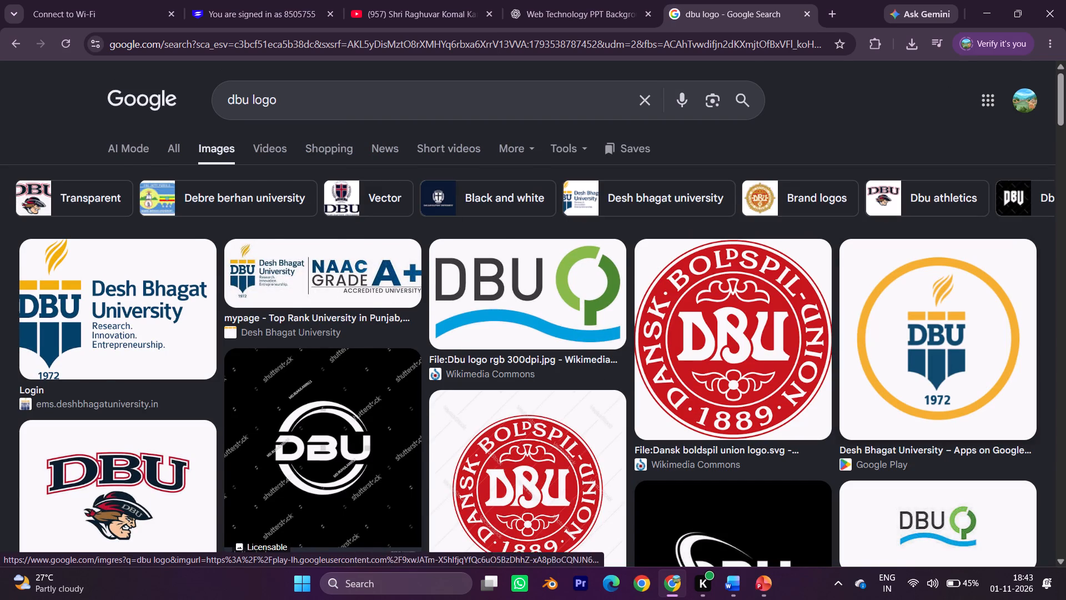
right_click(917, 297)
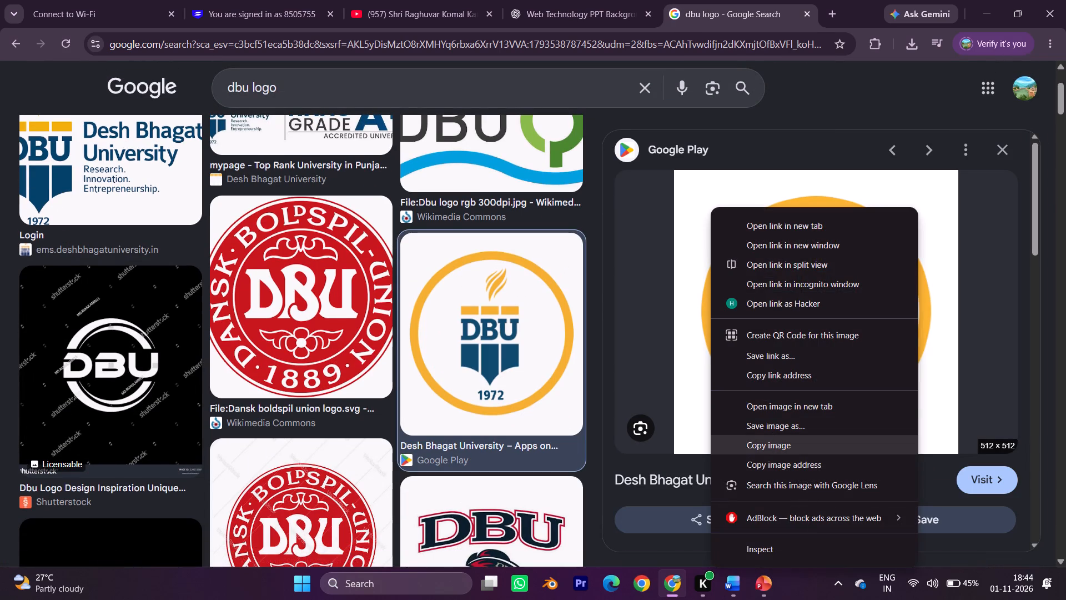
click(780, 429)
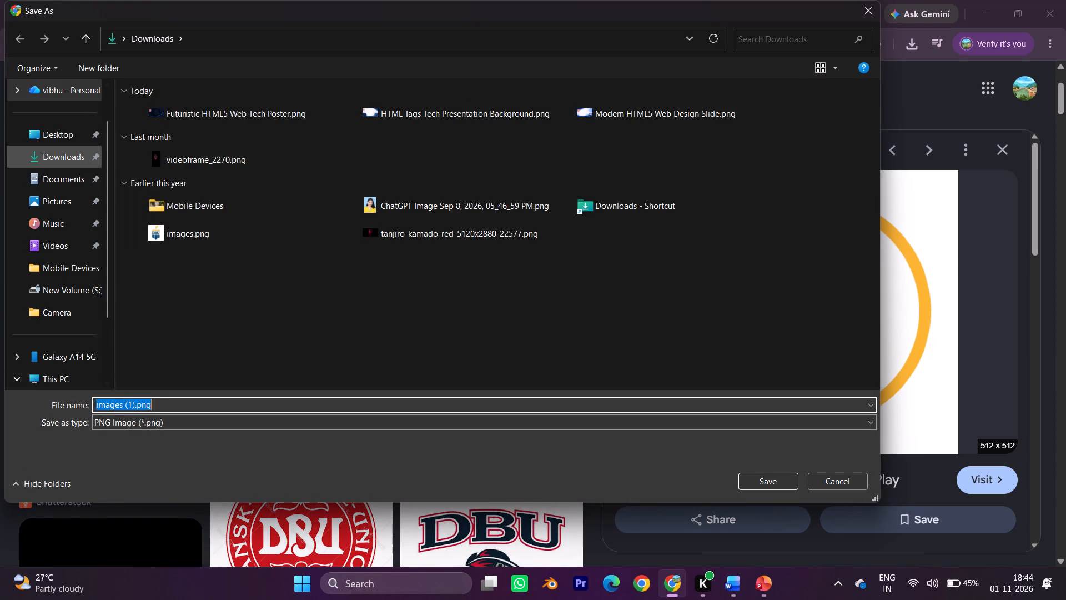
click(68, 166)
click(68, 166)
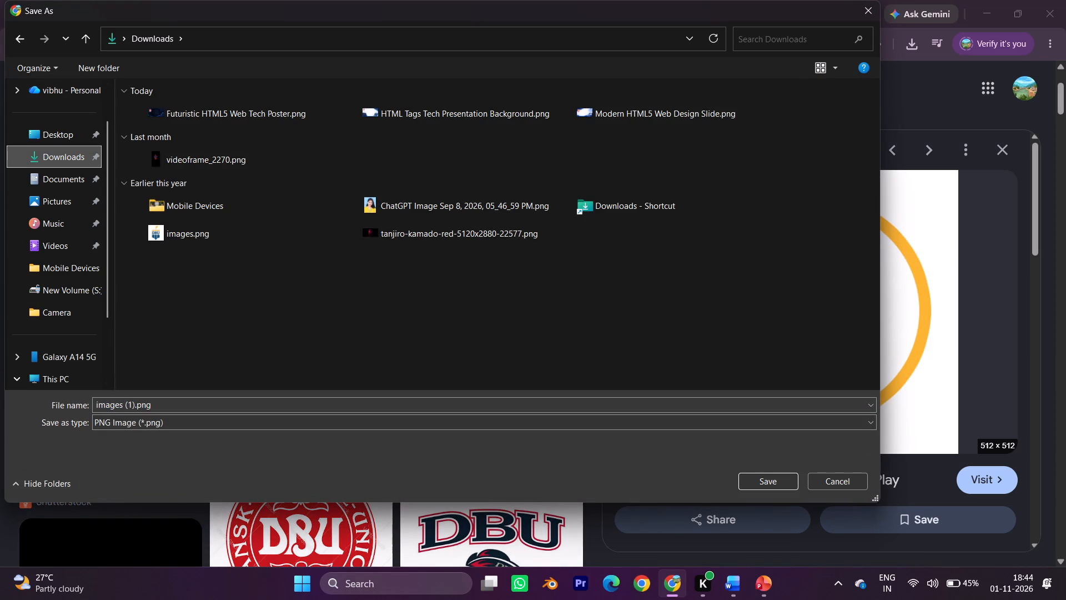
click(788, 478)
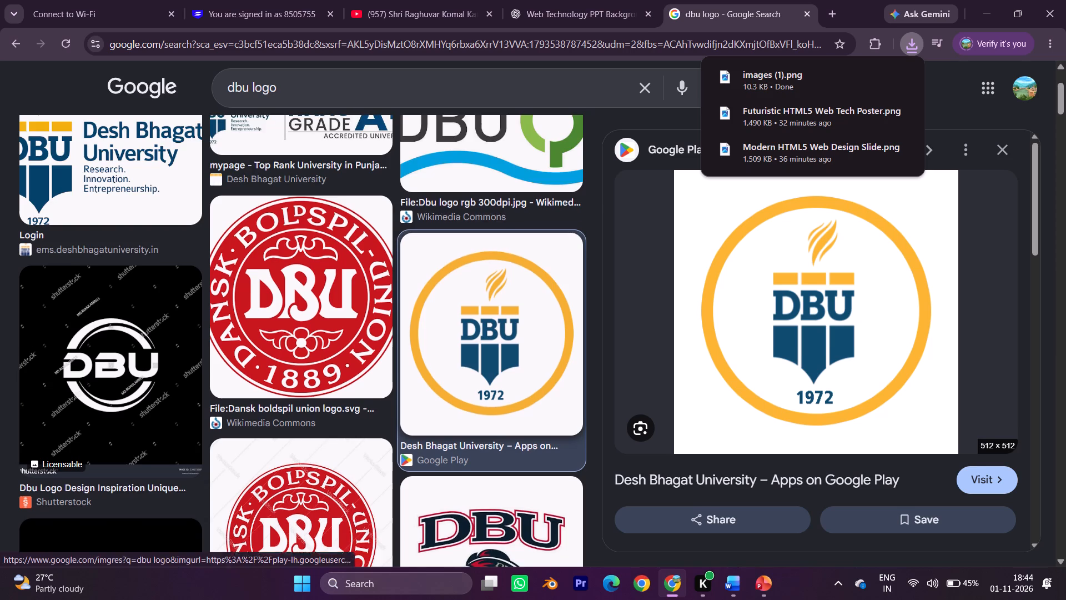
Browse the dbu logo image results for other Desh Bhagat University logo versions.
scroll(526, 283, down, 7)
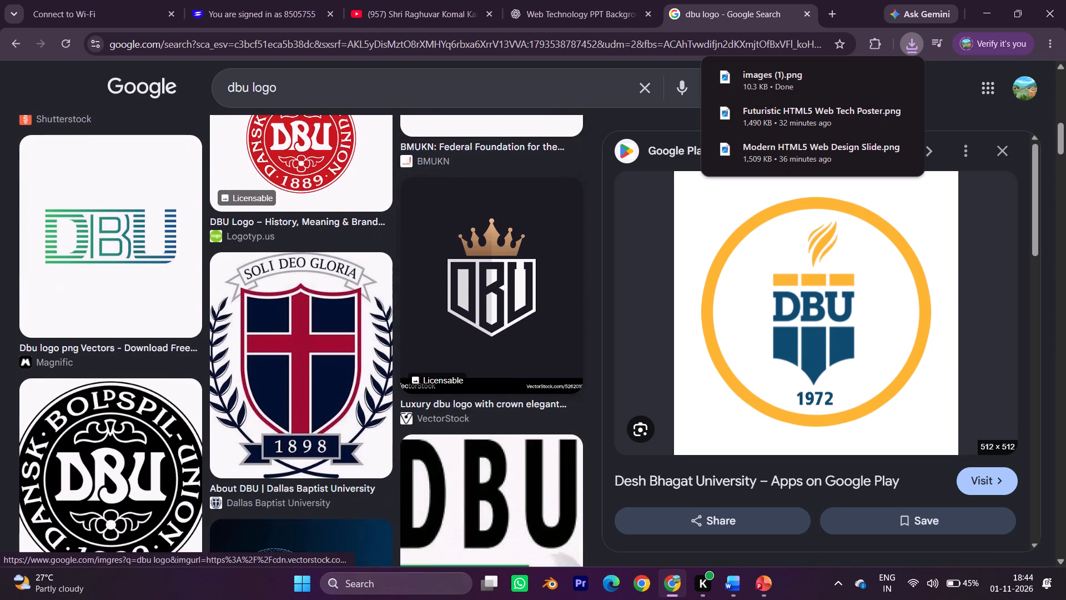
scroll(526, 283, down, 5)
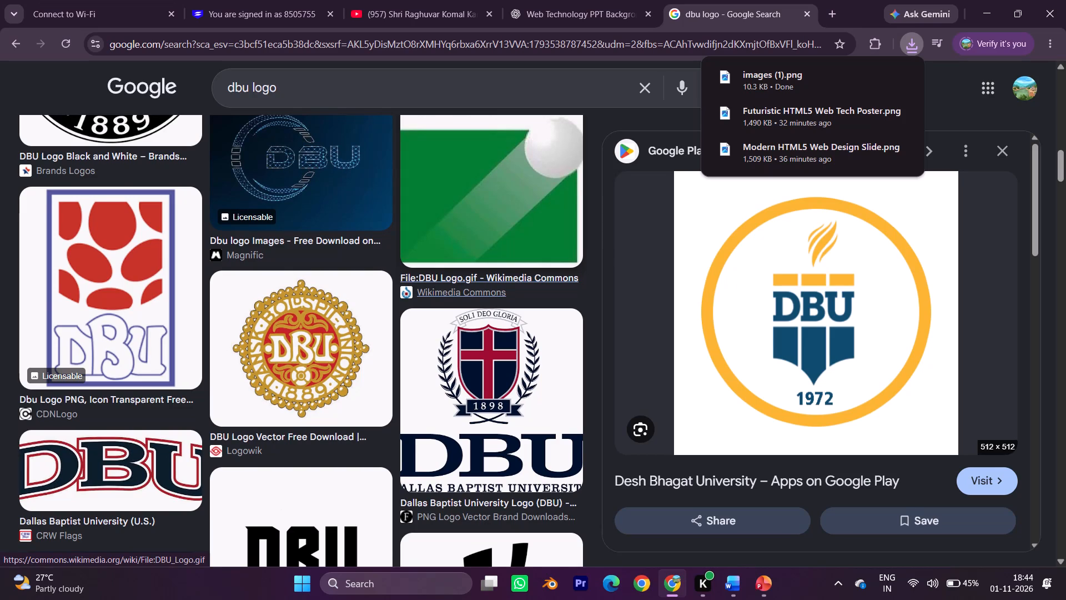
scroll(362, 333, down, 3)
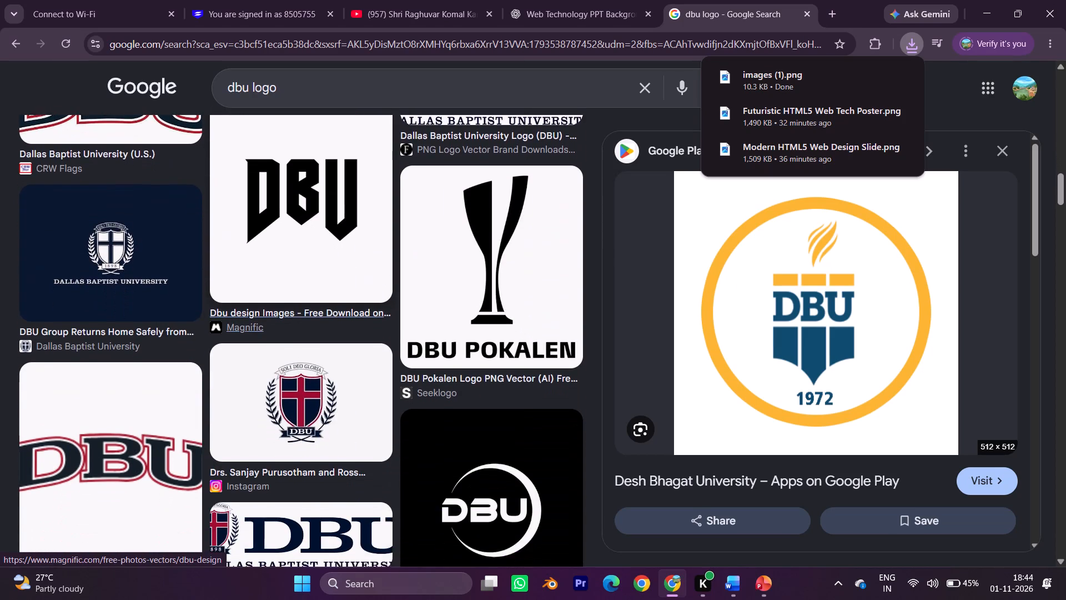
scroll(362, 333, down, 5)
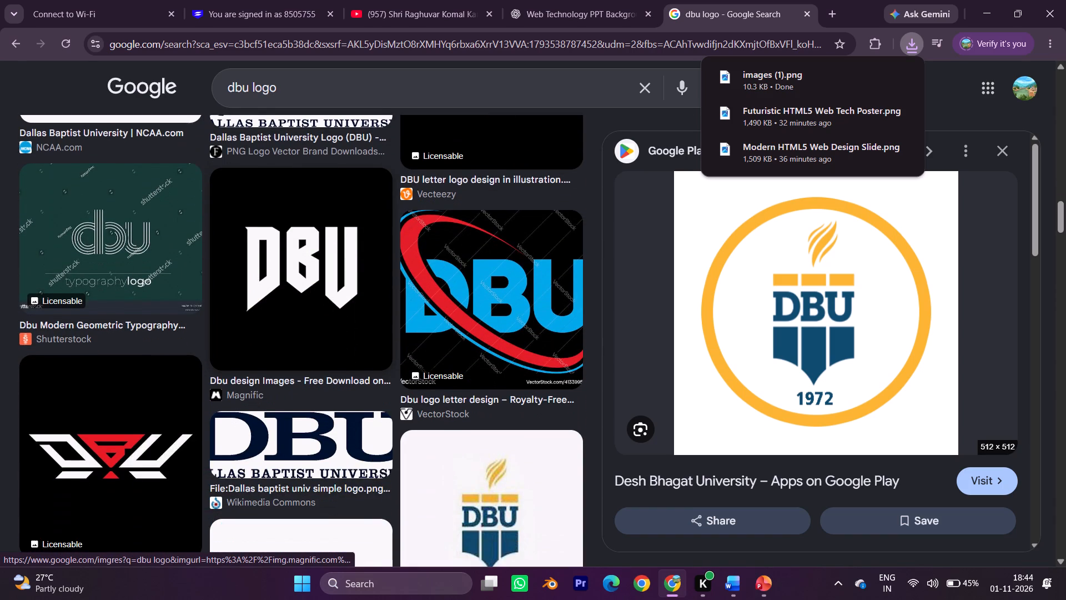
scroll(362, 333, down, 4)
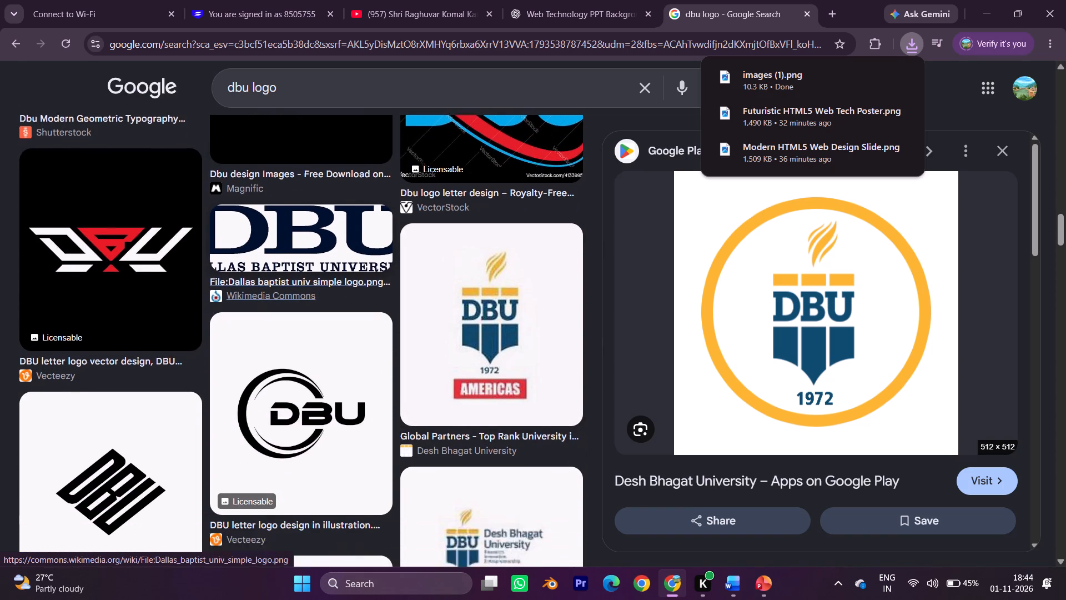
scroll(356, 339, down, 3)
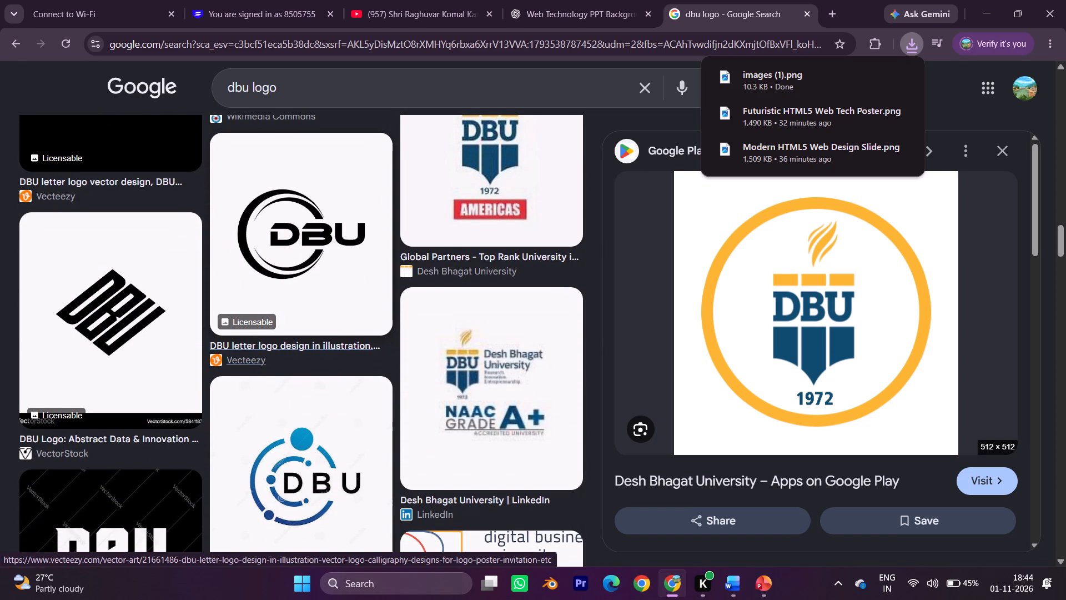
scroll(305, 261, down, 6)
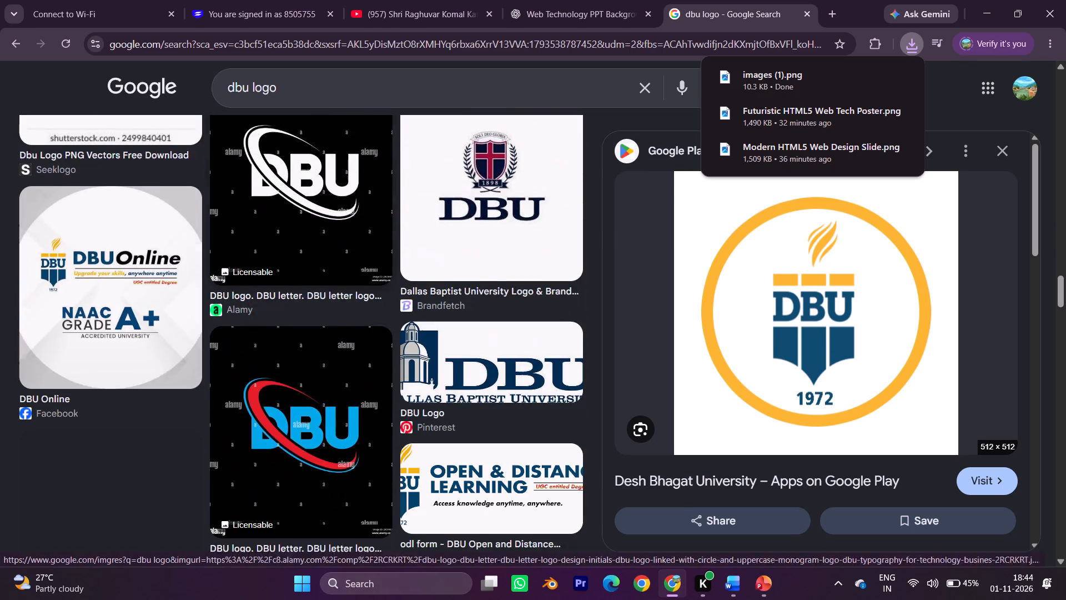
scroll(305, 261, down, 1)
scroll(305, 261, up, 3)
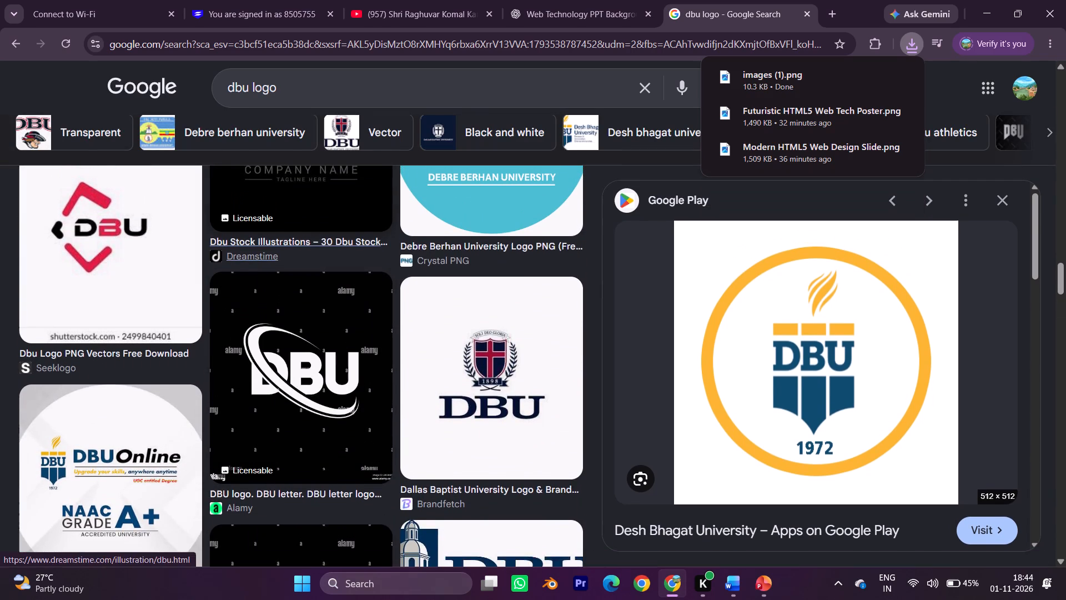
scroll(288, 161, up, 18)
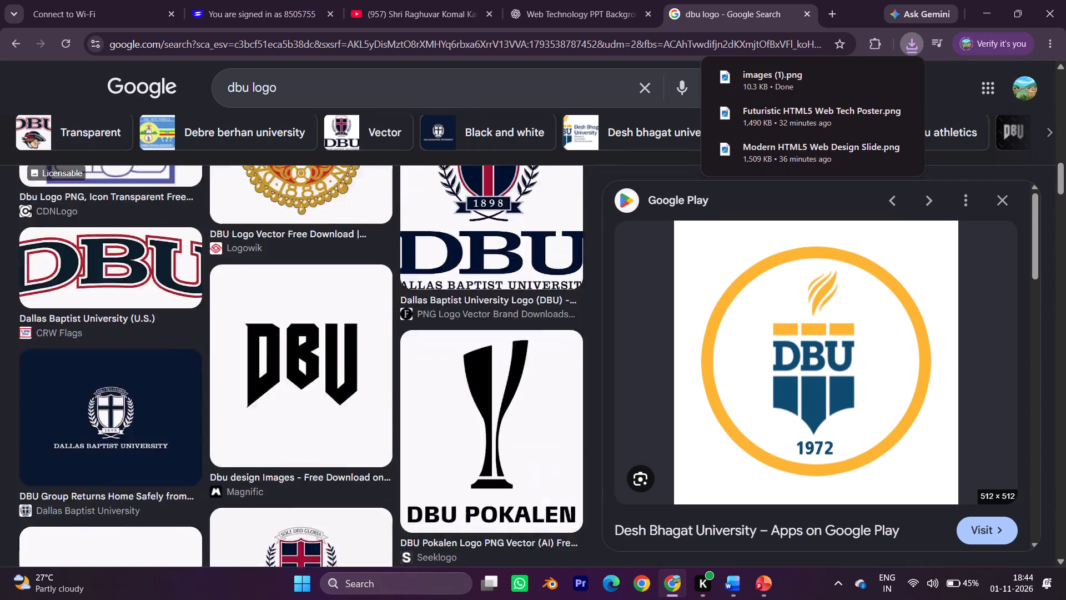
Narrow the image results to Desh Bhagat University and look through the logo variants.
click(595, 139)
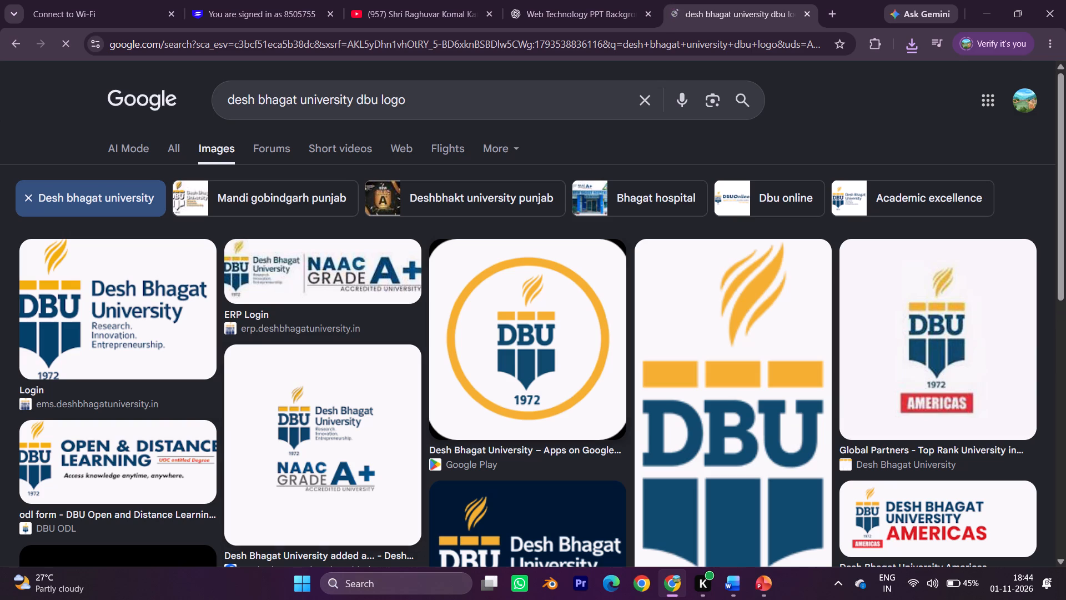
scroll(551, 364, down, 1)
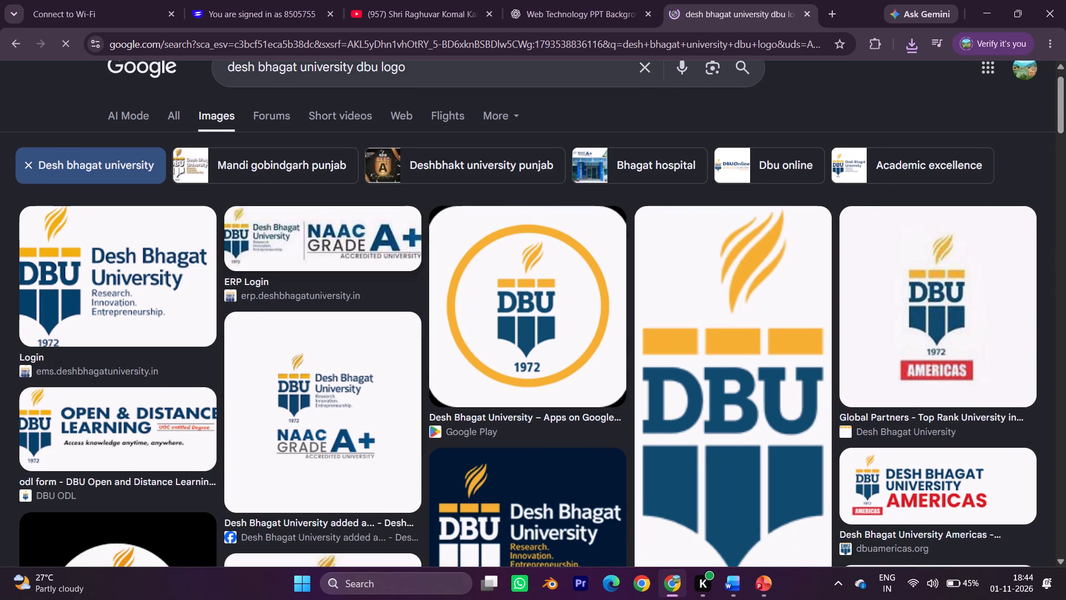
scroll(295, 387, down, 1)
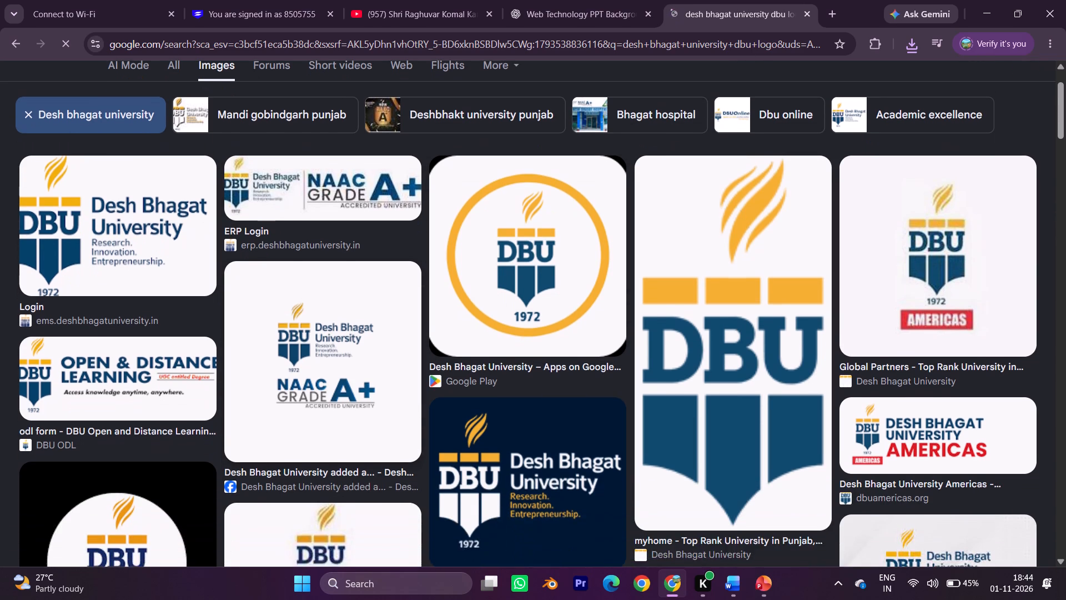
scroll(295, 387, down, 1)
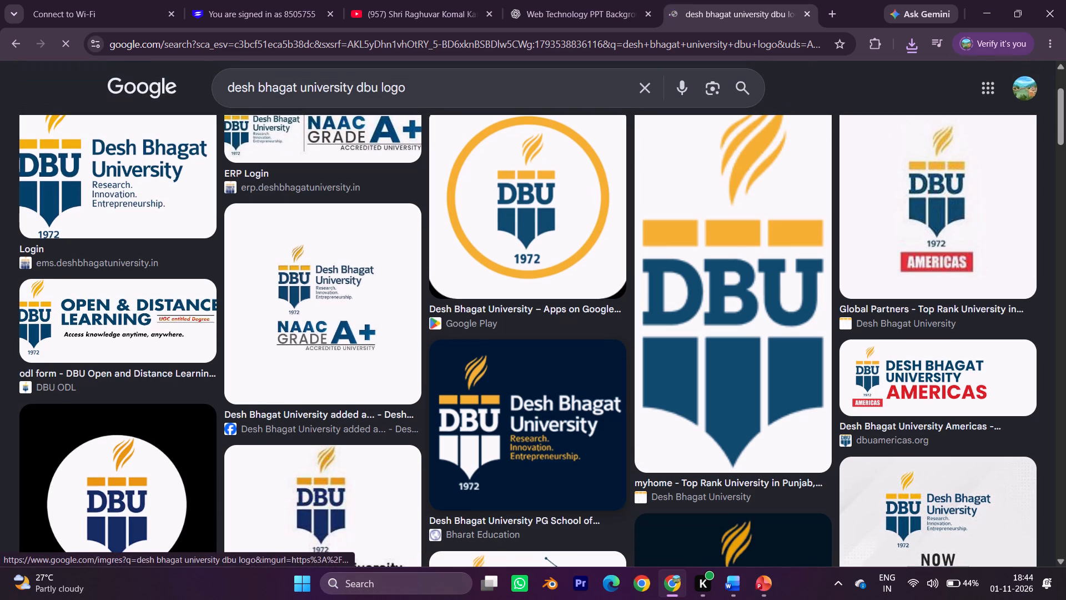
scroll(474, 411, down, 3)
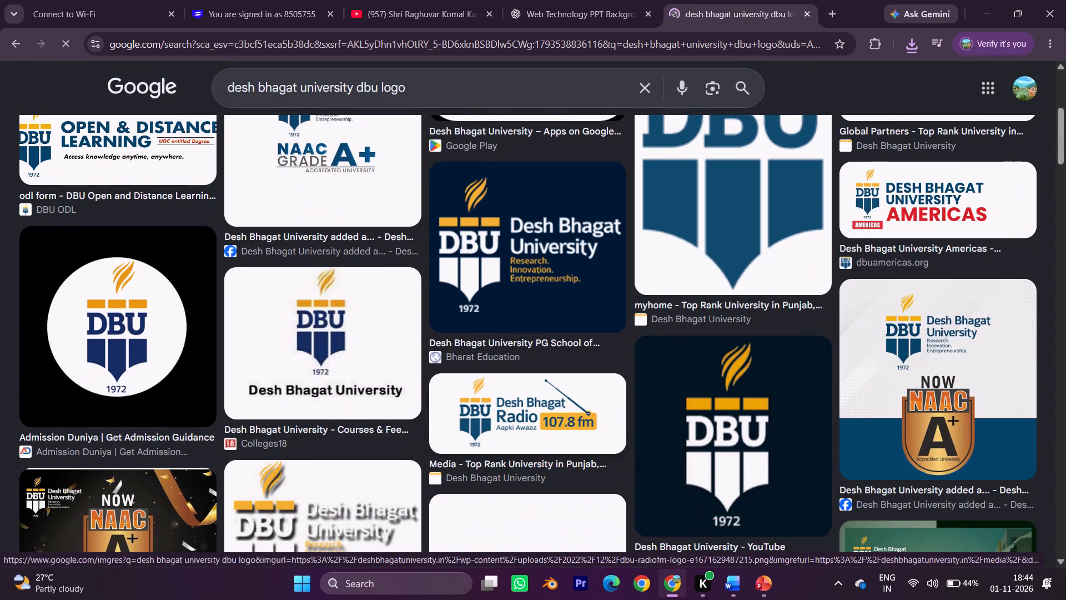
scroll(474, 411, down, 1)
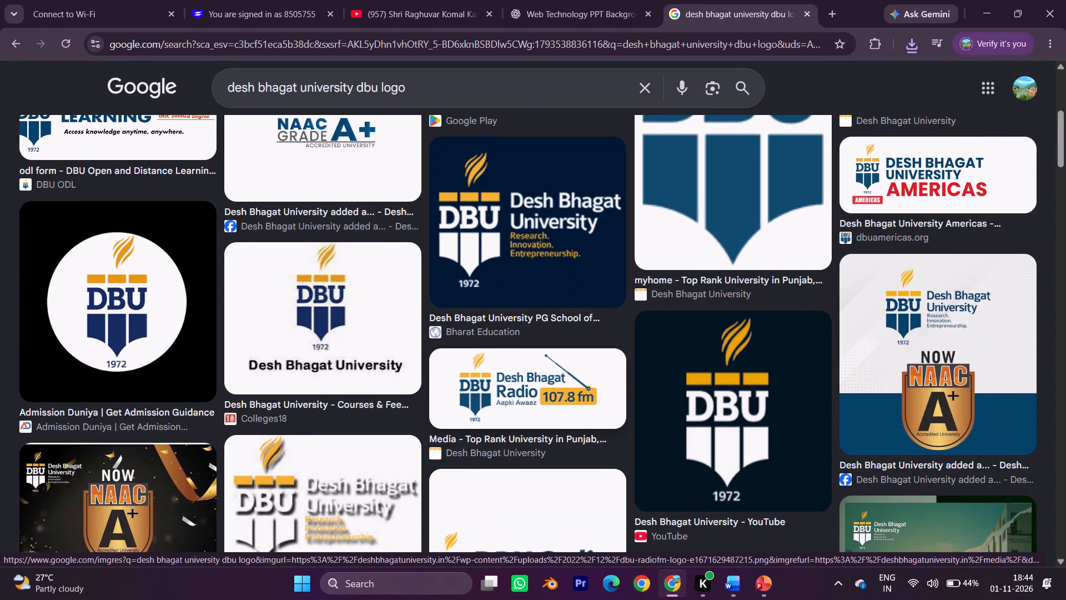
scroll(474, 411, down, 2)
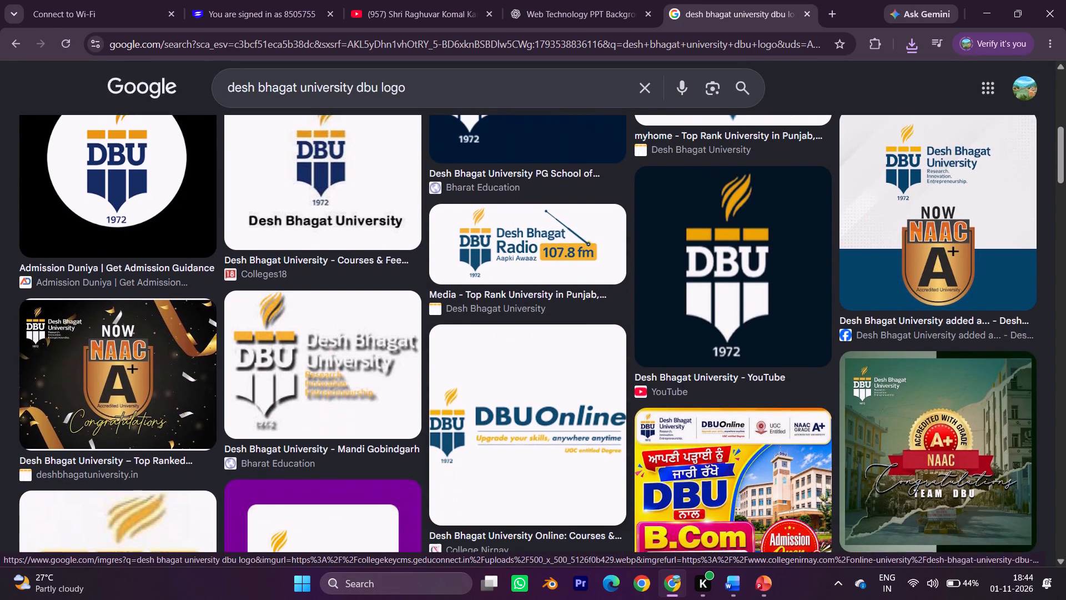
scroll(474, 411, down, 1)
scroll(628, 203, down, 2)
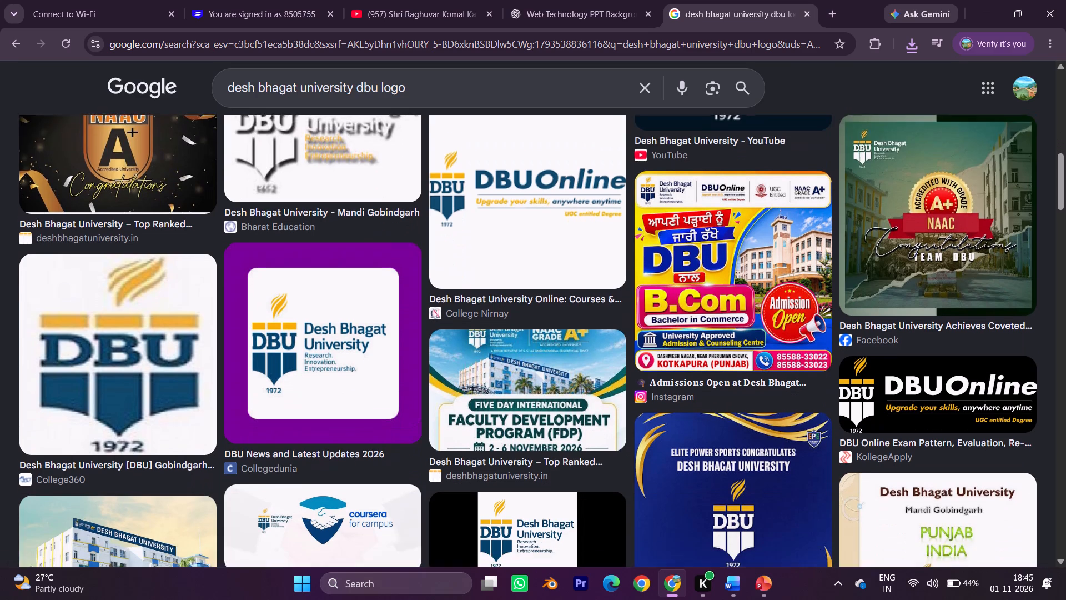
scroll(628, 203, down, 1)
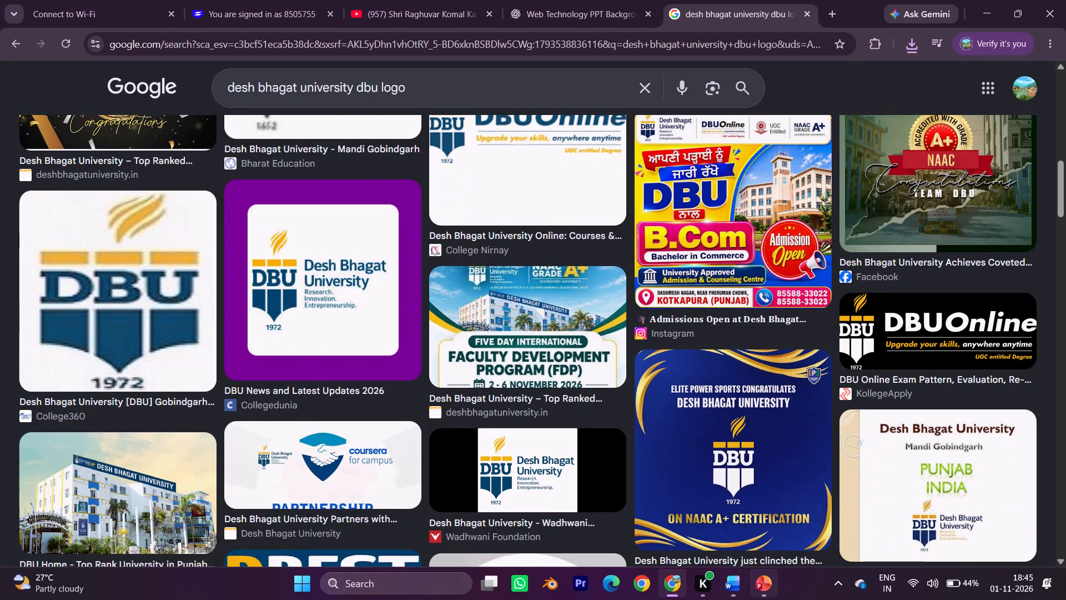
Switch to PowerPoint, make the title placeholder taller and move it to the slide's lower left, below the university logo.
click(764, 582)
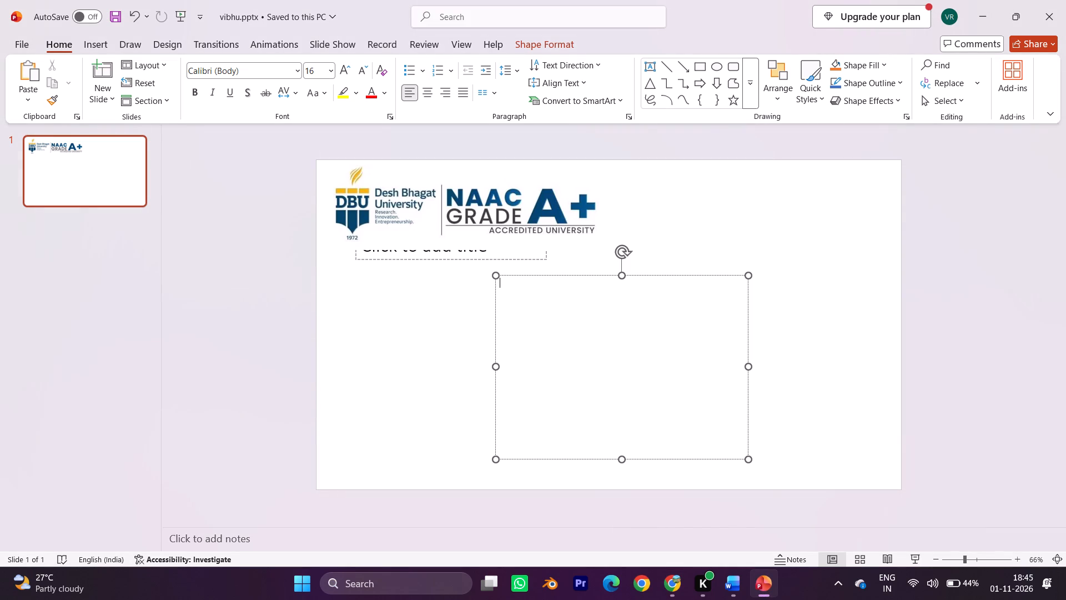
click(469, 260)
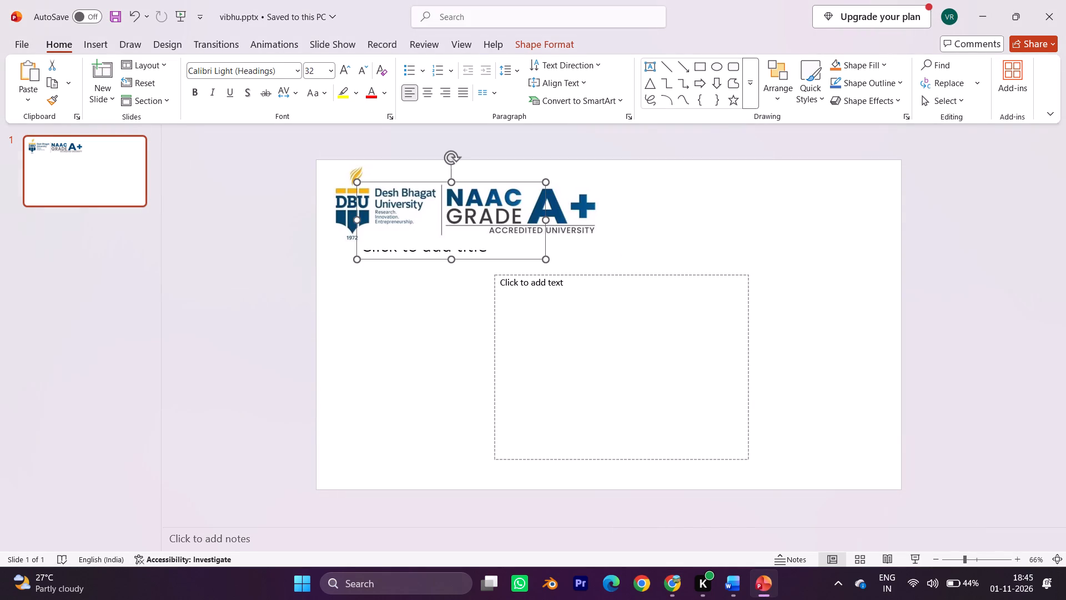
drag(453, 258, 433, 298)
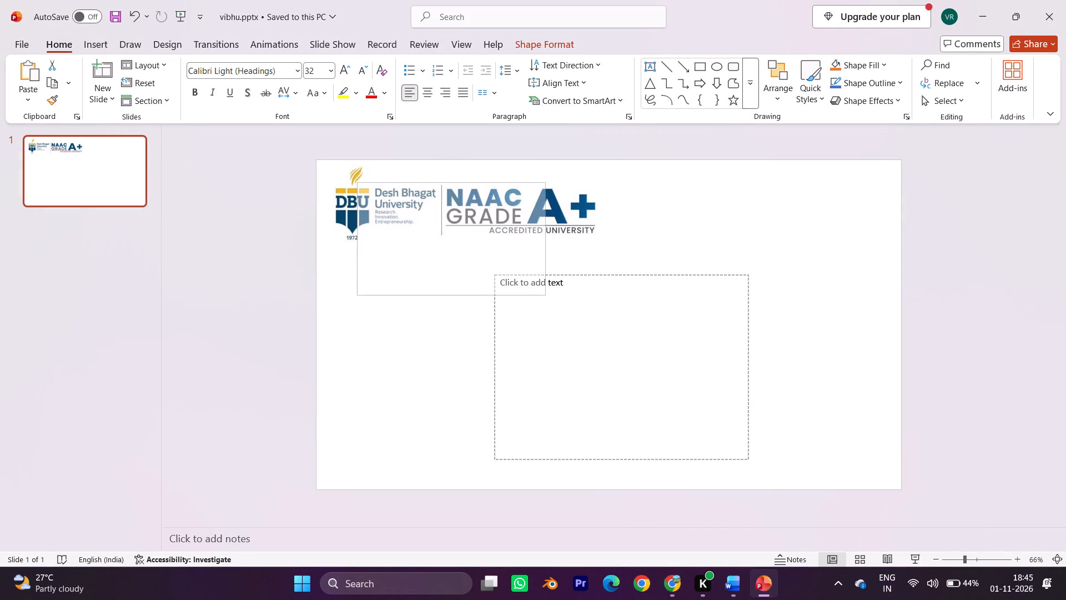
drag(433, 298, 435, 296)
drag(435, 296, 402, 383)
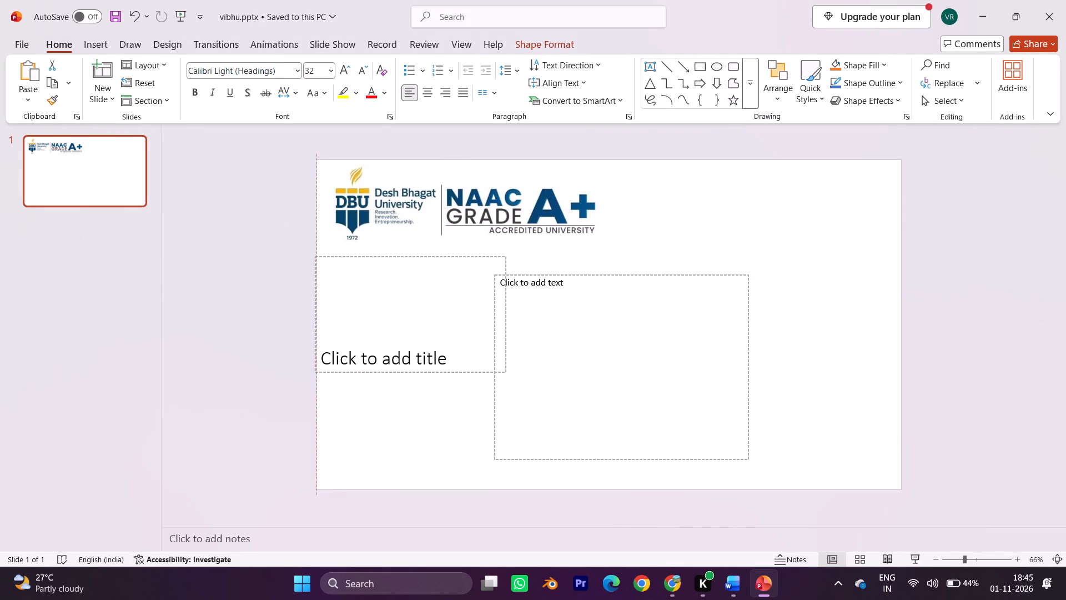
drag(402, 383, 394, 446)
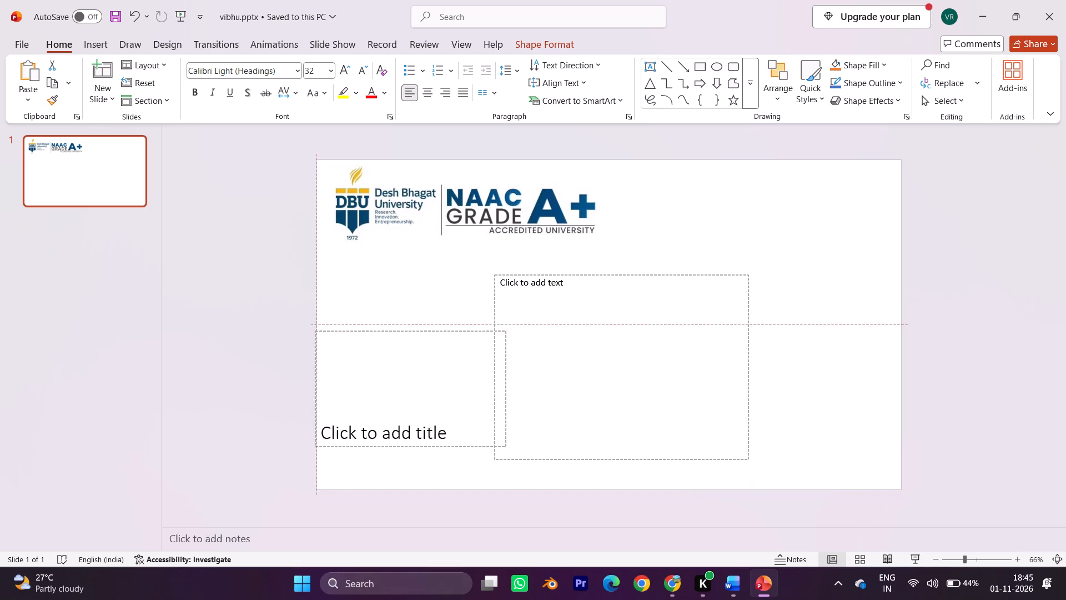
drag(394, 446, 409, 442)
click(742, 192)
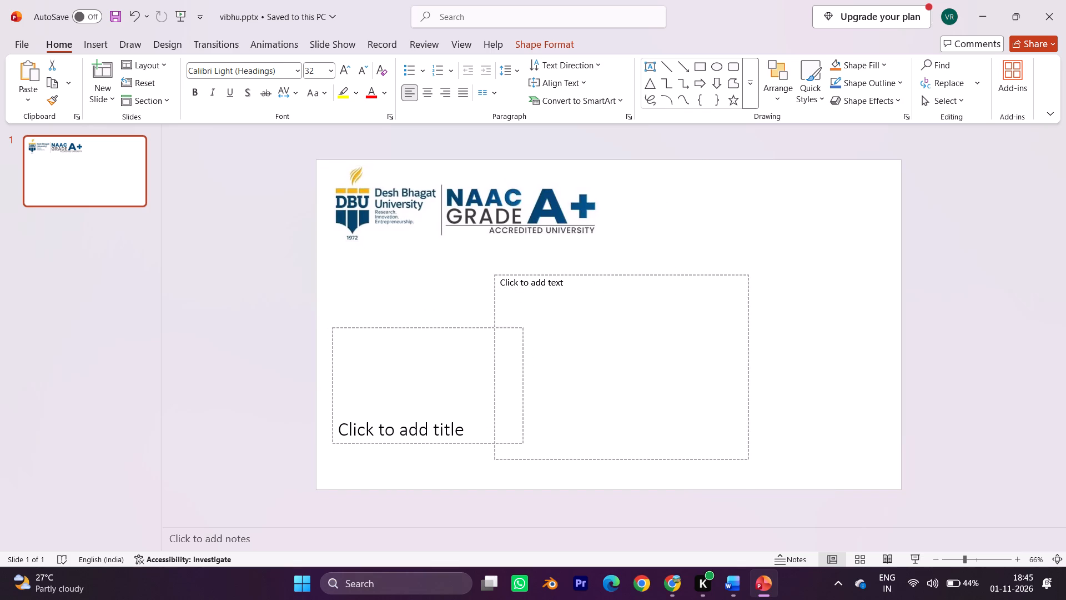
Paste the copied dark blue HTML5 background picture onto the slide.
right_click(728, 192)
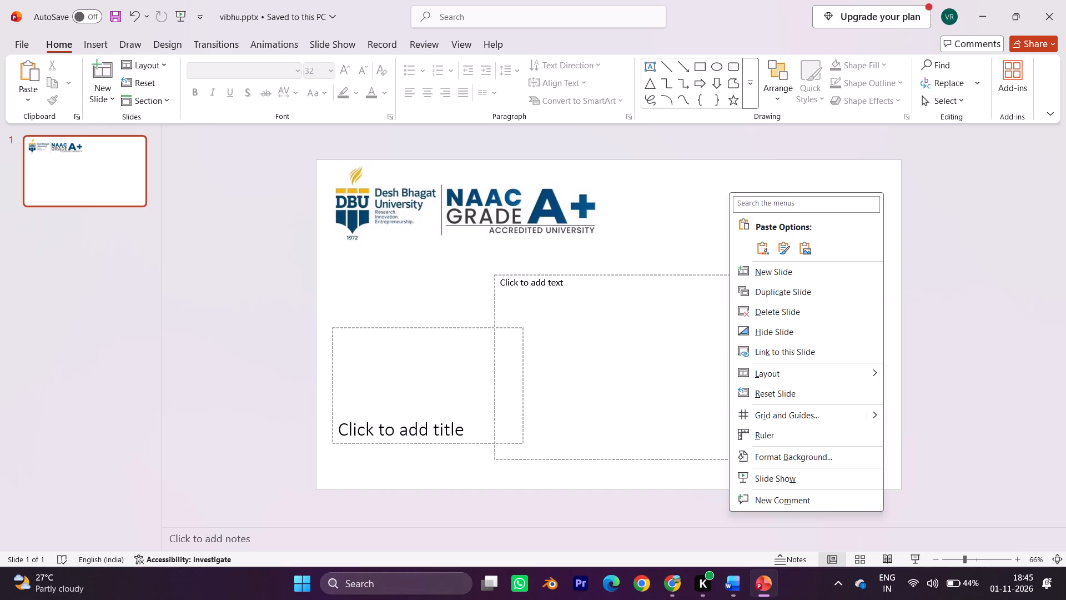
click(678, 207)
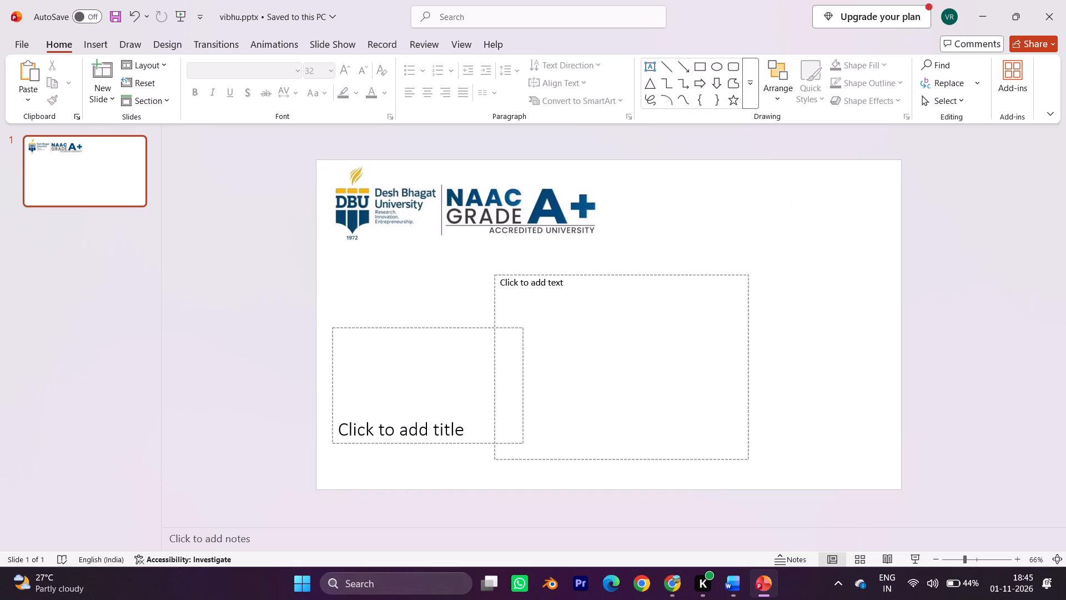
key(ctrl+v)
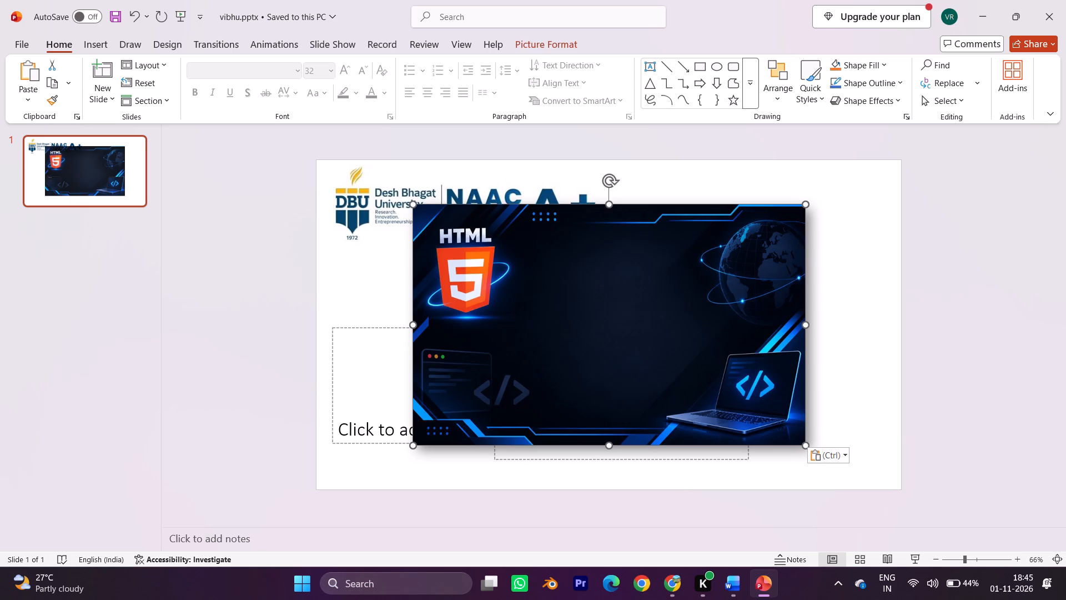
Delete the pasted dark blue HTML5 picture from the slide.
key(Delete)
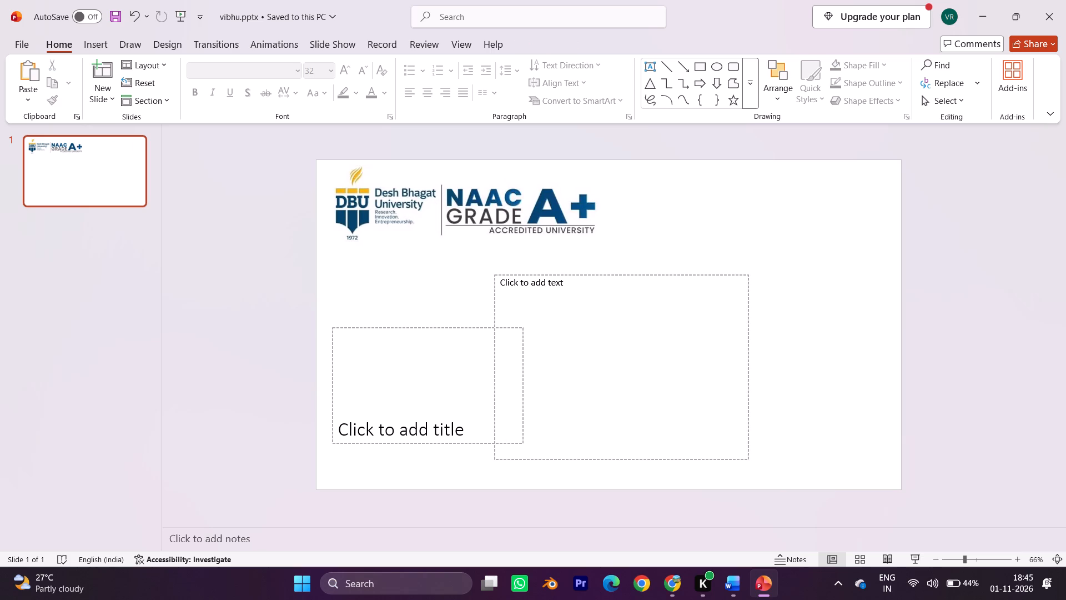
Reapply the Content with Caption layout to the slide.
right_click(726, 202)
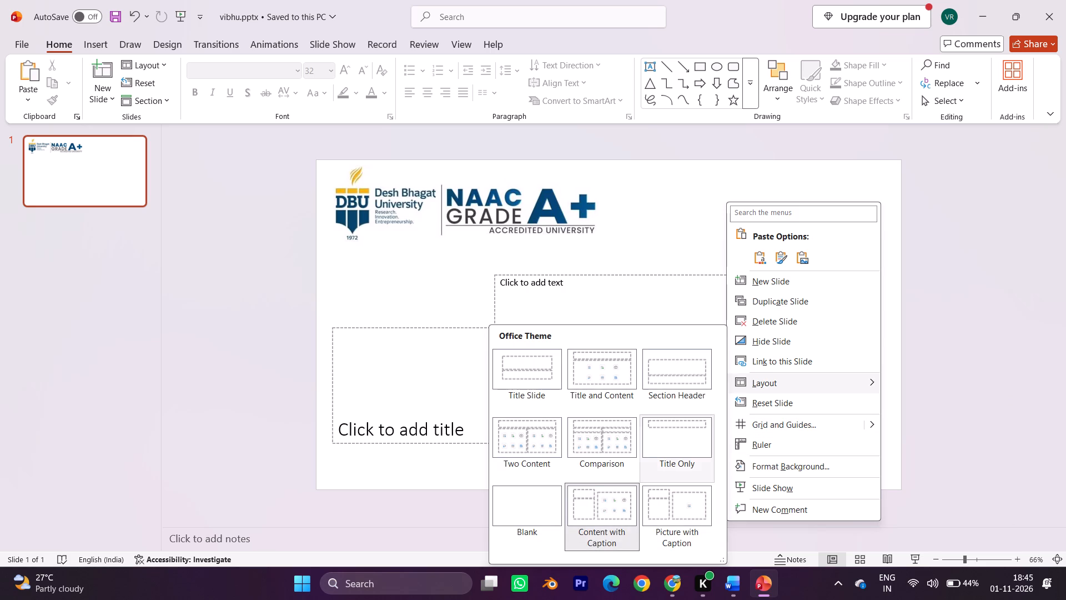
click(600, 513)
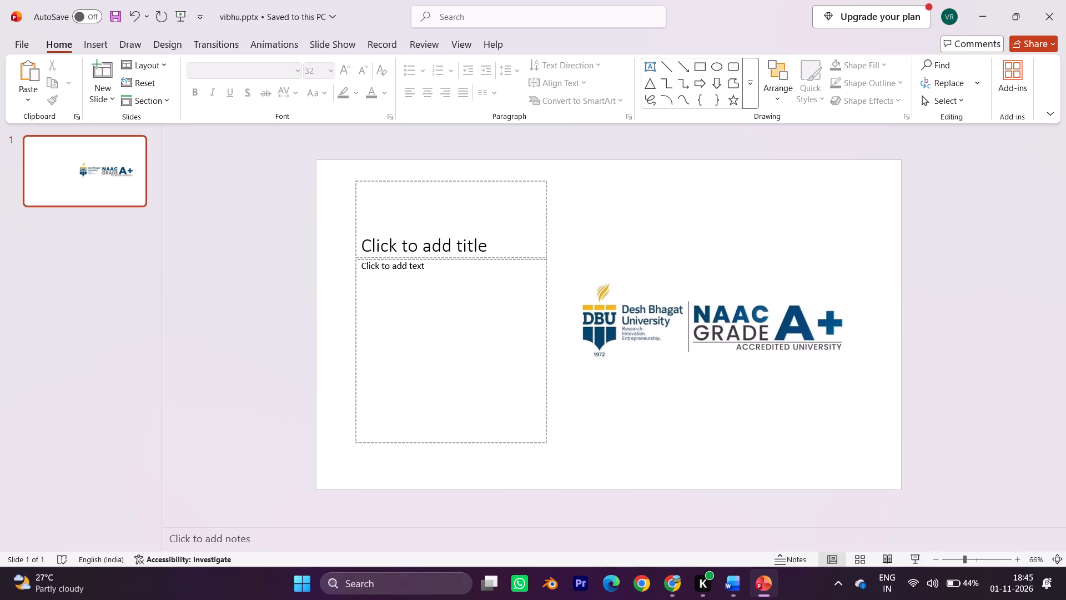
click(731, 397)
click(726, 388)
Apply the rounded-corner picture style with a reflection to the university logo.
click(844, 323)
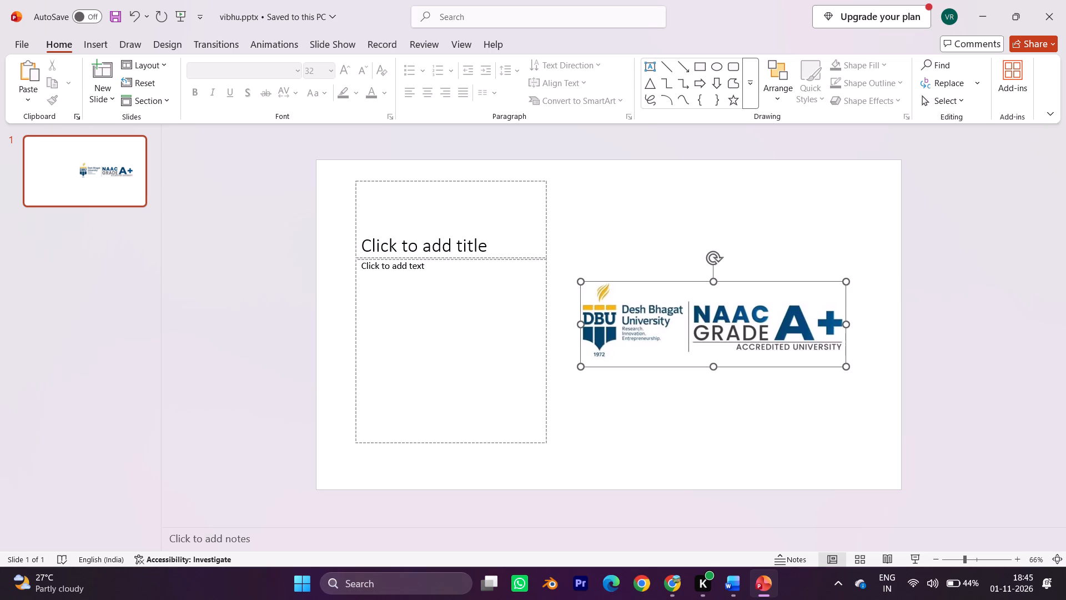
right_click(715, 301)
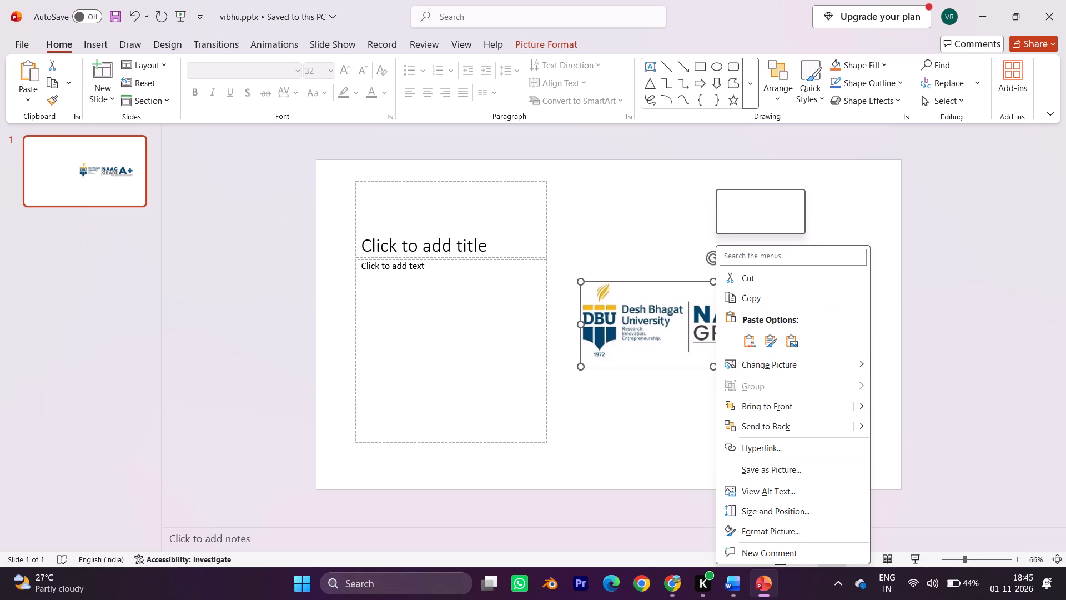
click(727, 216)
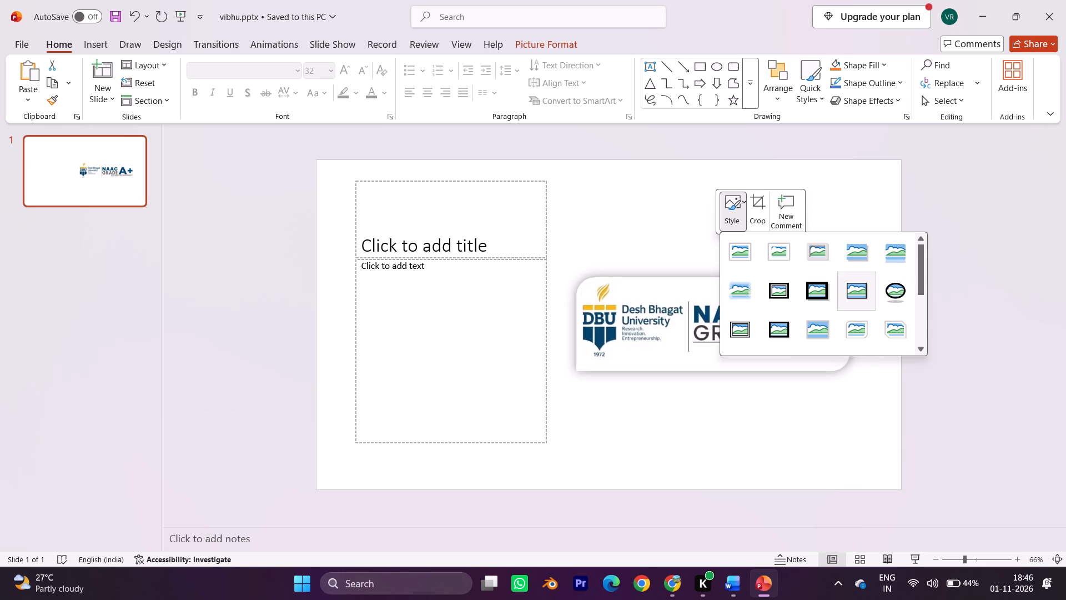
click(899, 254)
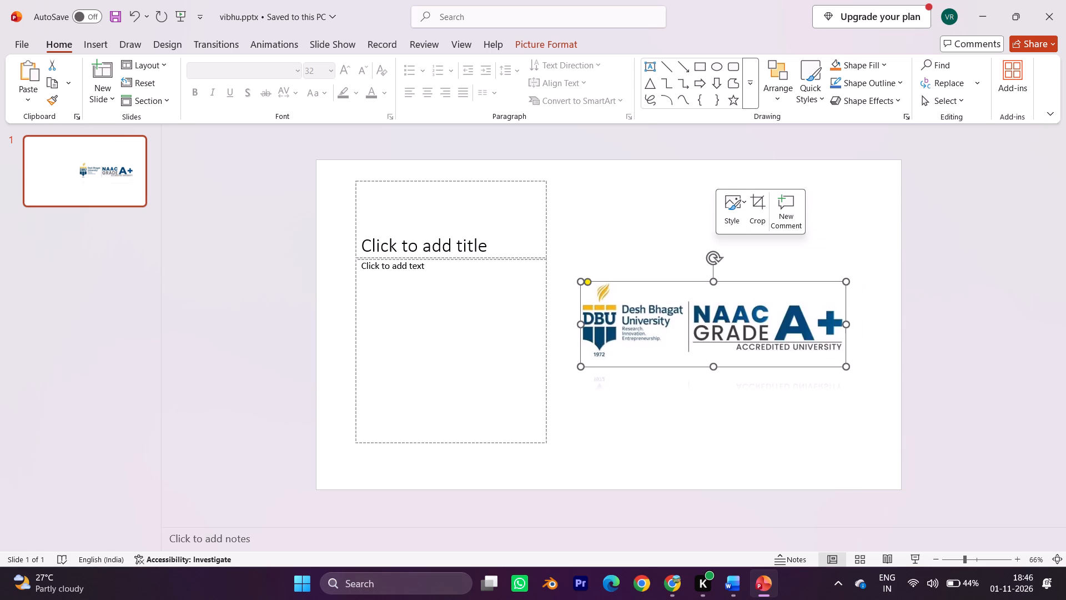
Move the university logo to the slide's upper left corner and enlarge it slightly.
drag(765, 317, 796, 197)
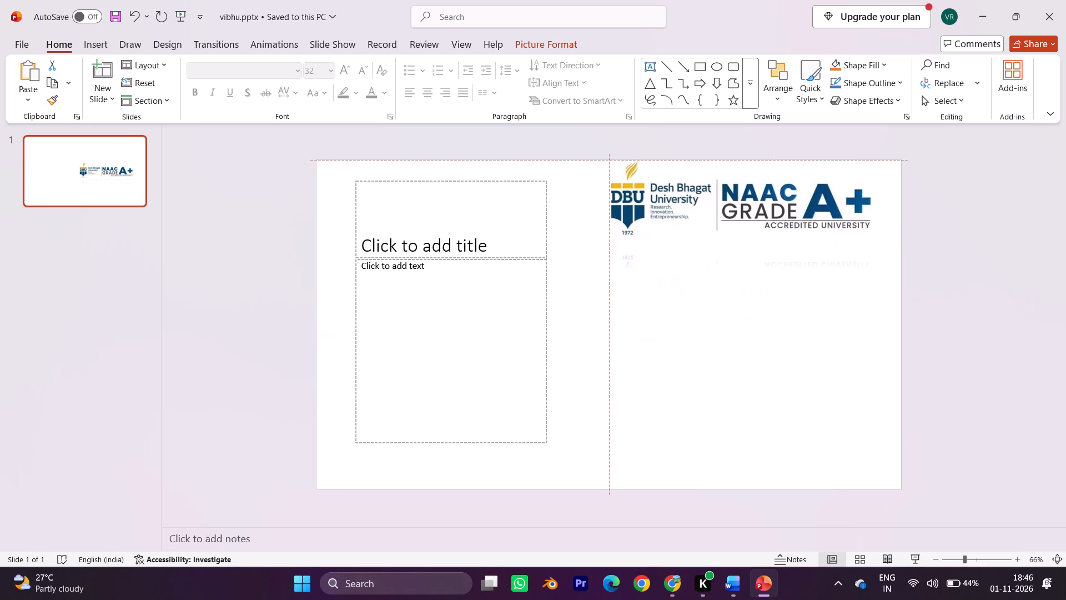
drag(796, 197, 781, 199)
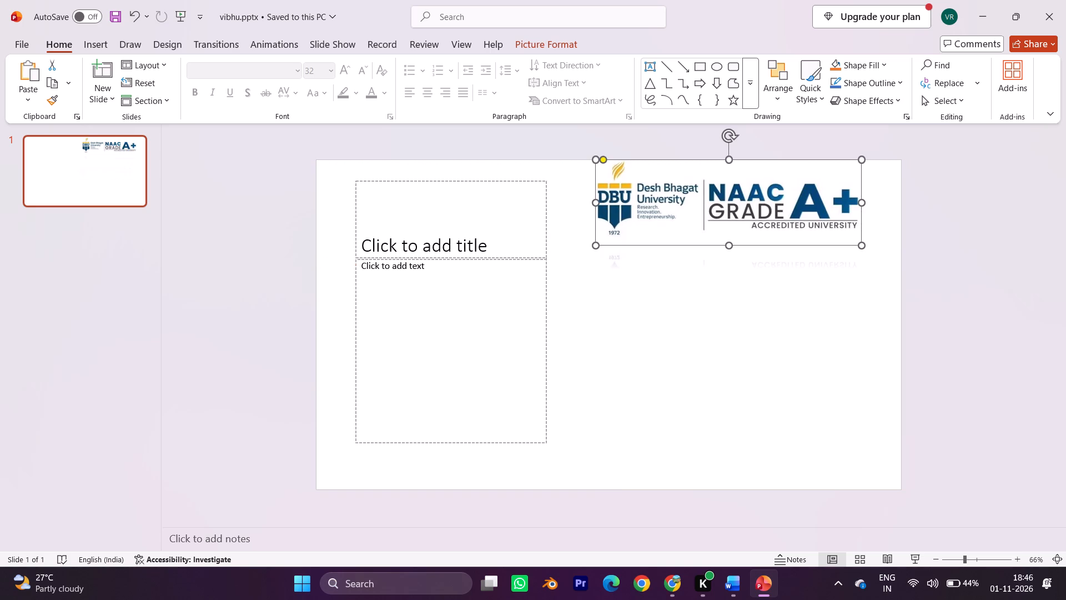
drag(781, 199, 504, 207)
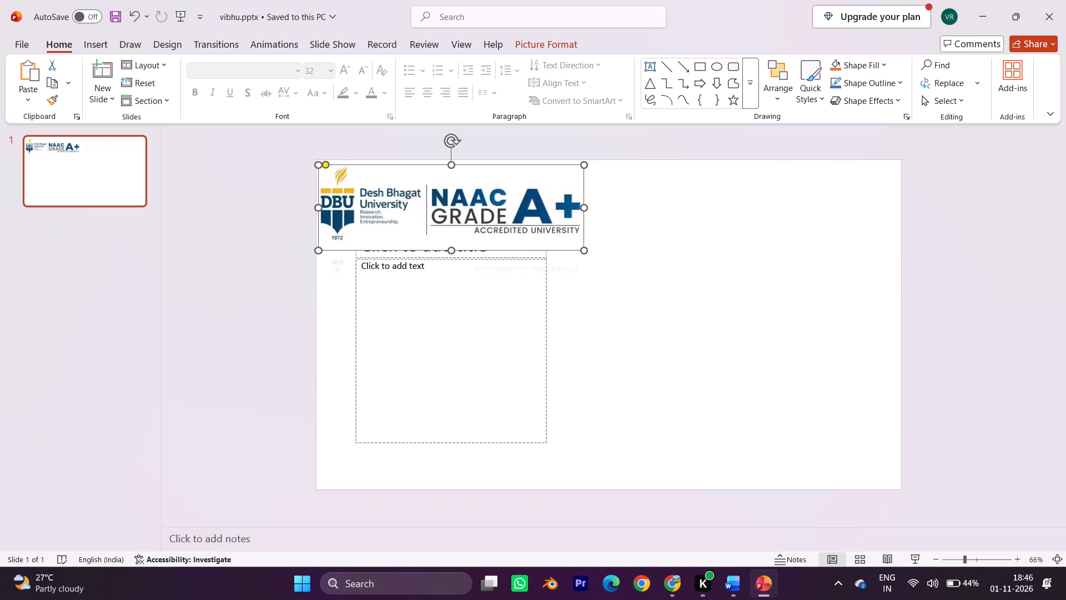
drag(585, 253, 589, 261)
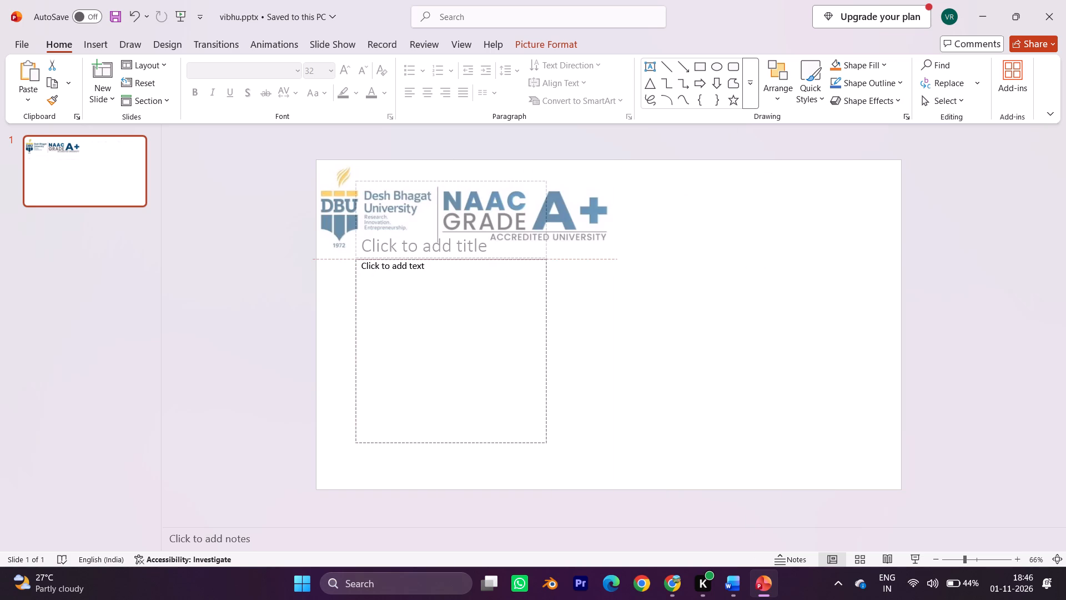
drag(589, 261, 590, 262)
click(590, 262)
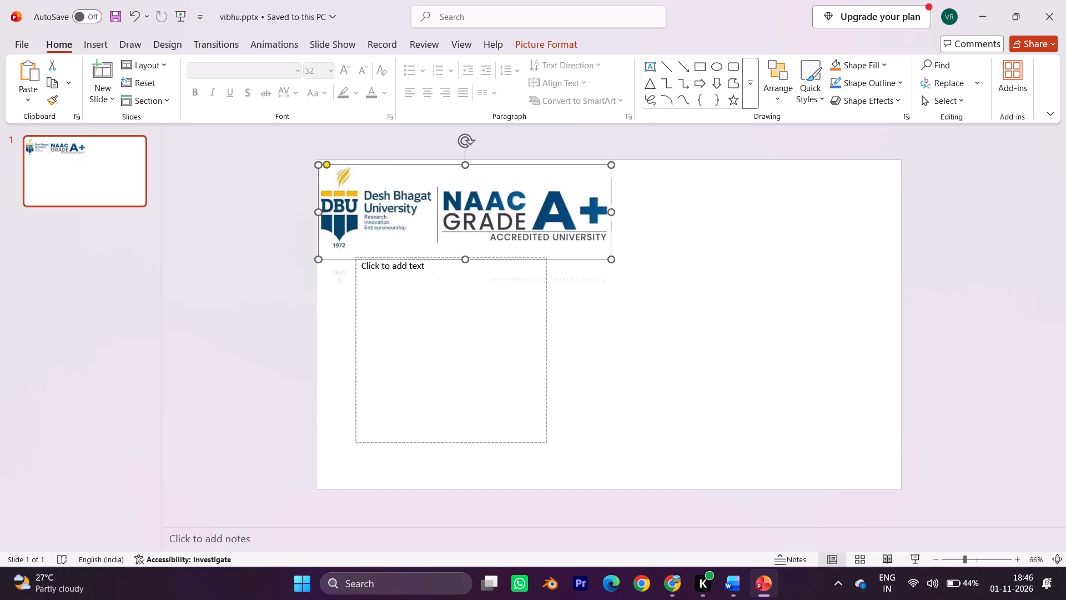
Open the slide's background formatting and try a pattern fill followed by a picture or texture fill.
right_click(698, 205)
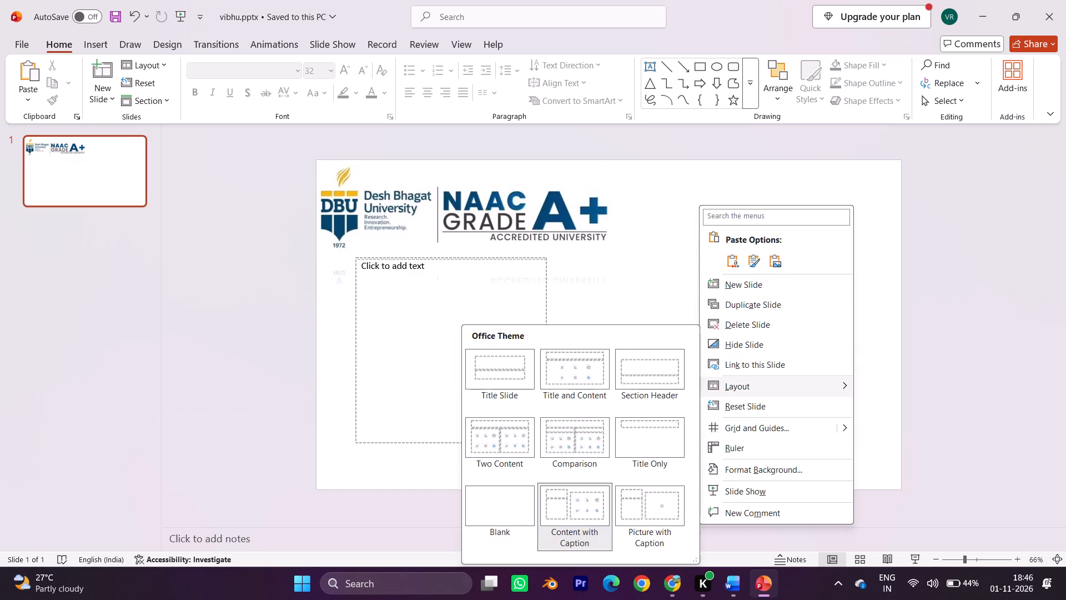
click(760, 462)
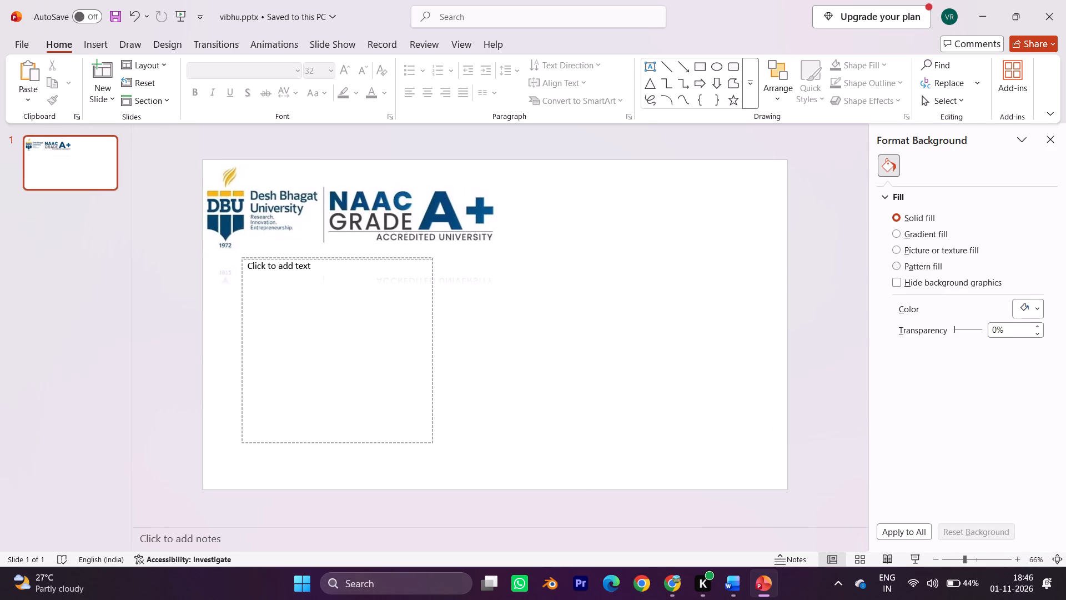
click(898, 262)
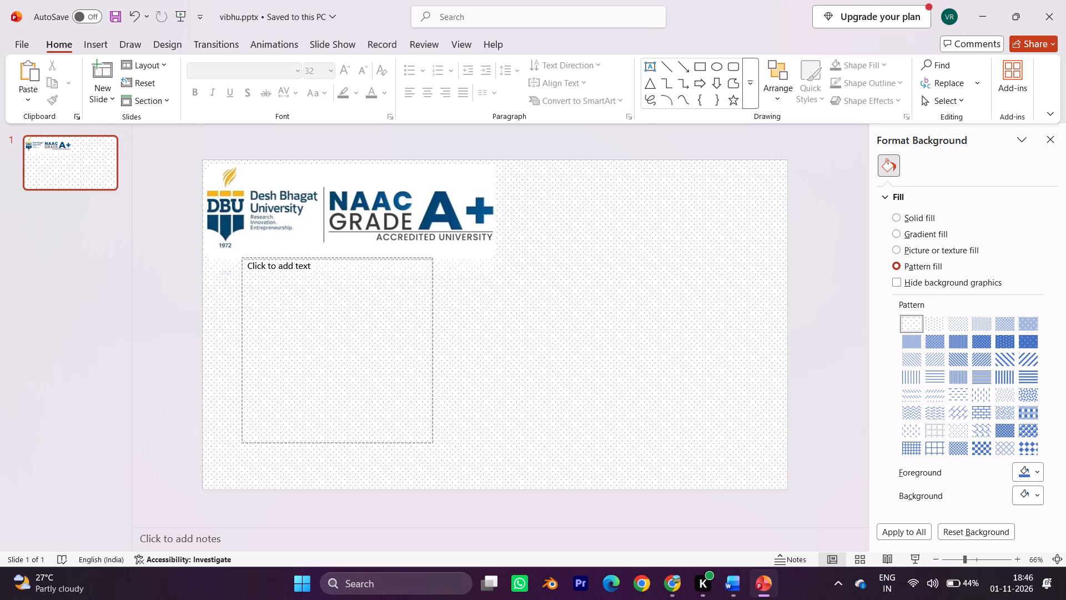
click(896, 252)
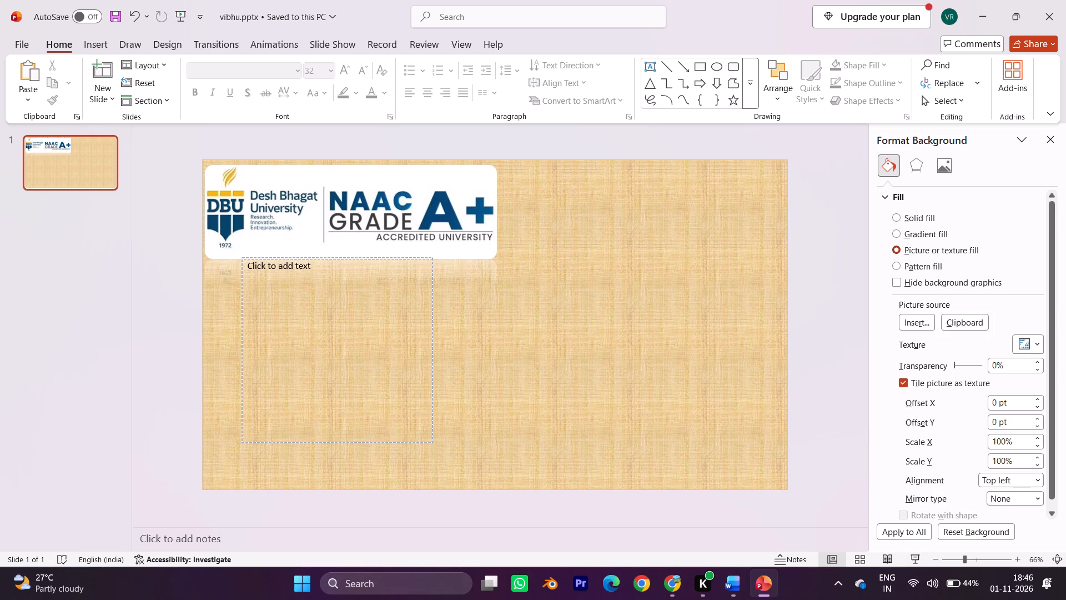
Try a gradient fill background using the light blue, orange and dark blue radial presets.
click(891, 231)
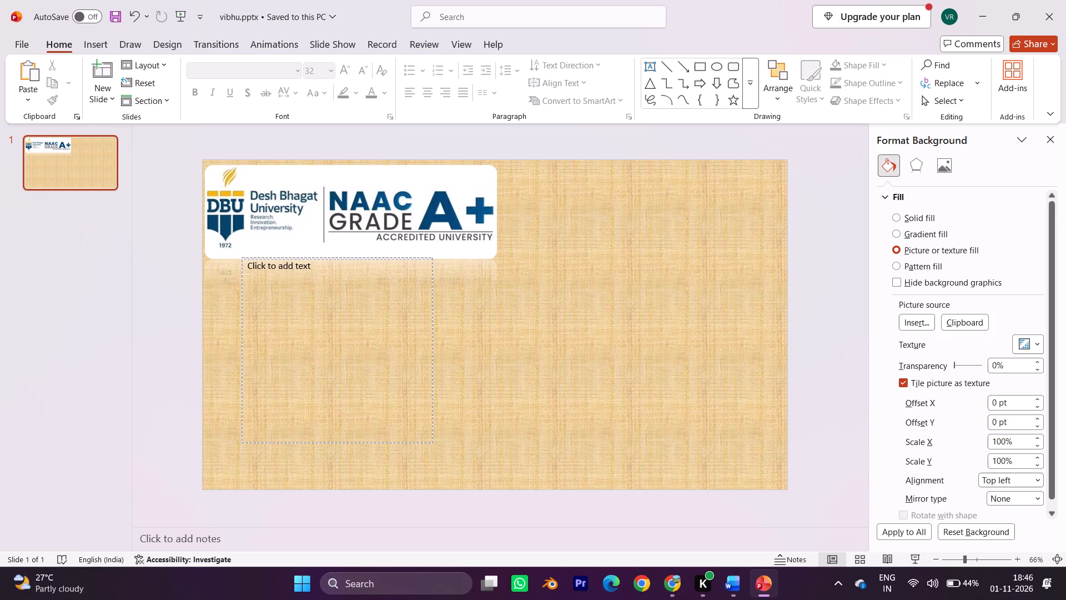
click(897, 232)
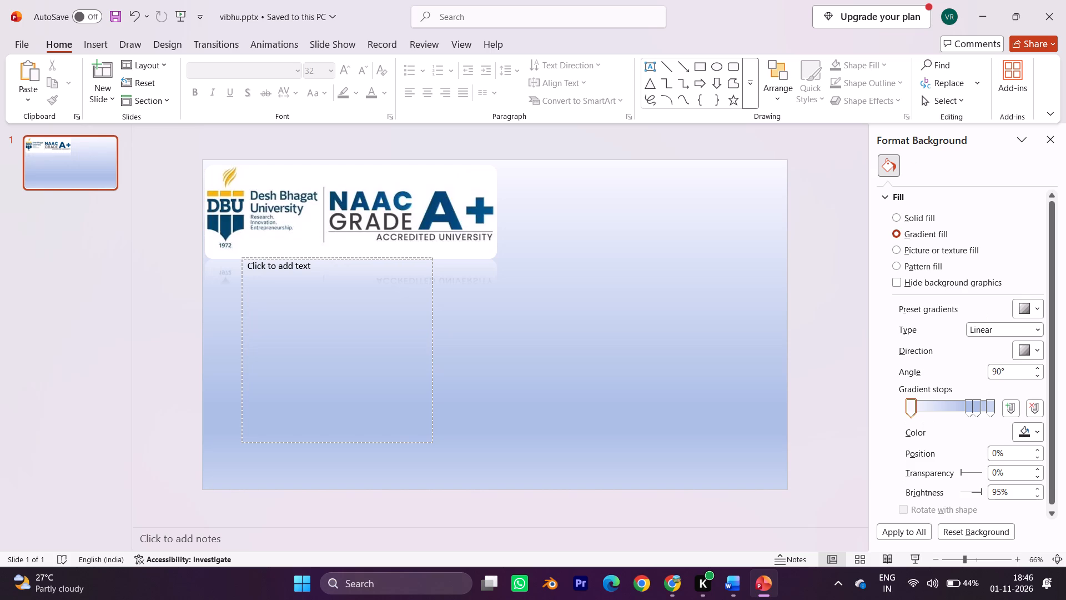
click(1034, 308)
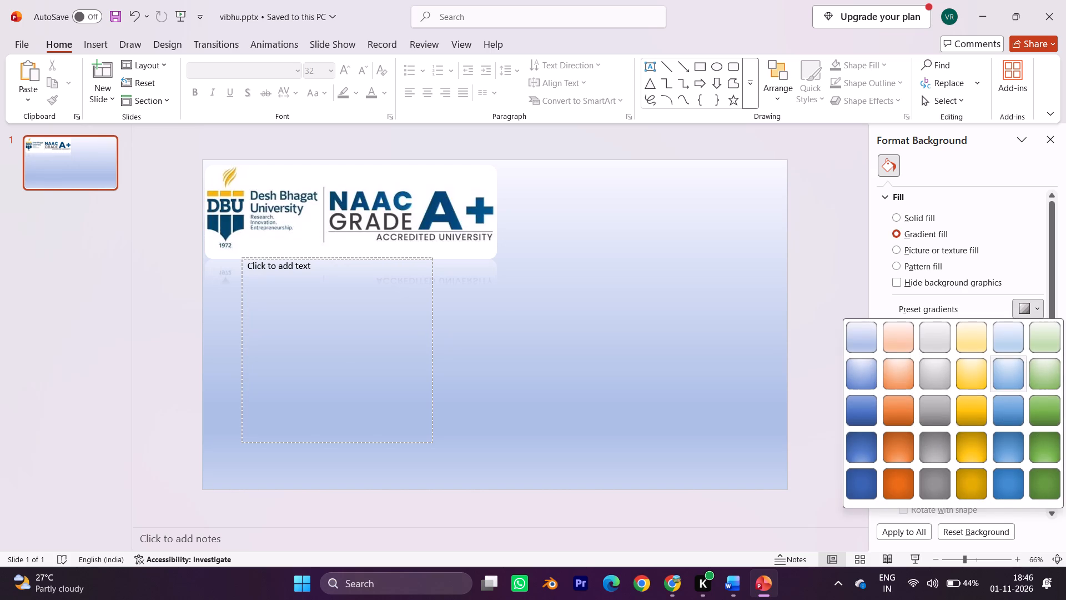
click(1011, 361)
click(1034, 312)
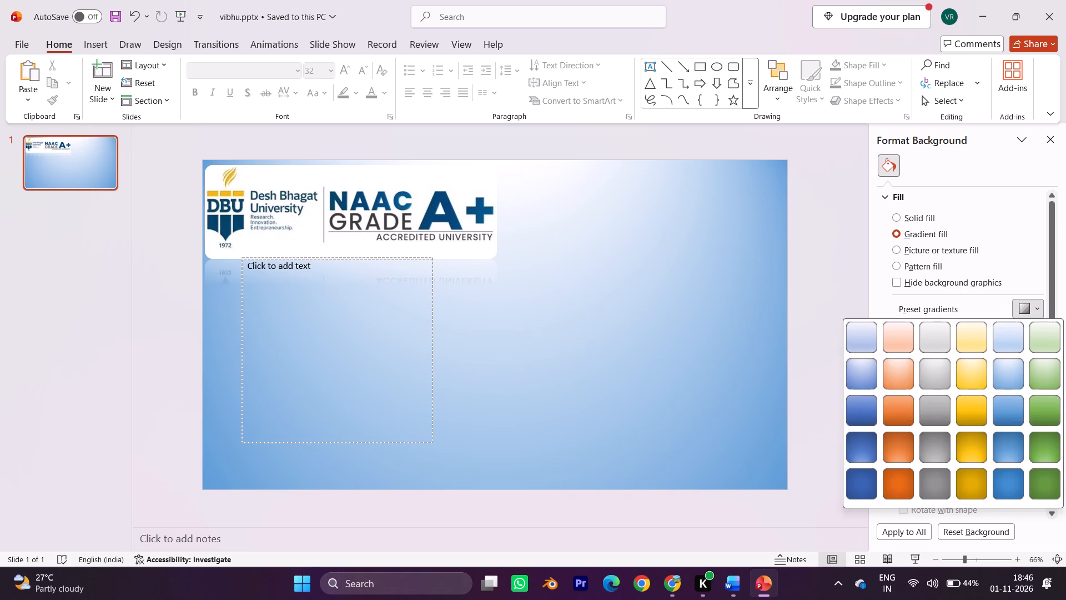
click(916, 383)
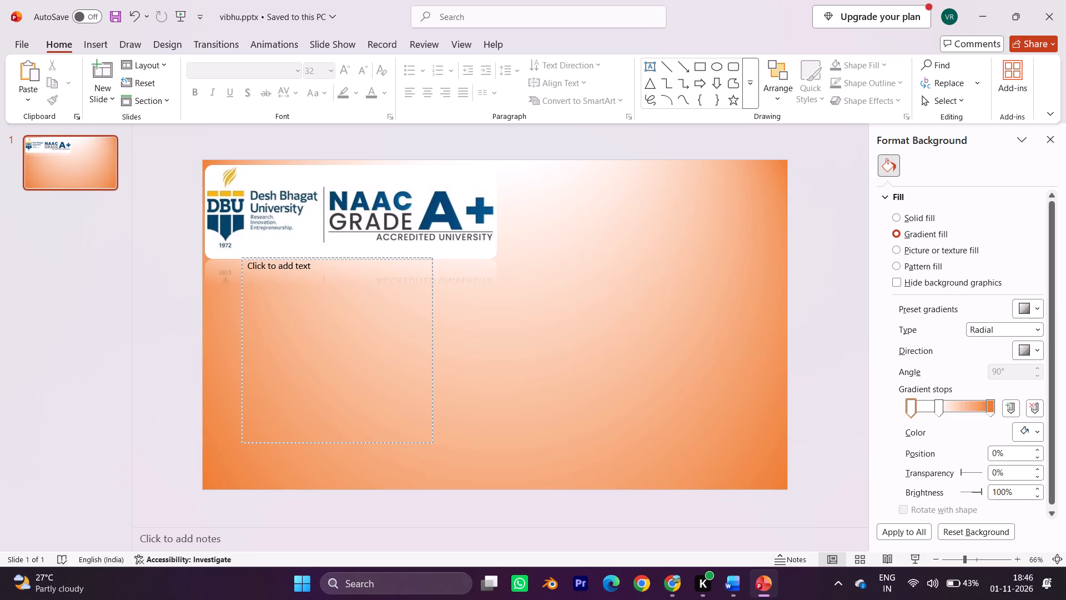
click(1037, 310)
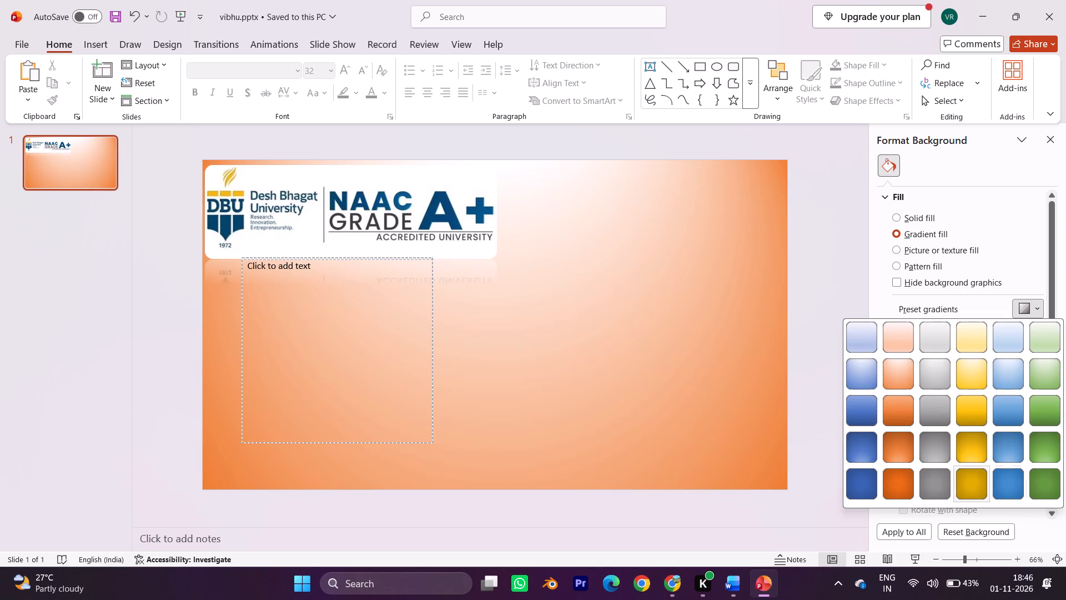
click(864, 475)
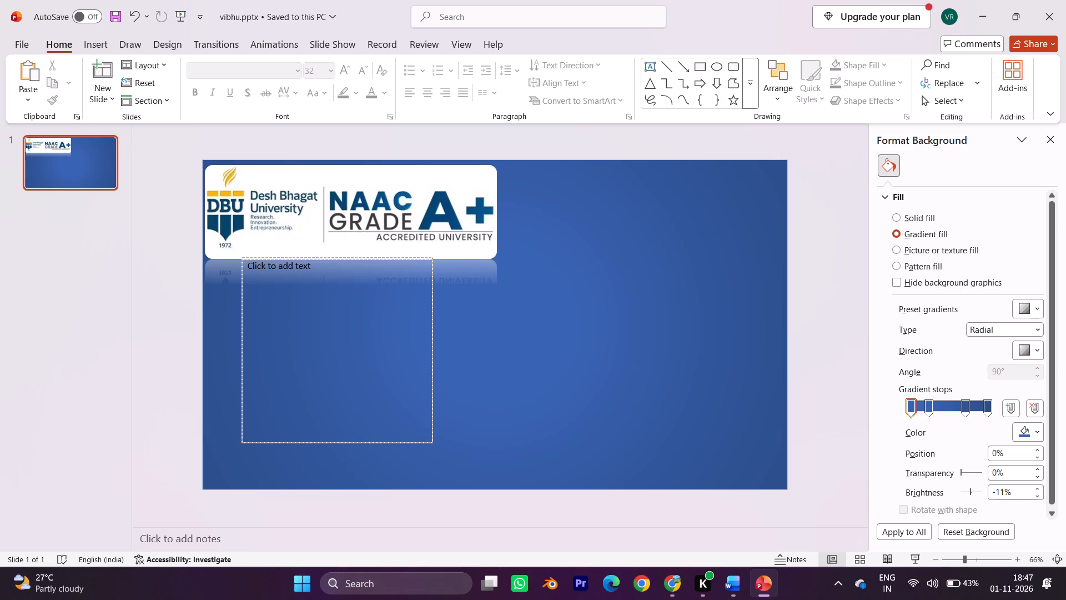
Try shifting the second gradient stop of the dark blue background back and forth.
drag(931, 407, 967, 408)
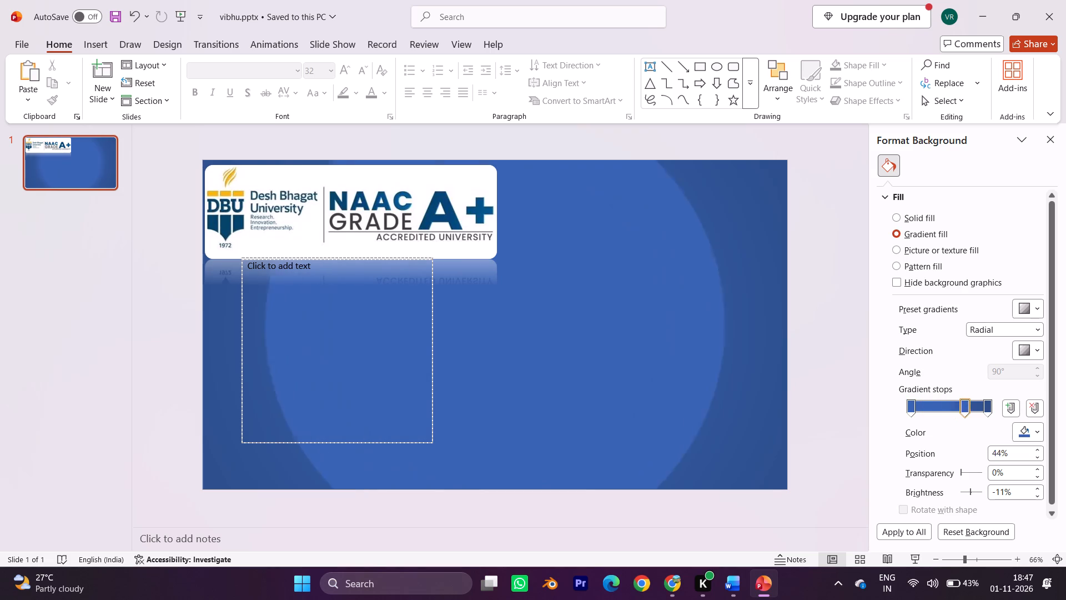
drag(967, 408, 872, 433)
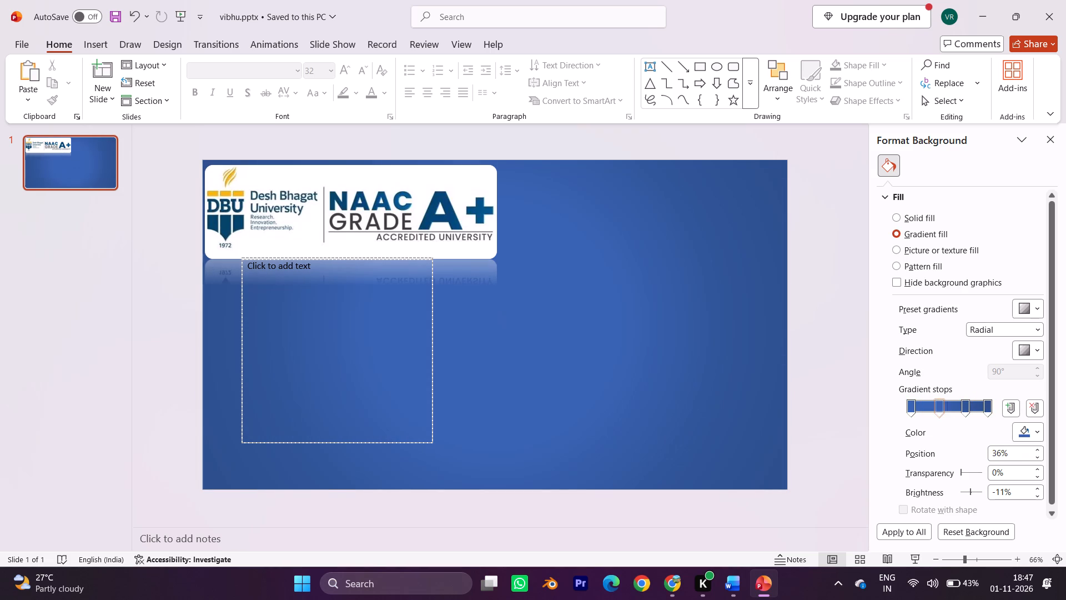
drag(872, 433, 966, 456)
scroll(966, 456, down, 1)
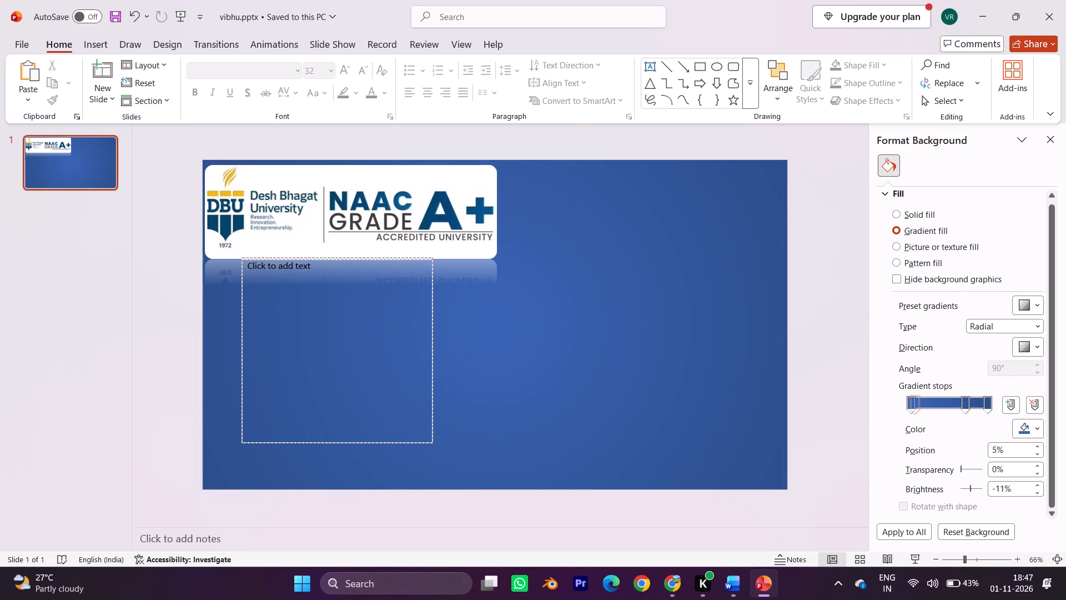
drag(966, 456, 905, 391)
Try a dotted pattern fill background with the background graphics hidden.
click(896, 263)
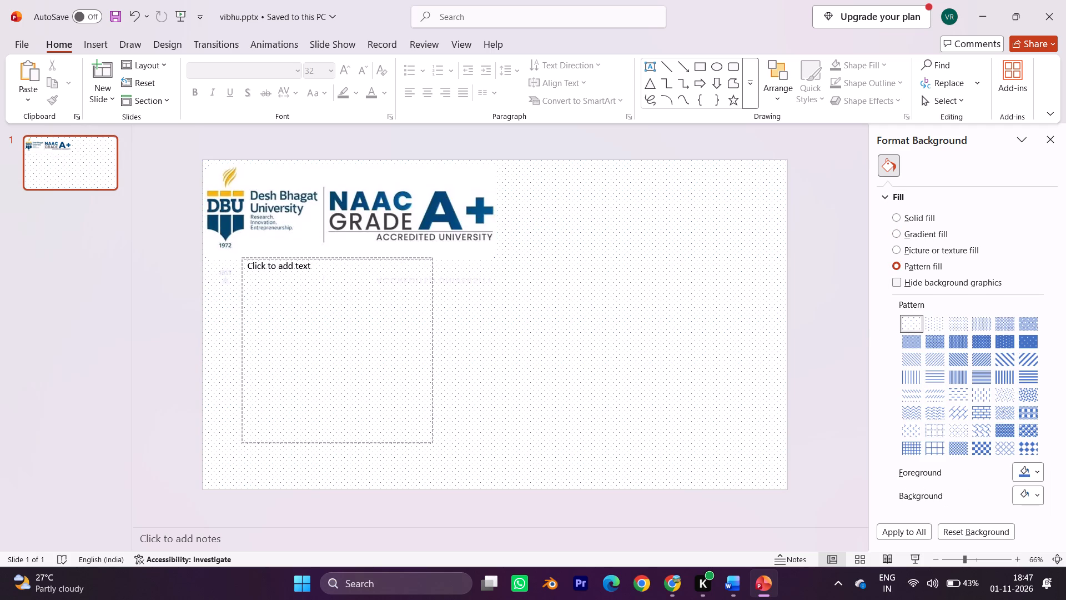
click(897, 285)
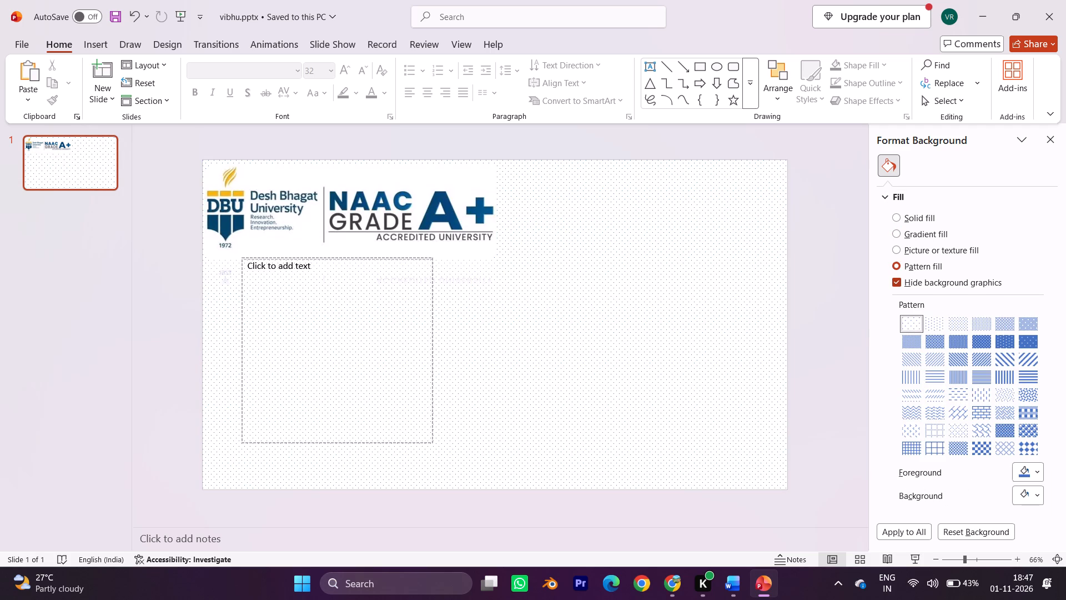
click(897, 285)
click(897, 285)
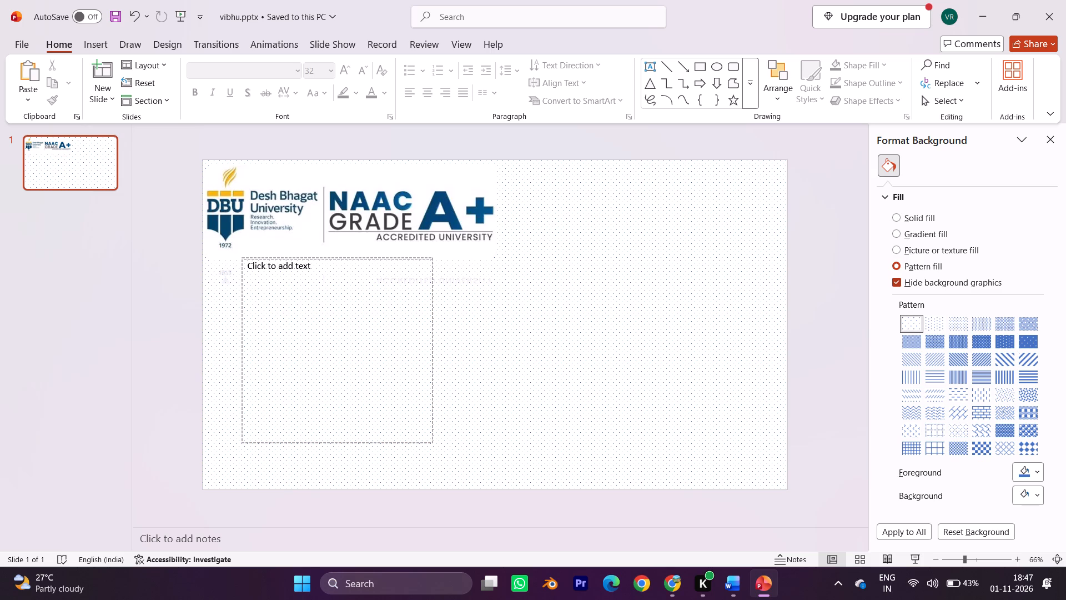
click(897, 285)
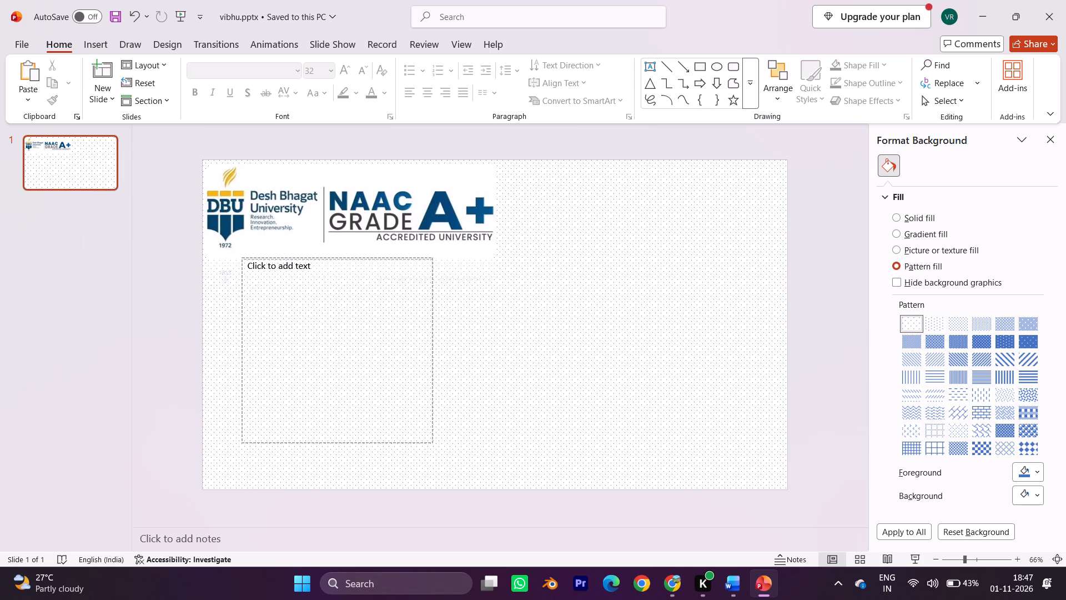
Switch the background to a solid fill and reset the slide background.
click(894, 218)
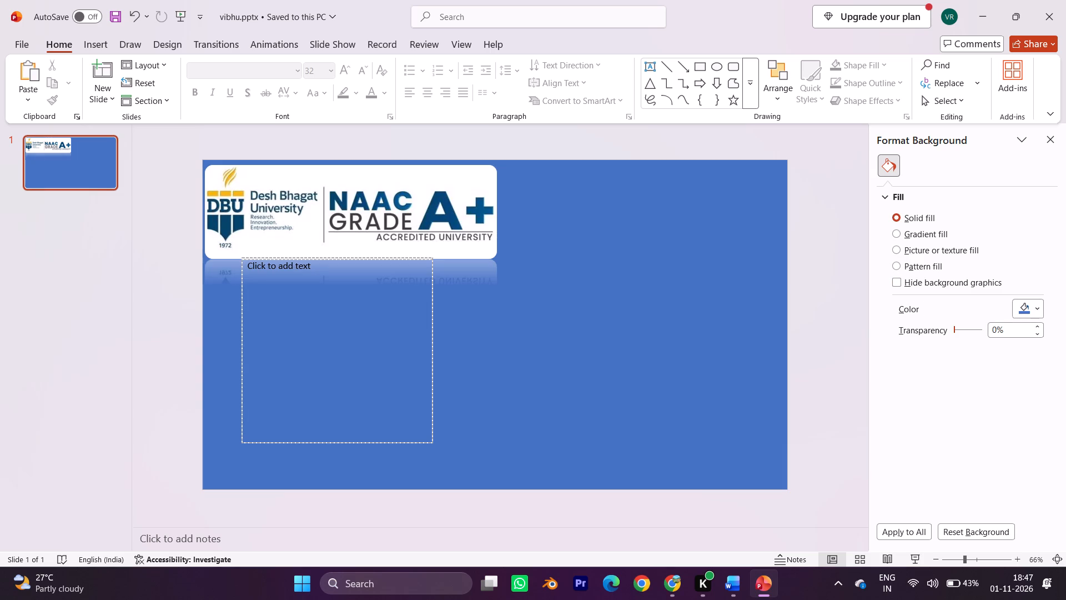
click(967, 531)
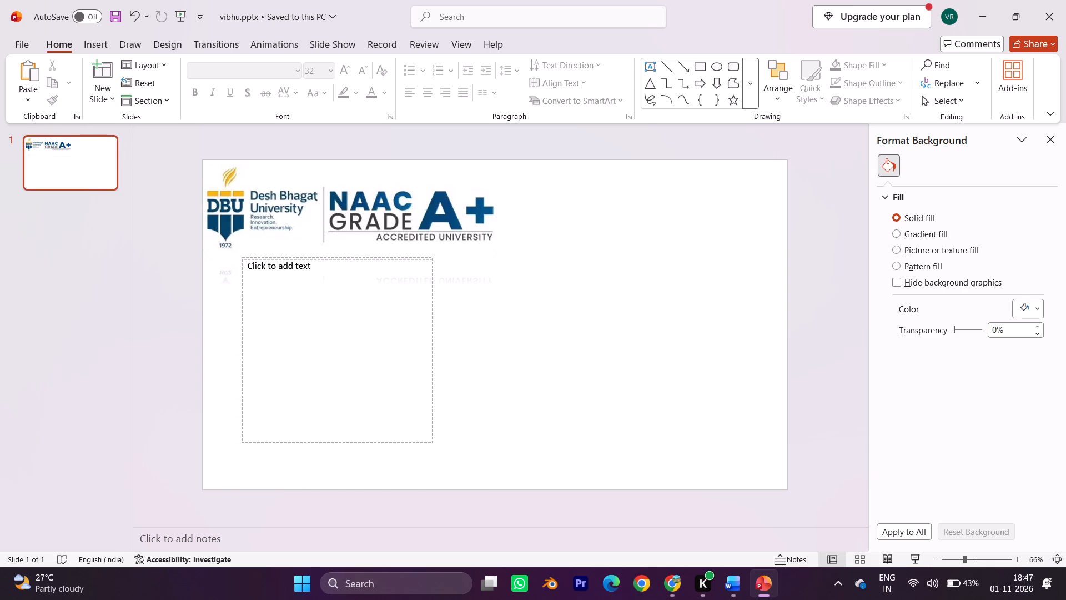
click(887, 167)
Fill the slide background with the picture Futuristic HTML5 Web Tech Poster.png from the Downloads folder.
click(882, 197)
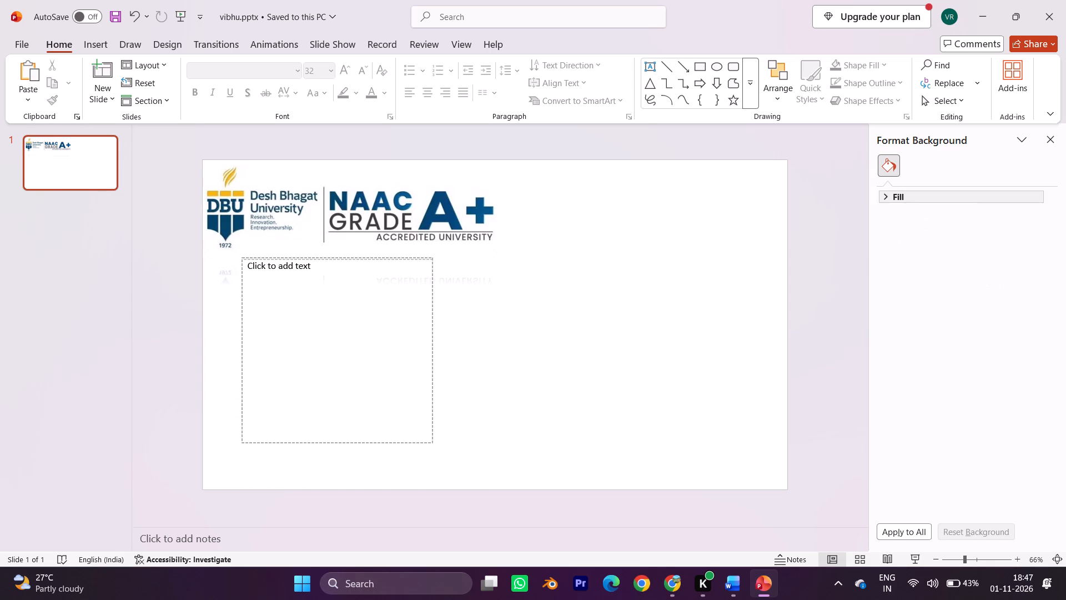
click(882, 197)
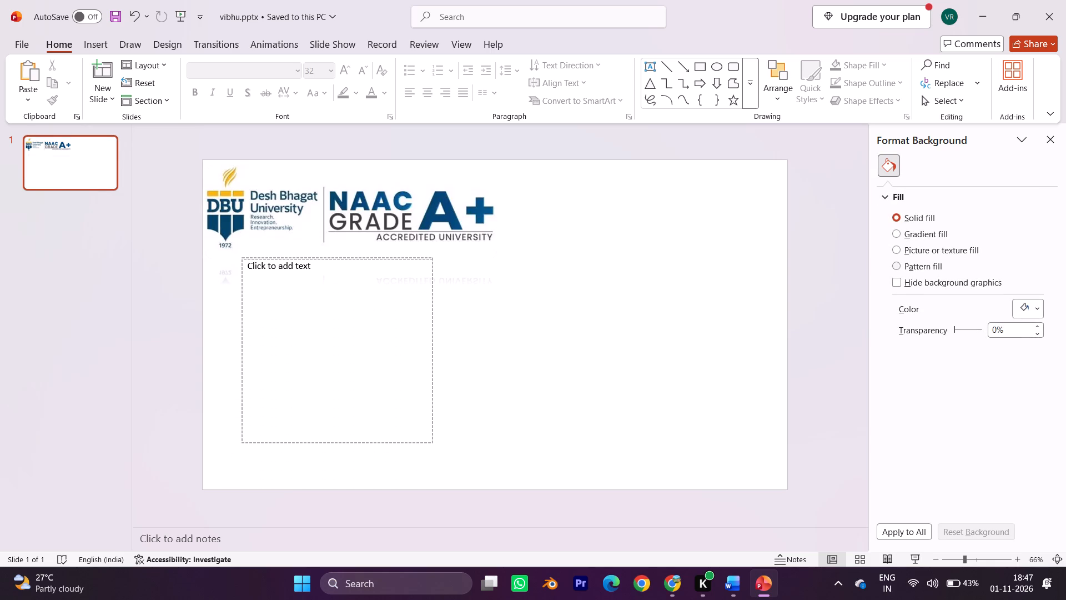
click(877, 303)
click(929, 248)
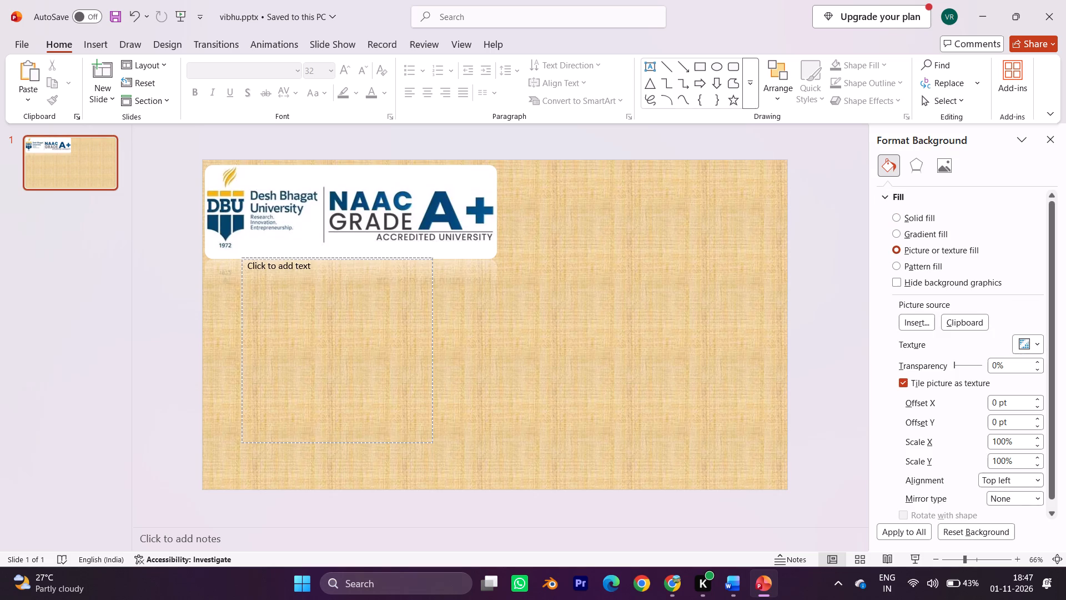
click(917, 314)
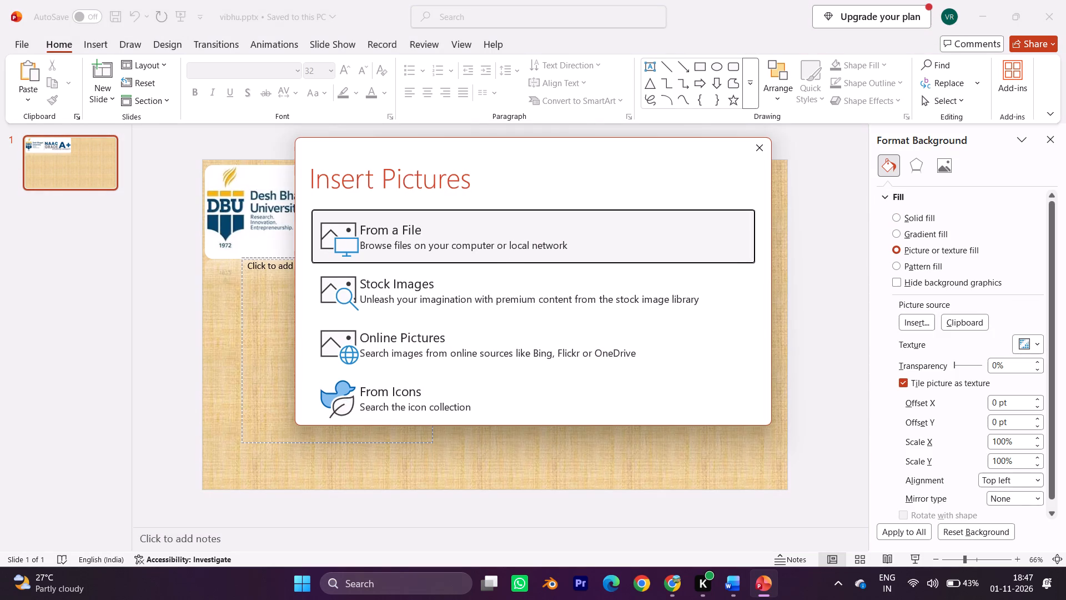
click(571, 226)
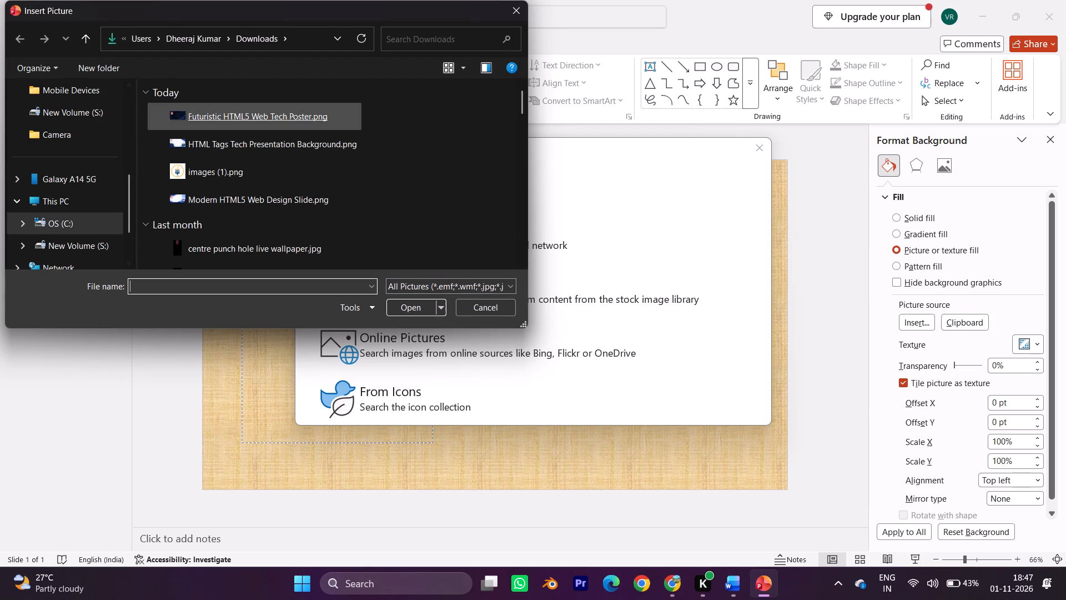
click(208, 119)
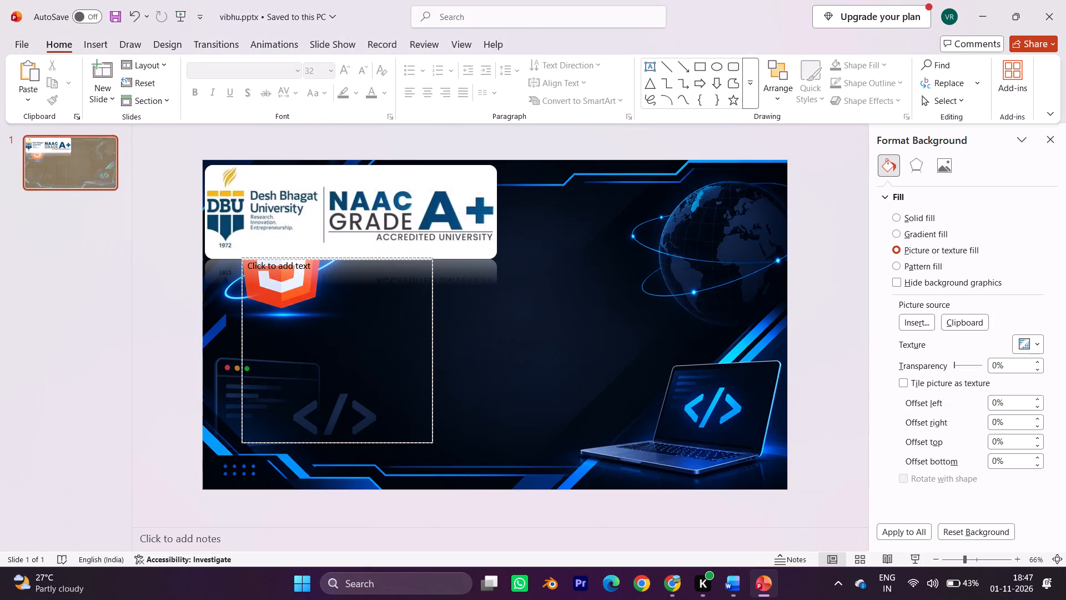
Try the Desh Bhagat University logo over the slide's upper-right area and delete it from the slide.
drag(299, 208, 308, 209)
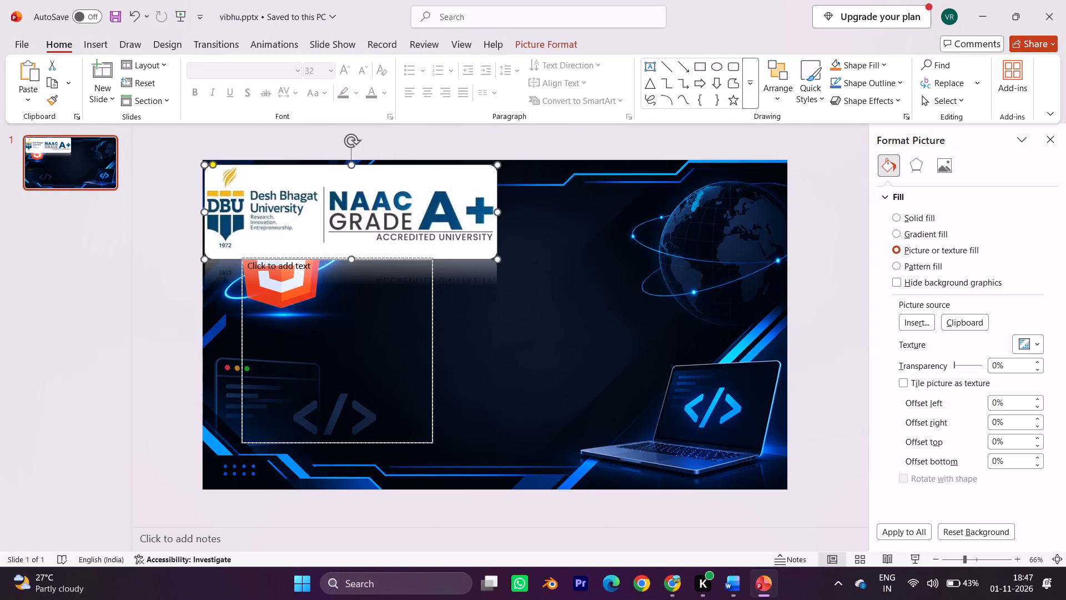
drag(308, 209, 663, 196)
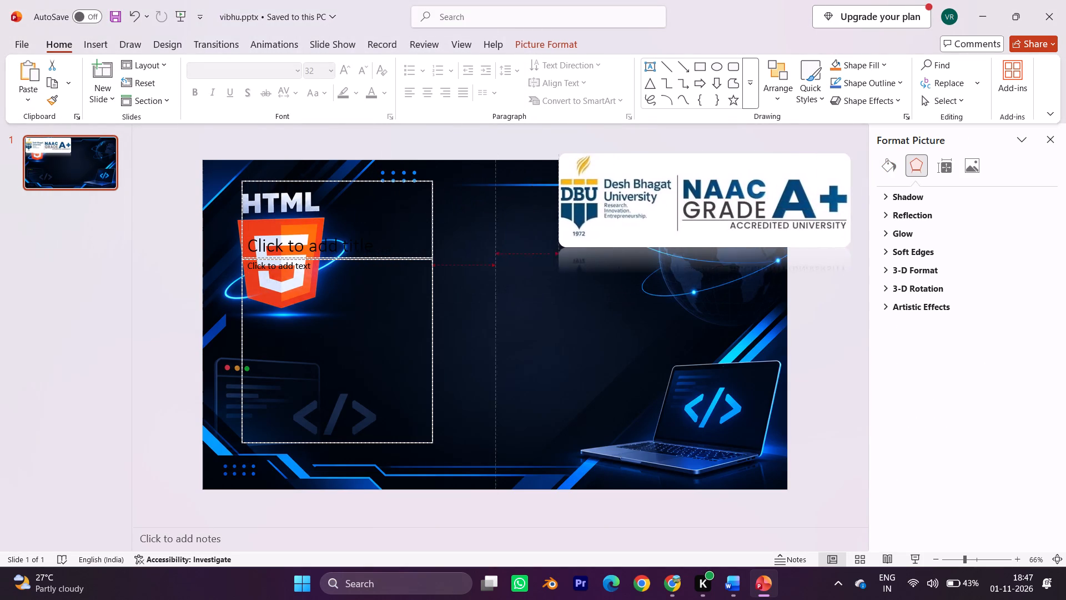
drag(663, 196, 579, 208)
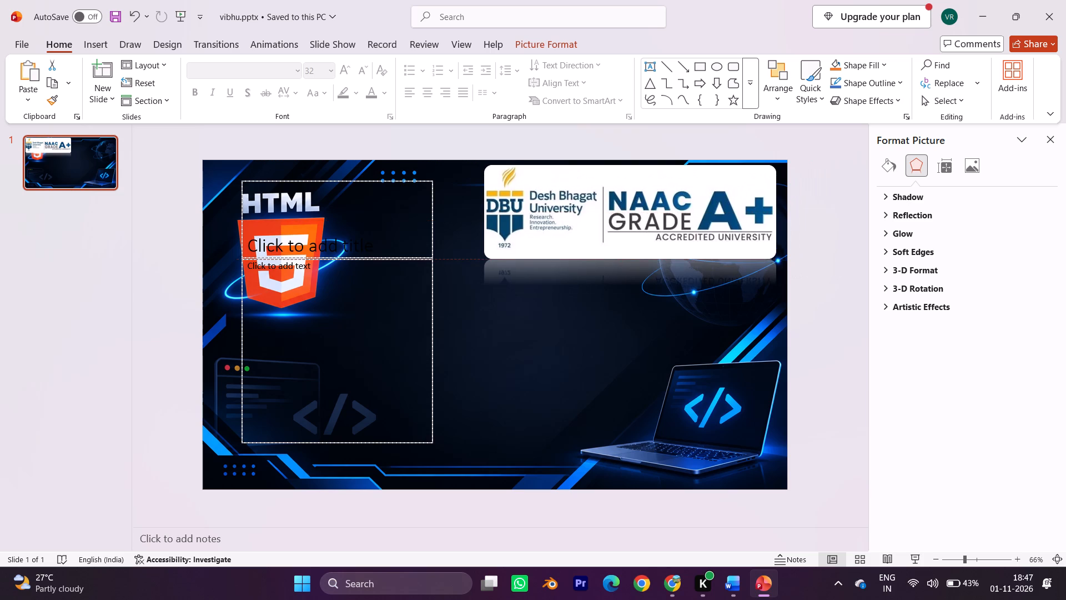
drag(579, 208, 536, 206)
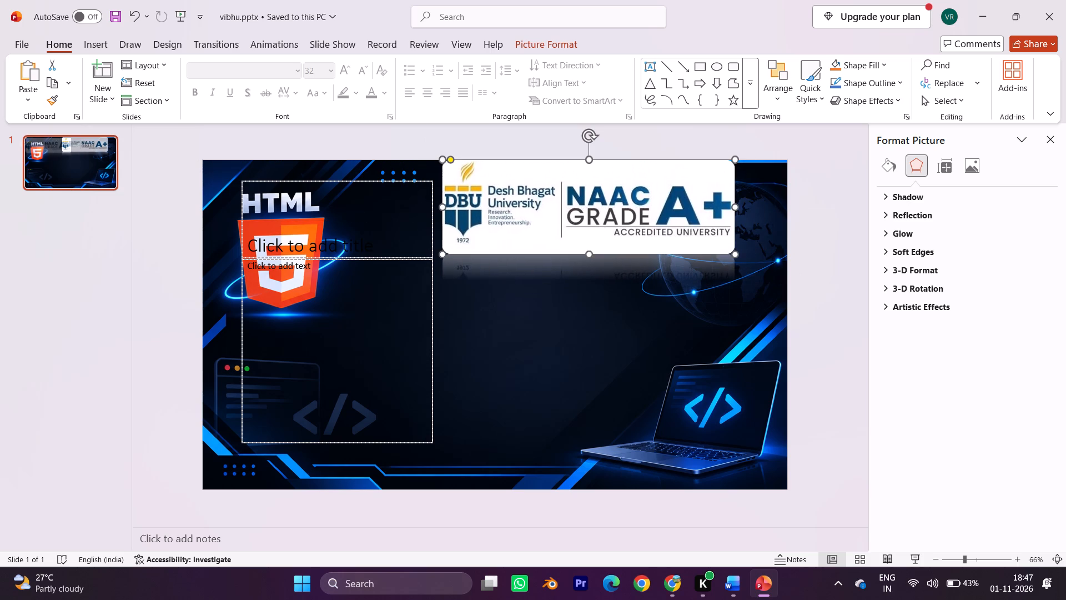
key(Delete)
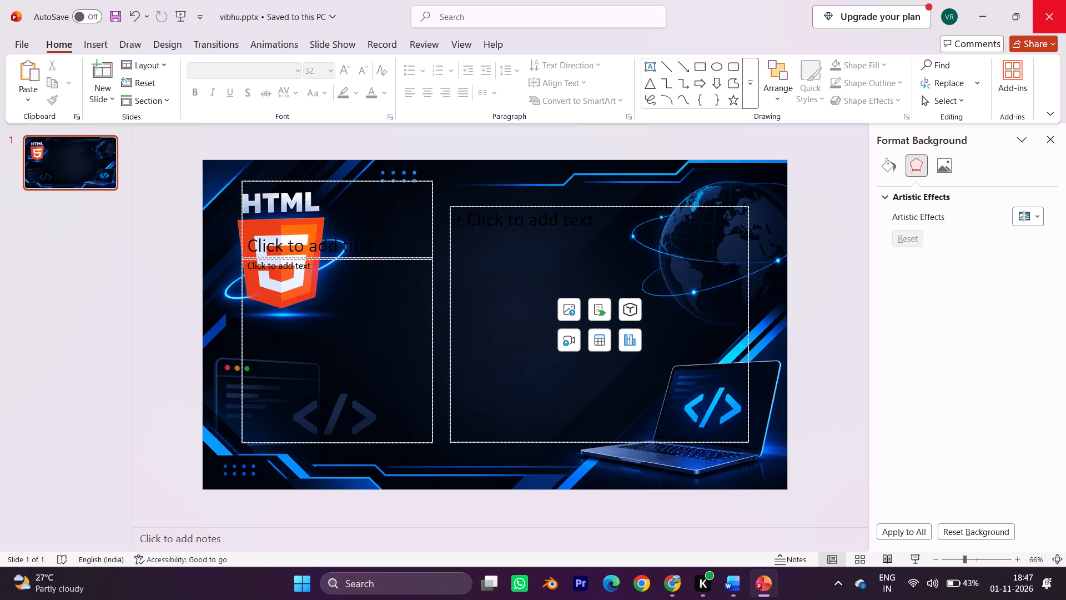
Switch to Chrome, search Google for background removal in a new tab and open the remove.bg site.
click(988, 16)
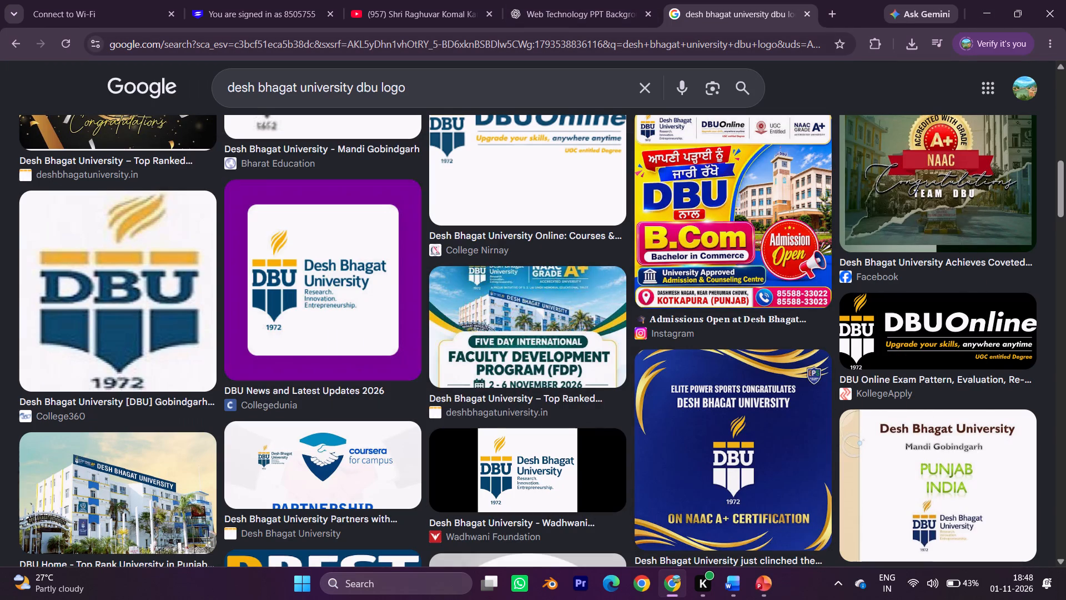
click(825, 12)
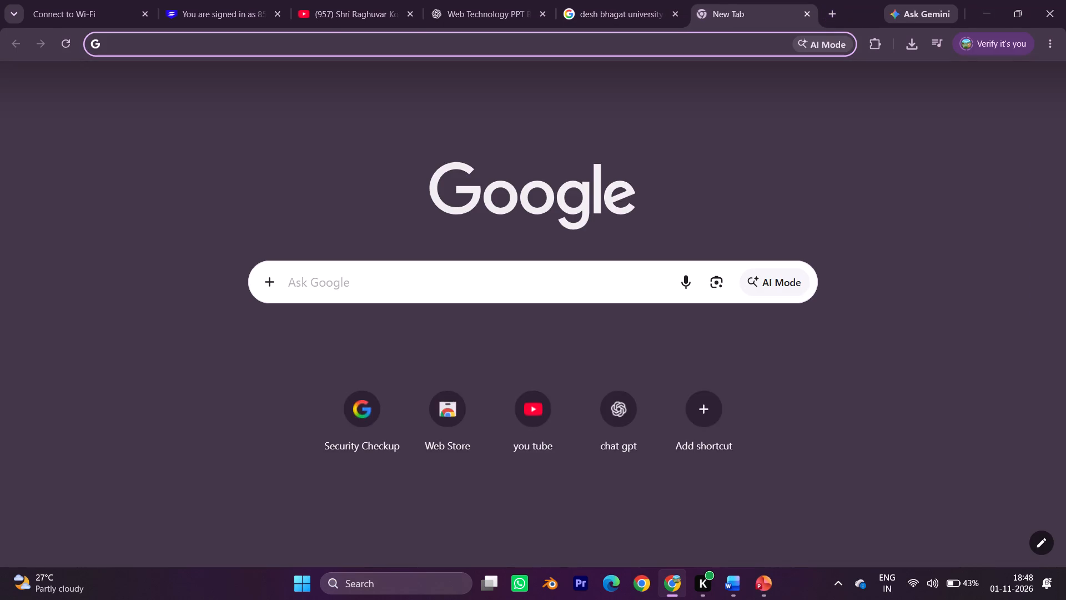
click(527, 284)
text(background)
key(space)
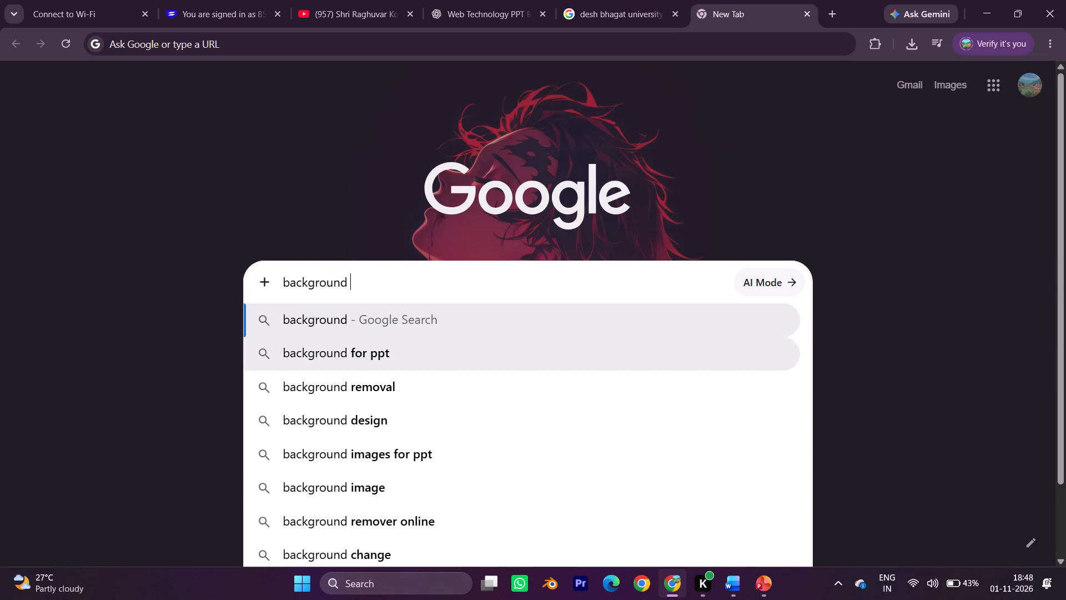
click(422, 391)
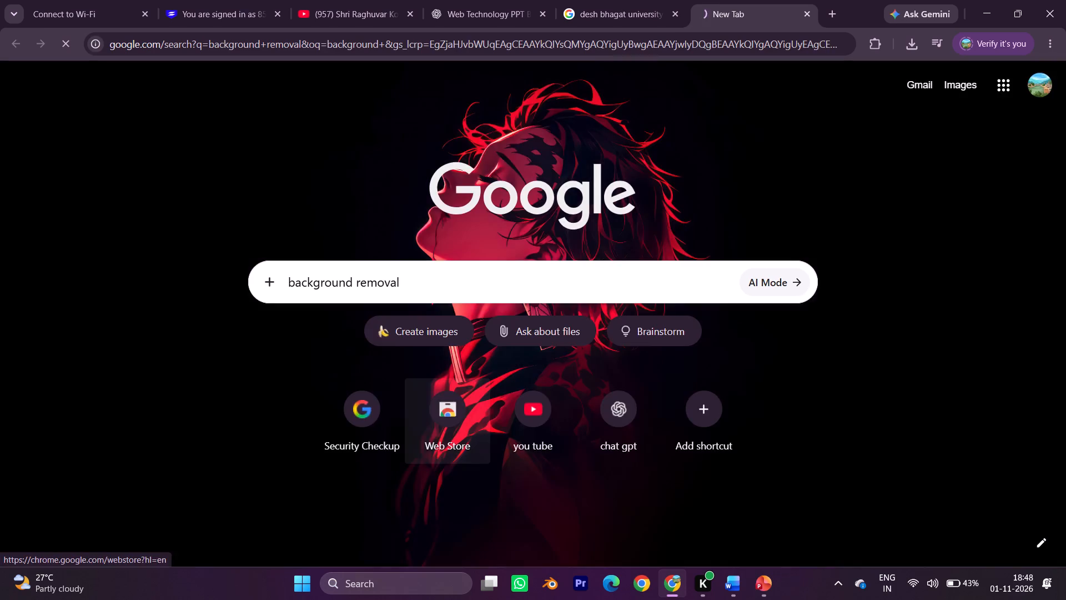
click(229, 273)
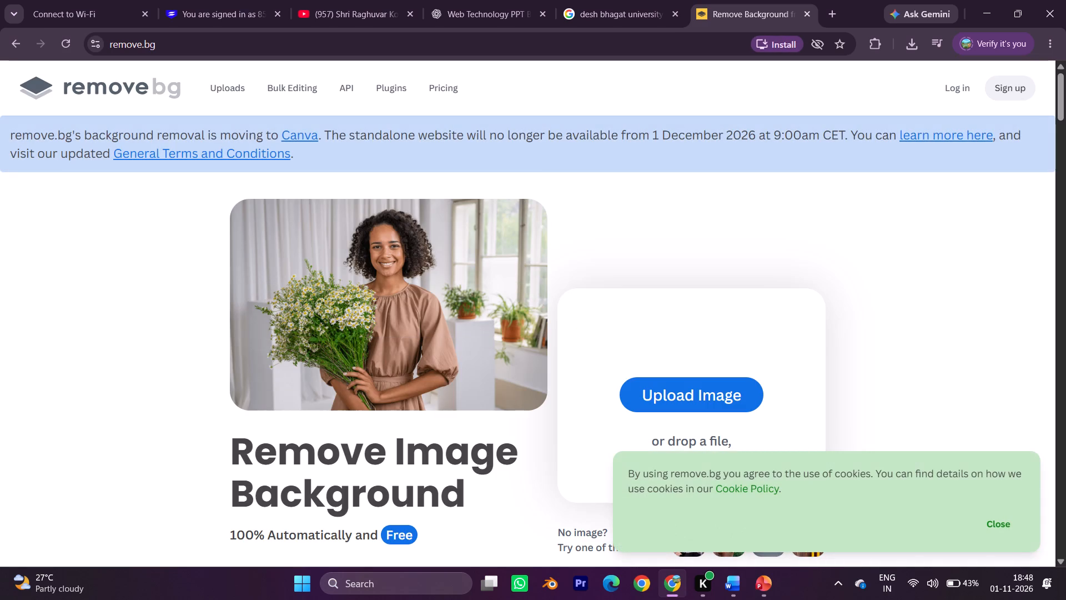
Upload the logo image desh.jpg from the Downloads folder to remove.bg for background removal.
click(688, 387)
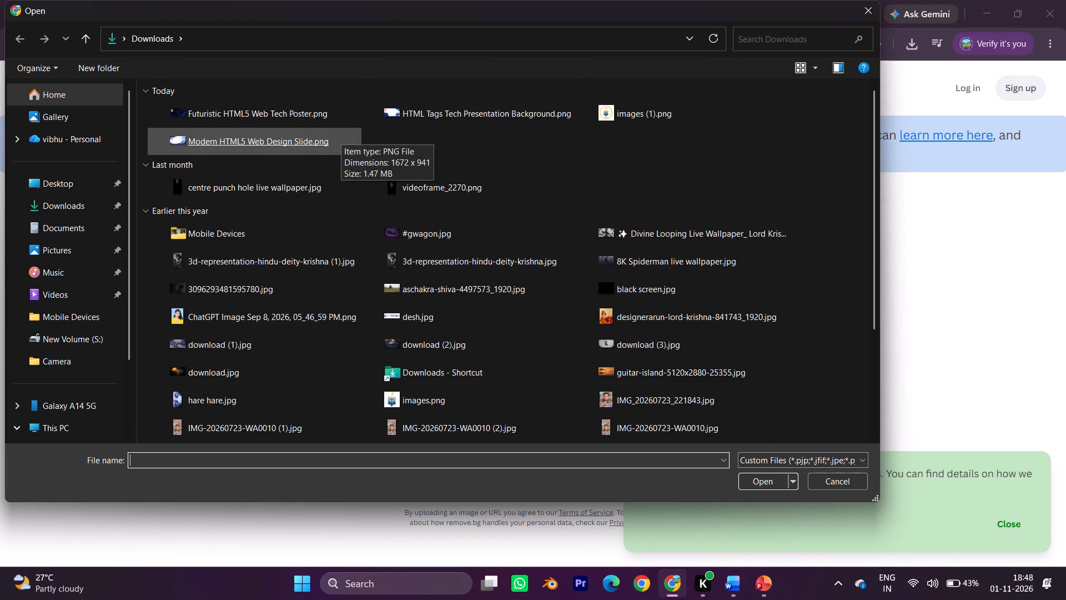
click(63, 206)
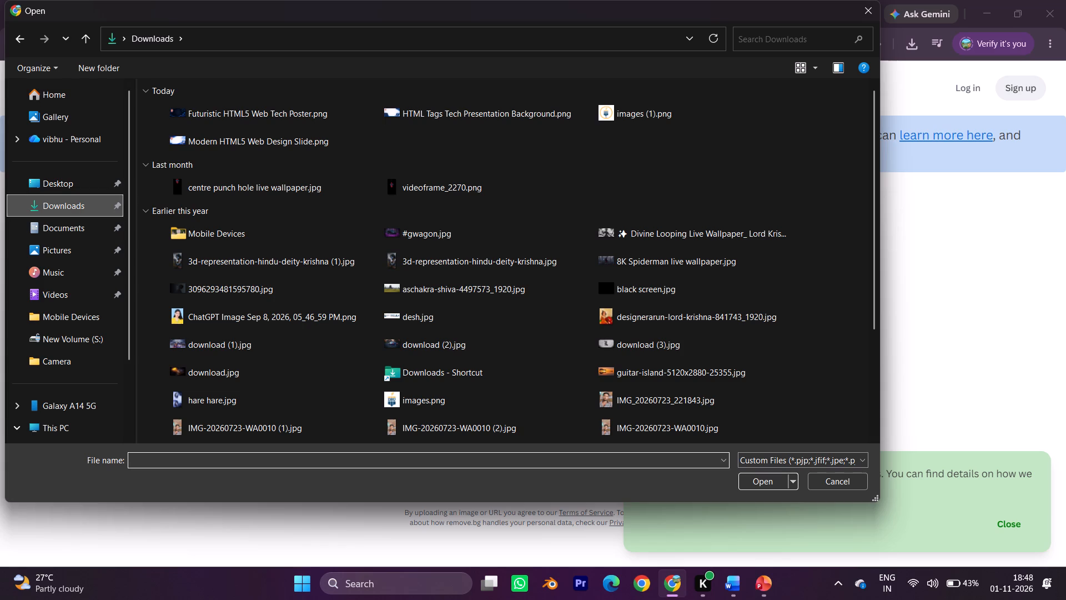
triple_click(63, 206)
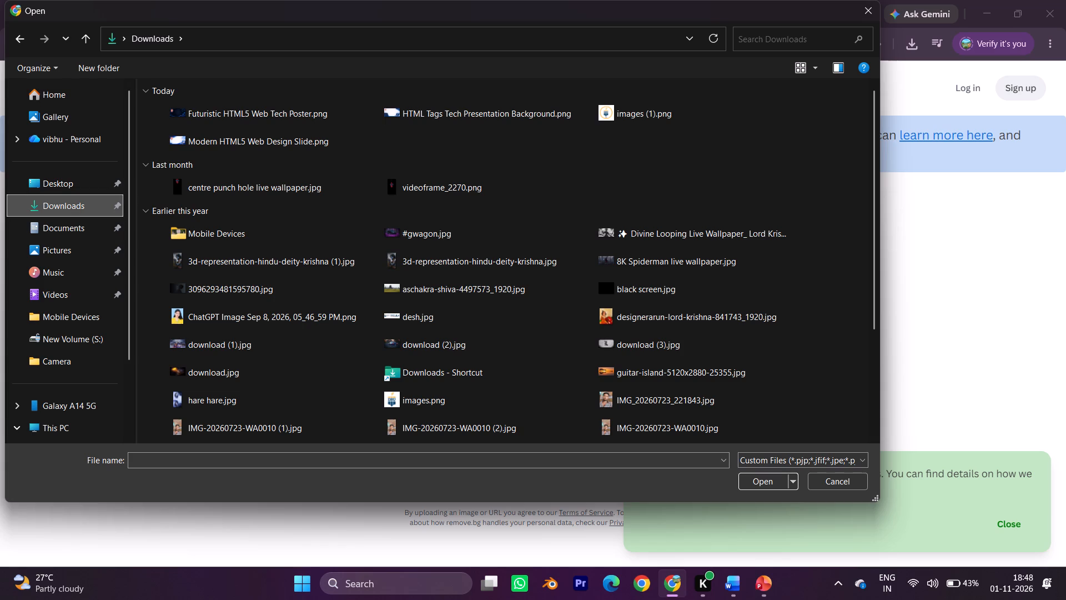
double_click(63, 206)
click(391, 320)
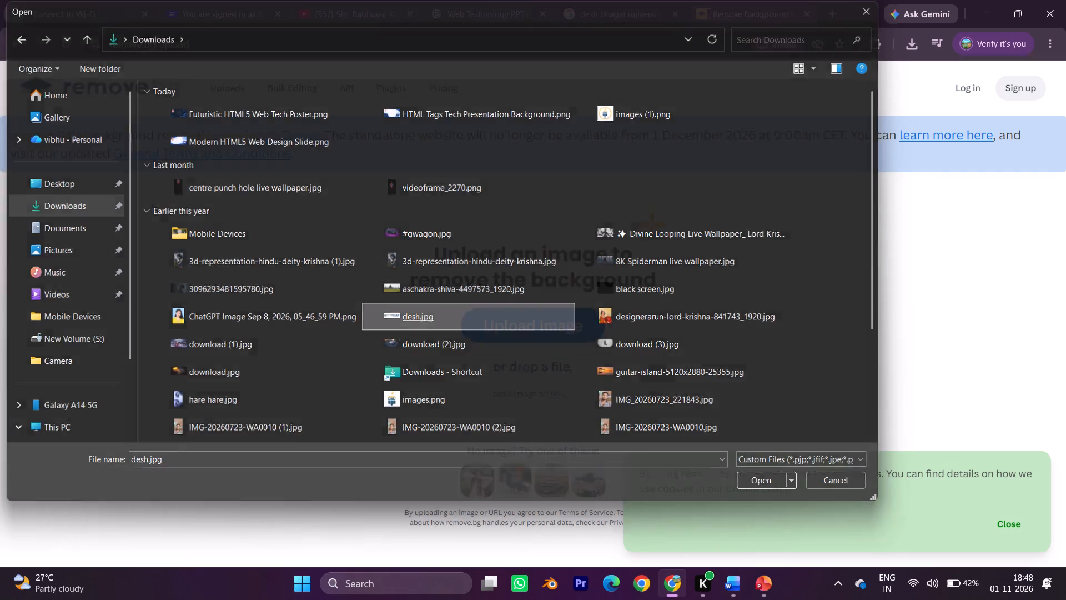
scroll(391, 320, down, 1)
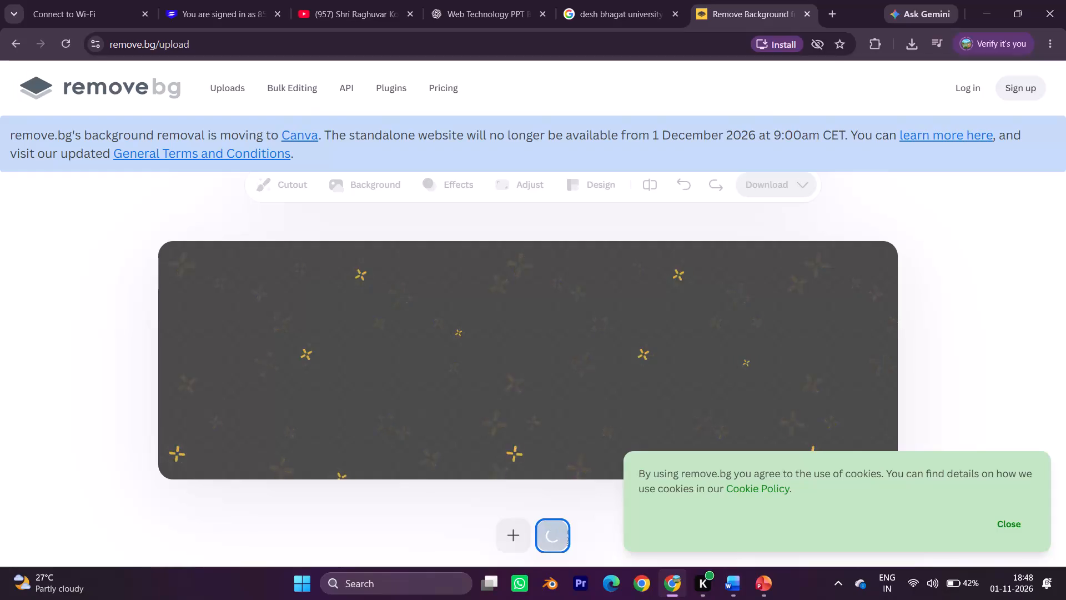
scroll(391, 320, up, 1)
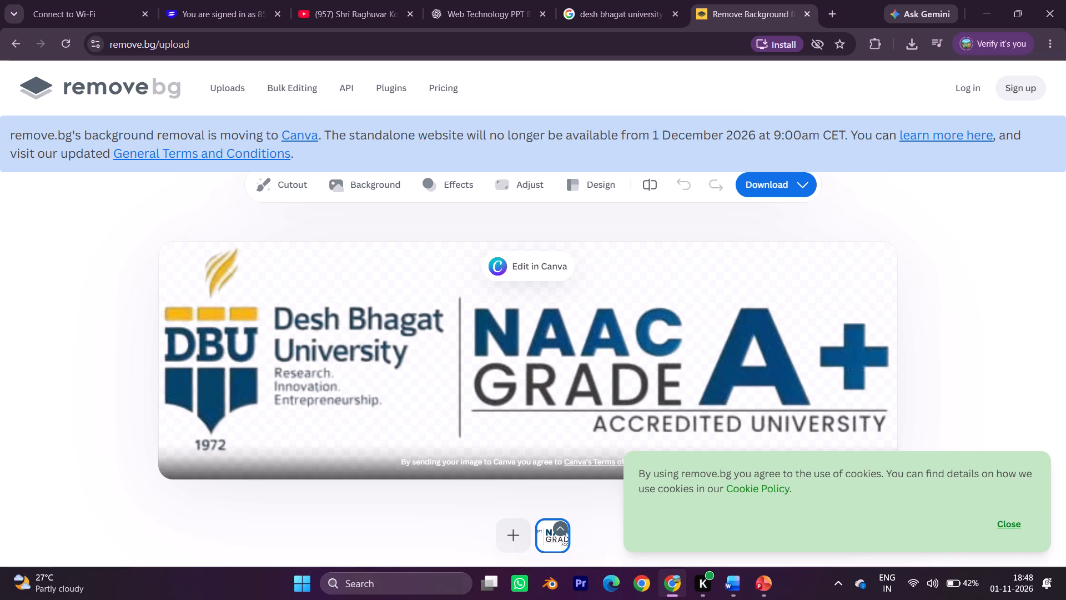
Dismiss the cookie notice and download the background-free logo as the free 580 x 186 preview.
click(1021, 522)
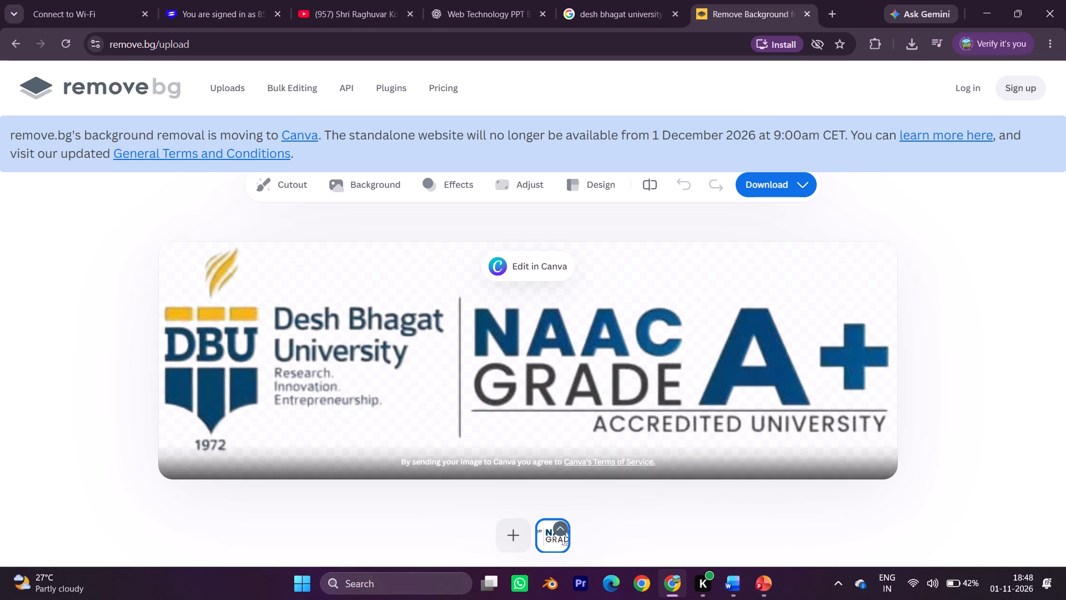
click(773, 179)
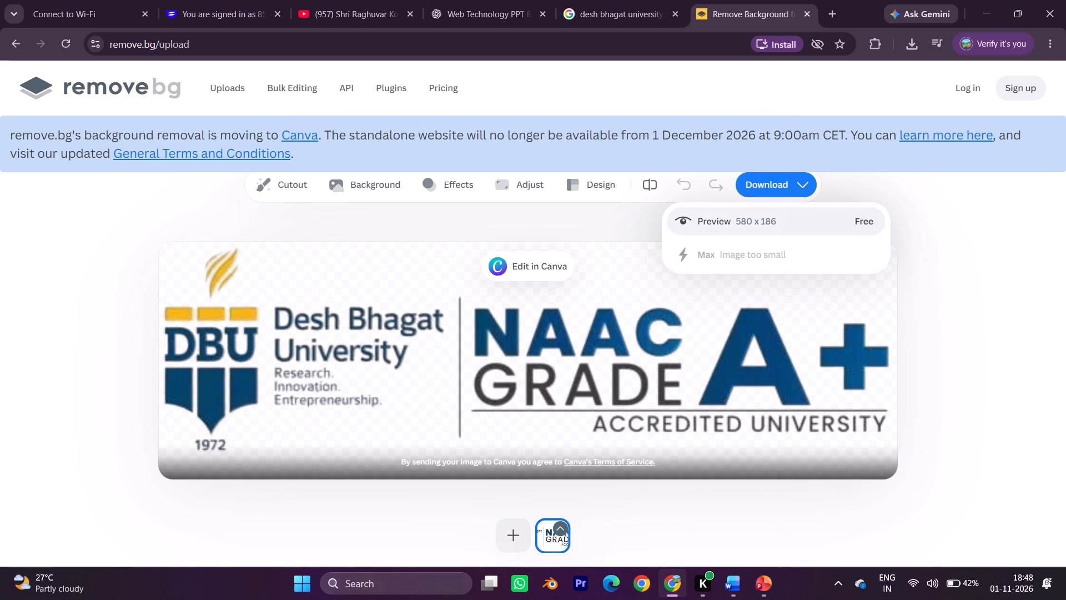
click(799, 217)
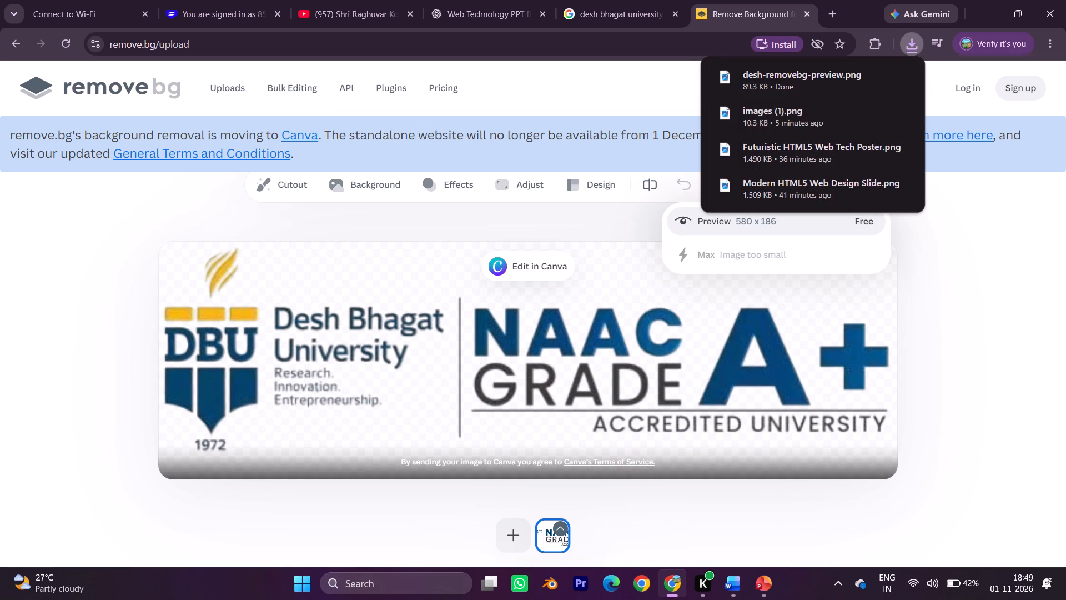
Open the downloaded desh-removebg-preview.png to check the cut-out logo, and close the viewer.
click(826, 81)
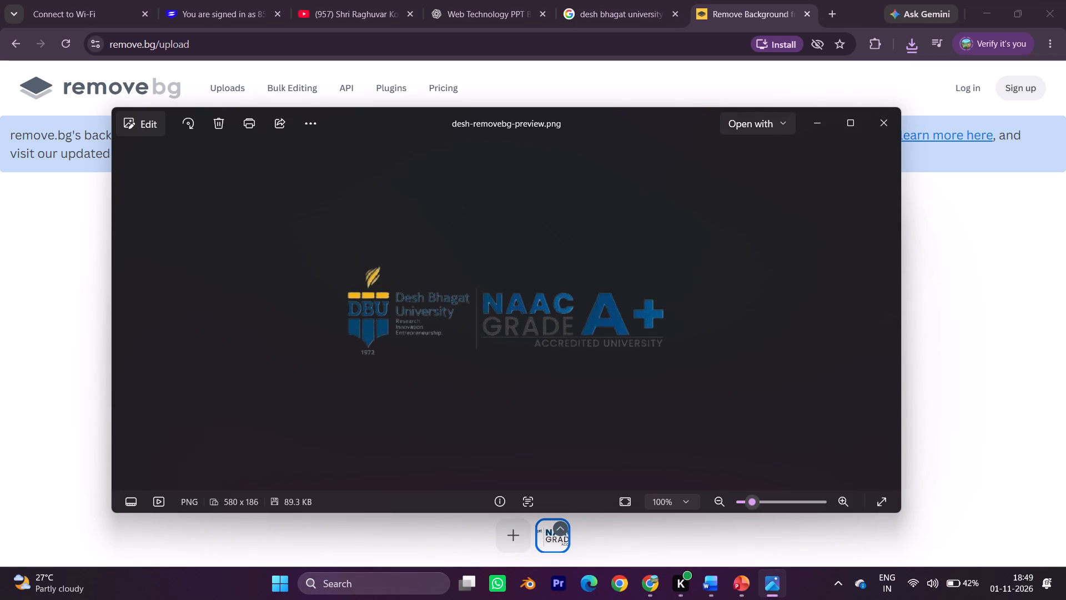
click(881, 123)
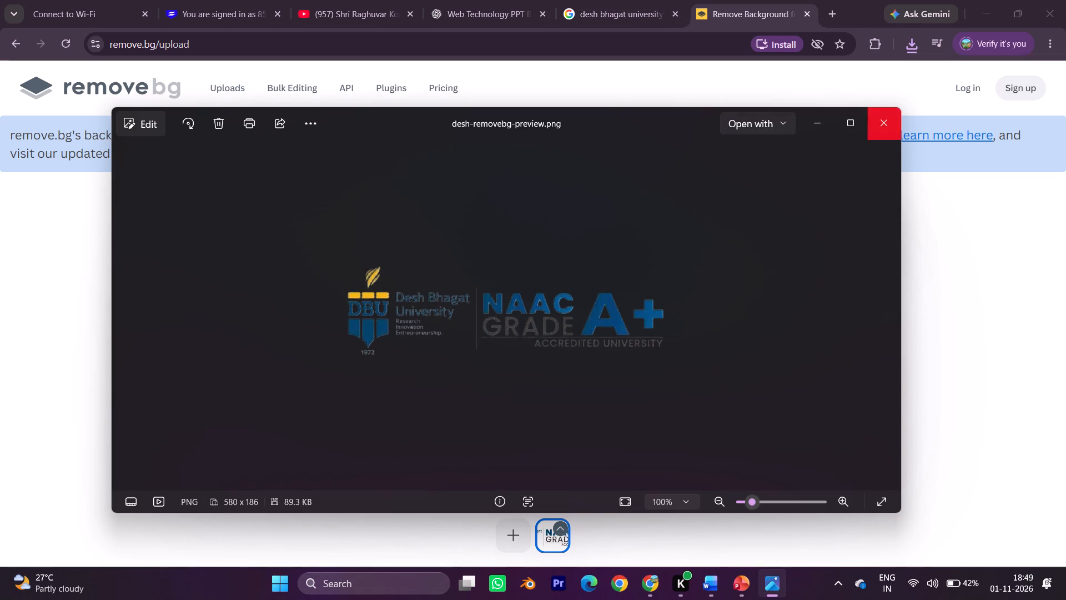
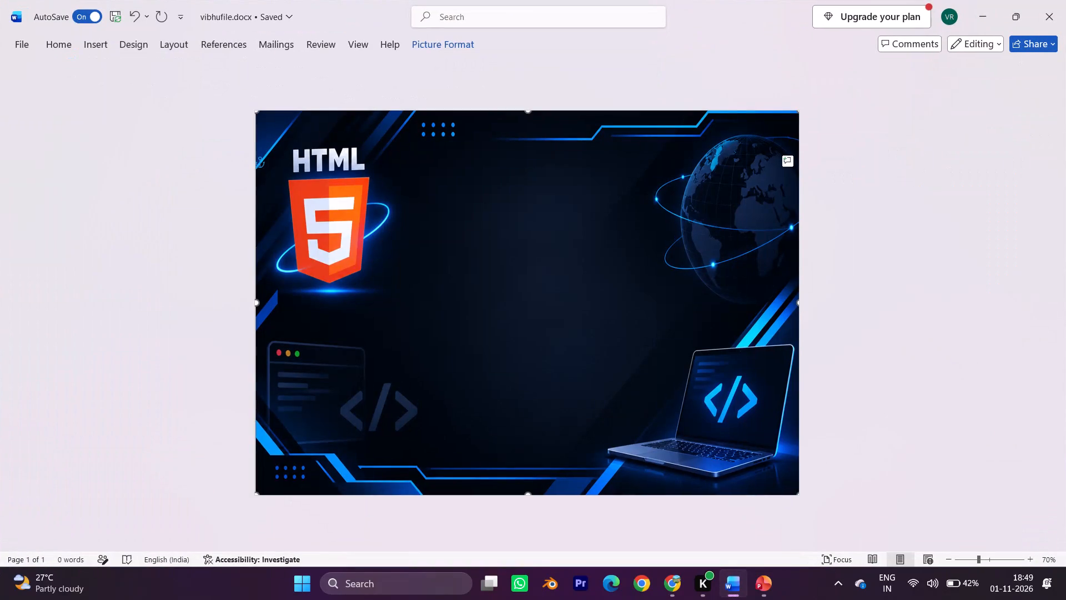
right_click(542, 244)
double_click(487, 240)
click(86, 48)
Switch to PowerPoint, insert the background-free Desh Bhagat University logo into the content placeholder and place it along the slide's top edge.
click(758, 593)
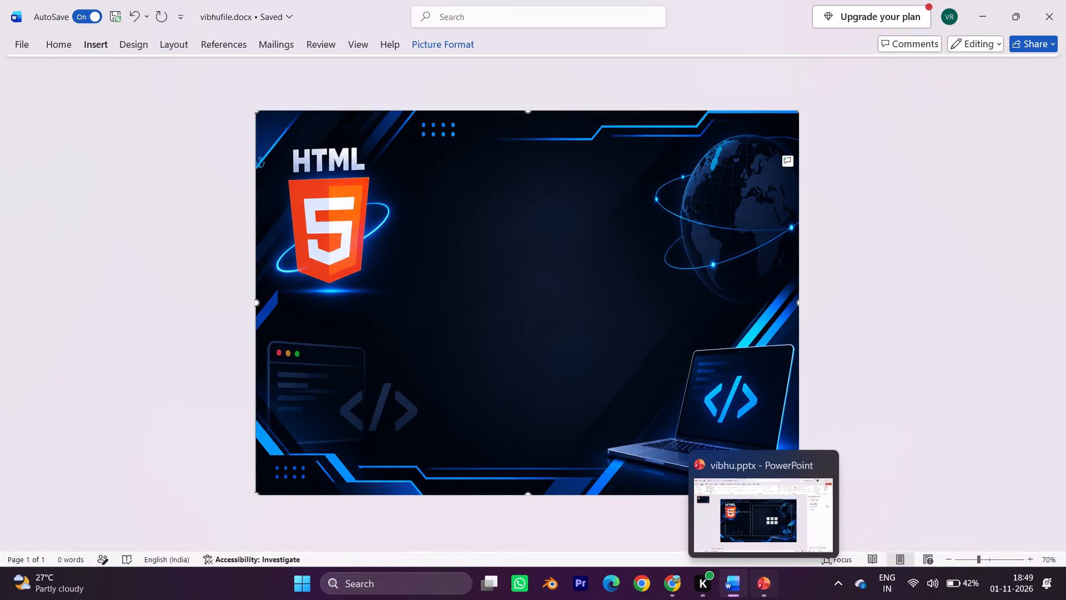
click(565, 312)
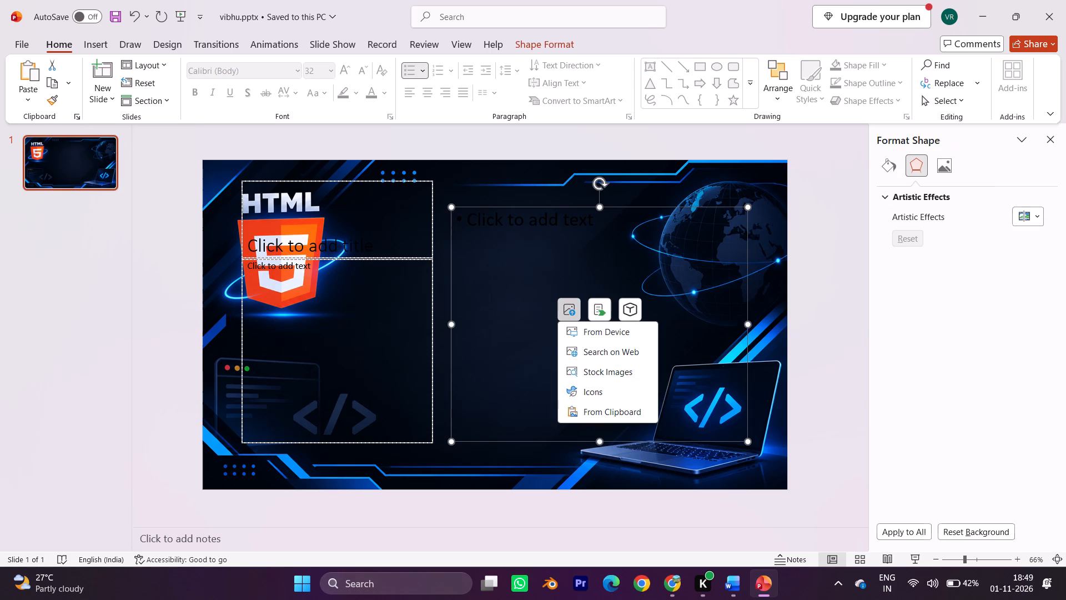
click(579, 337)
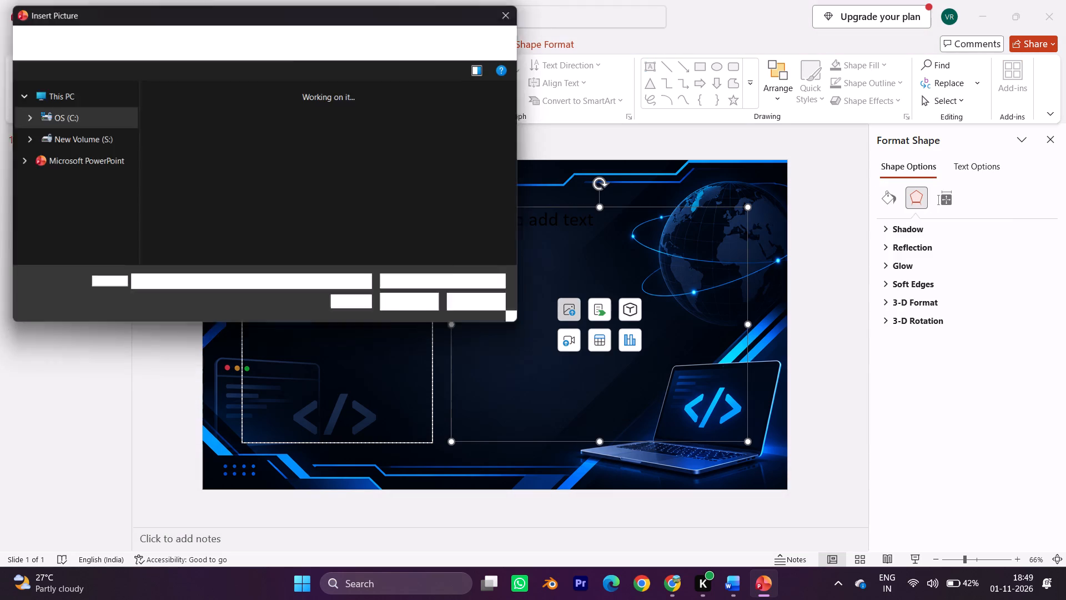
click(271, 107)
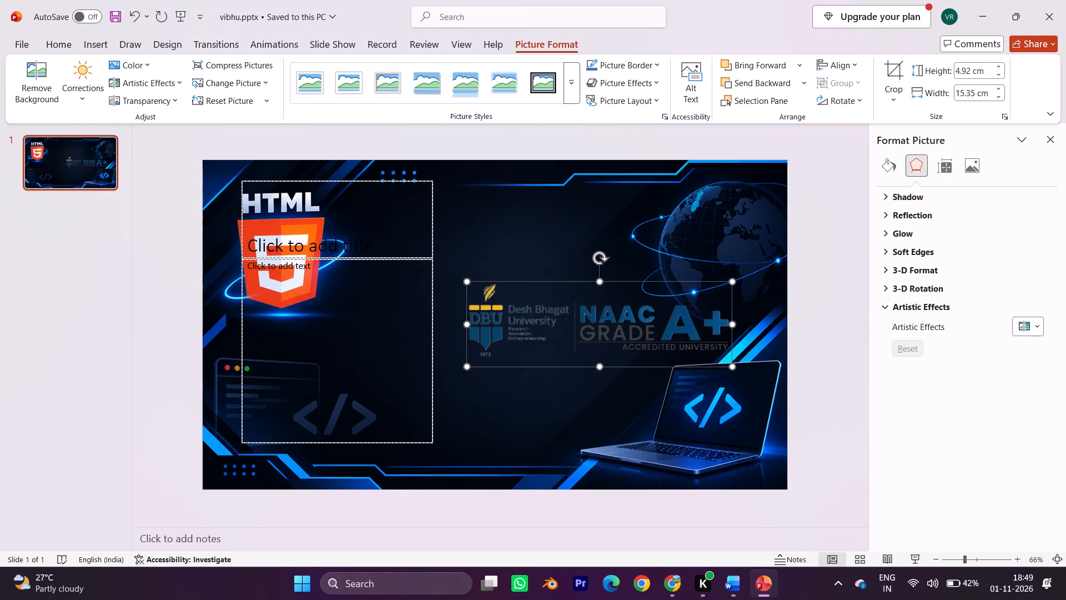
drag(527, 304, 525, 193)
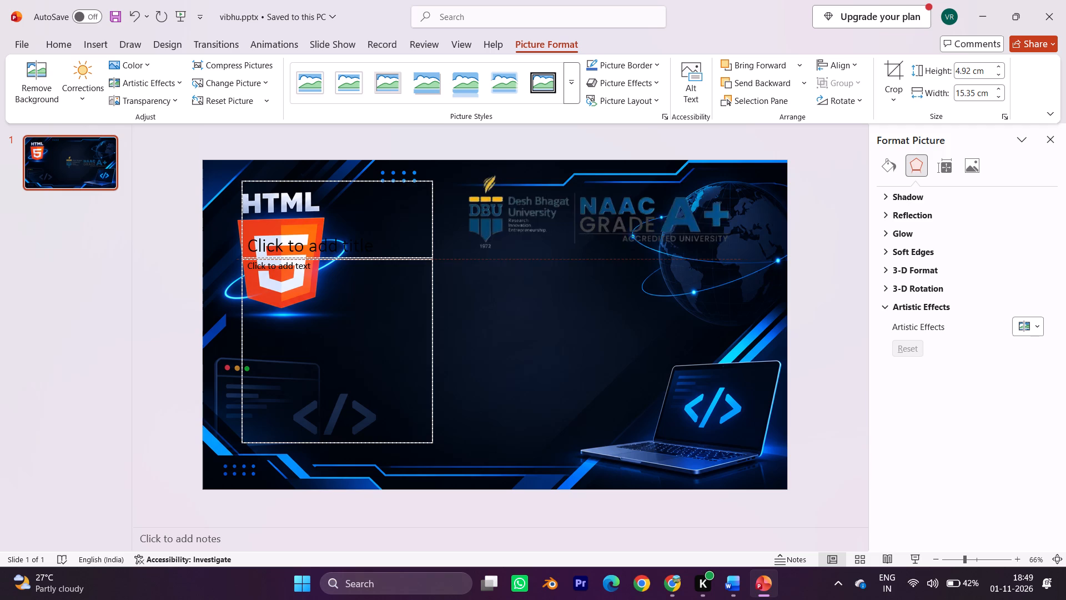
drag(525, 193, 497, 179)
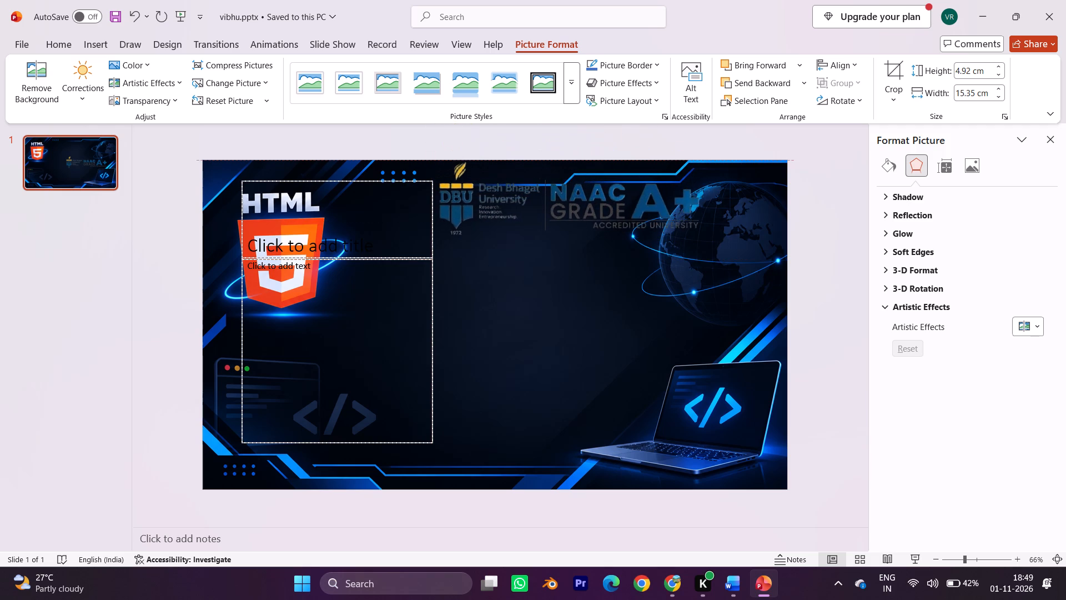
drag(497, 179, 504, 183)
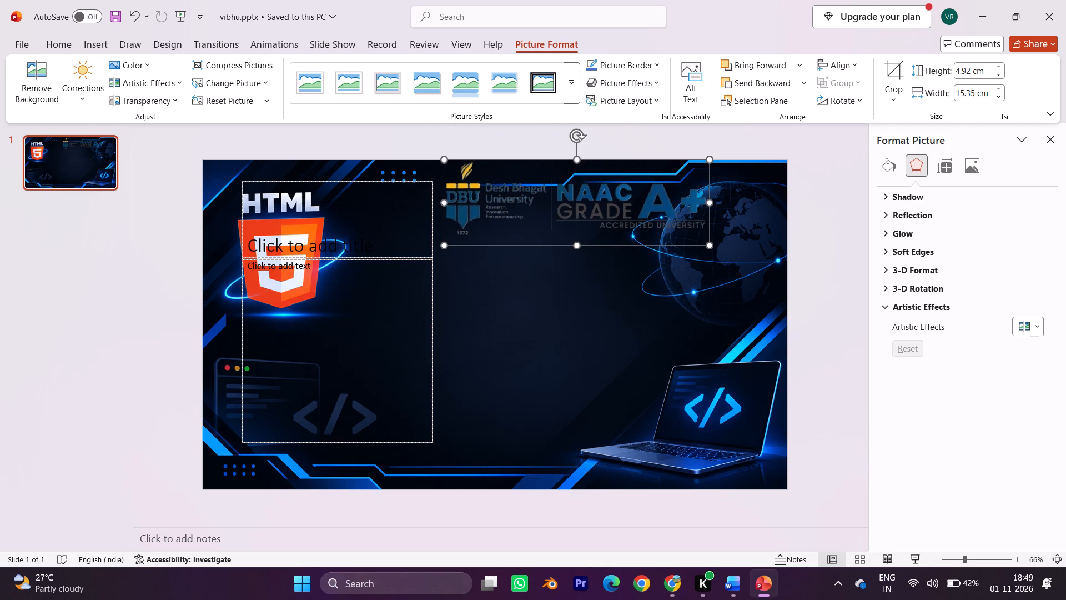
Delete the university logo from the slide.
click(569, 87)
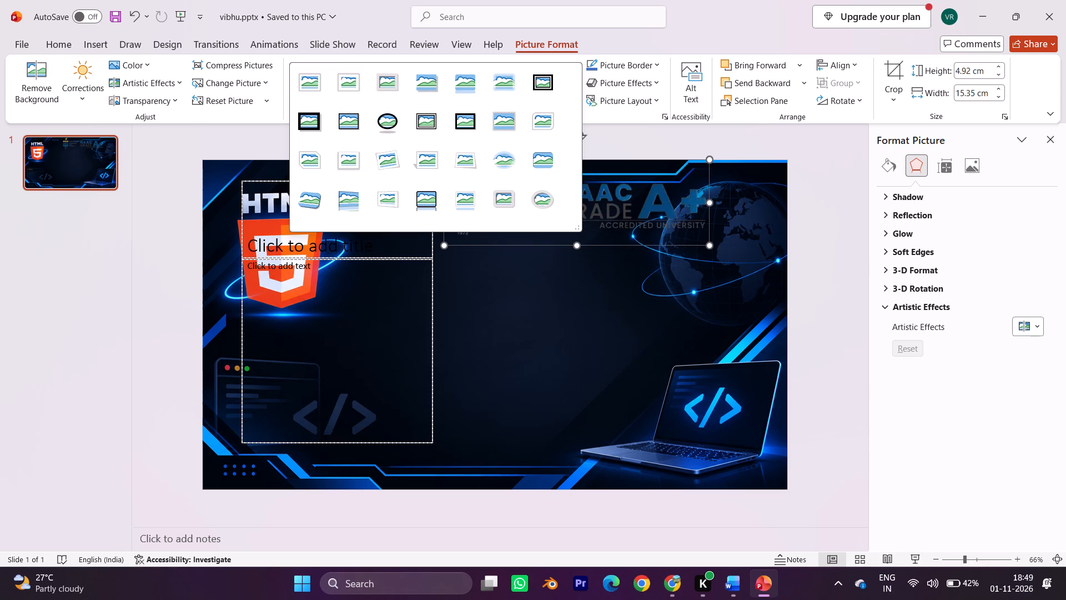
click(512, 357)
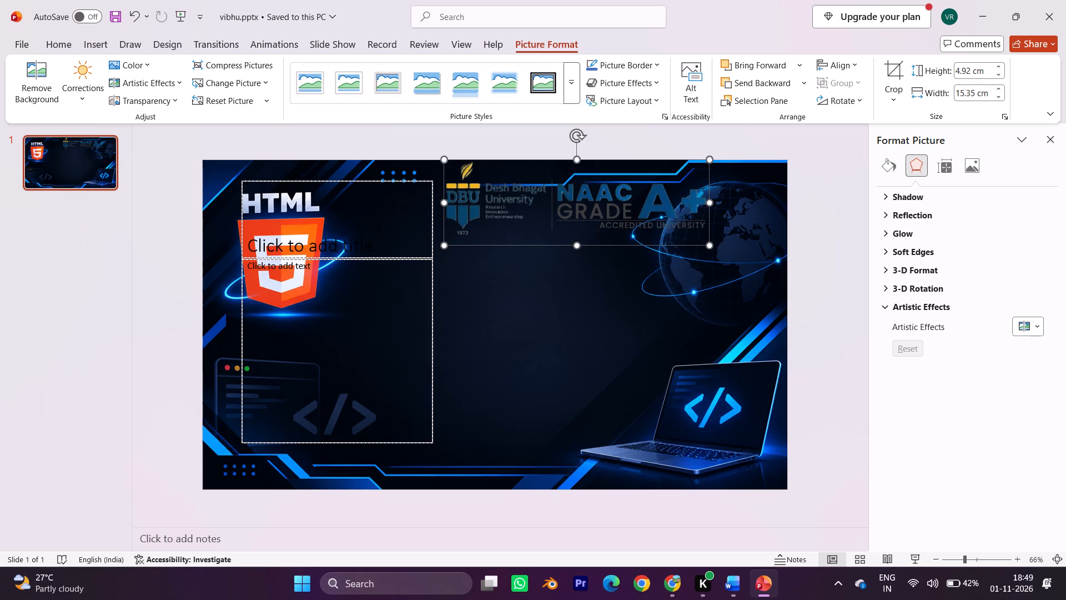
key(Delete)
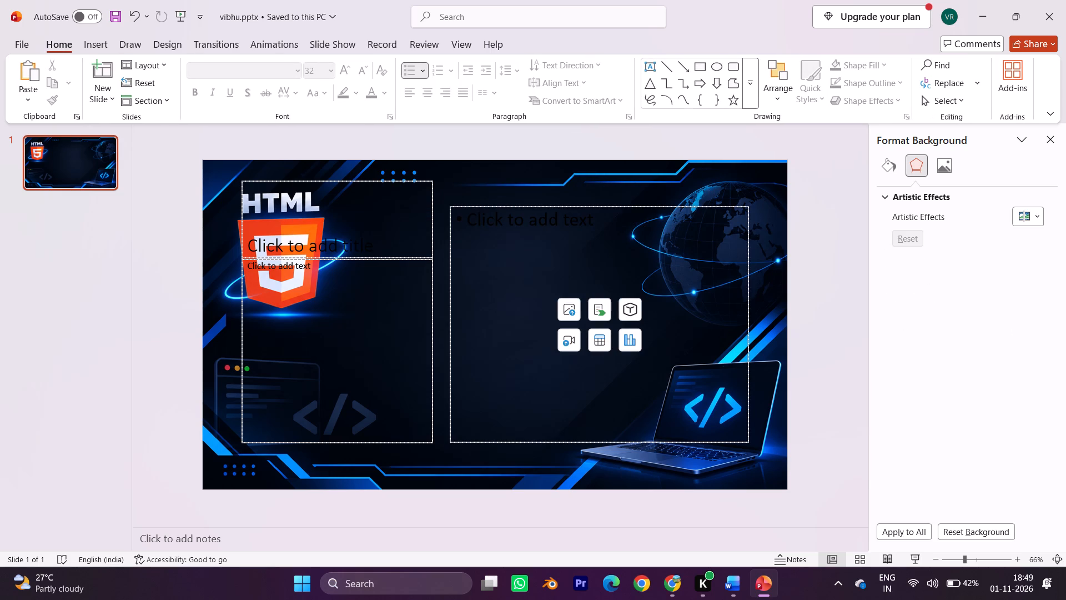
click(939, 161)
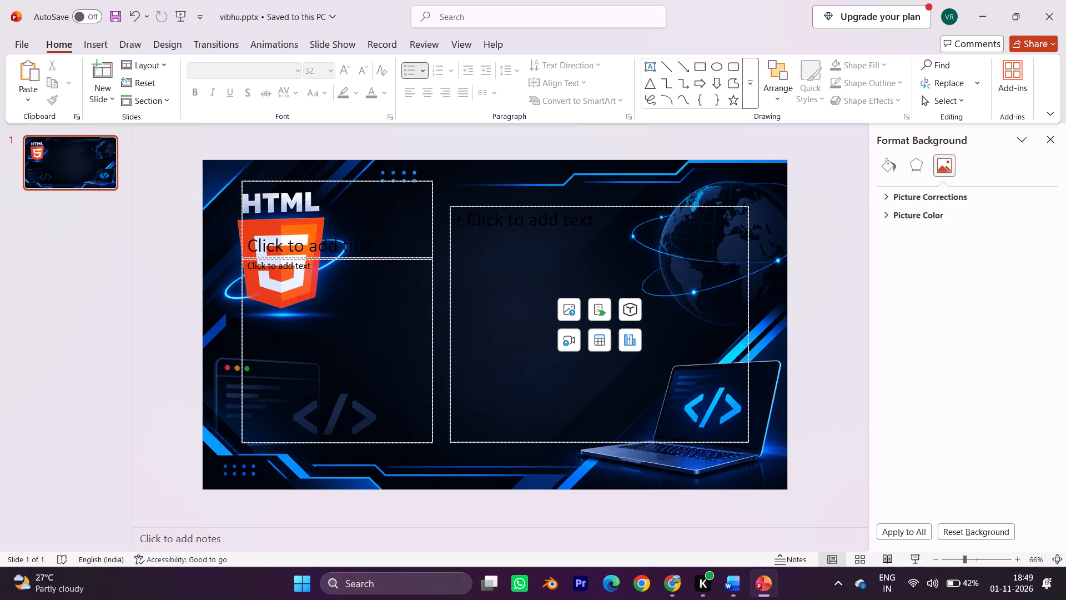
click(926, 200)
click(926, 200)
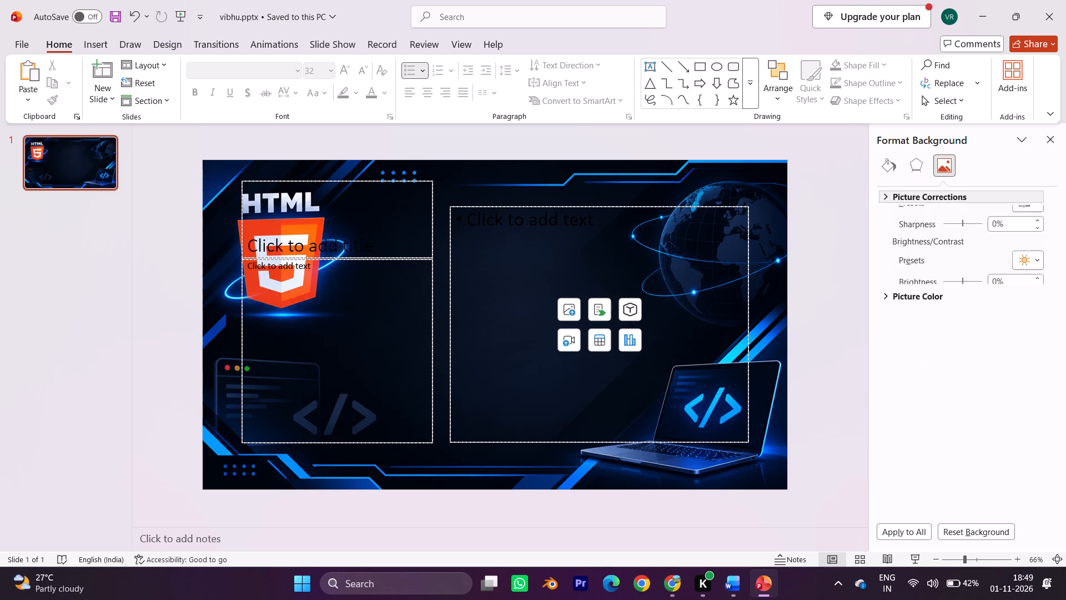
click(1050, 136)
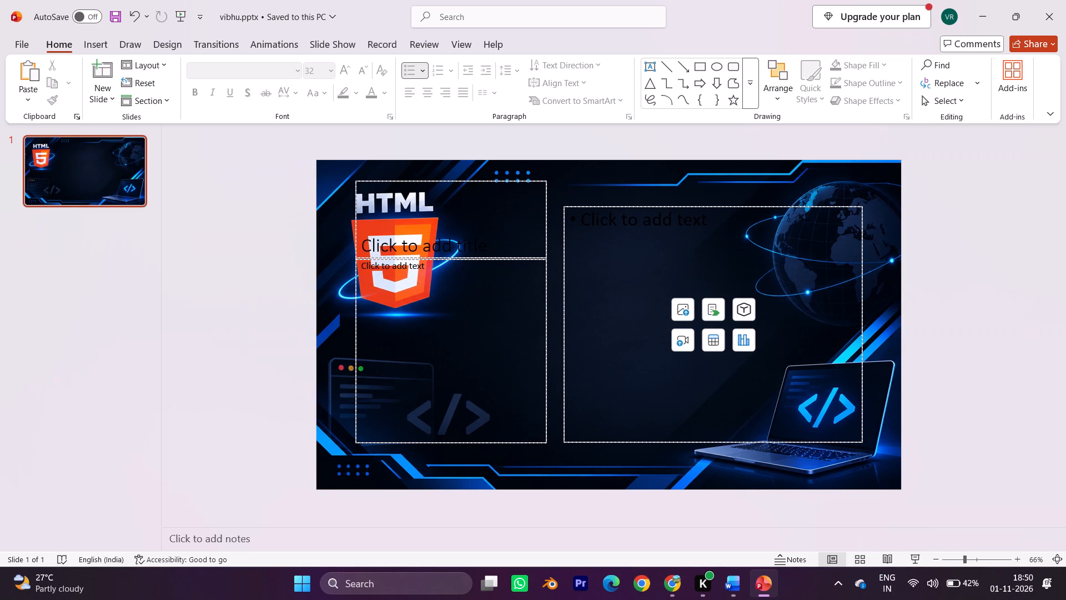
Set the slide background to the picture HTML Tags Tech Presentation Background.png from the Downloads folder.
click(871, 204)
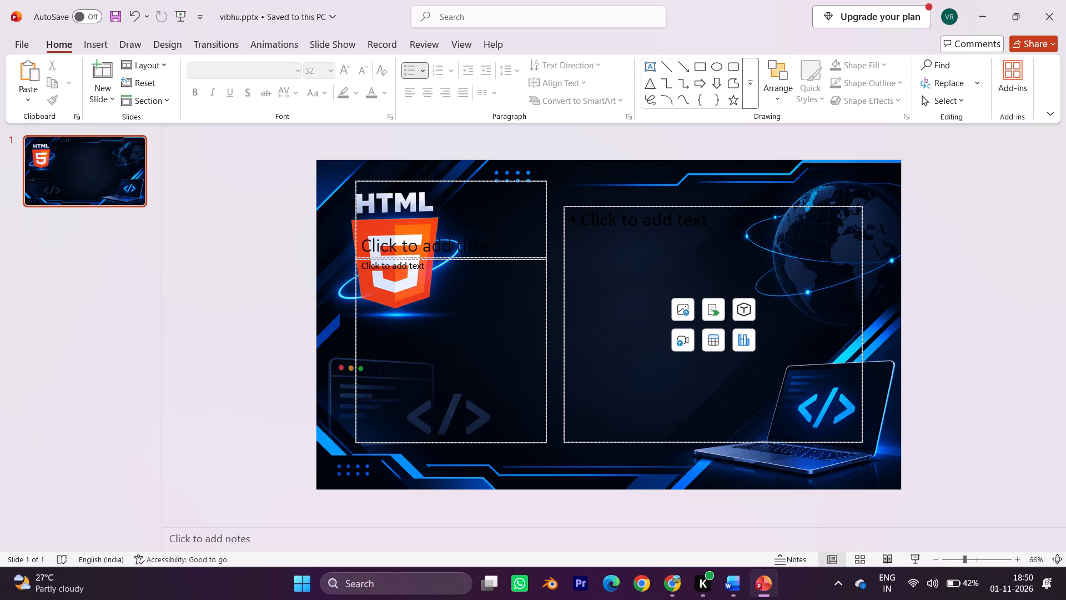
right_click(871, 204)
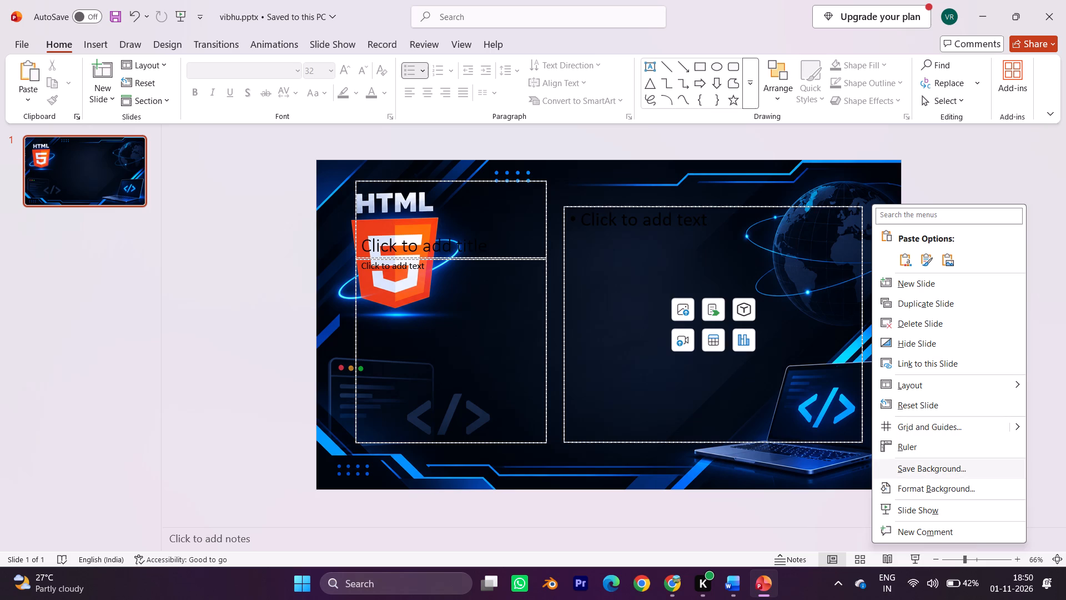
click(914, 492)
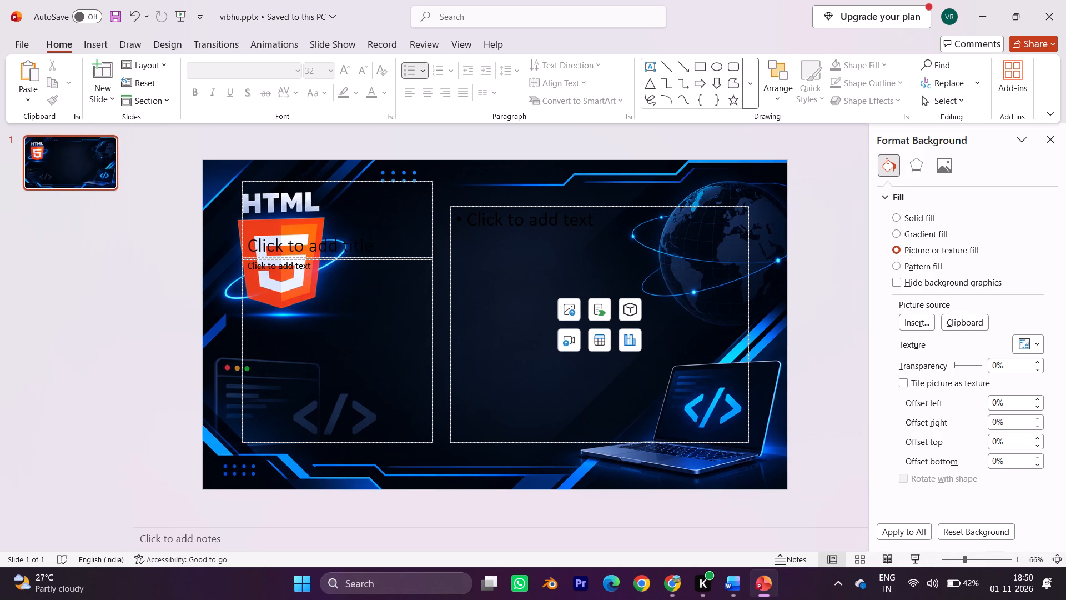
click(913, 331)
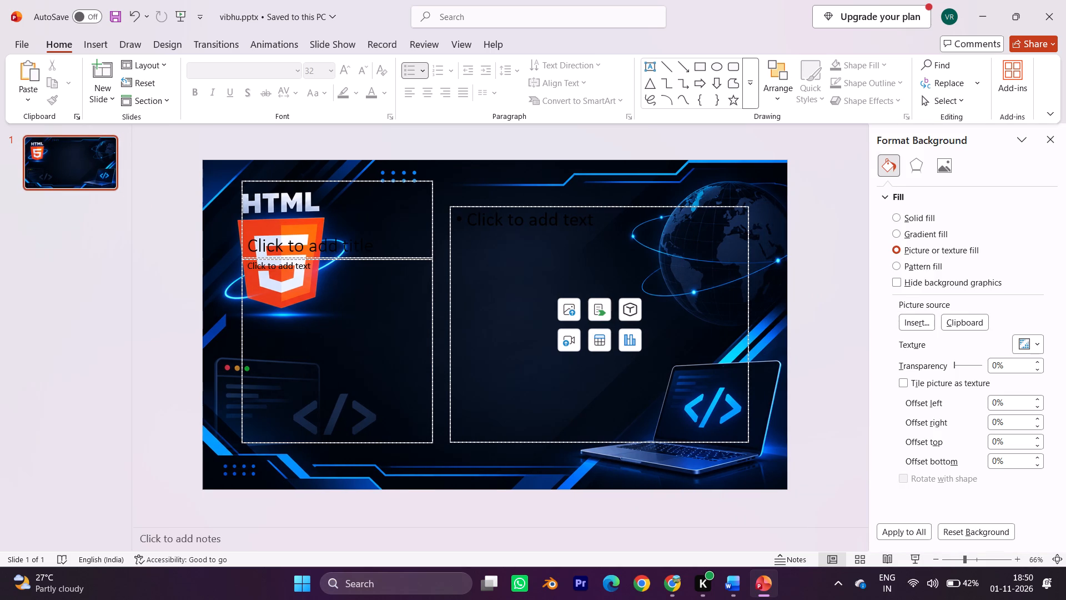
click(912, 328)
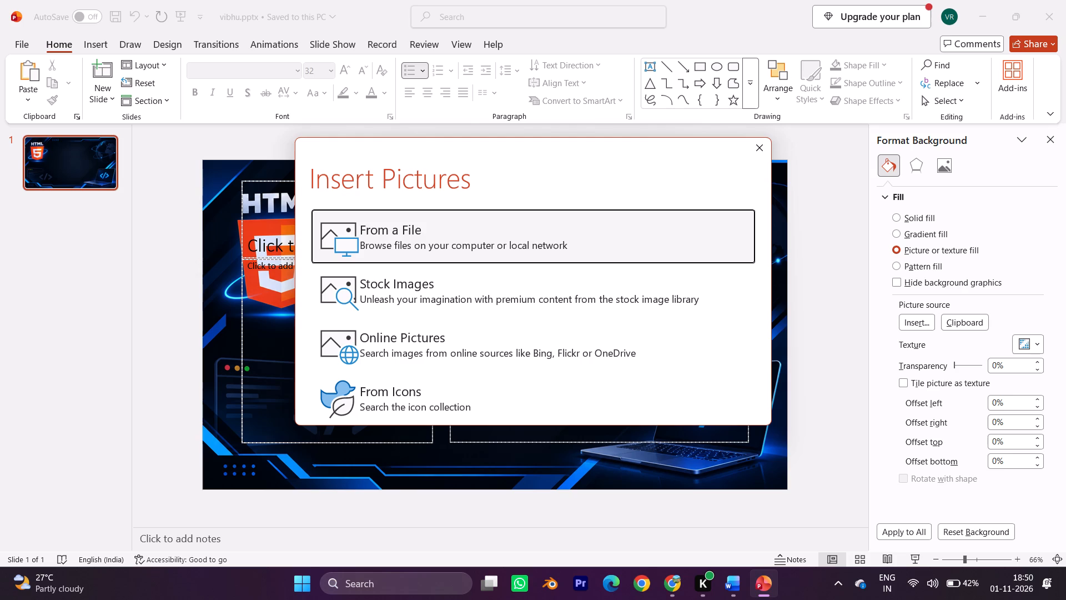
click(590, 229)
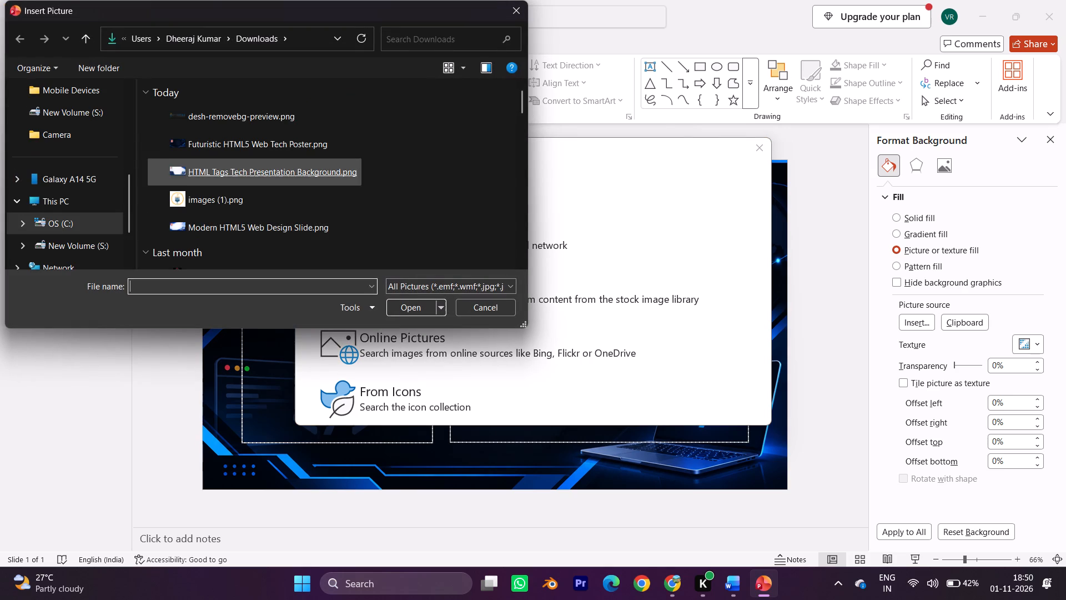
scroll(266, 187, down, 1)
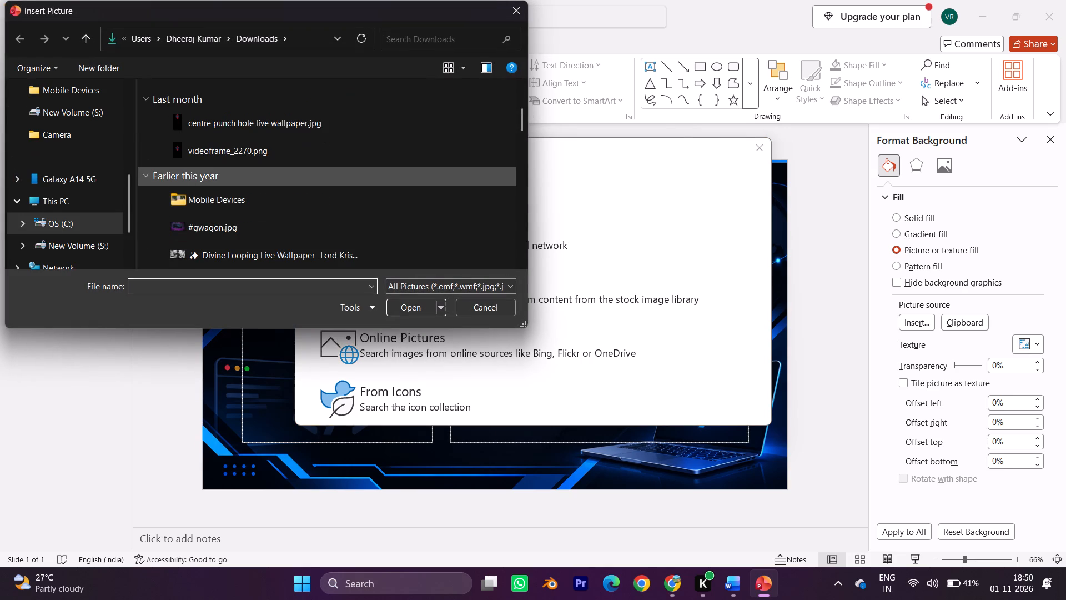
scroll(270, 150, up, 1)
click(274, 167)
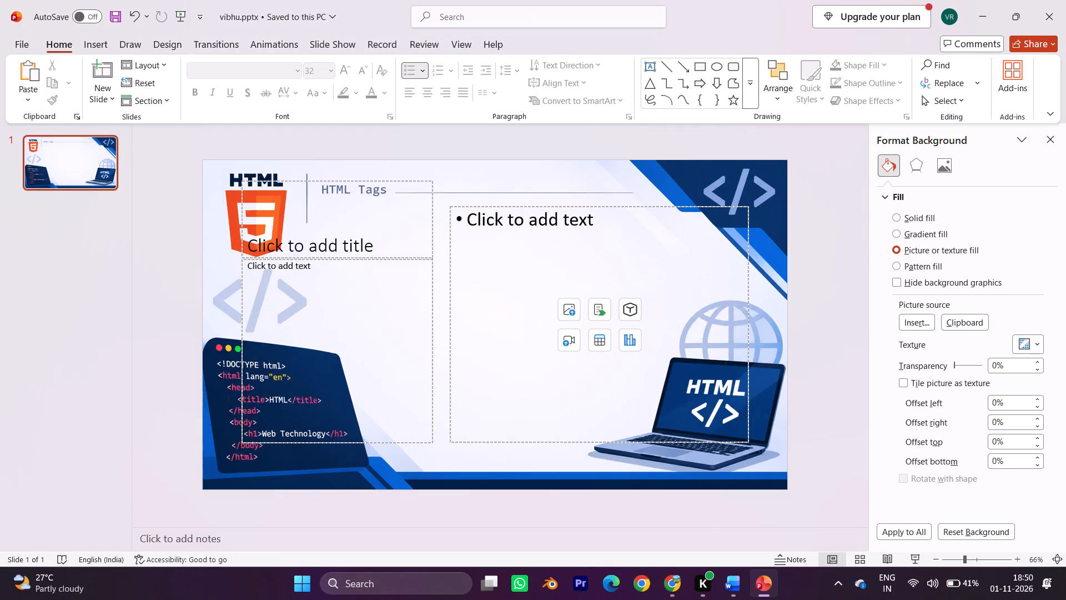
Insert desh-removebg-preview.png into the content placeholder and place the logo at the slide's top, just after the HTML Tags heading.
click(574, 314)
click(579, 330)
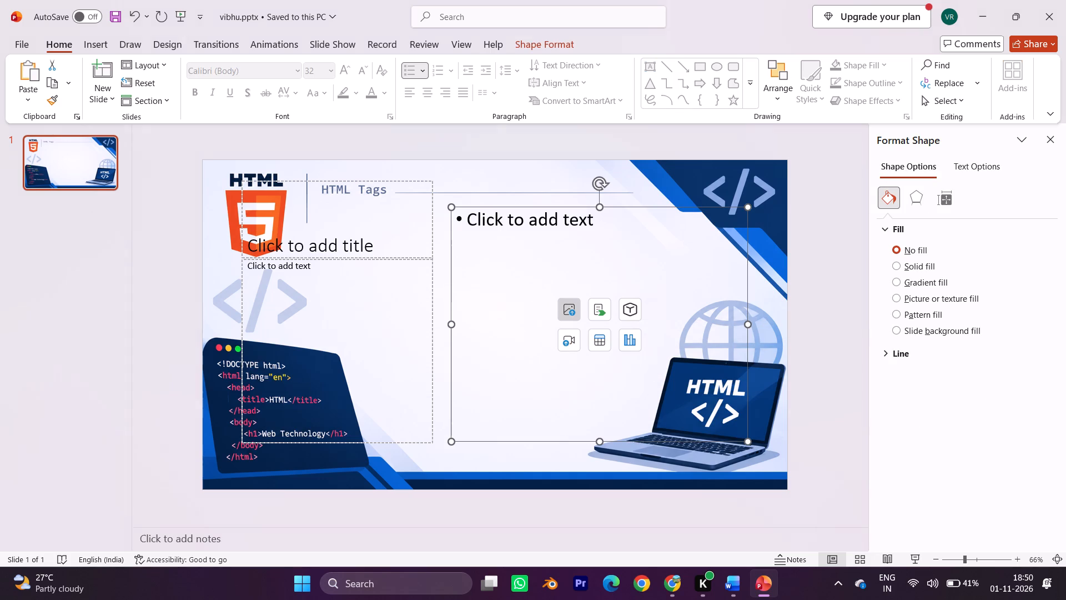
click(252, 119)
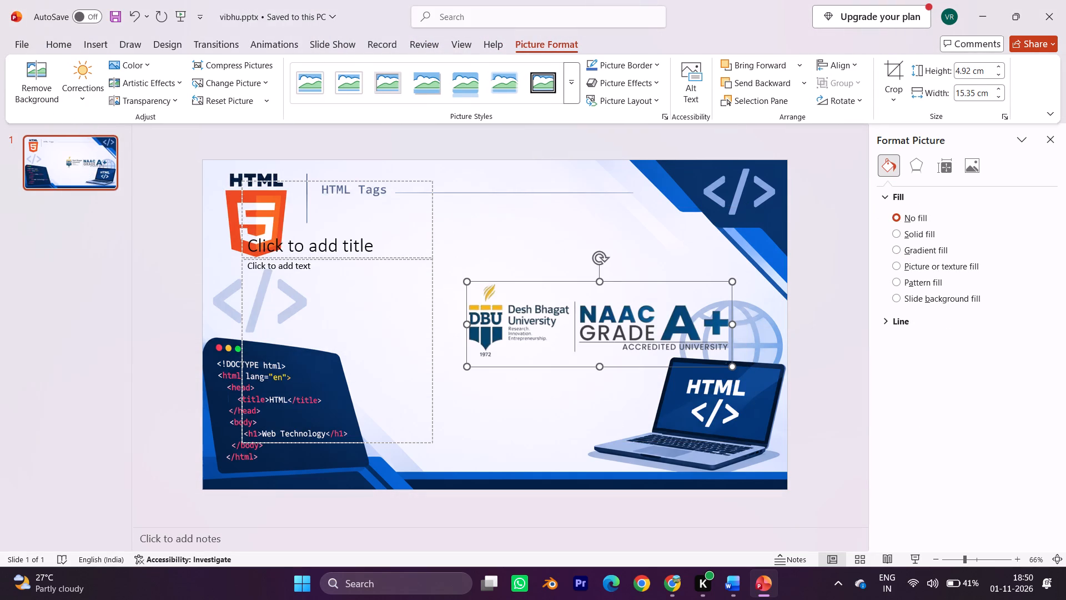
drag(571, 342, 579, 226)
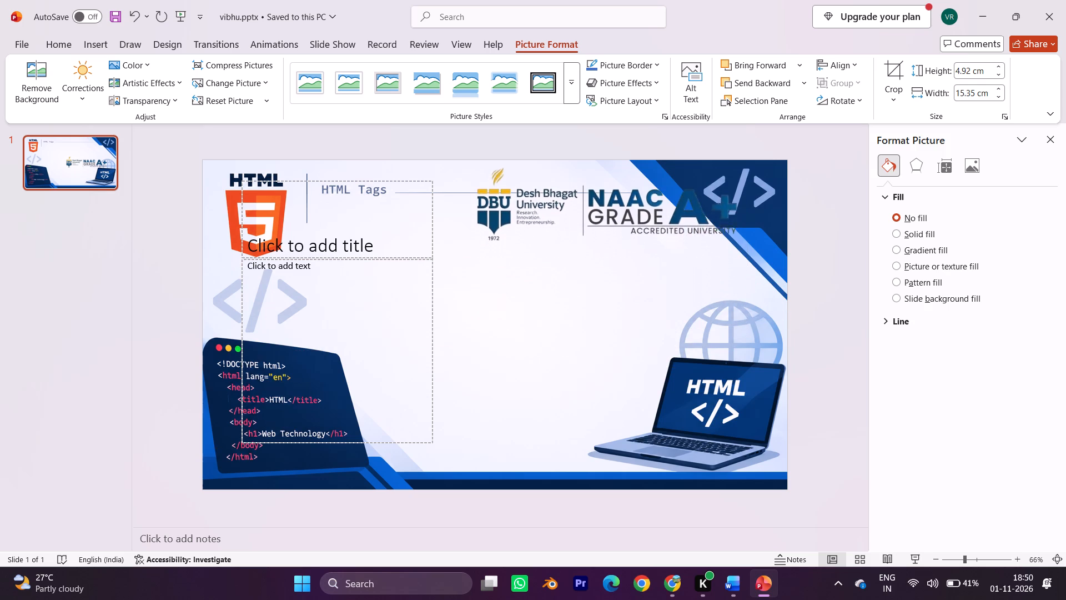
drag(579, 226, 512, 212)
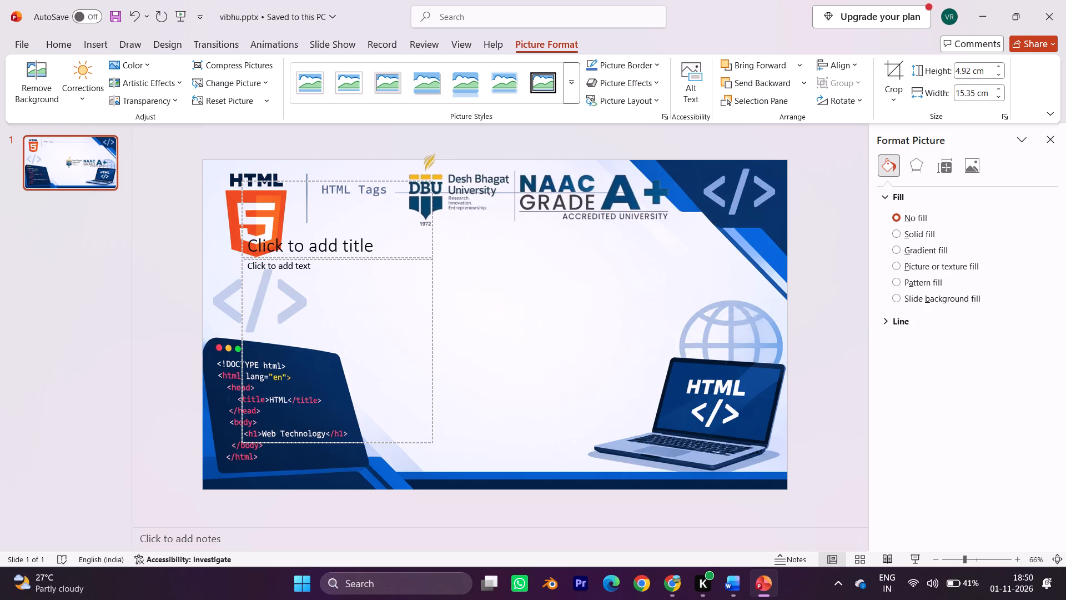
drag(512, 212, 516, 208)
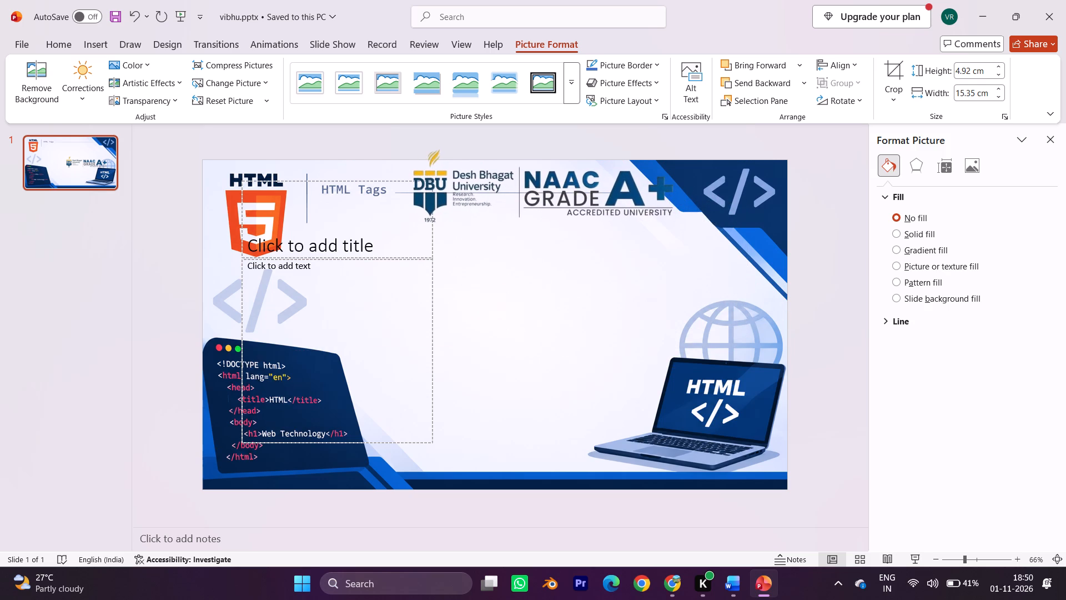
drag(516, 208, 514, 208)
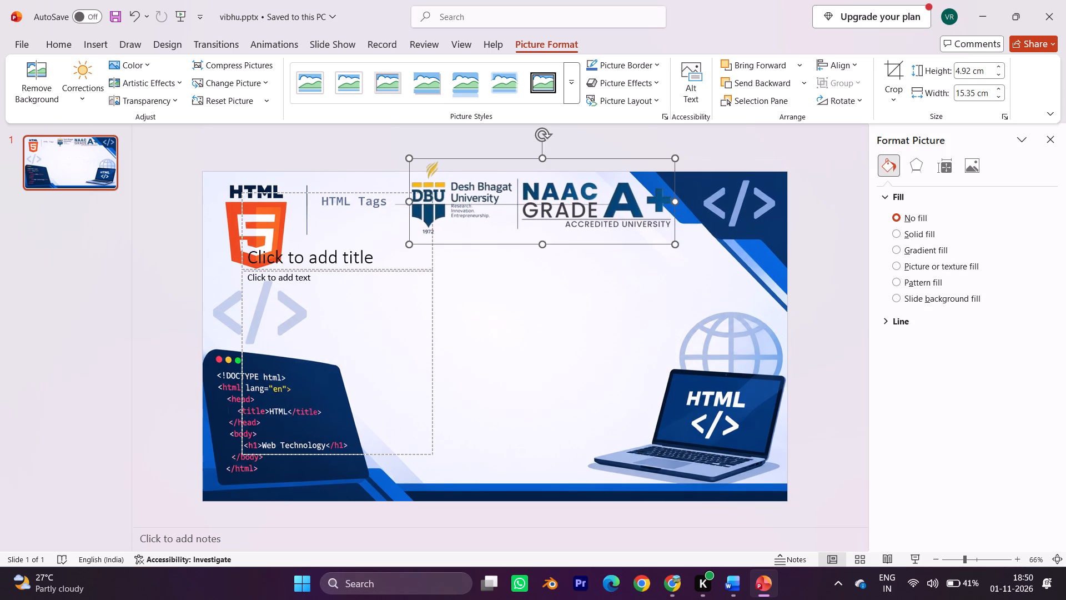
Replace the slide background with the picture Modern HTML5 Web Design Slide.png from the Downloads folder.
click(510, 259)
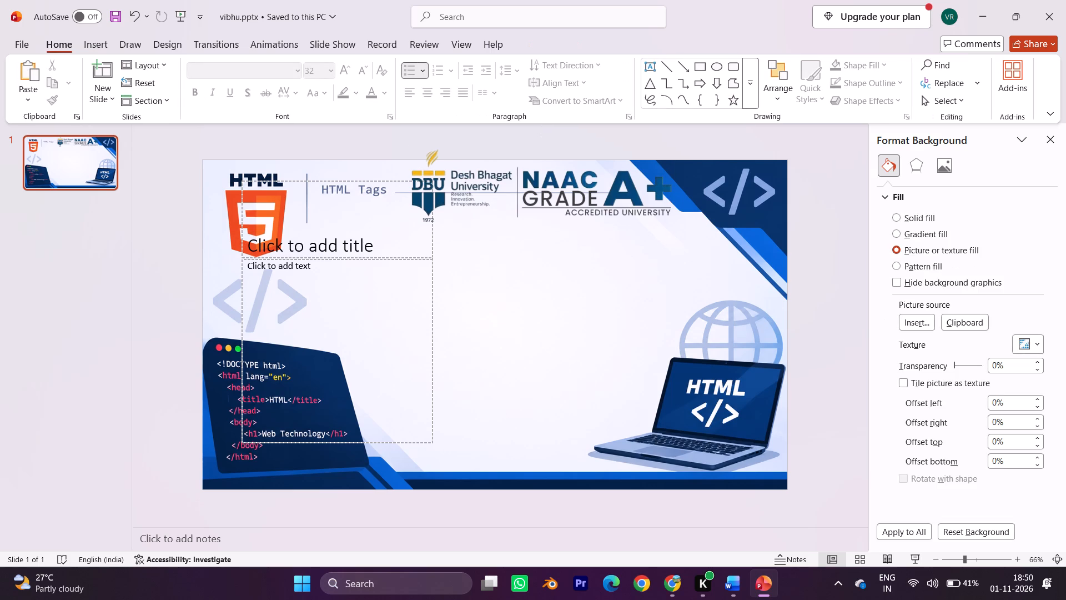
click(912, 320)
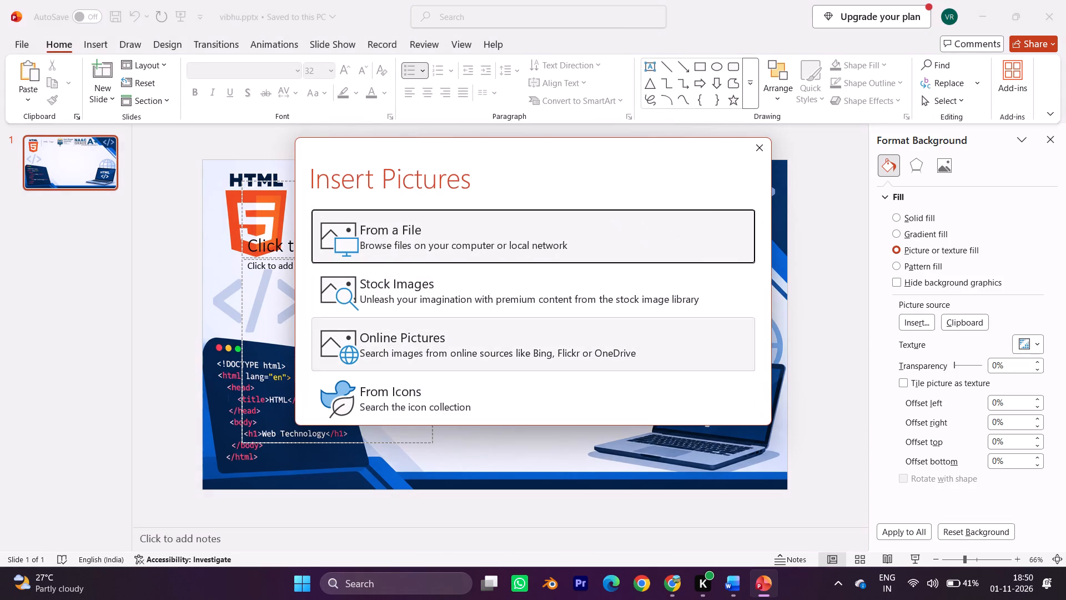
click(570, 246)
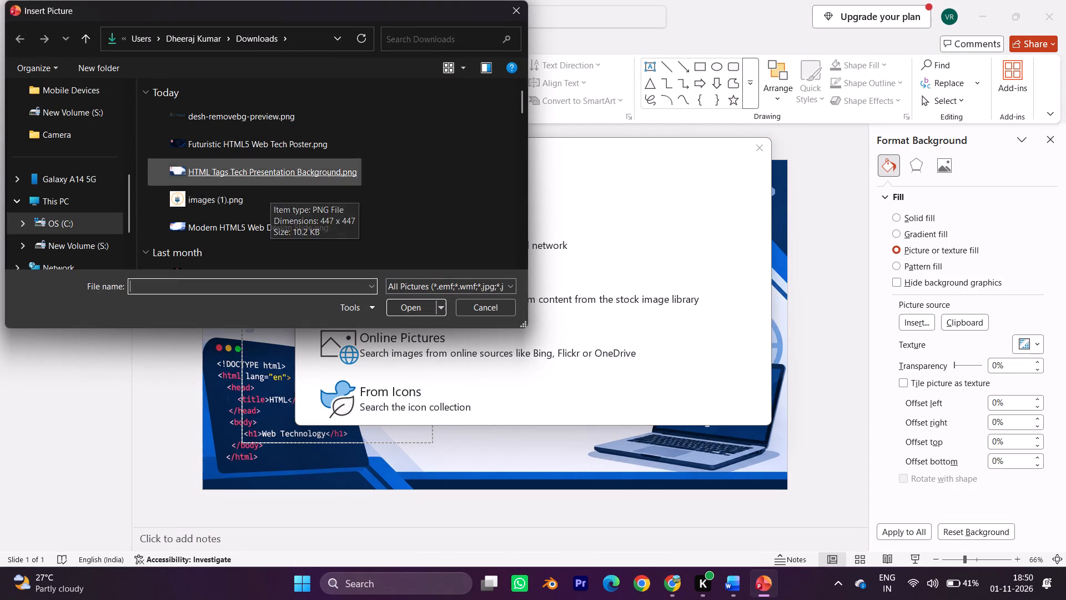
click(258, 222)
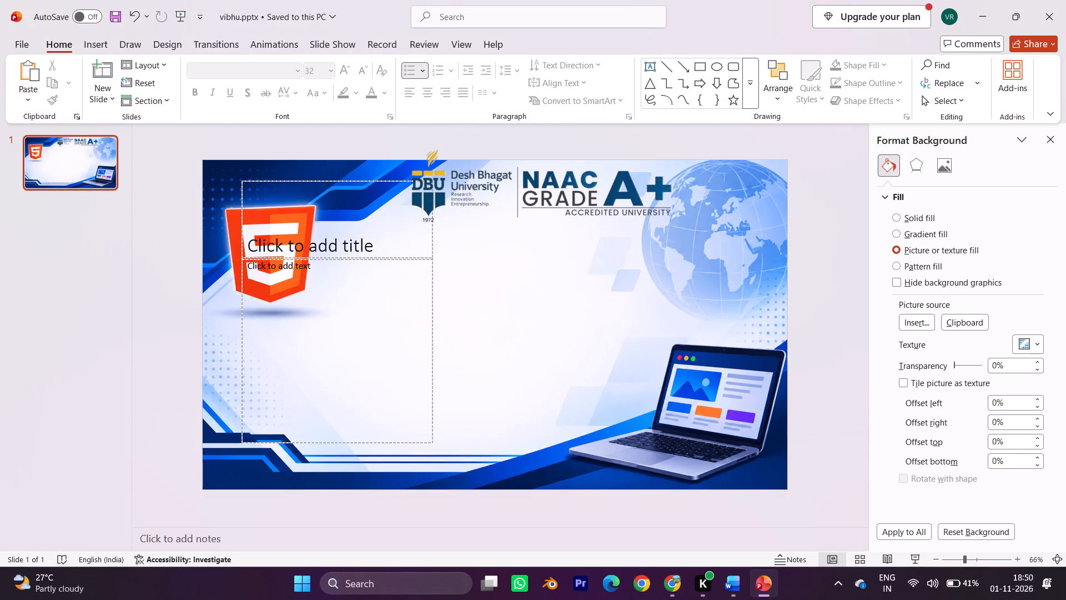
Move the Desh Bhagat University logo to the slide's upper-right corner, over the globe.
click(260, 331)
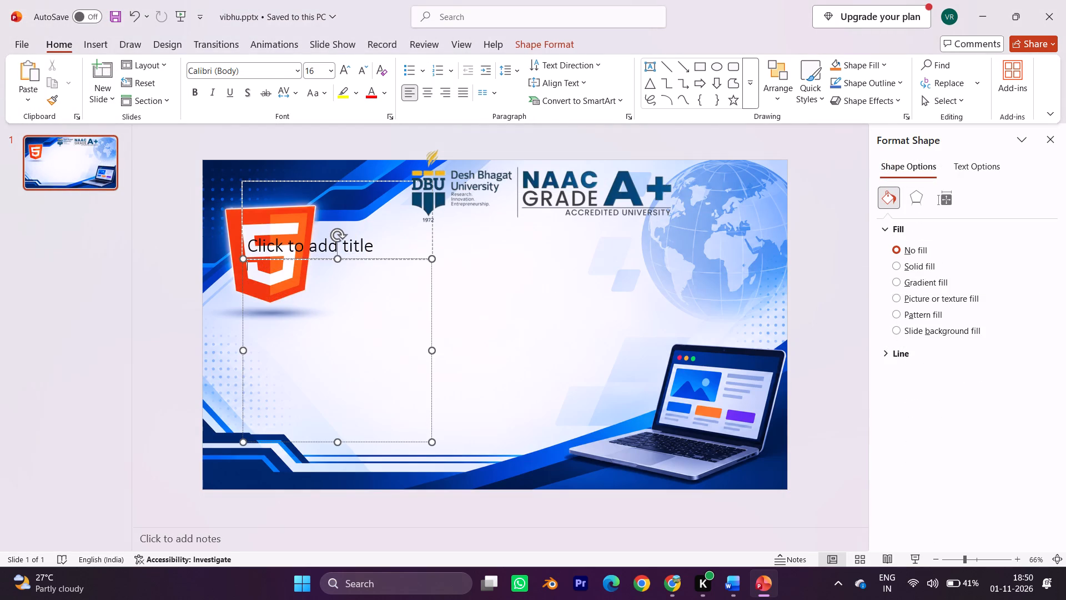
click(546, 306)
click(542, 206)
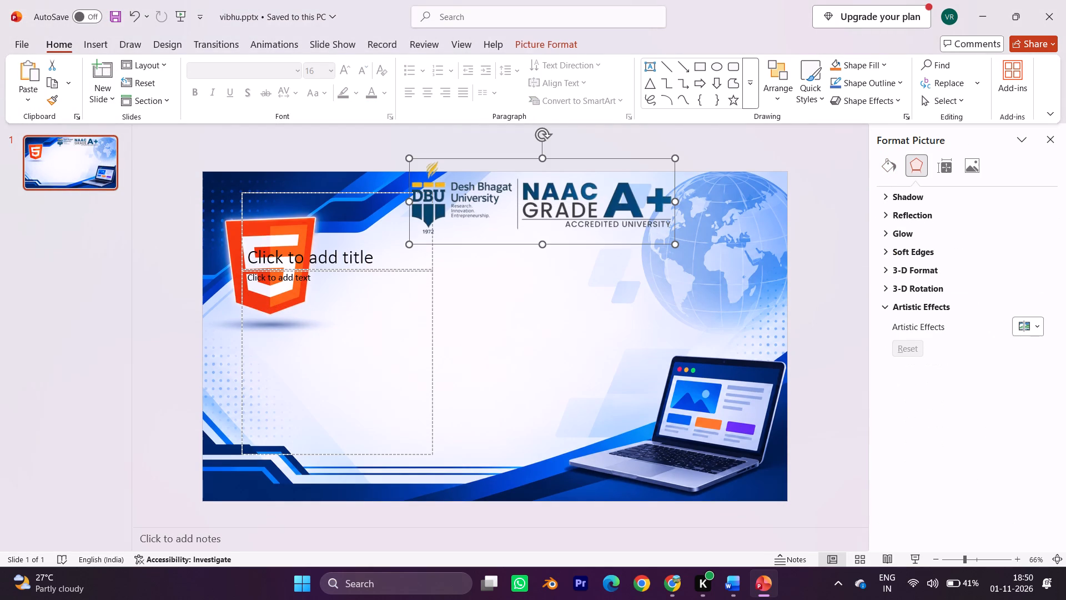
drag(534, 229, 640, 239)
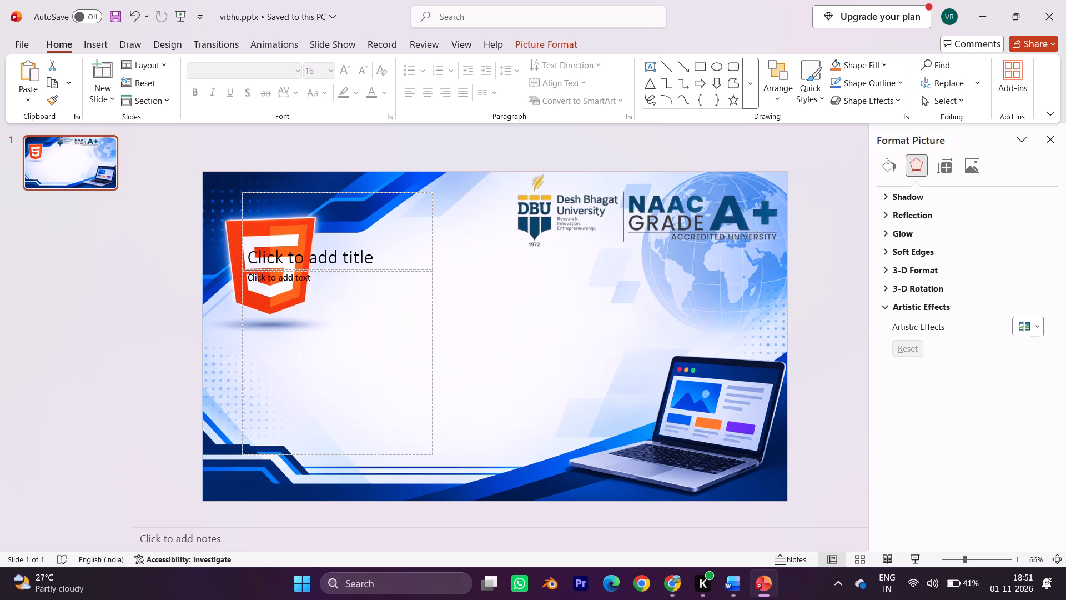
drag(640, 239, 636, 244)
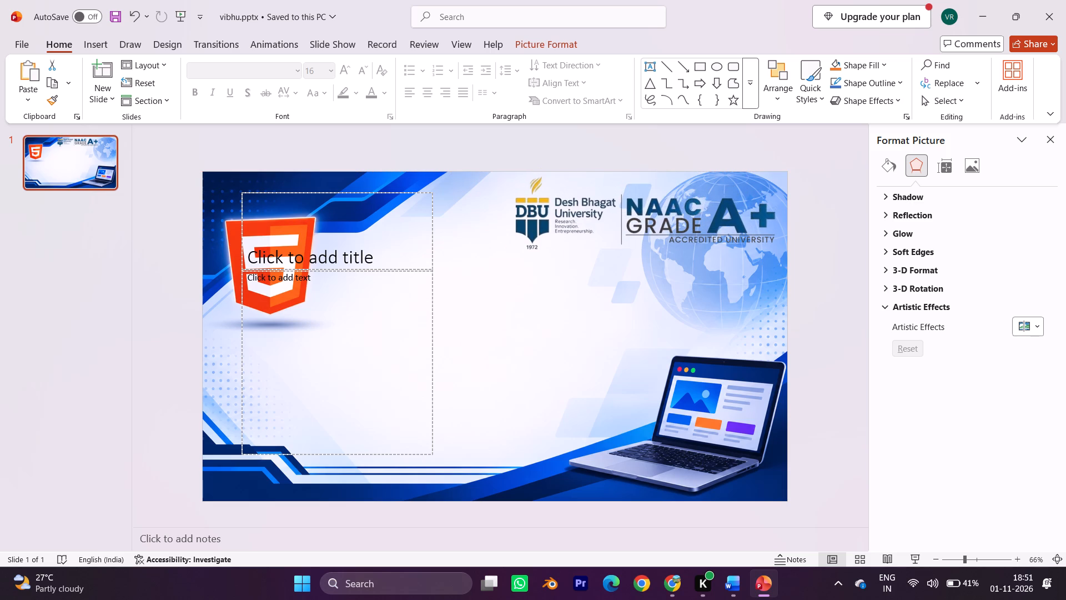
drag(636, 244, 636, 244)
click(636, 244)
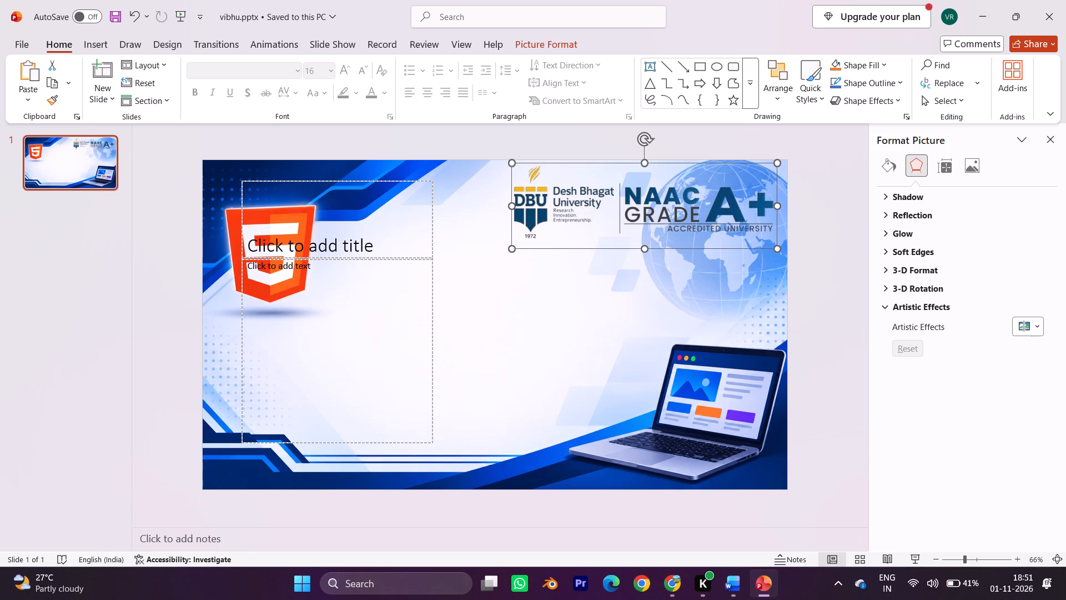
click(567, 291)
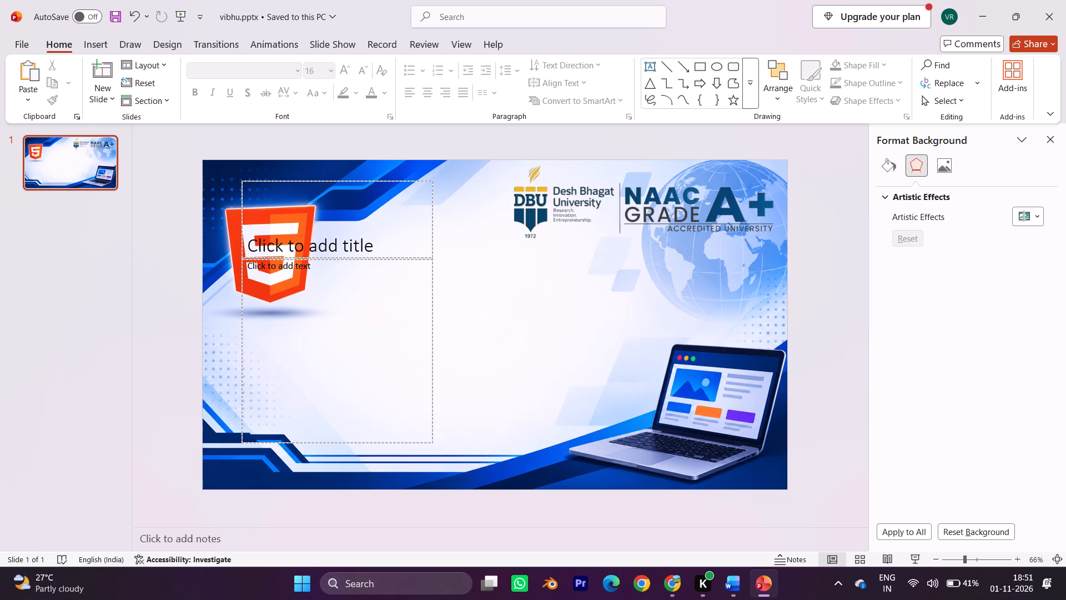
click(642, 206)
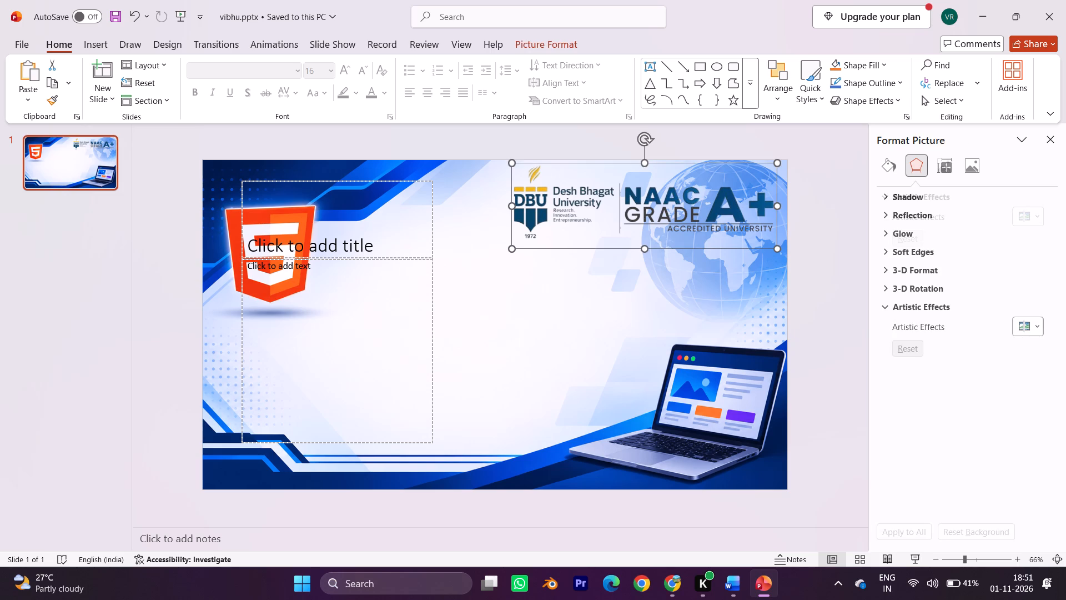
click(514, 333)
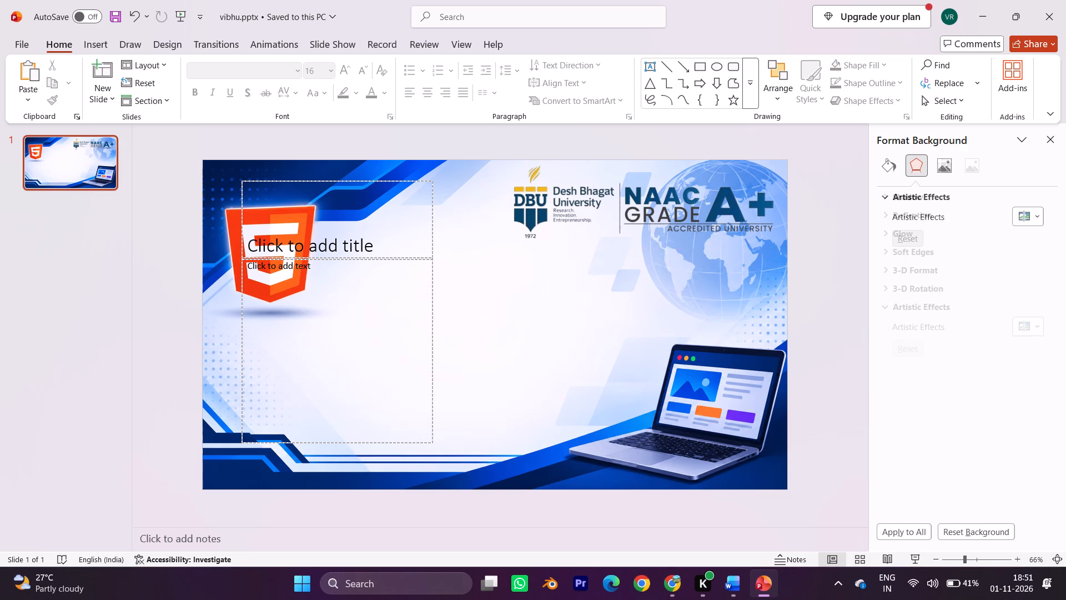
Widen the body text placeholder to the right, stopping just before the laptop picture.
click(314, 315)
click(276, 277)
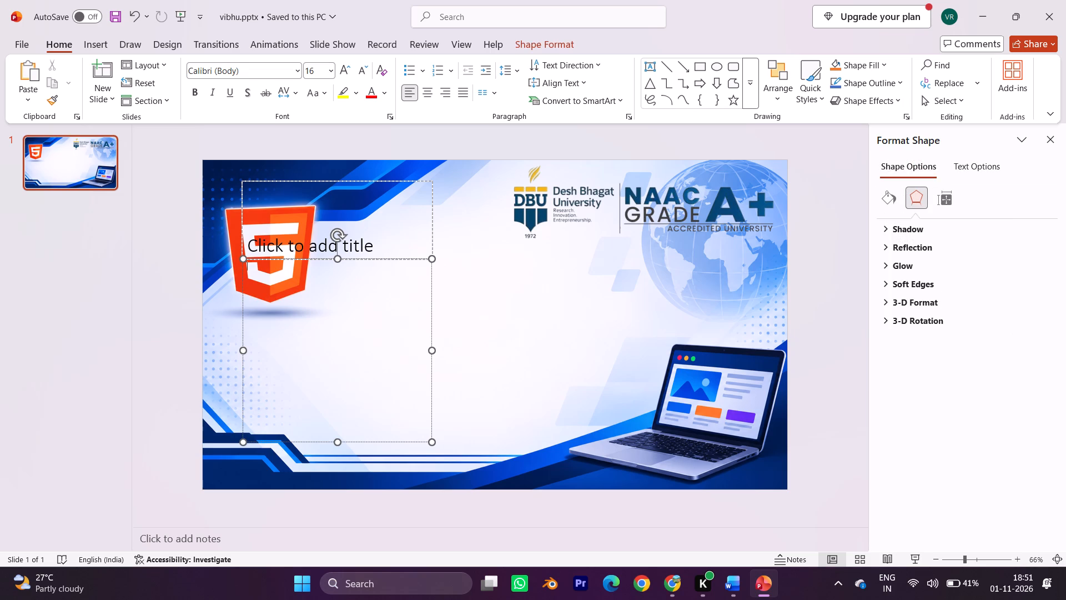
drag(431, 350, 464, 349)
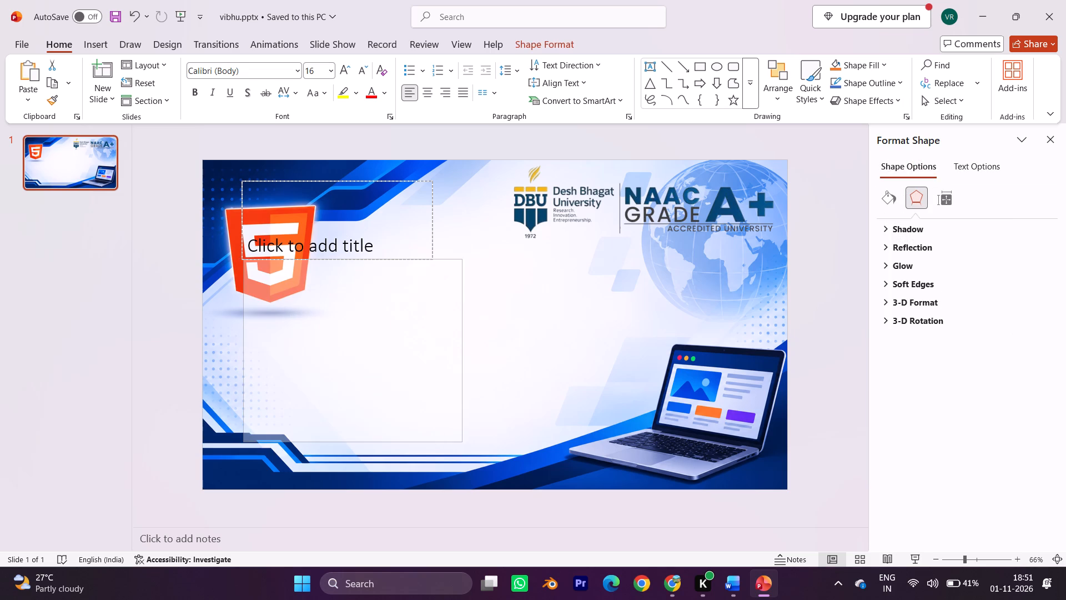
drag(464, 349, 615, 358)
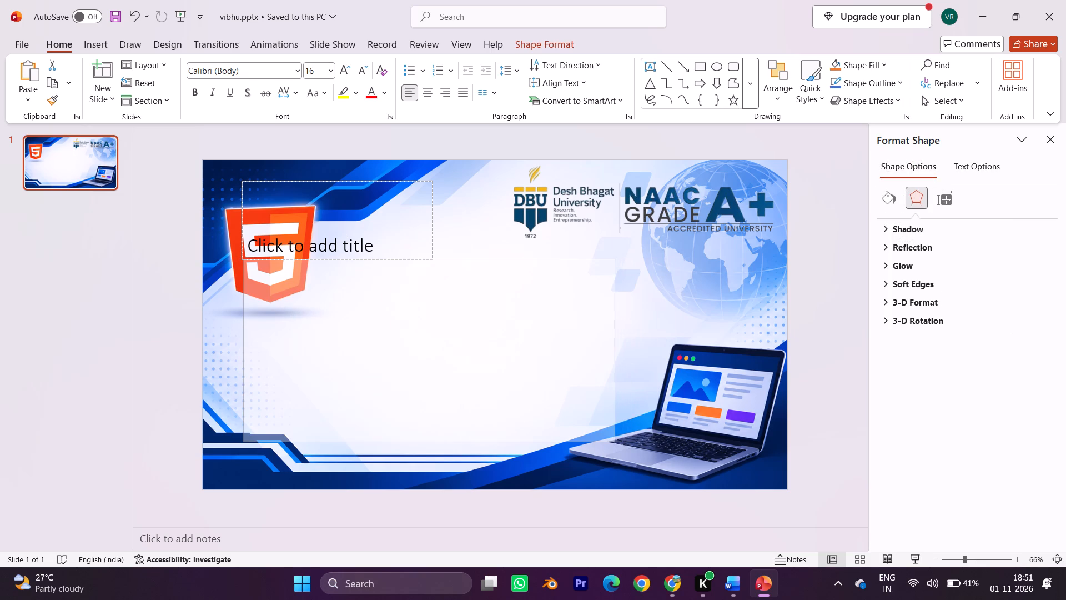
drag(615, 358, 612, 337)
drag(612, 337, 626, 340)
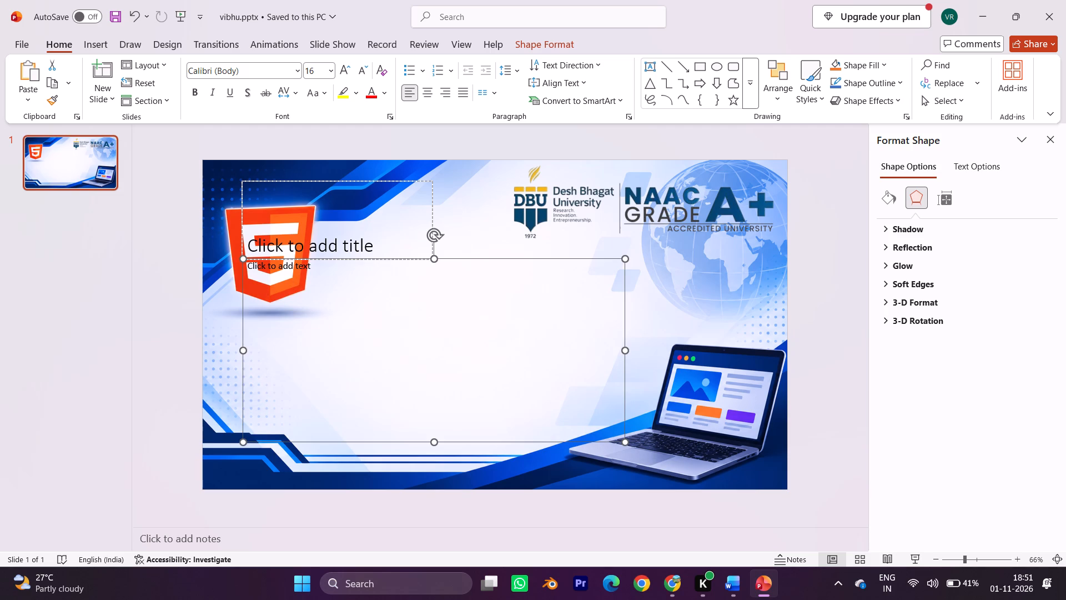
Widen the title placeholder to the slide's vertical centre line, just short of the university logo.
click(368, 231)
drag(368, 231, 420, 232)
click(376, 258)
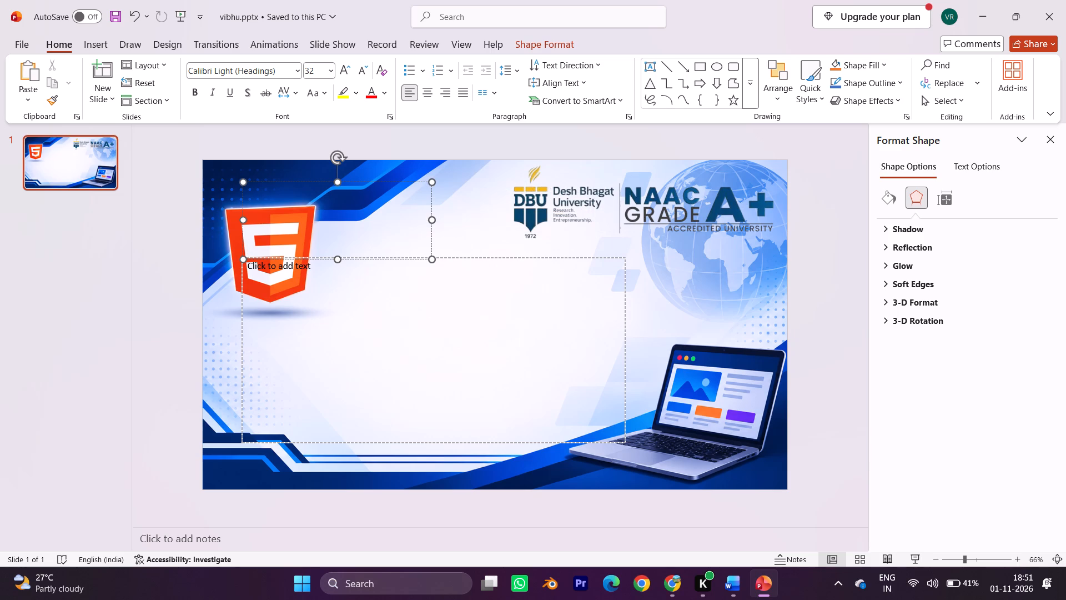
drag(430, 219, 524, 219)
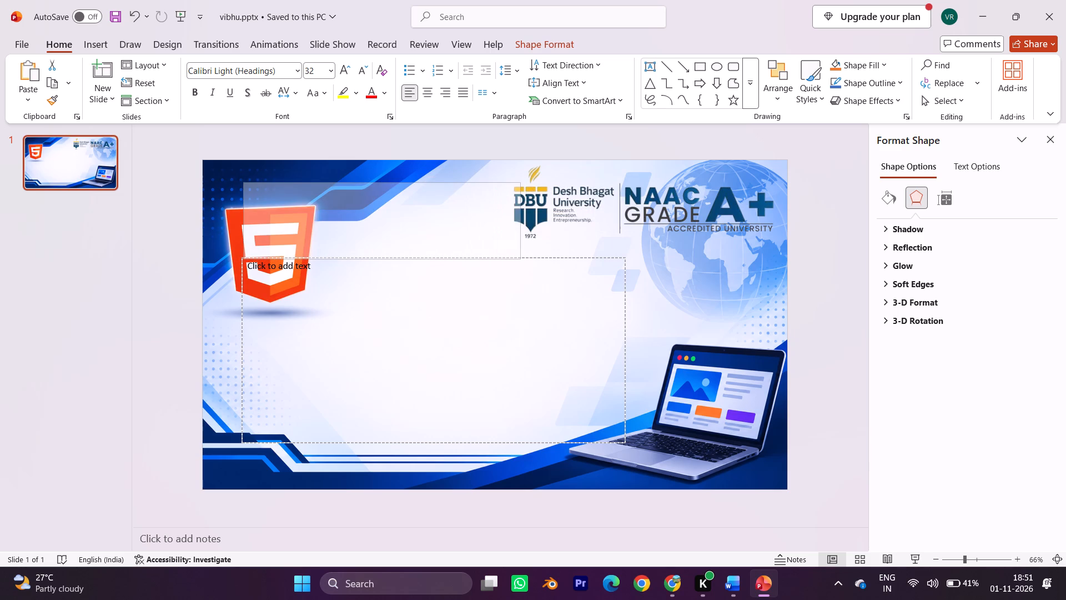
drag(524, 219, 494, 228)
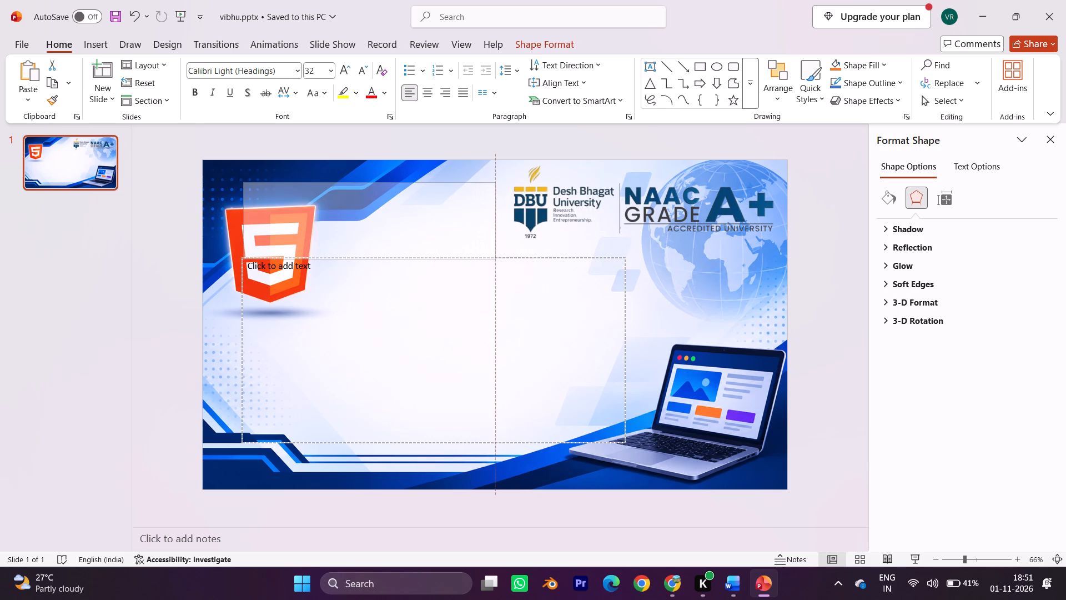
drag(494, 228, 496, 228)
click(421, 231)
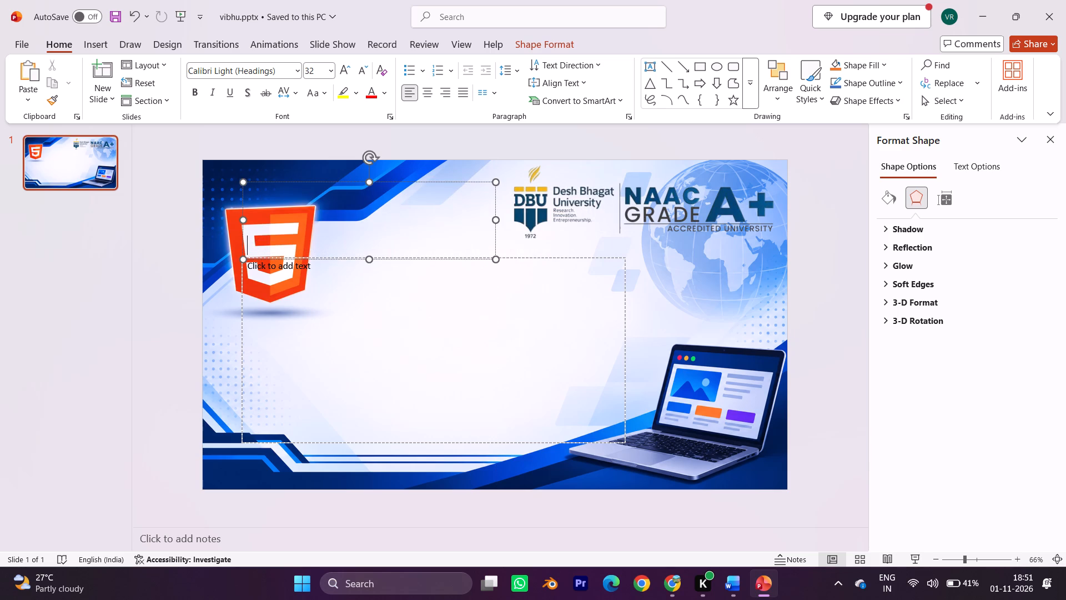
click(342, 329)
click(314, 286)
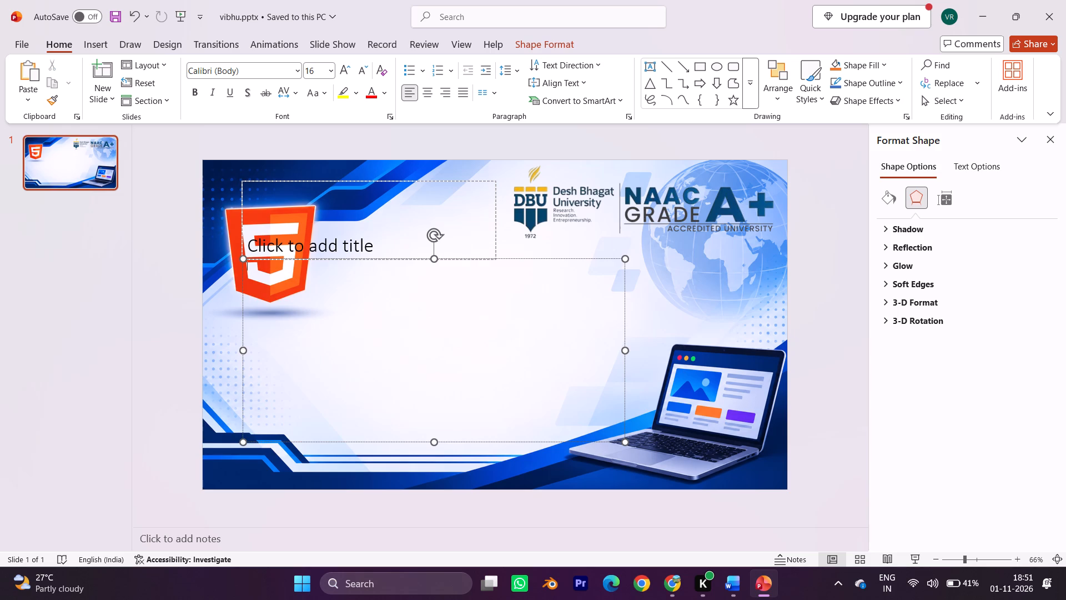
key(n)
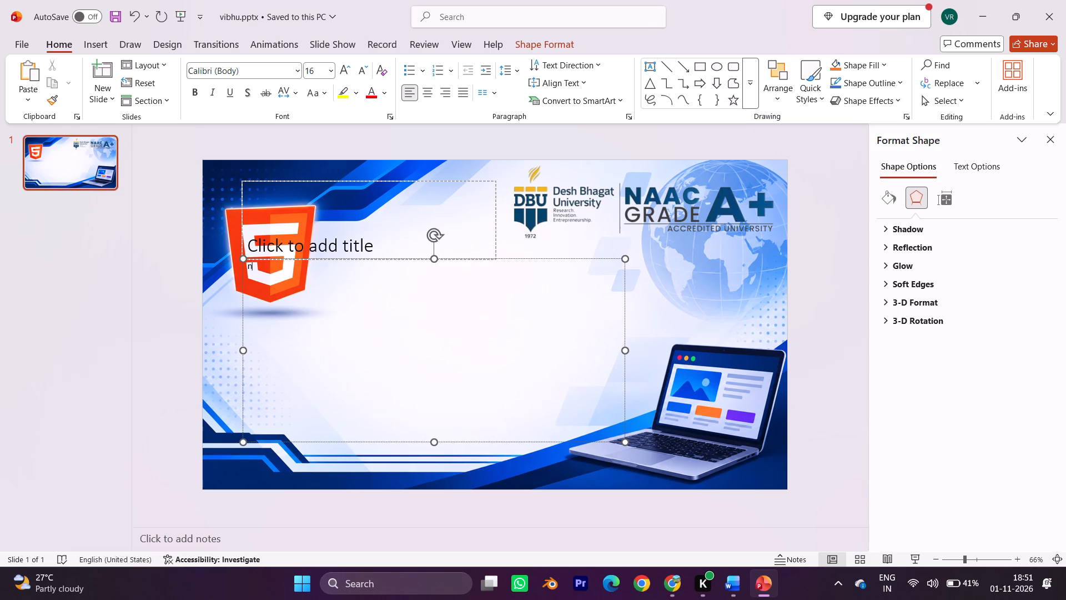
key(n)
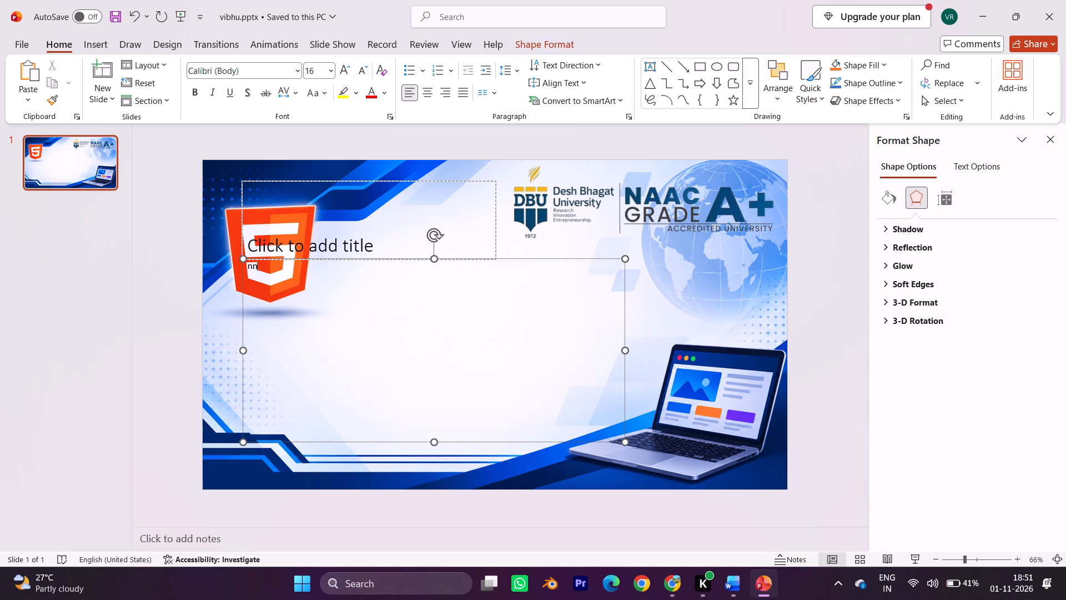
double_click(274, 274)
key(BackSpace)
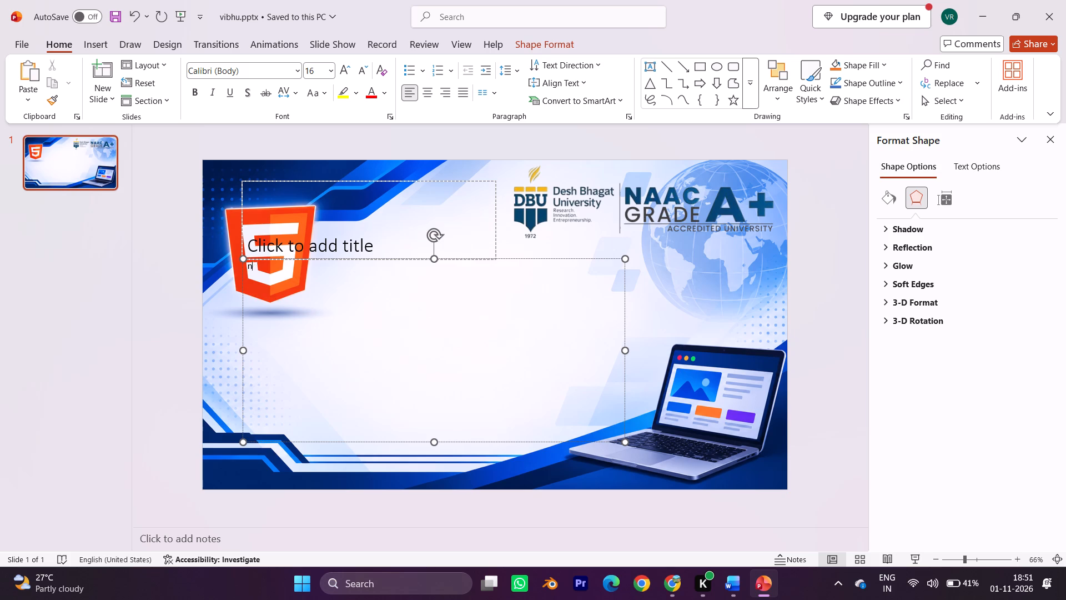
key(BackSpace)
Set the font size of the empty body text placeholder to 54.
right_click(274, 274)
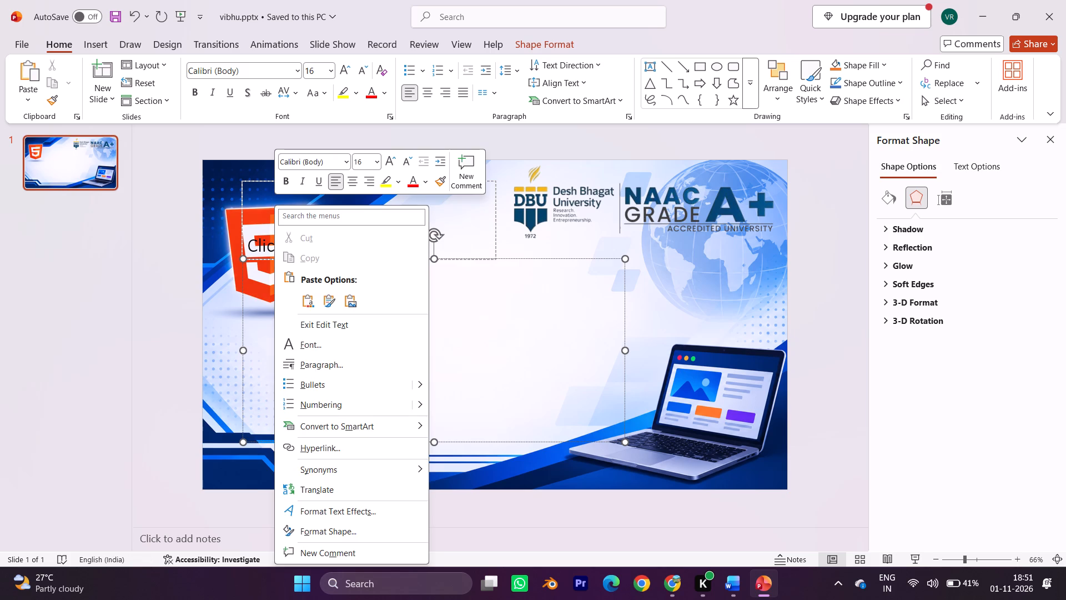
click(376, 163)
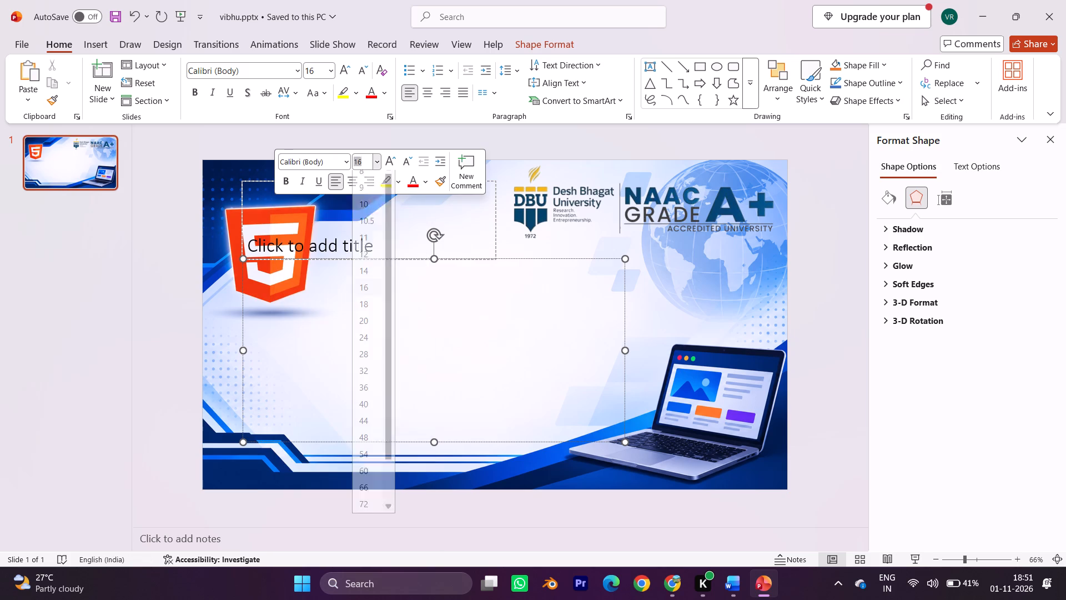
click(365, 464)
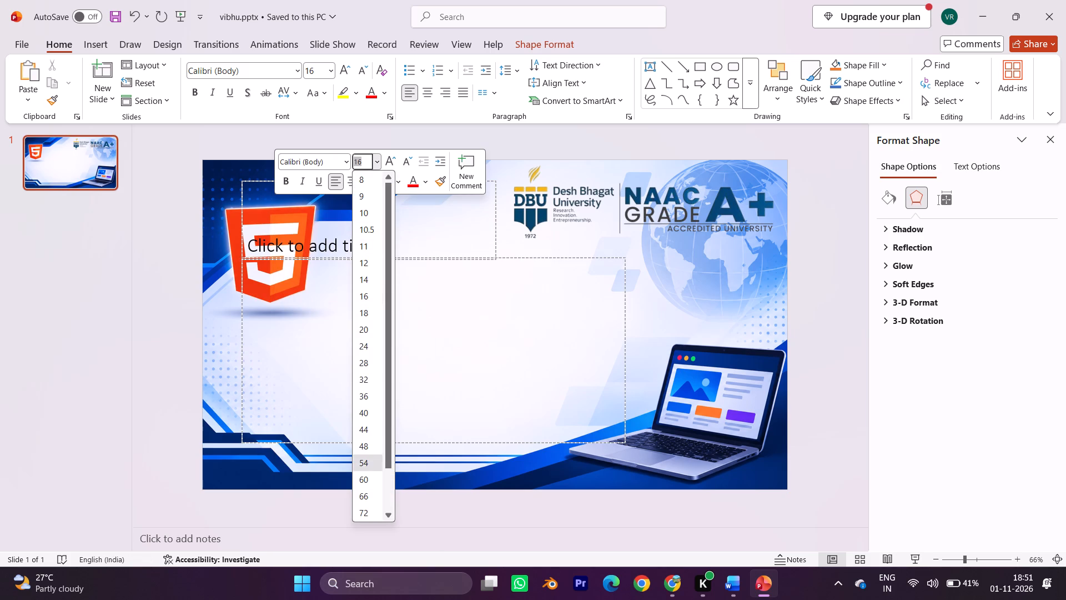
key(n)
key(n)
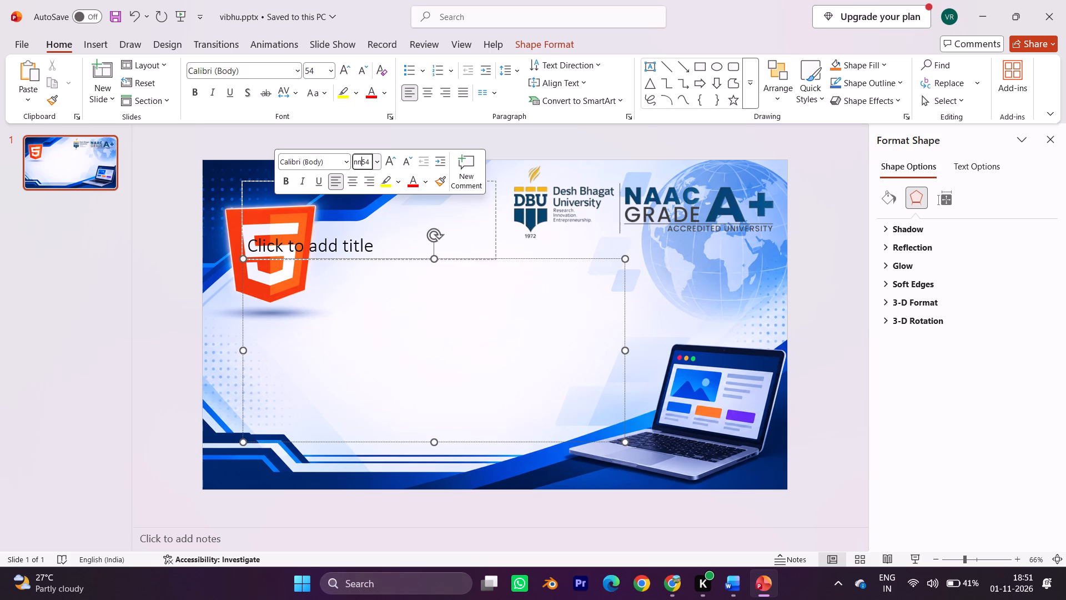
click(301, 291)
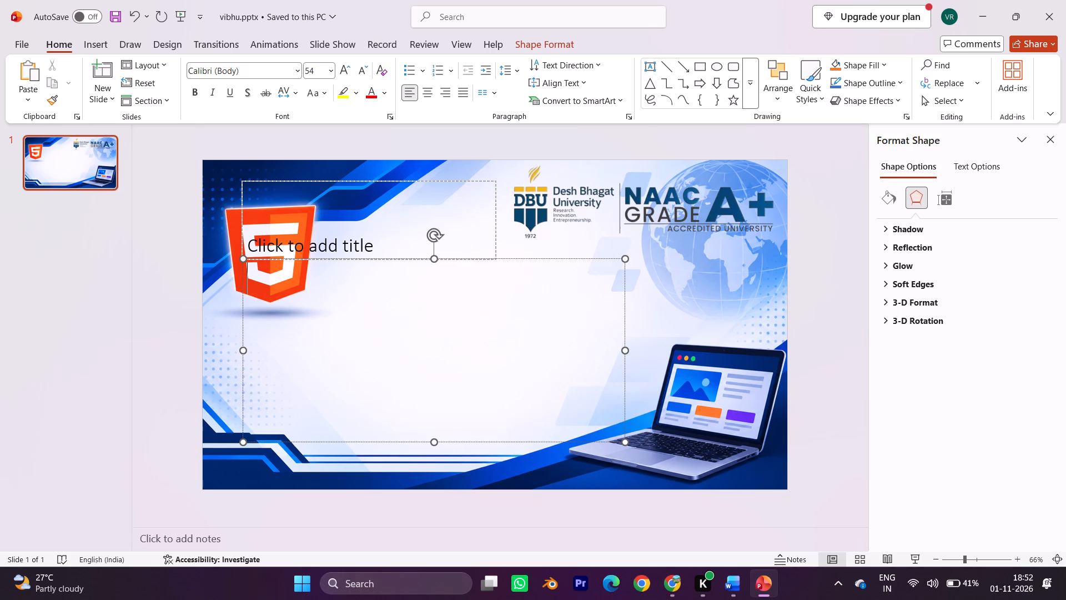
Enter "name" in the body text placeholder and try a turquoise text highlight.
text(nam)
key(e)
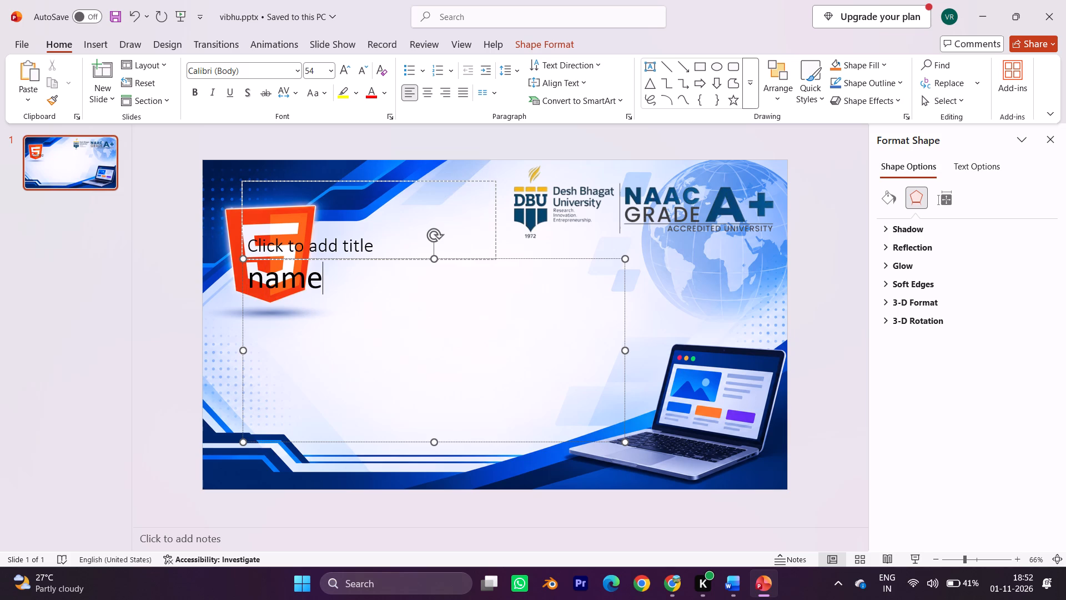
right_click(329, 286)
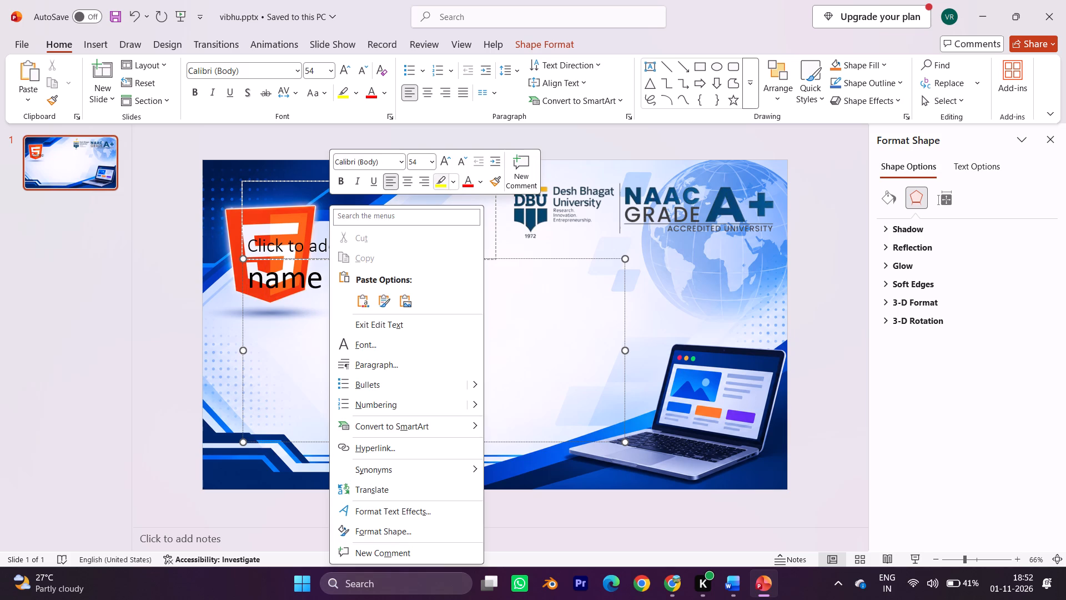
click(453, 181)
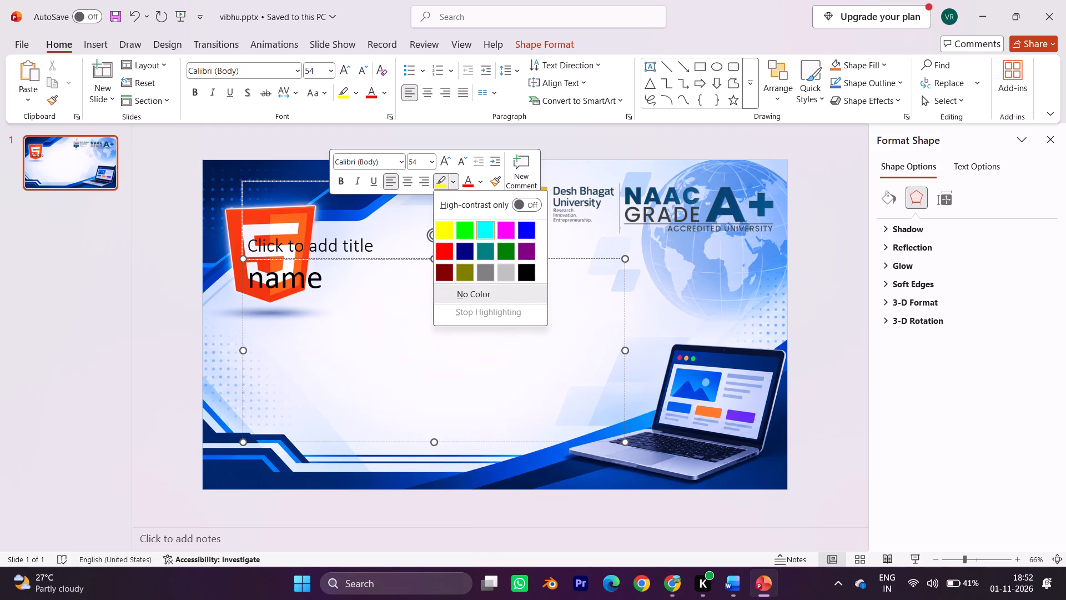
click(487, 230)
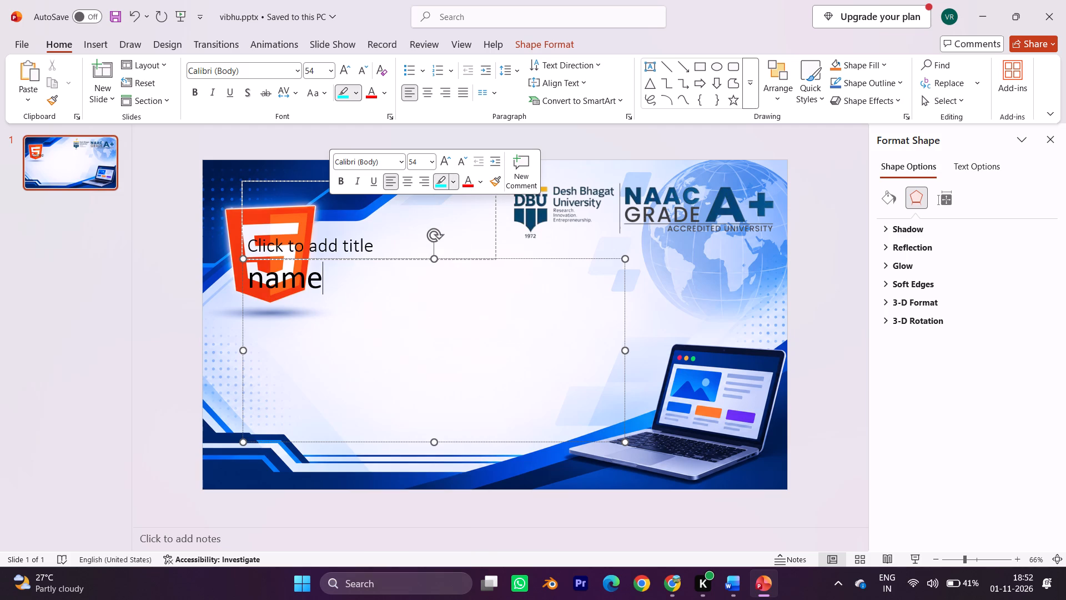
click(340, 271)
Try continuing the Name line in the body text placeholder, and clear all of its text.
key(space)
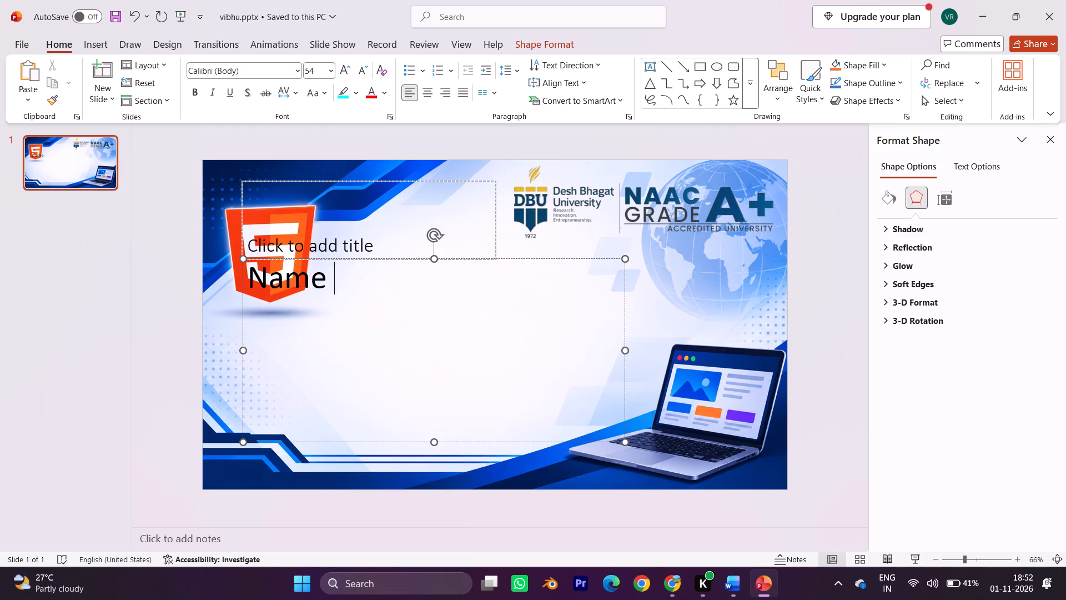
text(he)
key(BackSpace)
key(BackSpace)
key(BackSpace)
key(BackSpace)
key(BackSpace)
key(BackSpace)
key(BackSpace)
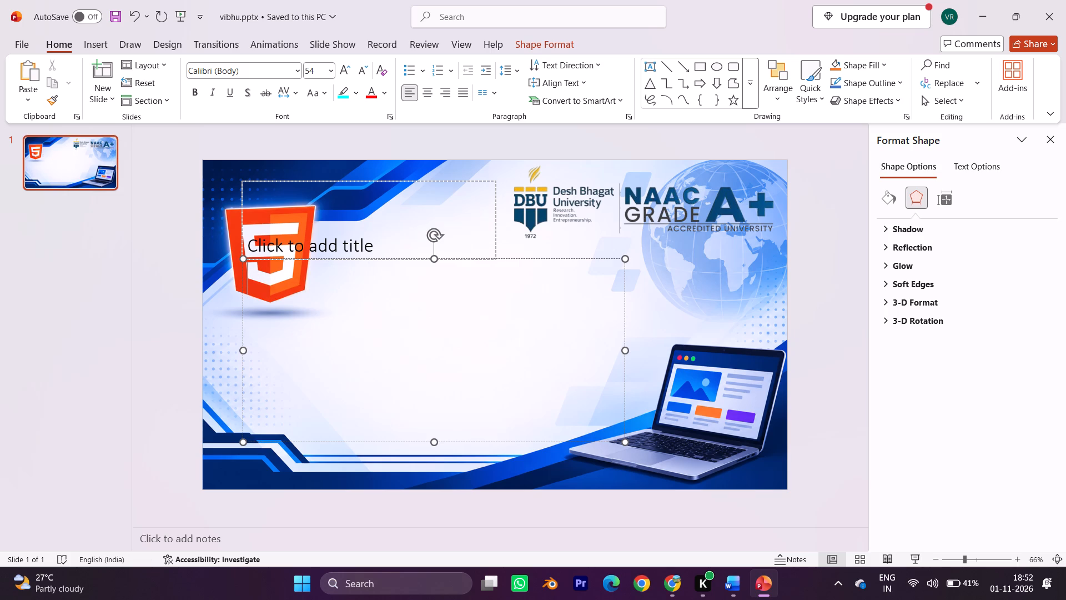
Set the font size of the empty body text placeholder to 32.
right_click(314, 272)
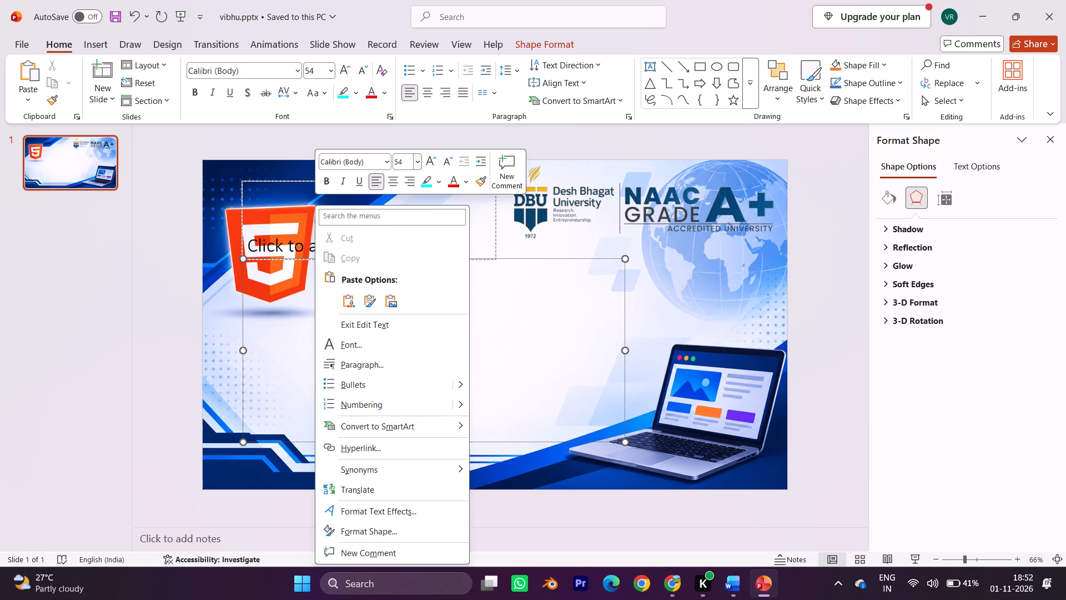
click(418, 158)
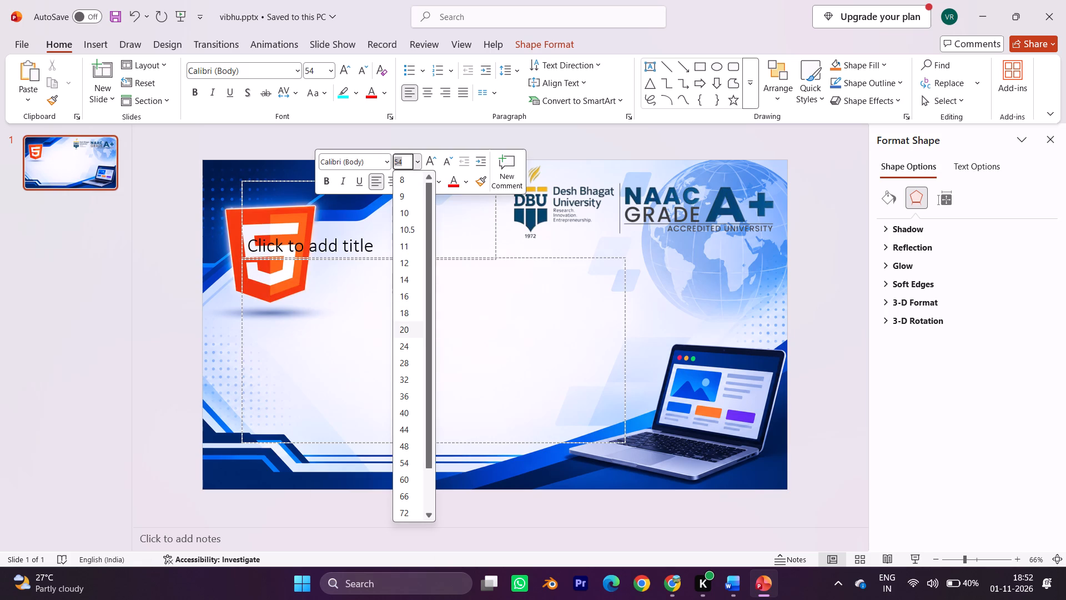
click(402, 382)
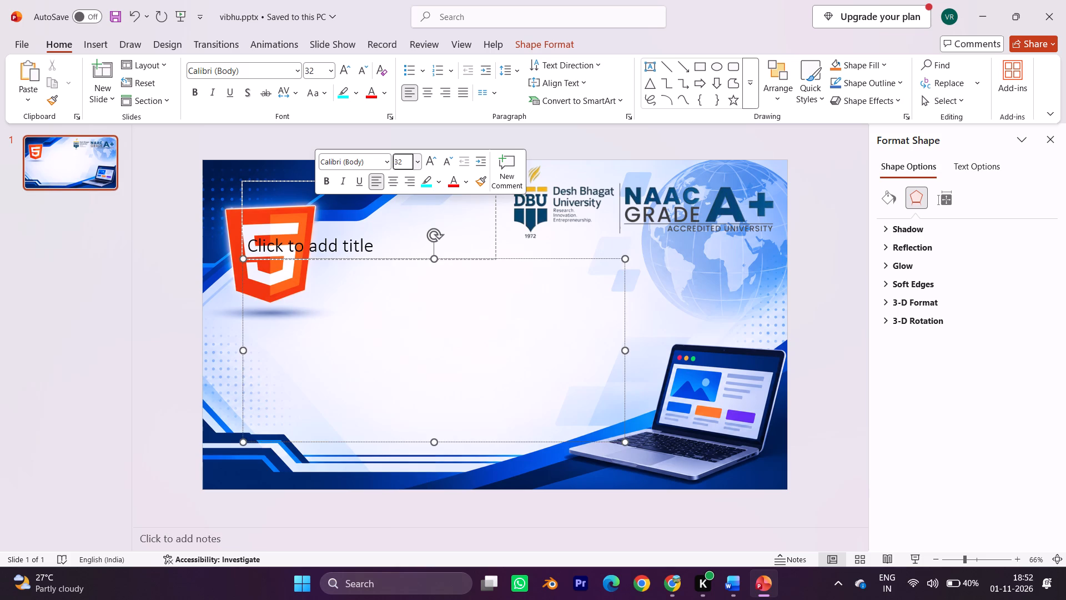
click(300, 276)
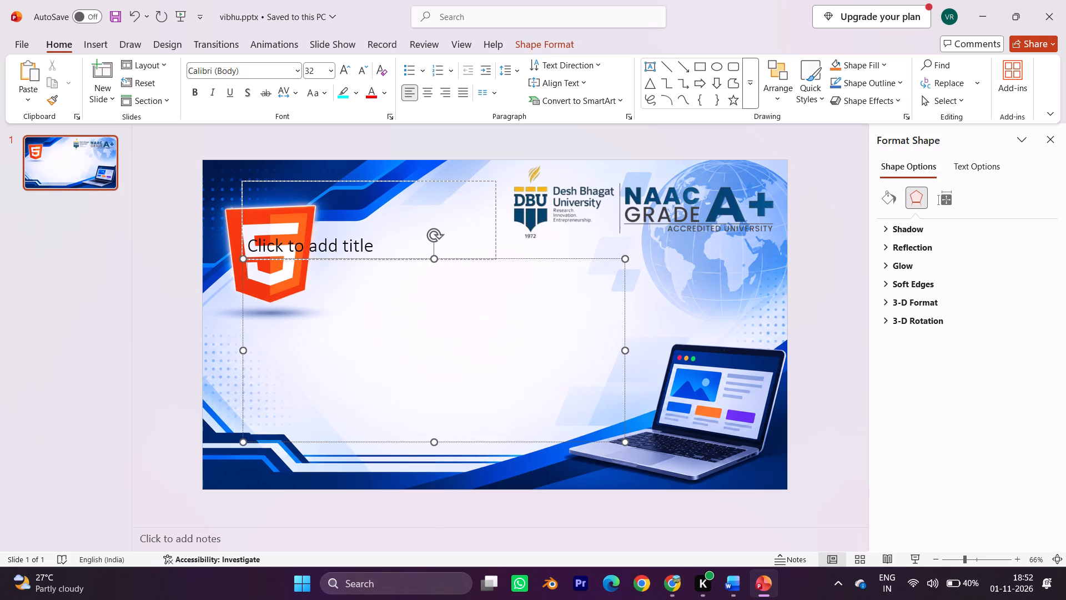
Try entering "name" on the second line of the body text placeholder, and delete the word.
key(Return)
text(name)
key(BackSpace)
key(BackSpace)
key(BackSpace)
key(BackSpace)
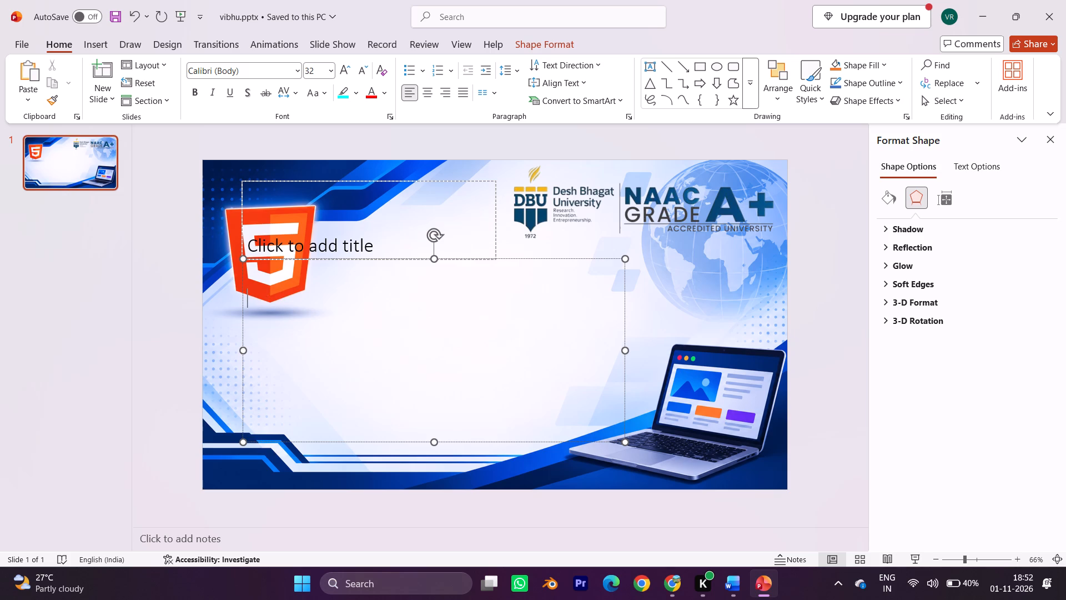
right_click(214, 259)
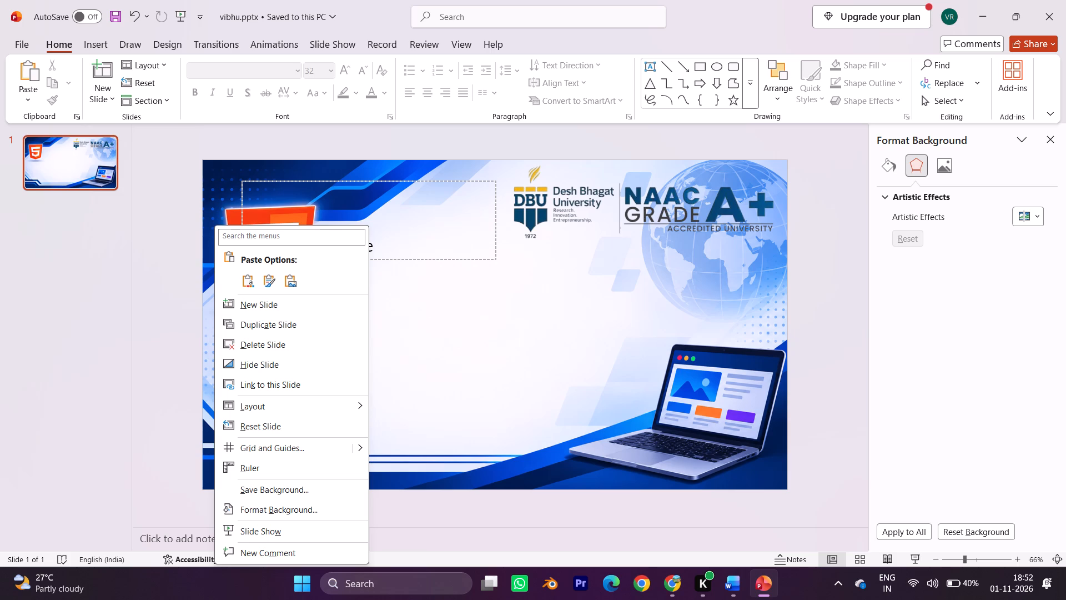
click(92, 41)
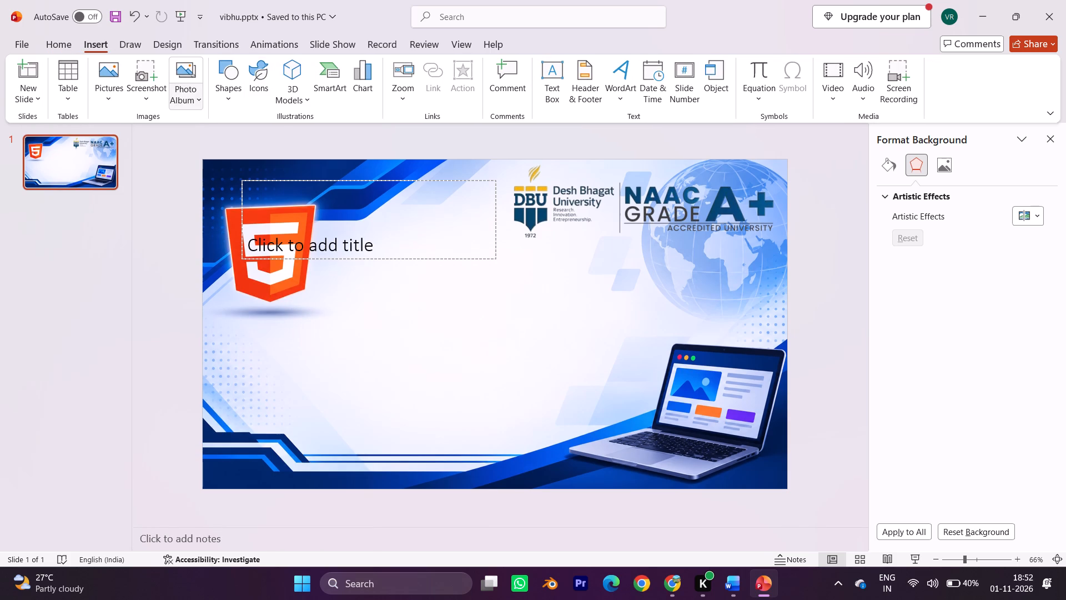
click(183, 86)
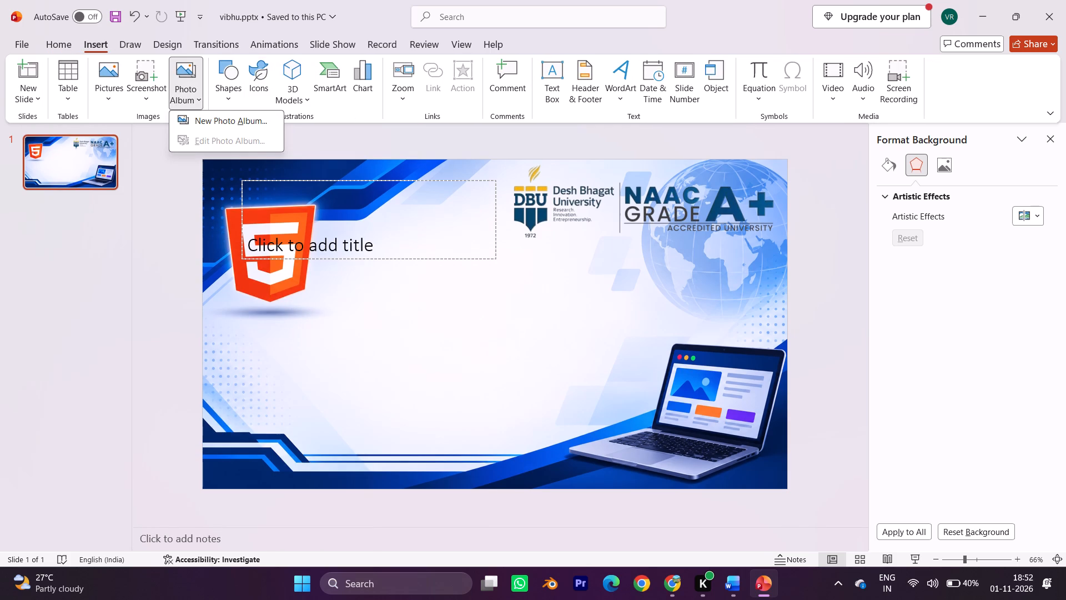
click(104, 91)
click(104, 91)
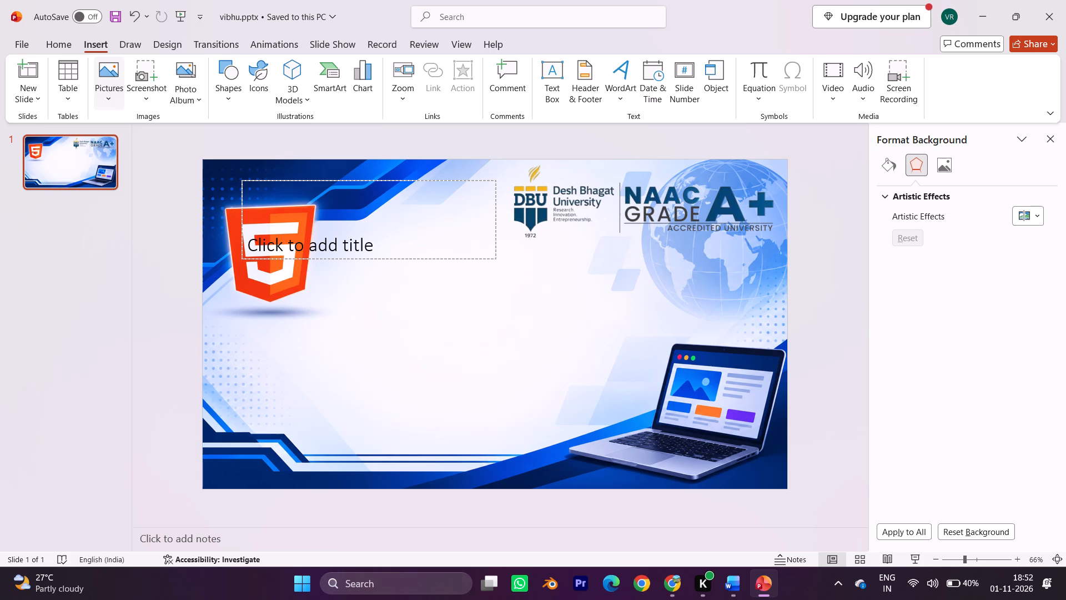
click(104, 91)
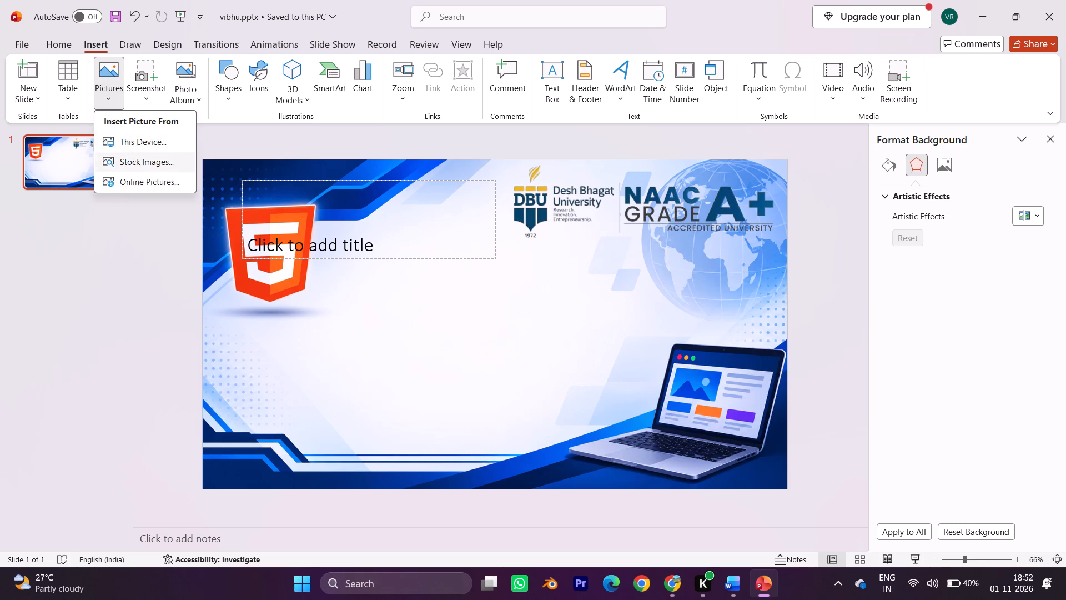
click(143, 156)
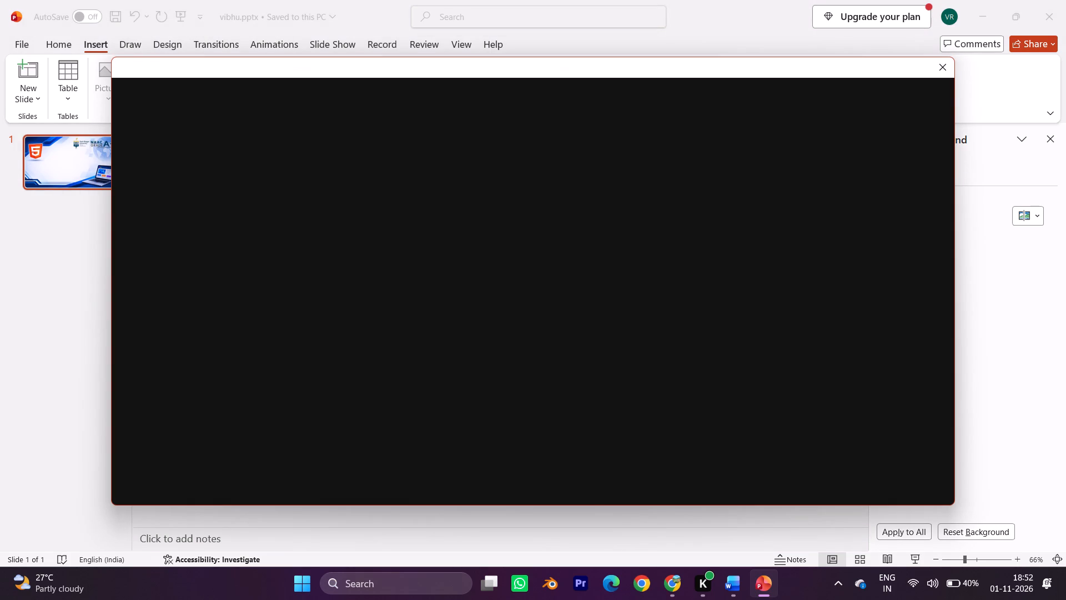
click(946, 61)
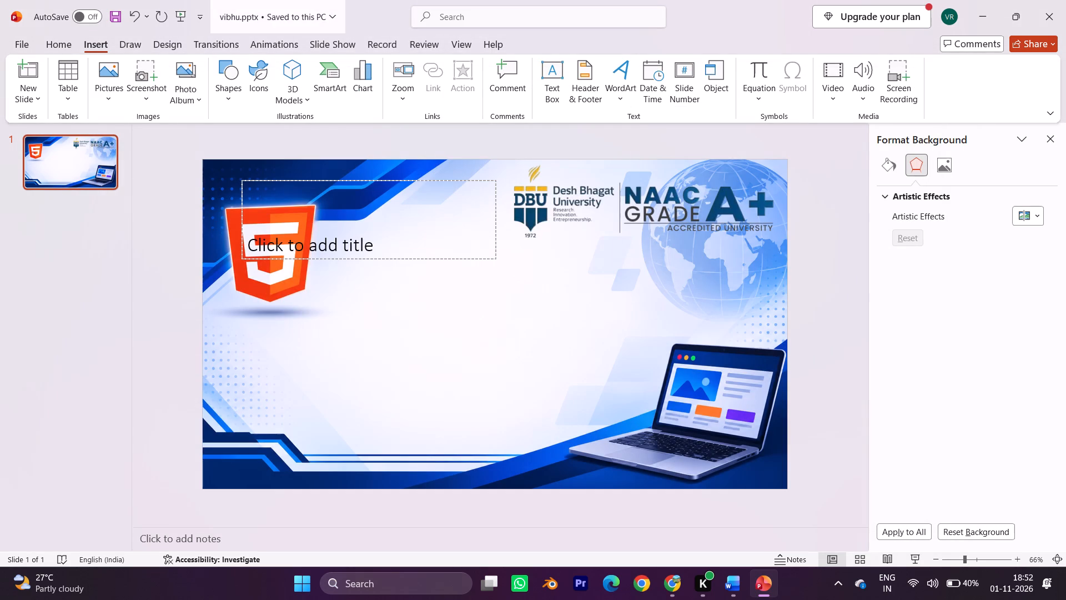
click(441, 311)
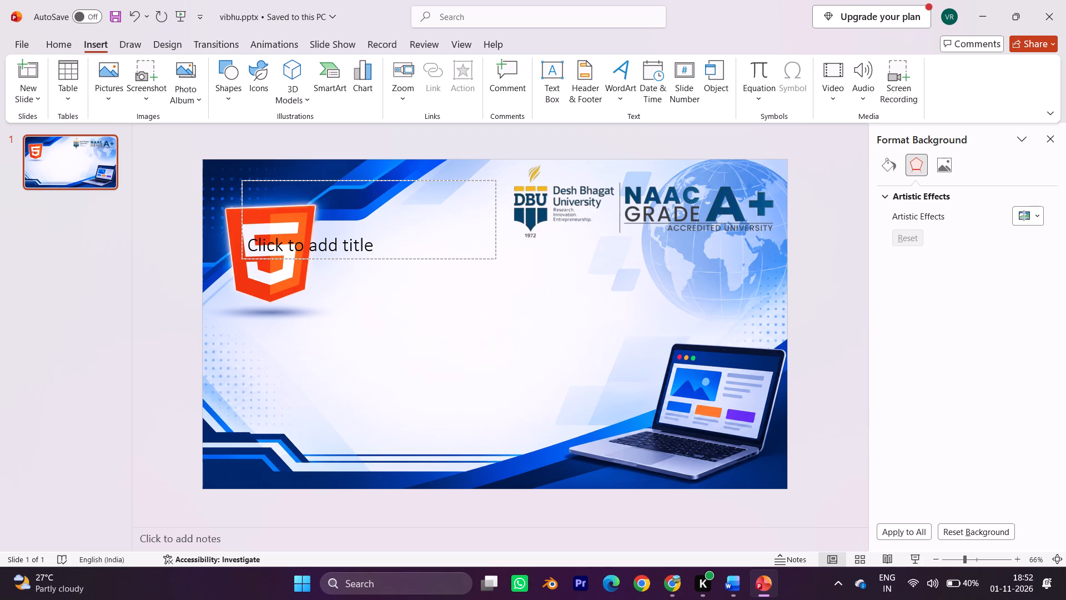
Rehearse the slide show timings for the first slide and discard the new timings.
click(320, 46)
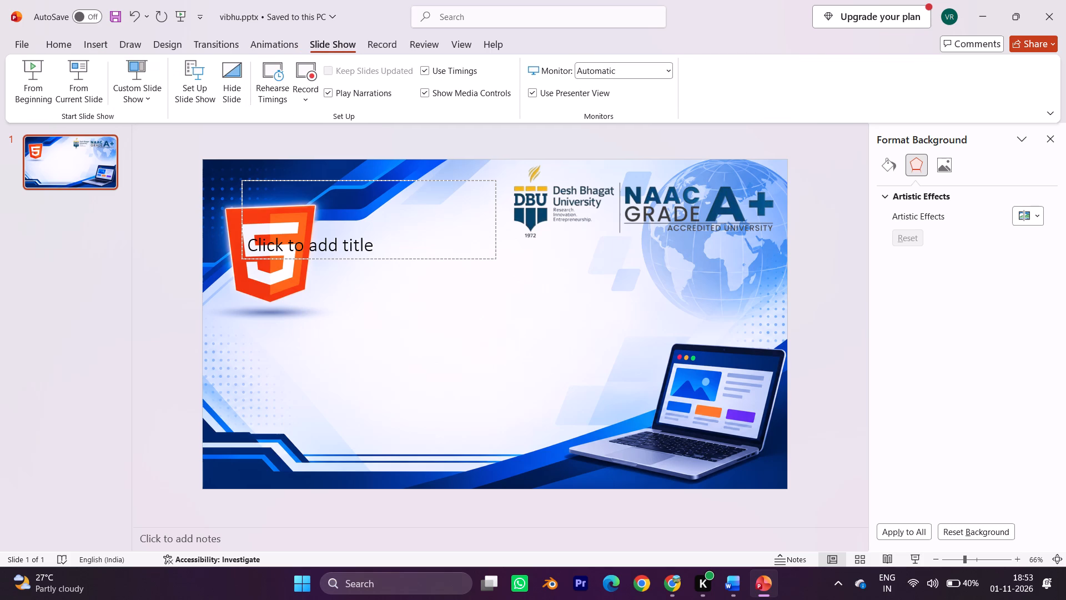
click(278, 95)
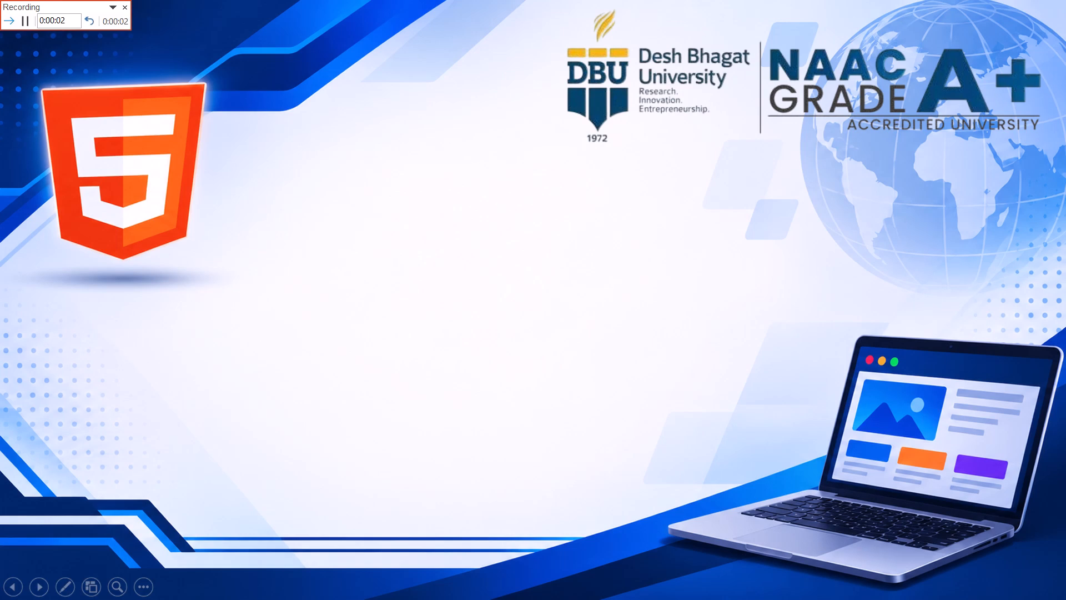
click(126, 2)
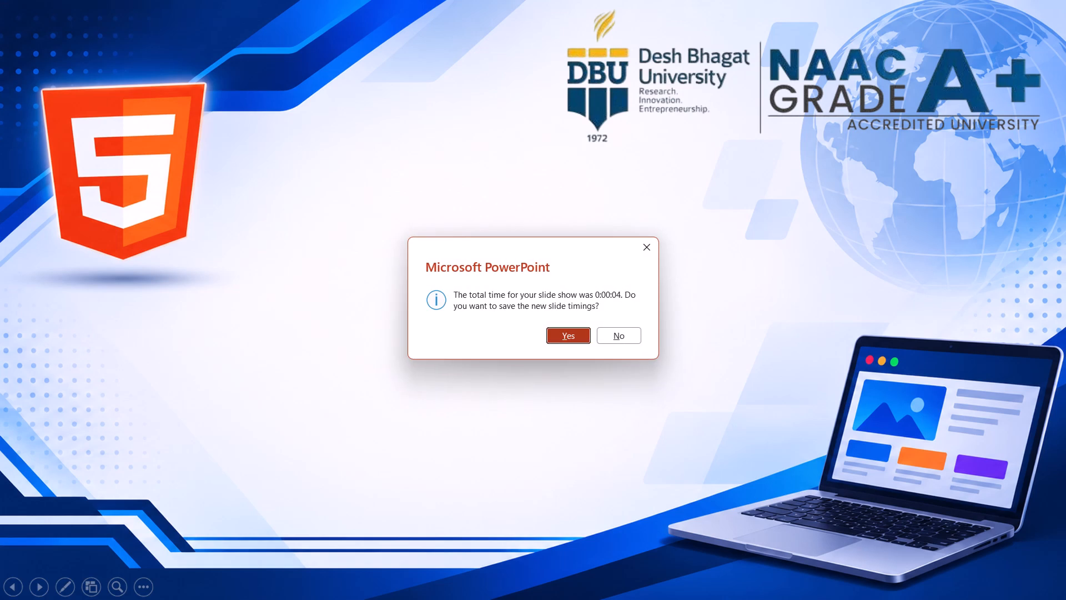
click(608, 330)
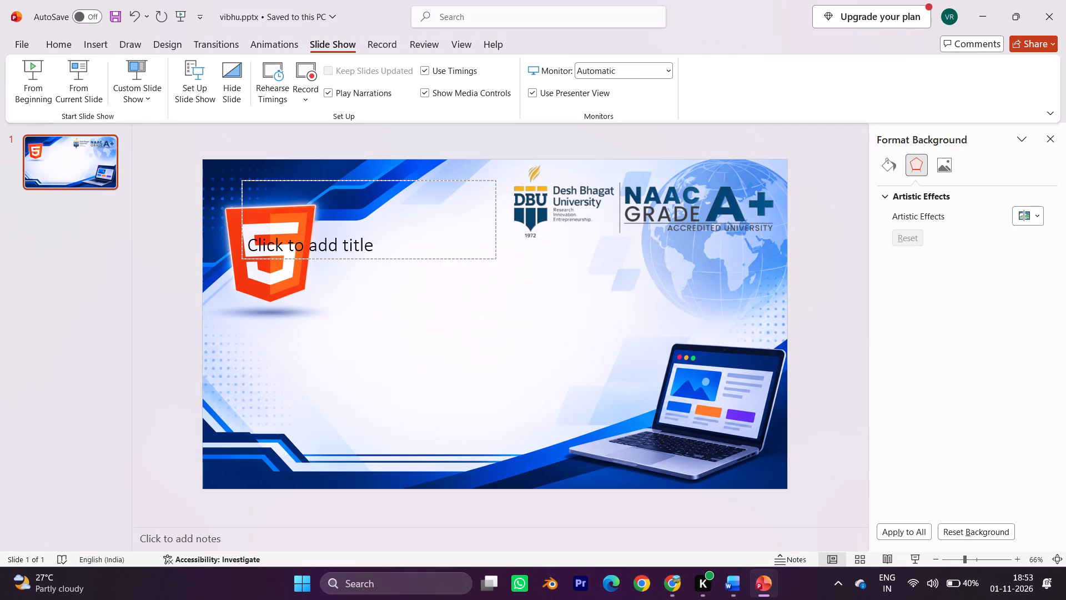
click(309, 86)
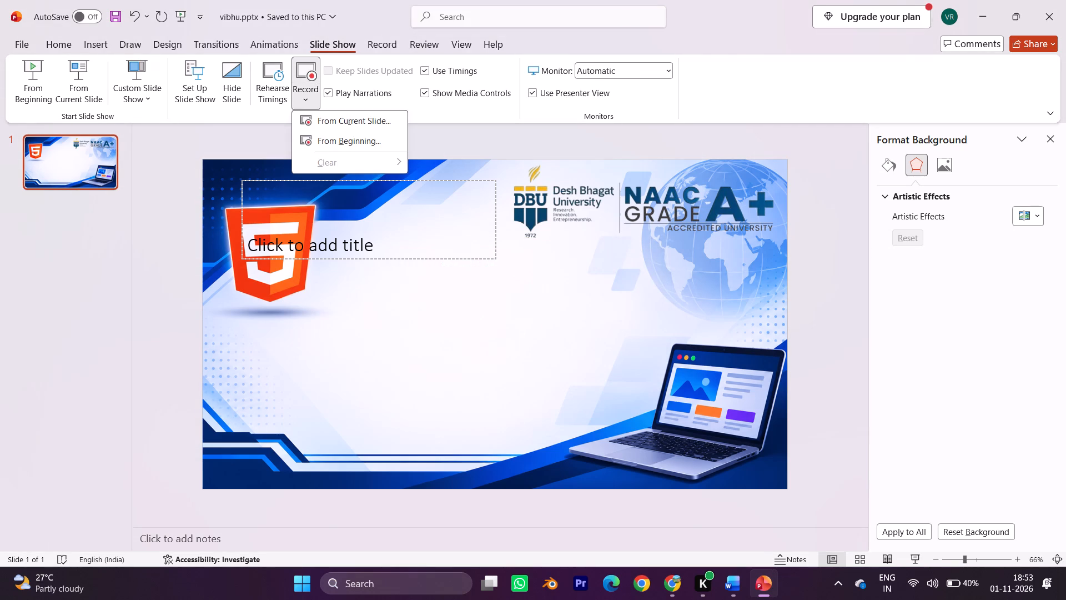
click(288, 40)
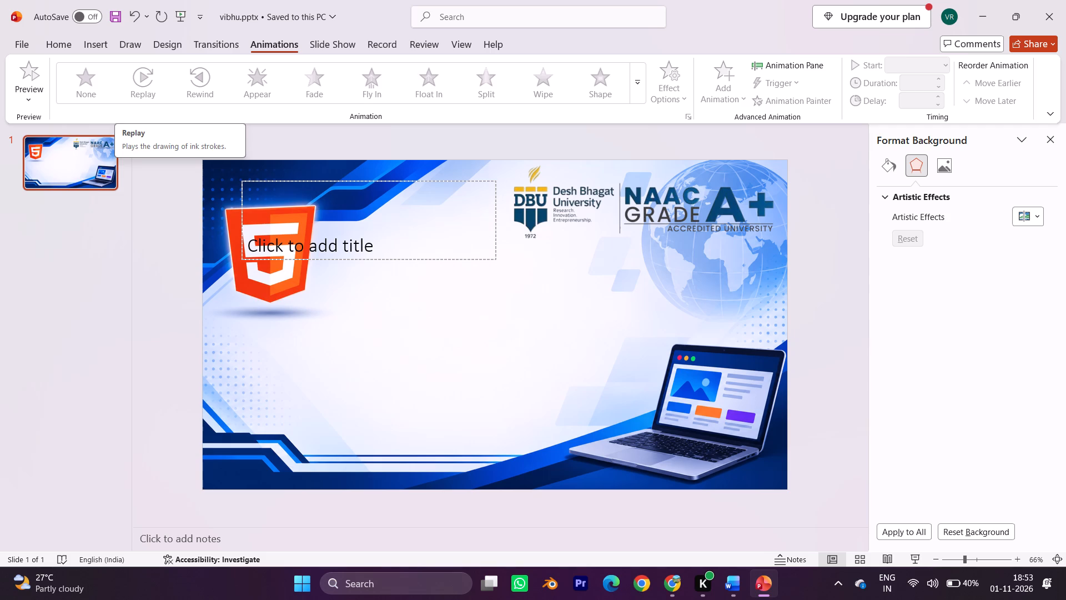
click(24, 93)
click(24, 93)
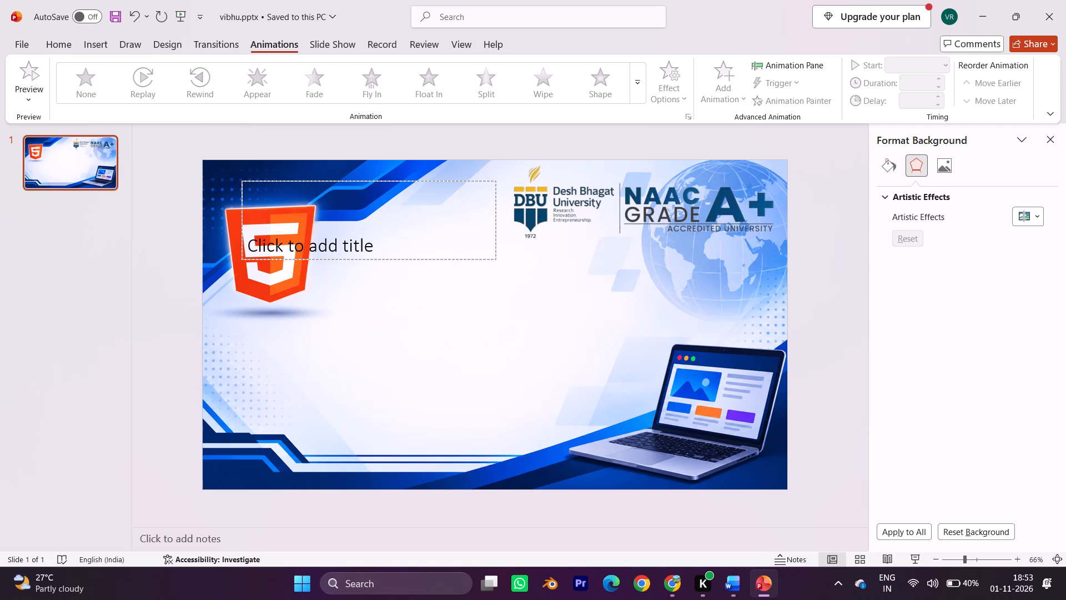
Try the Morph, Fade and Push transitions on the first slide, and apply the Wipe transition.
click(204, 46)
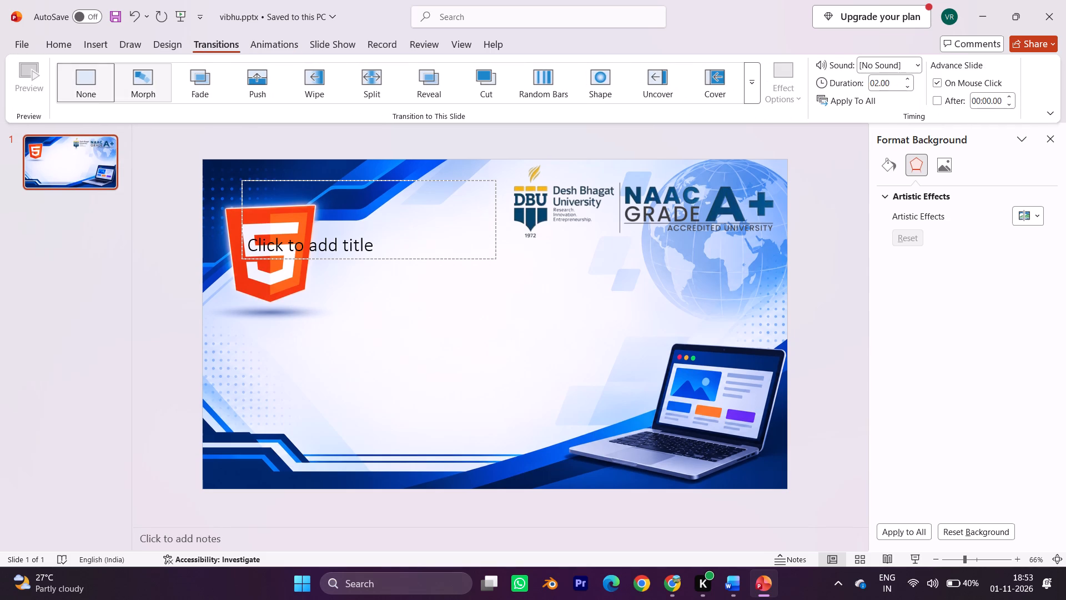
click(141, 77)
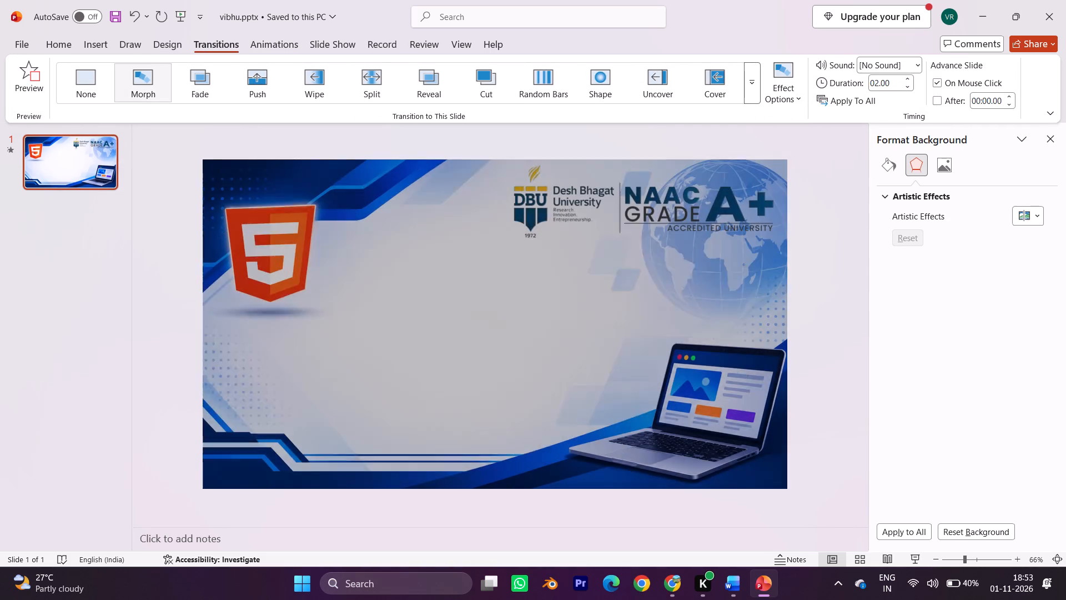
click(186, 76)
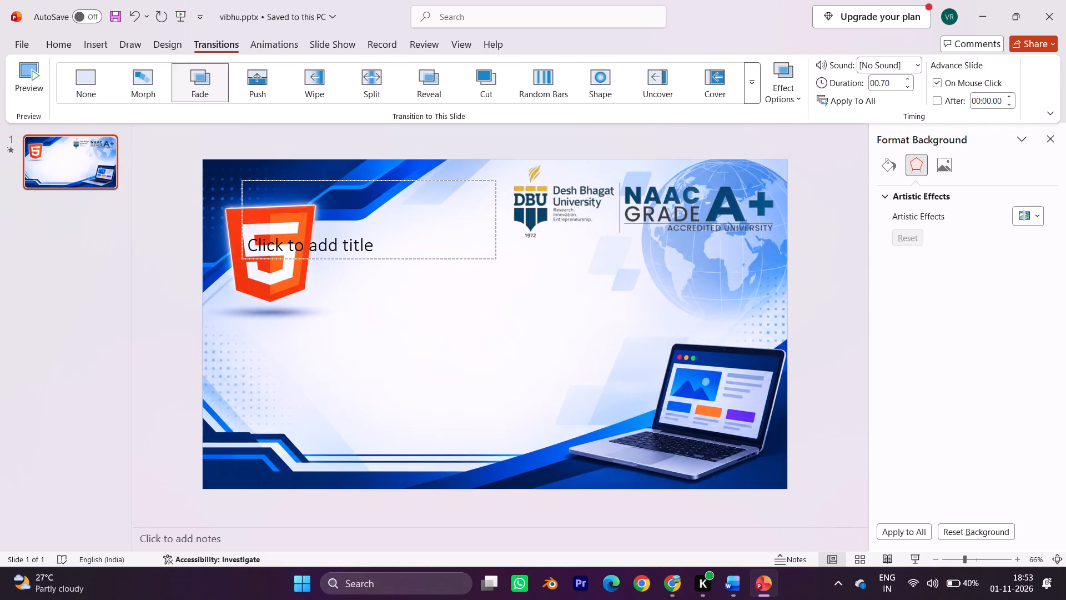
click(255, 76)
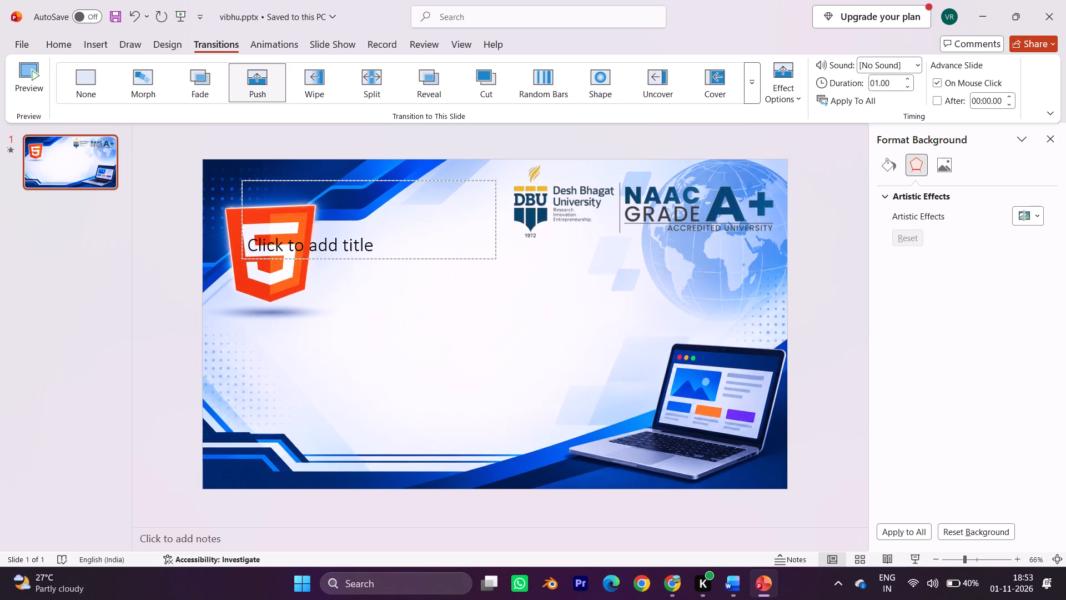
click(333, 79)
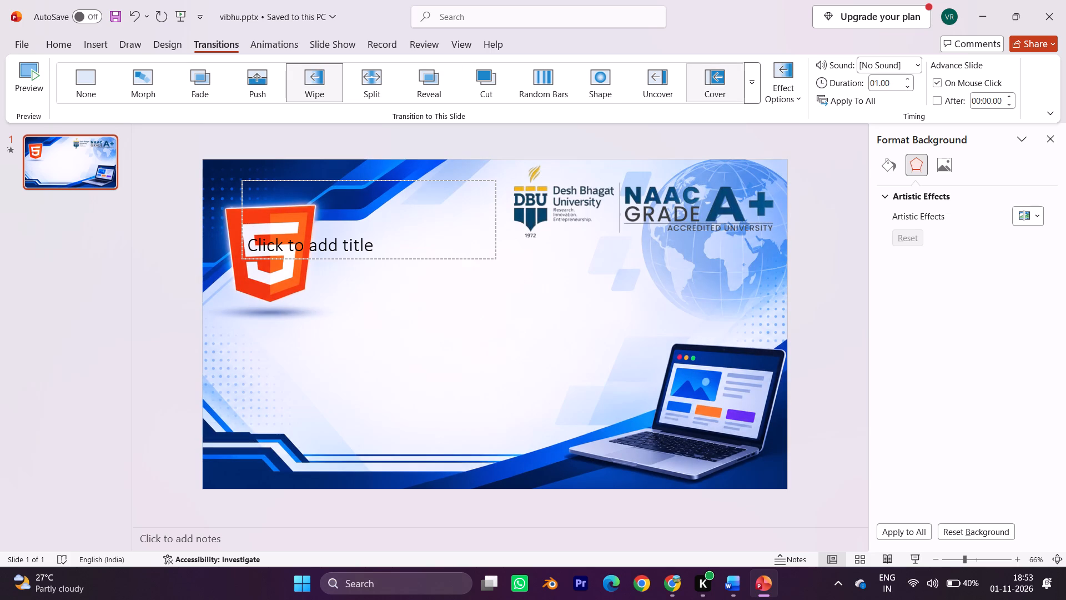
click(769, 89)
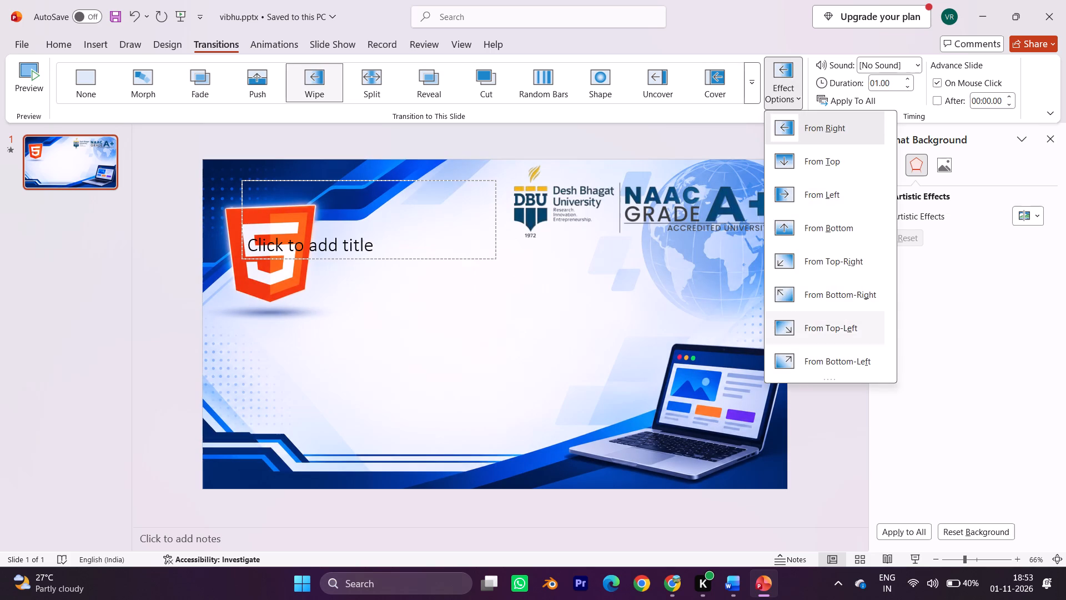
click(781, 68)
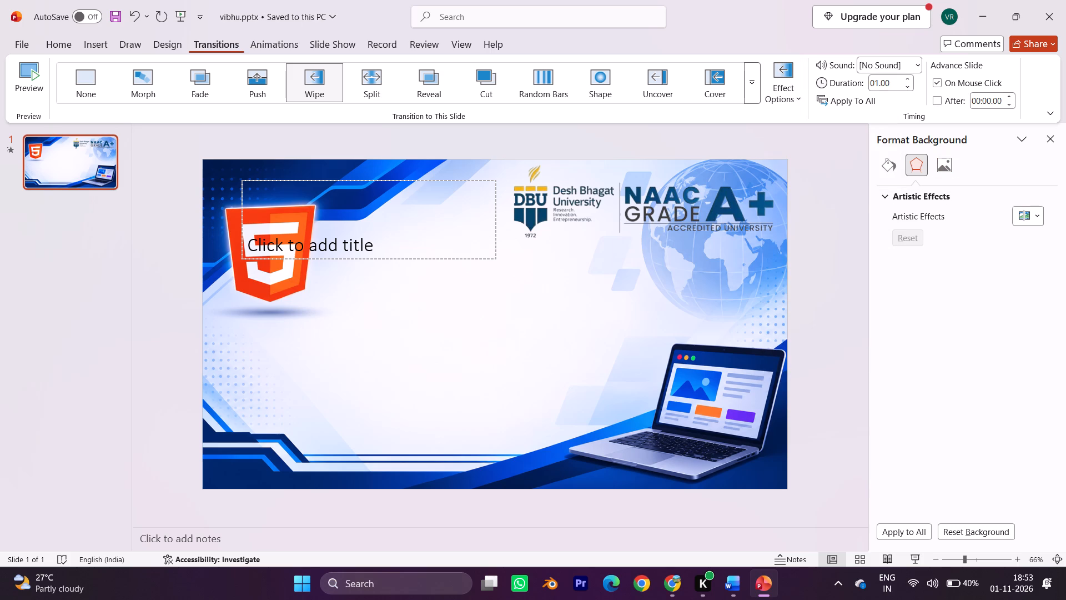
Apply the dark teal design theme with the red accent ribbon to the presentation.
click(164, 41)
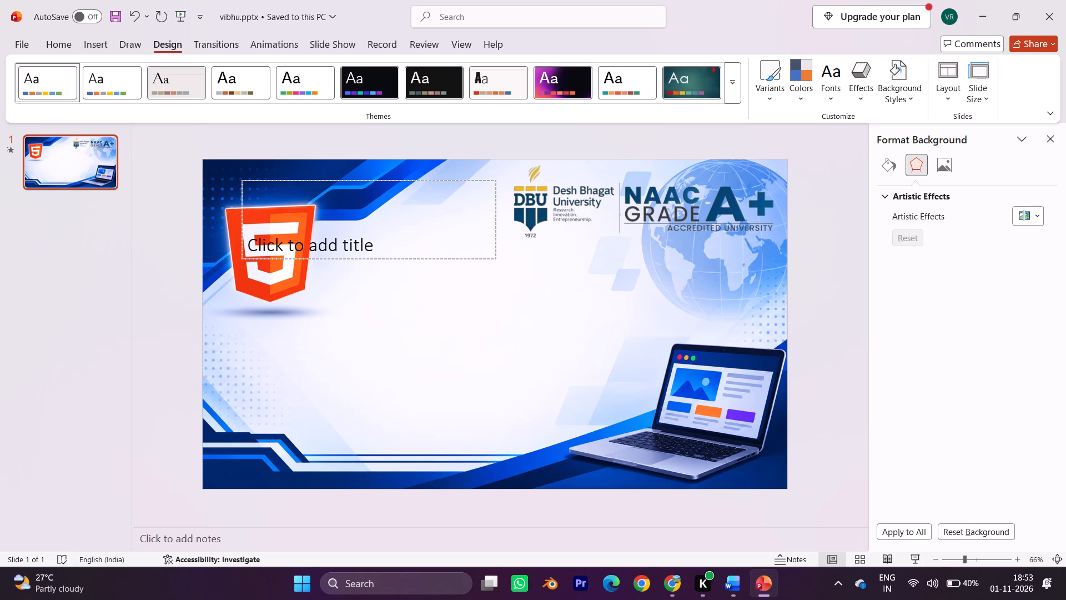
click(658, 81)
click(668, 83)
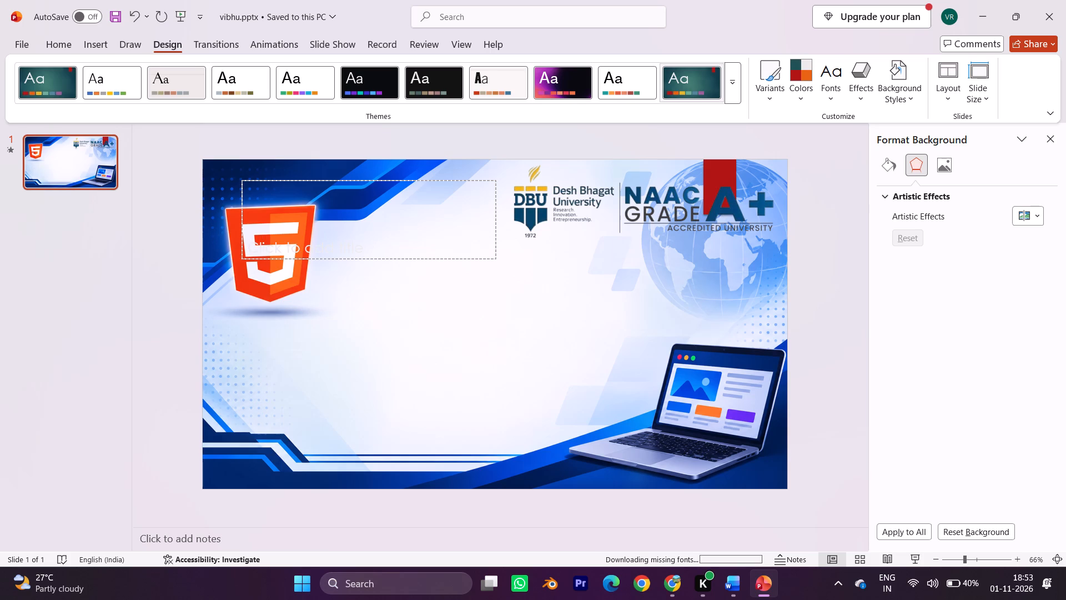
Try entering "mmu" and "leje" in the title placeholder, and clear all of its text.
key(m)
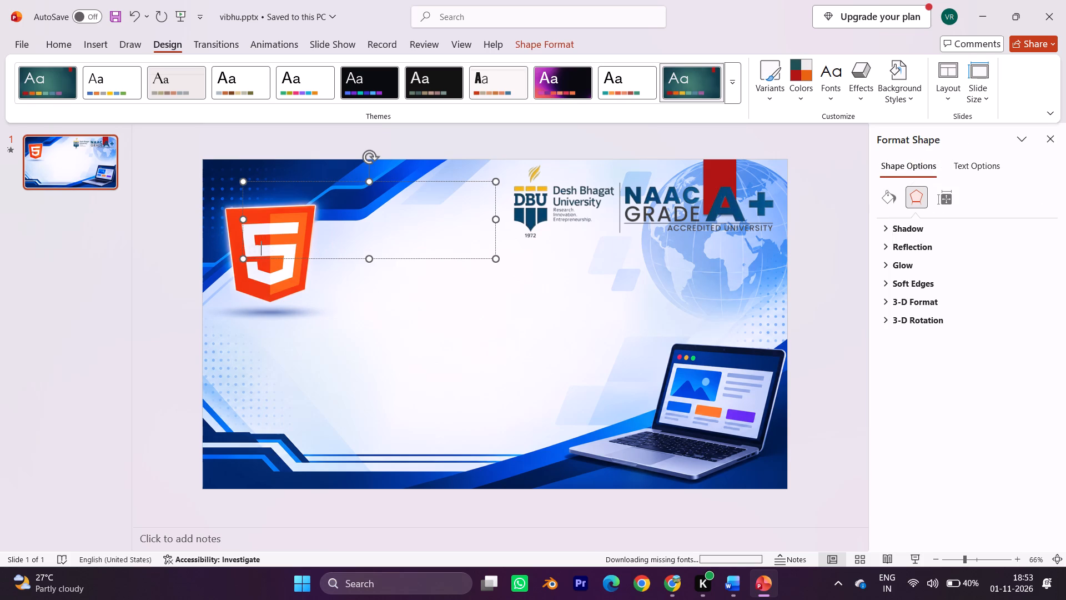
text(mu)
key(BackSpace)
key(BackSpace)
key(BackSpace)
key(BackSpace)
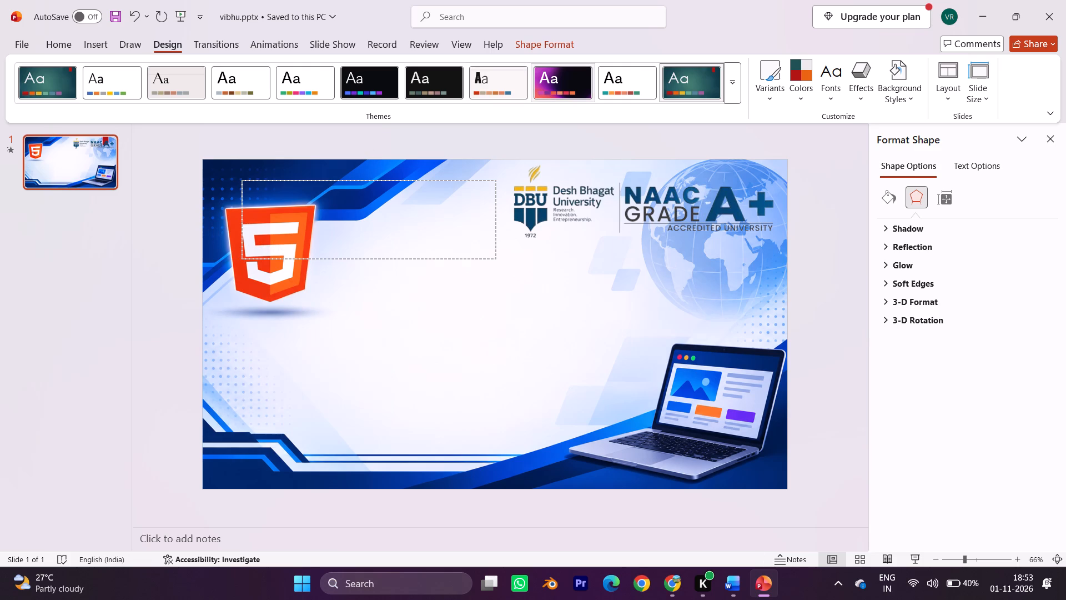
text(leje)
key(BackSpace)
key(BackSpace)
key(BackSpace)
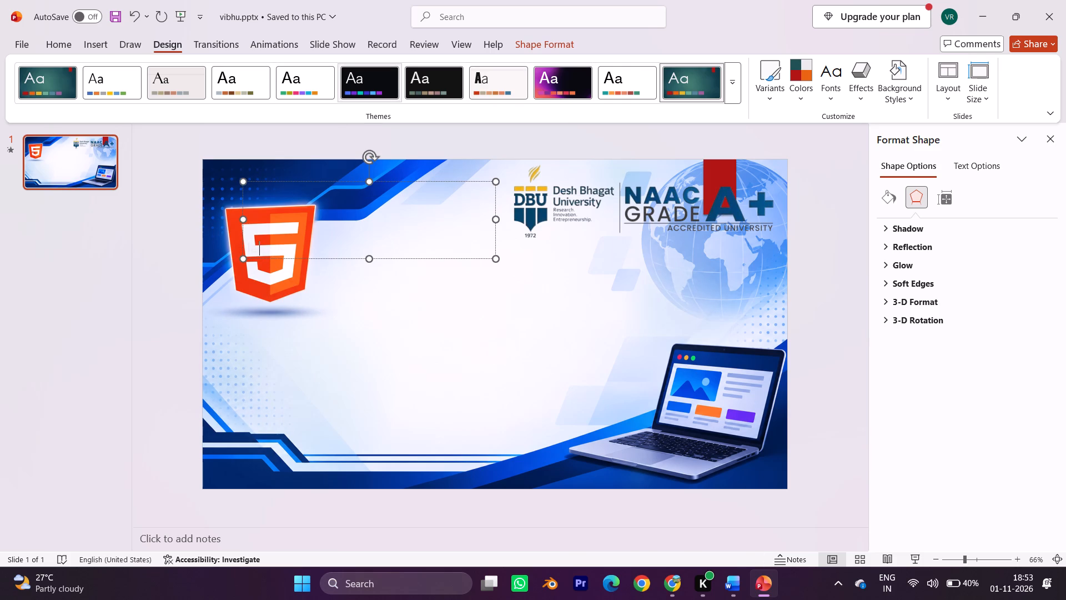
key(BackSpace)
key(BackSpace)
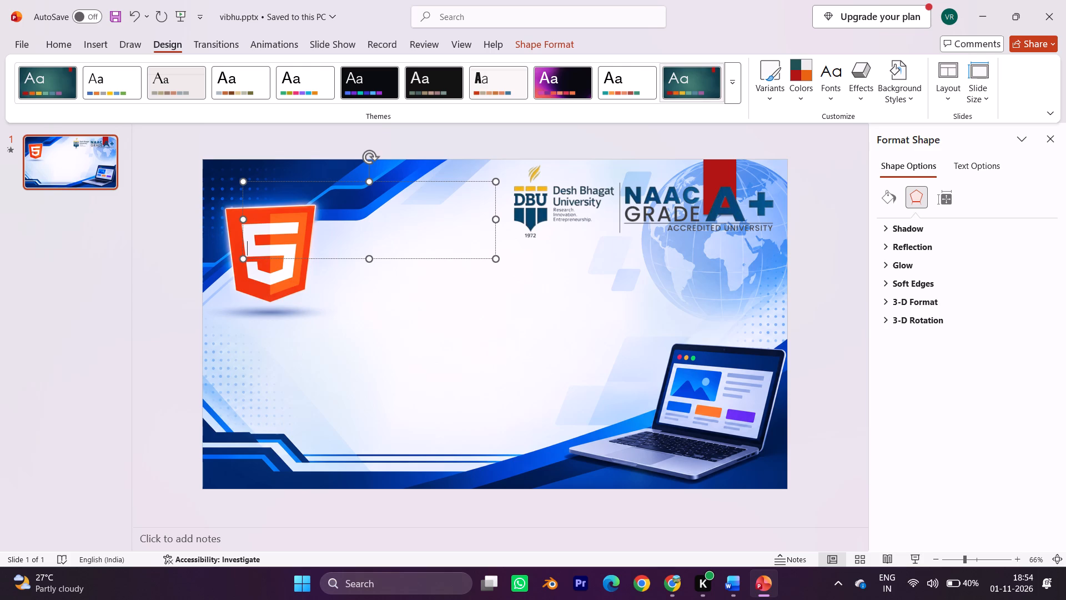
Apply the white design theme with the green, orange, pink and blue colour palette to the presentation.
click(676, 76)
click(294, 84)
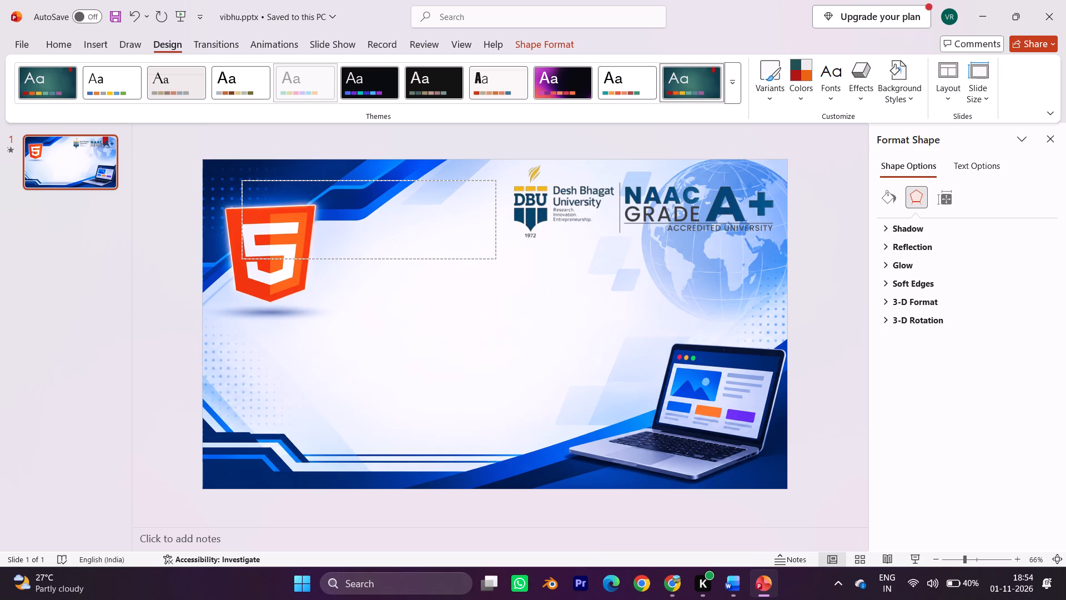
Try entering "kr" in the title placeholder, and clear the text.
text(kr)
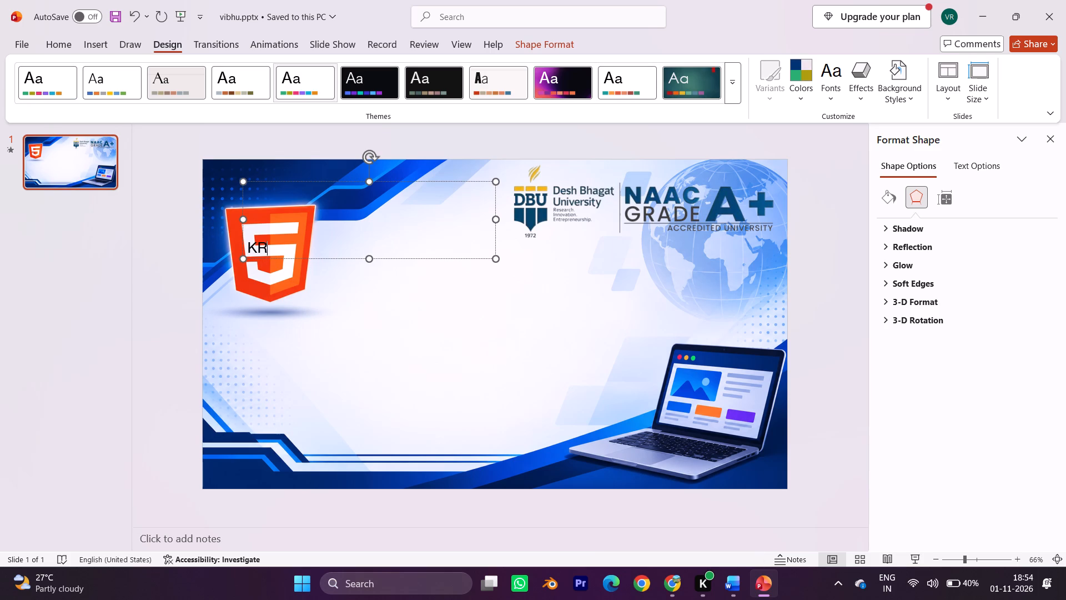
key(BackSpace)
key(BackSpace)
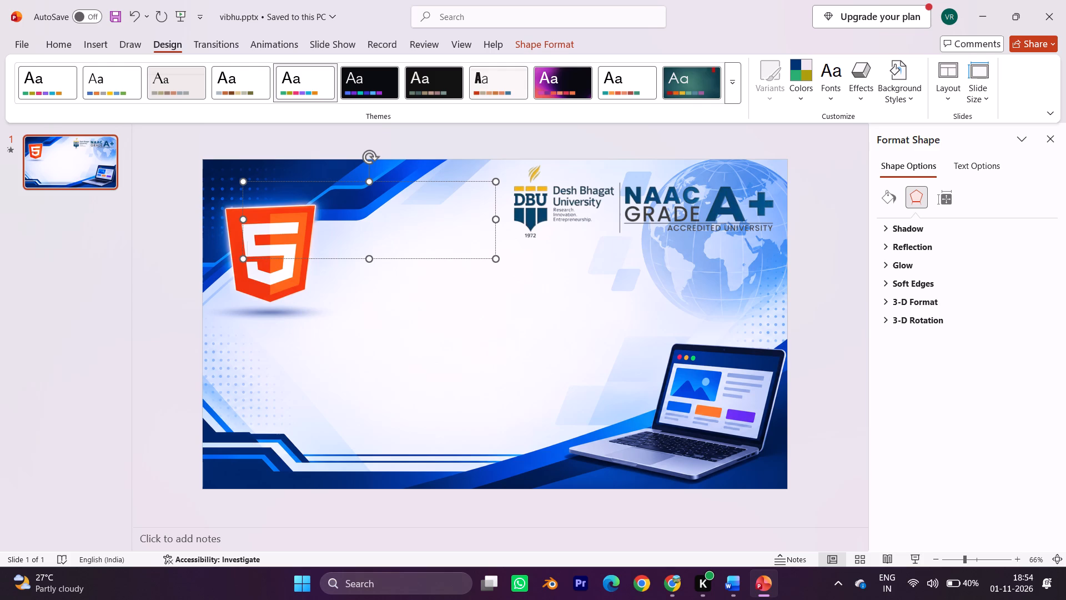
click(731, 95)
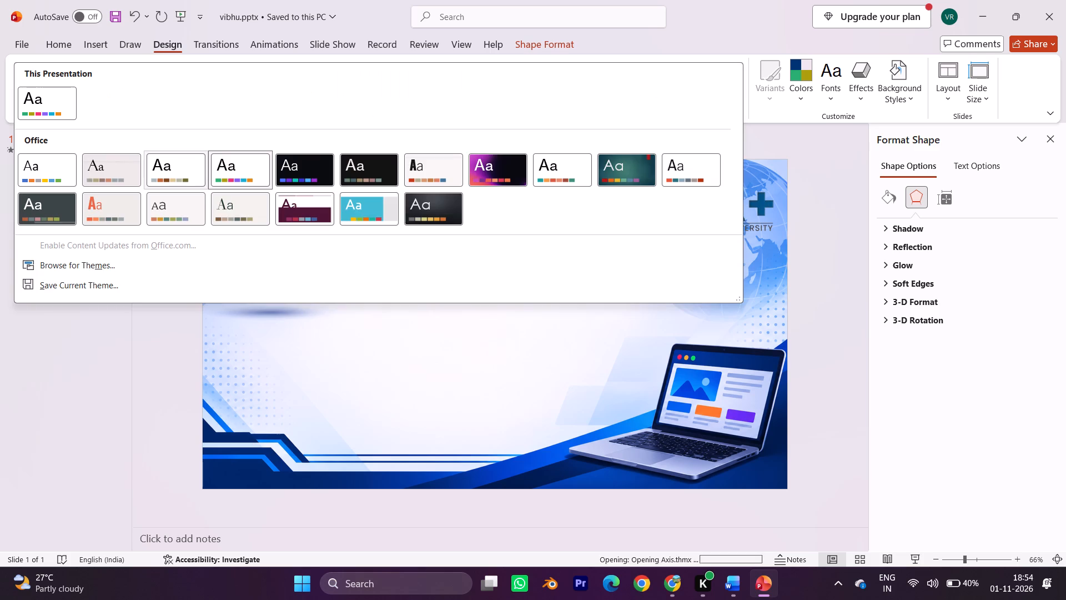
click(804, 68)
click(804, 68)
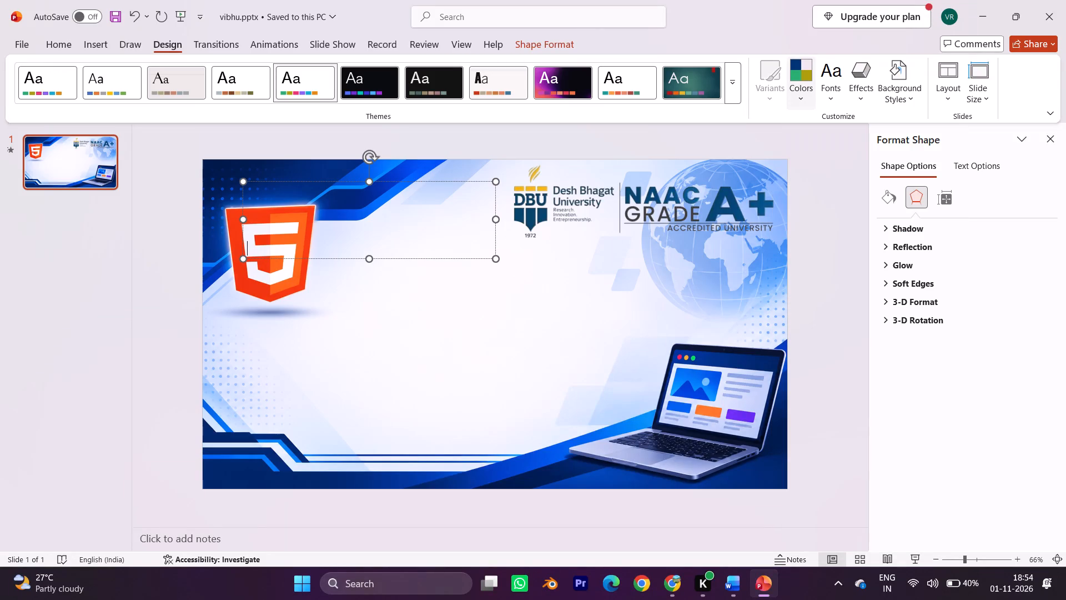
Set the presentation's theme fonts to Arial Black-Arial.
click(826, 86)
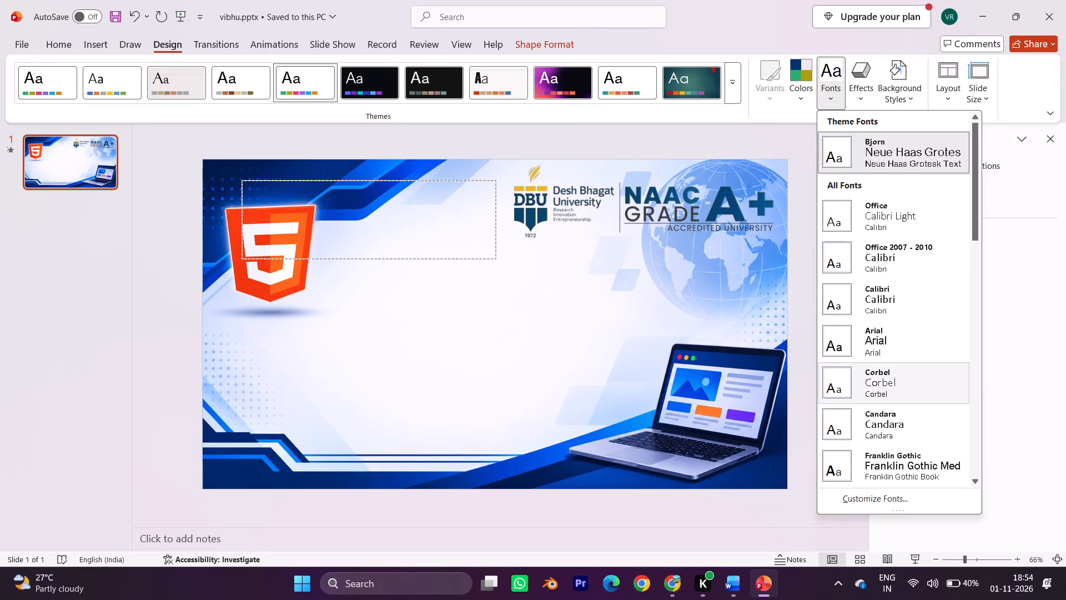
scroll(859, 391, down, 2)
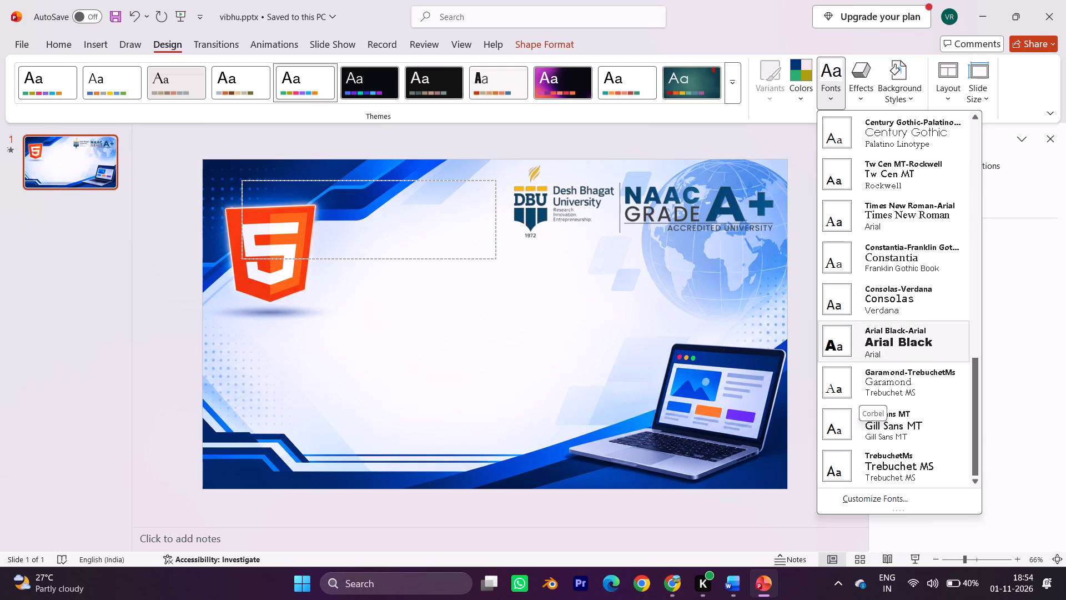
click(861, 329)
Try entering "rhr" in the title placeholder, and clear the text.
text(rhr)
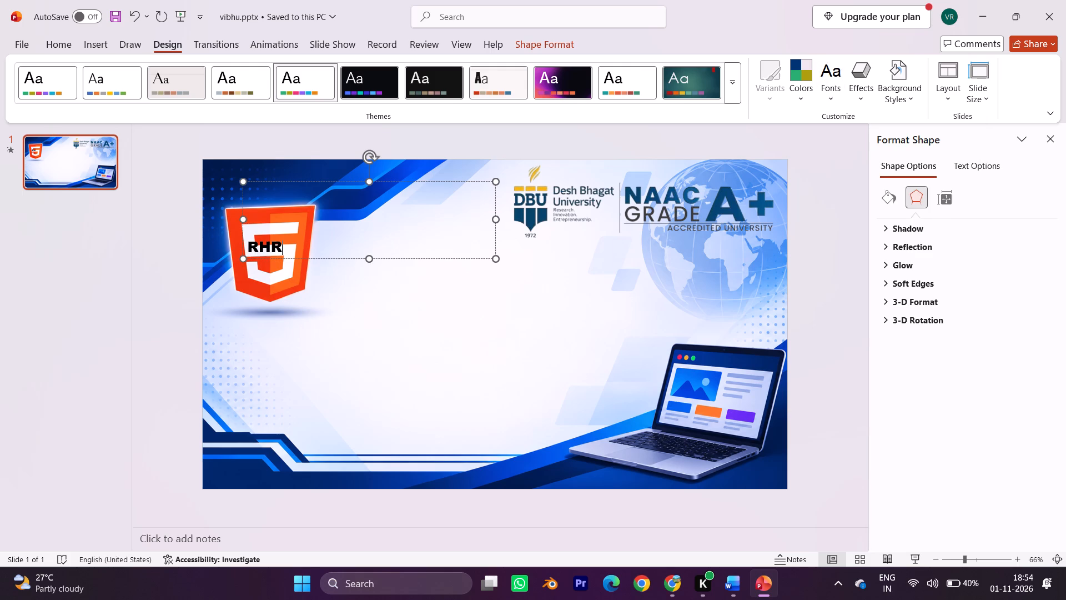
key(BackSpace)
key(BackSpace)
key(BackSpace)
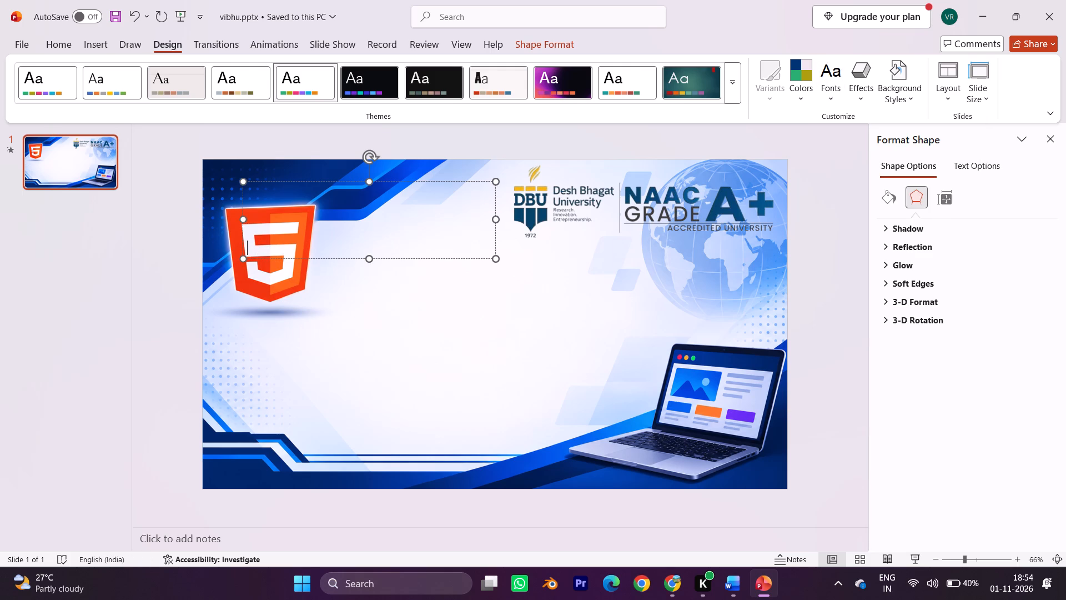
Indent the first line of the content placeholder with 13 spaces, past the HTML5 logo.
click(431, 374)
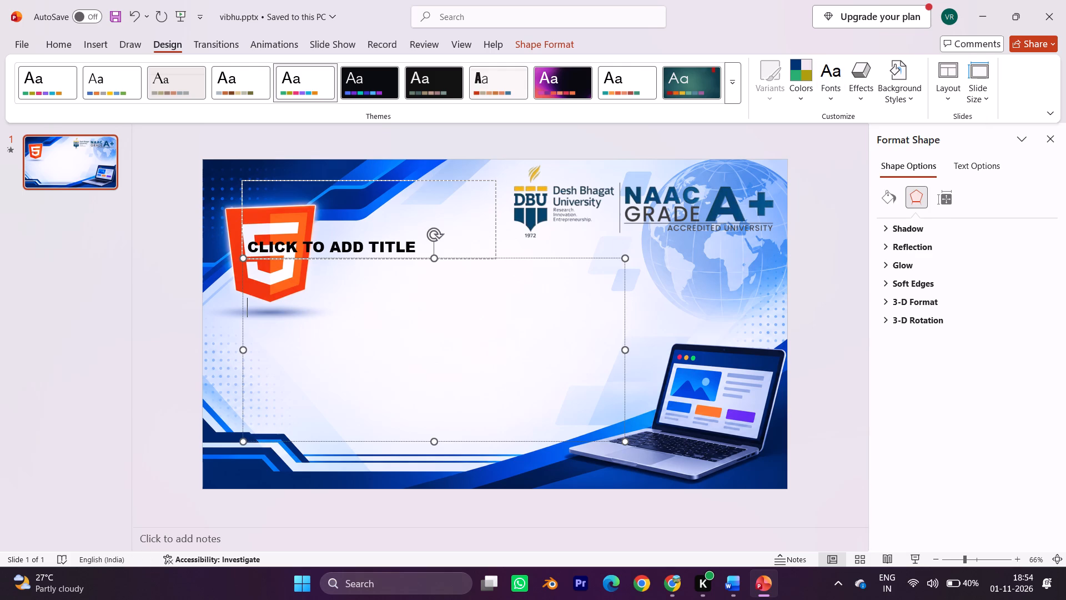
click(291, 284)
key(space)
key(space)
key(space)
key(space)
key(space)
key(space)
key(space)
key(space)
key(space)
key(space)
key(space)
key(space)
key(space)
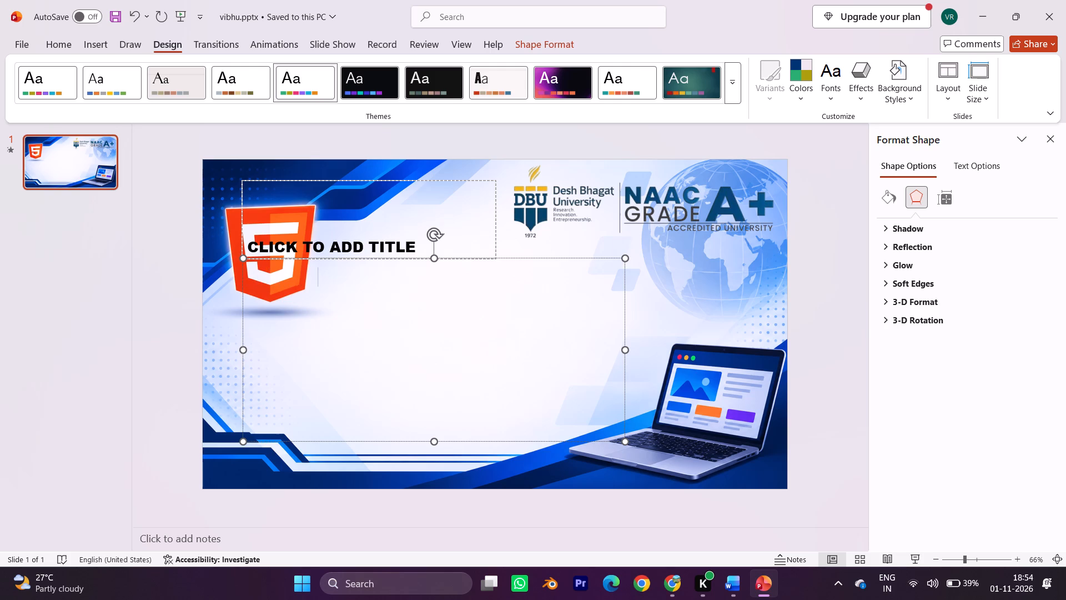
Enter the label "name :" on the first line, with a space before the colon.
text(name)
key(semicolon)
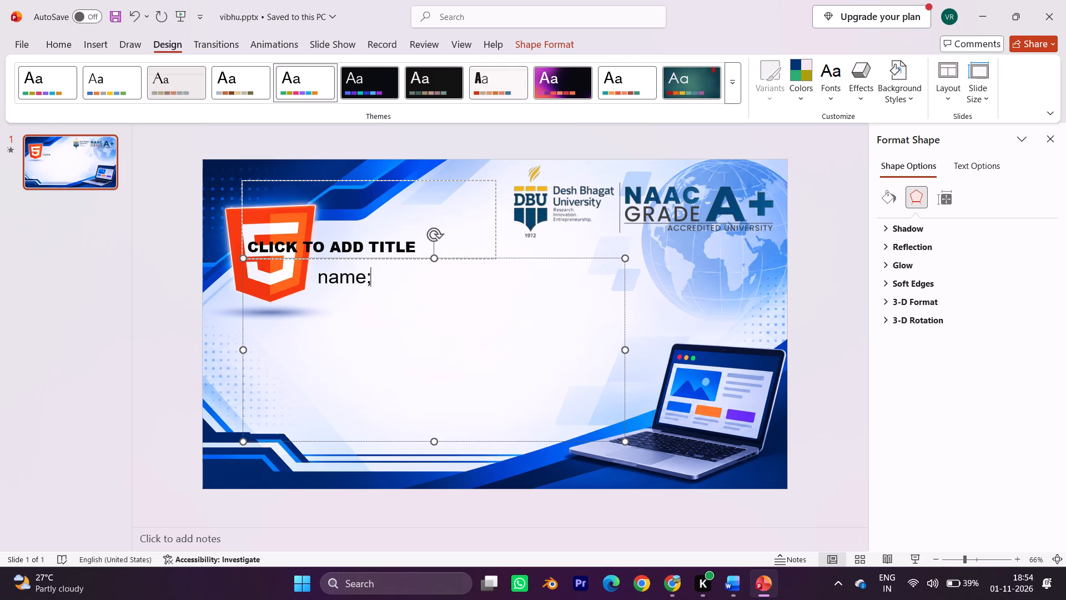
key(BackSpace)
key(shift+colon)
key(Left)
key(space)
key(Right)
Enter the student's full name after the "name :" label.
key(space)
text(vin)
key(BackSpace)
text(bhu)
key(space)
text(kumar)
Start a second line below the name and indent it with 13 spaces to align with the name label.
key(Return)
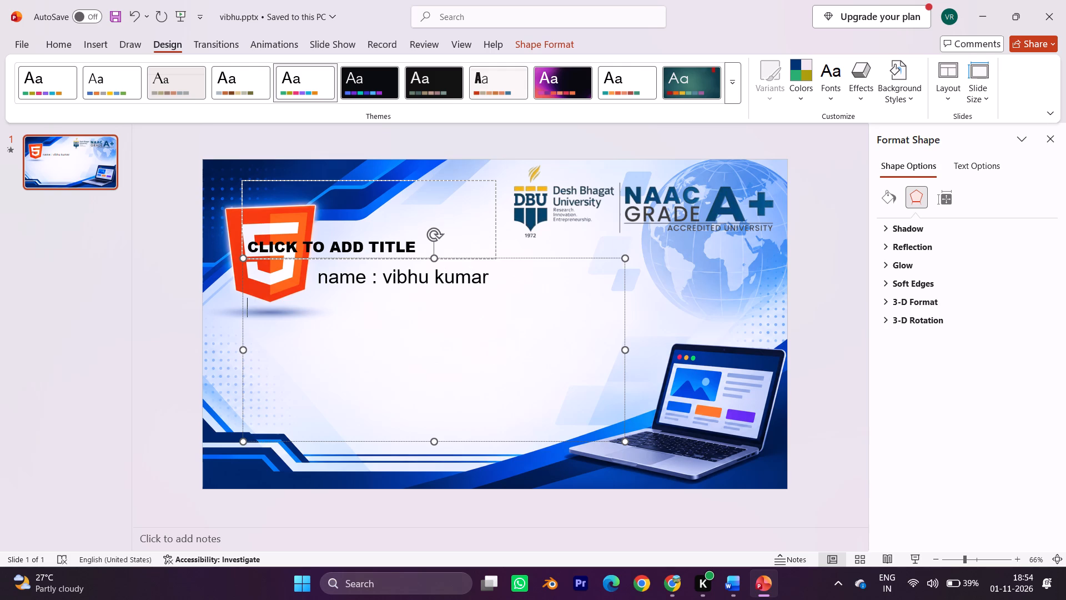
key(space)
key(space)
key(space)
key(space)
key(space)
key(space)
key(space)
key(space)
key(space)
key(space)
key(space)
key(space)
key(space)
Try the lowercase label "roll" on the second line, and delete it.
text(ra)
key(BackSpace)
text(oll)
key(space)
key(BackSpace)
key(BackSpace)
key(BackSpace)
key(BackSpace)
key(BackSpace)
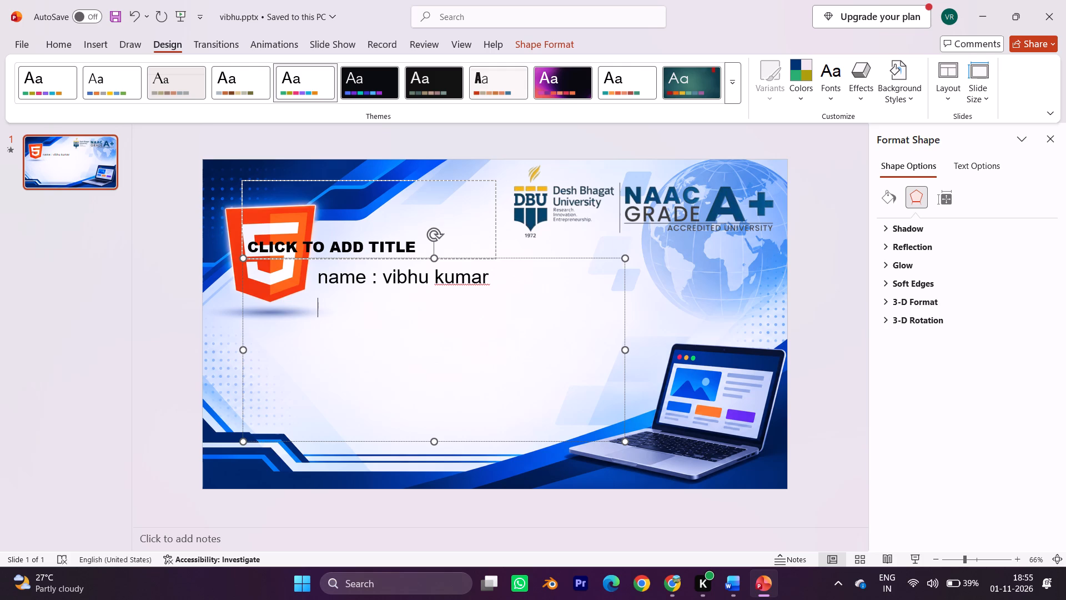
Enter the capitalised label "Roll No:" on the second line, followed by a space.
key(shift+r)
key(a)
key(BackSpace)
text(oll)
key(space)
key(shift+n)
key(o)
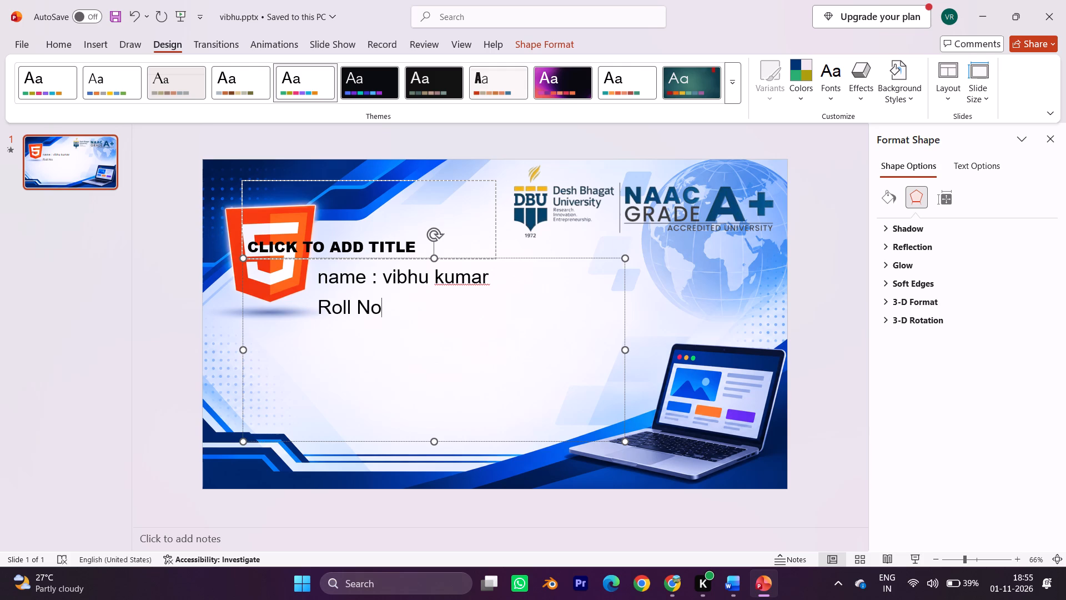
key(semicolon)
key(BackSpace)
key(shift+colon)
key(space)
Enter the student's roll number after the "Roll No:" label.
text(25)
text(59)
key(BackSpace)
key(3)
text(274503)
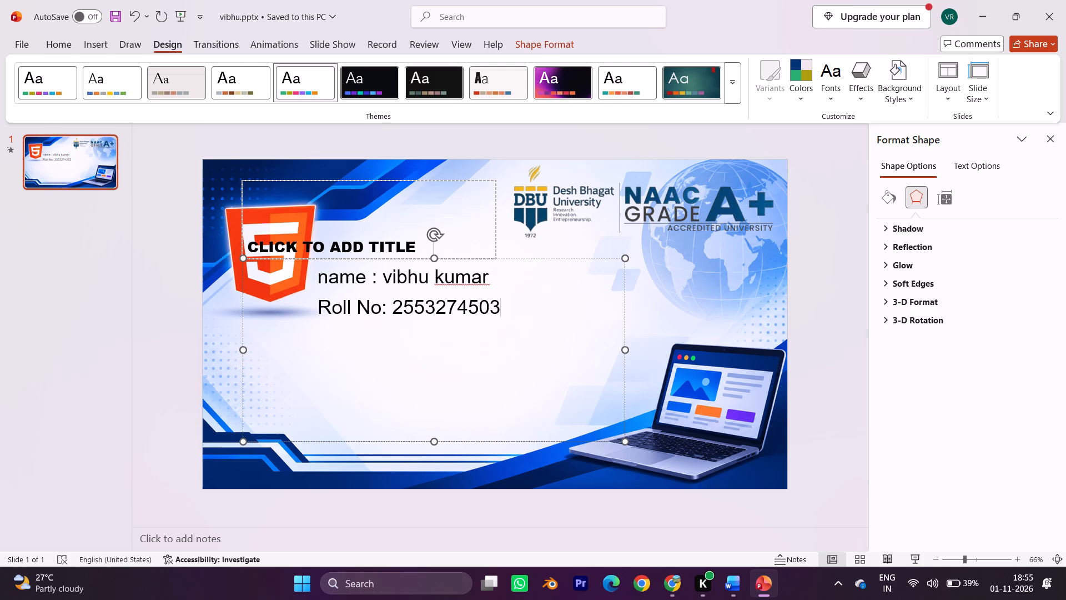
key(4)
Start a third line below the roll number and indent it with 13 spaces to align with the labels above.
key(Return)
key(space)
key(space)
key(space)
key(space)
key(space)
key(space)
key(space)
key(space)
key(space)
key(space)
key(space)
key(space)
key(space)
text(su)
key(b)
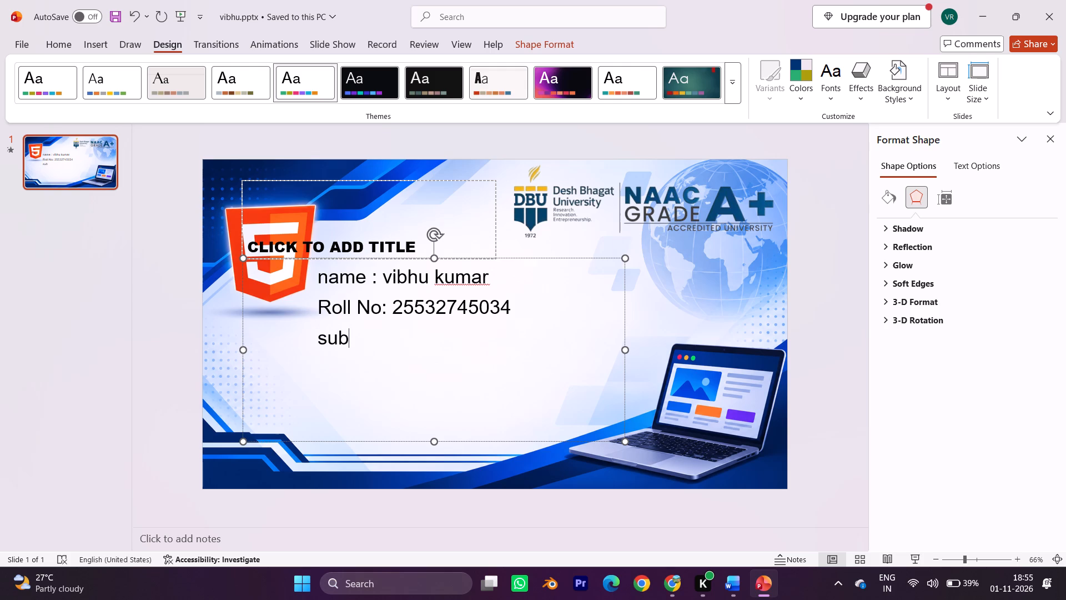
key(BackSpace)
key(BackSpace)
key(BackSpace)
Enter the subject on the third line as "Sub : web based techonology".
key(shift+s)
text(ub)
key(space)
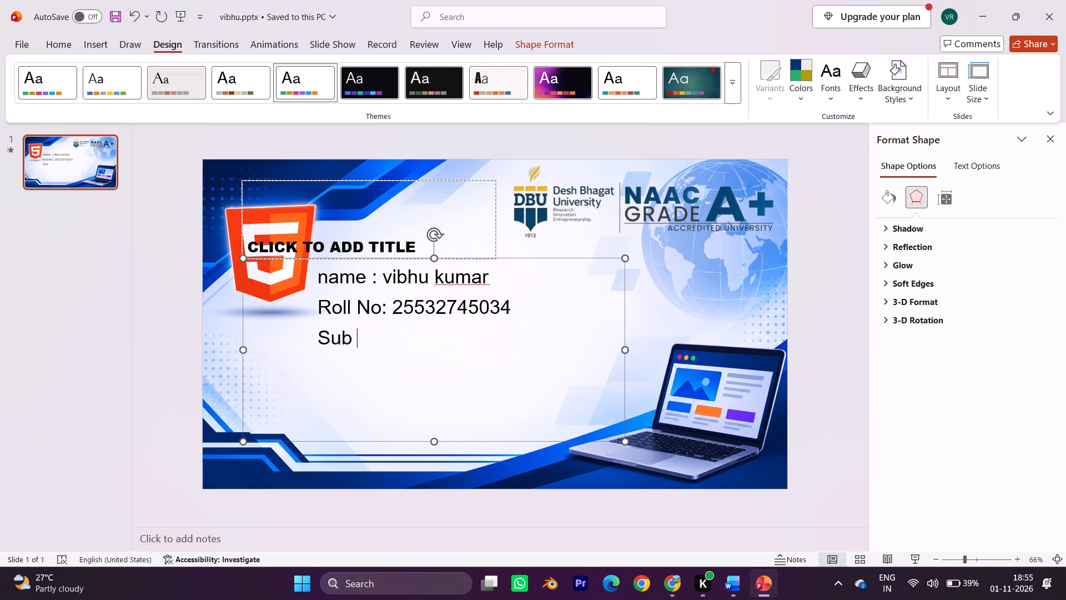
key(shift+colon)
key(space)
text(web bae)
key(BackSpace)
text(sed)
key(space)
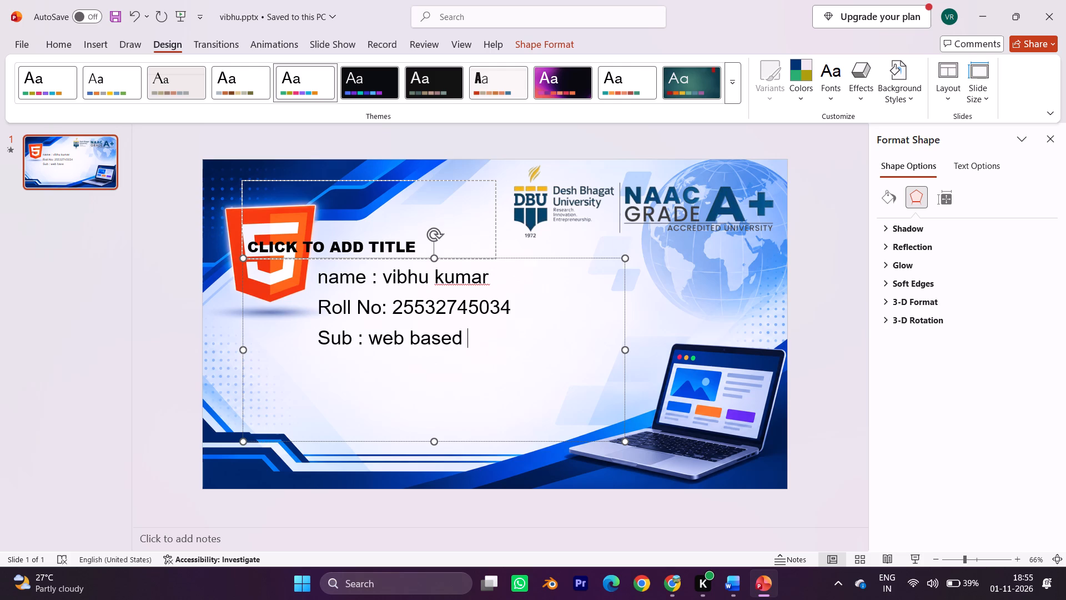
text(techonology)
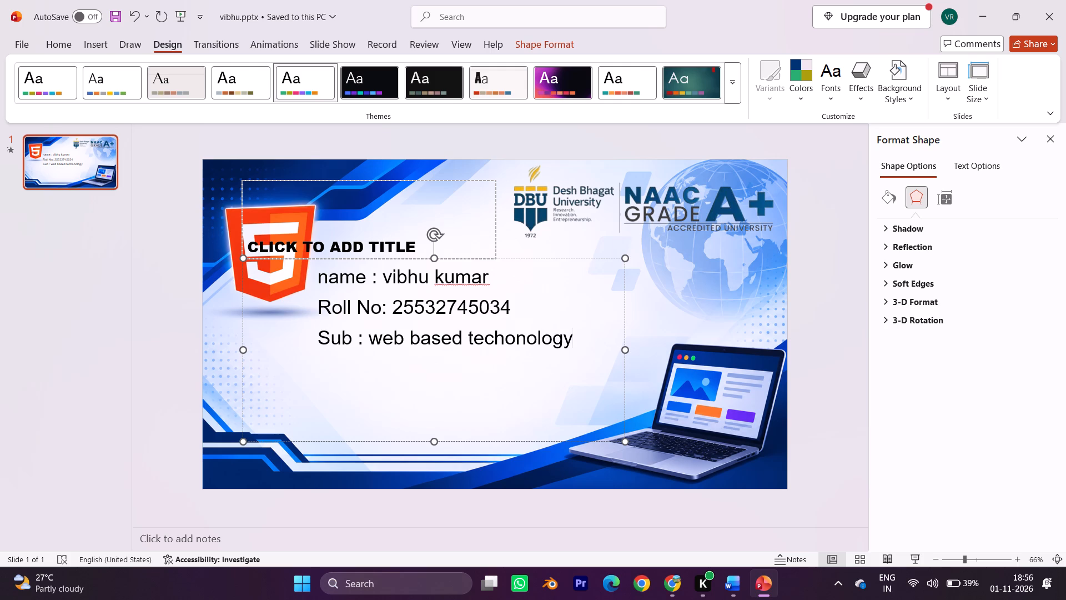
Start a fourth line below the subject and indent it with 14 spaces.
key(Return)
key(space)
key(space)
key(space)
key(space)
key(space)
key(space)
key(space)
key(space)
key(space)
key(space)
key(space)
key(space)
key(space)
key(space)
Ignore the spelling flag on "techonology" in the subject line and return the cursor to the indented fourth line.
click(581, 344)
right_click(581, 344)
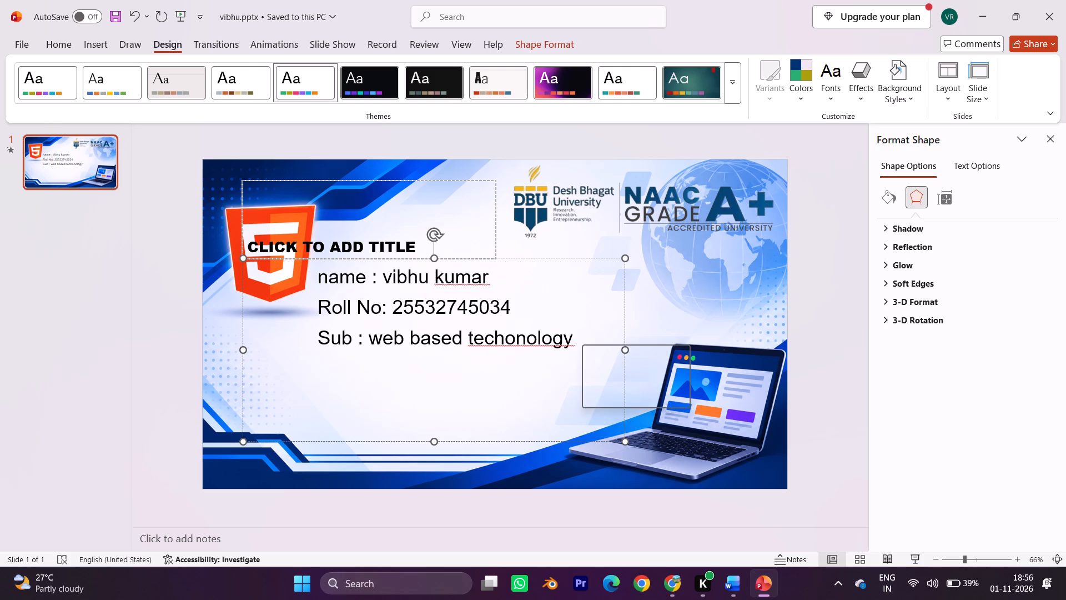
click(619, 375)
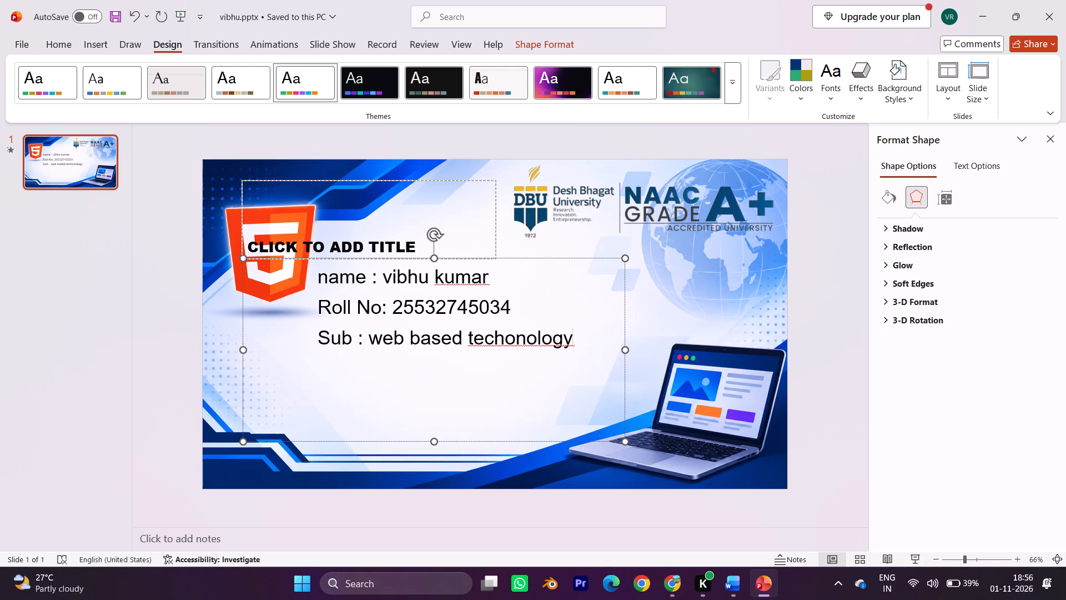
drag(575, 342, 587, 352)
click(587, 352)
click(333, 367)
Ignore all spelling flags for the student's surname on the name line and return the cursor to the fourth line.
click(490, 285)
right_click(490, 285)
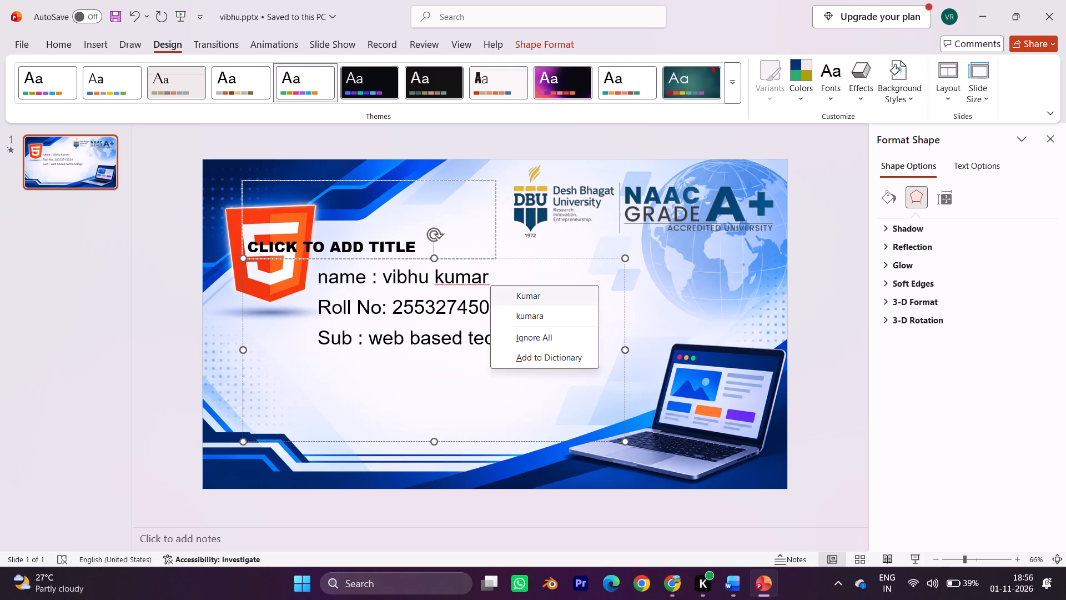
click(529, 333)
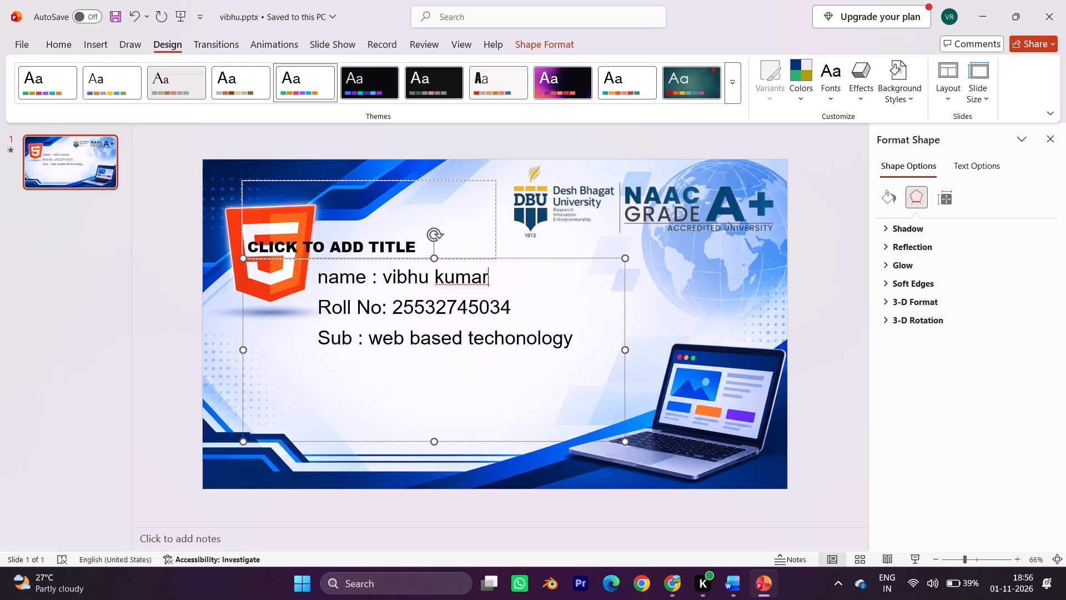
click(344, 364)
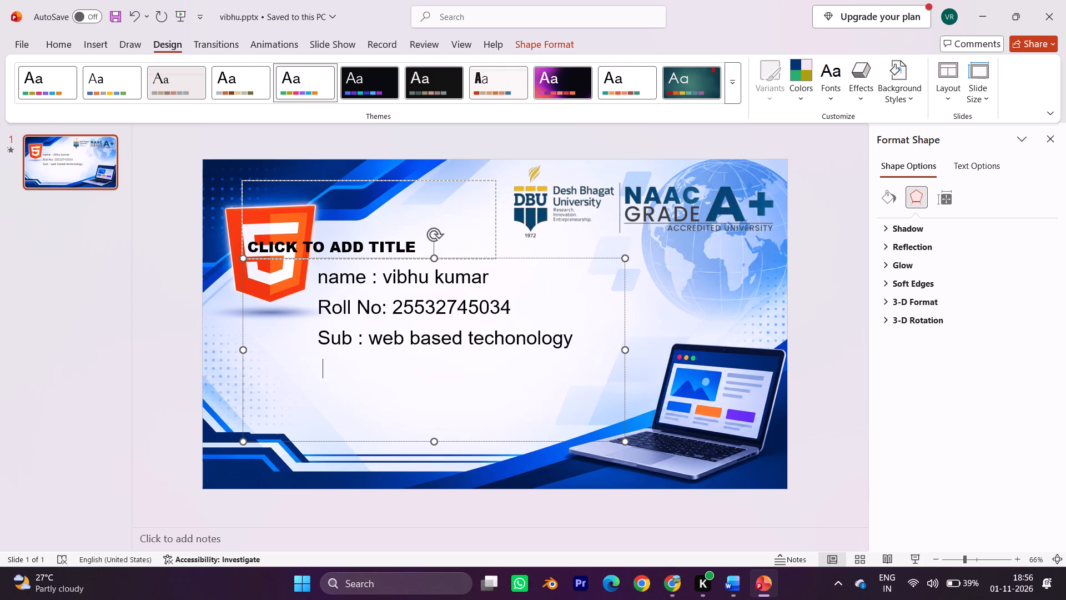
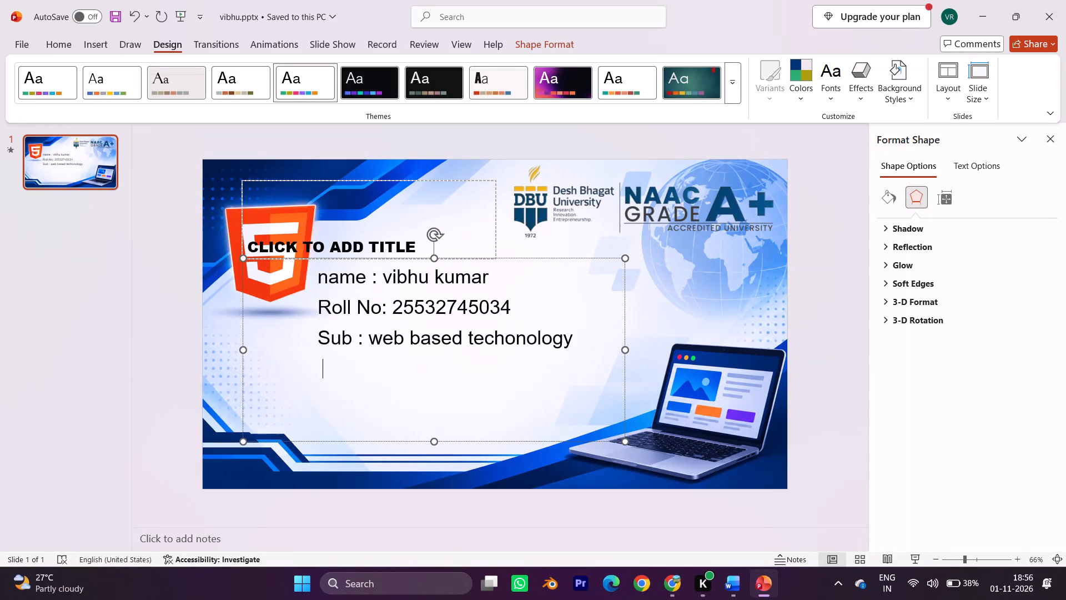
Start the fourth line with the label "Topic name :" and remove one leading space so it aligns with the subject line.
key(shift+r)
key(BackSpace)
key(shift+t)
text(op)
key(o)
key(Left)
key(Left)
key(Left)
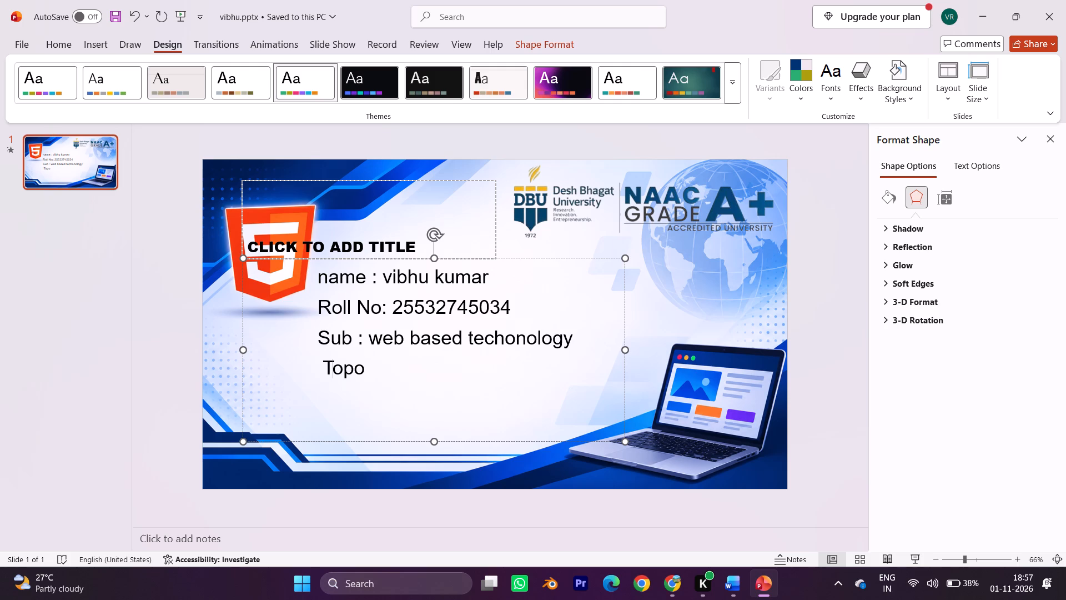
key(Left)
key(BackSpace)
click(364, 369)
key(BackSpace)
text(ic)
key(space)
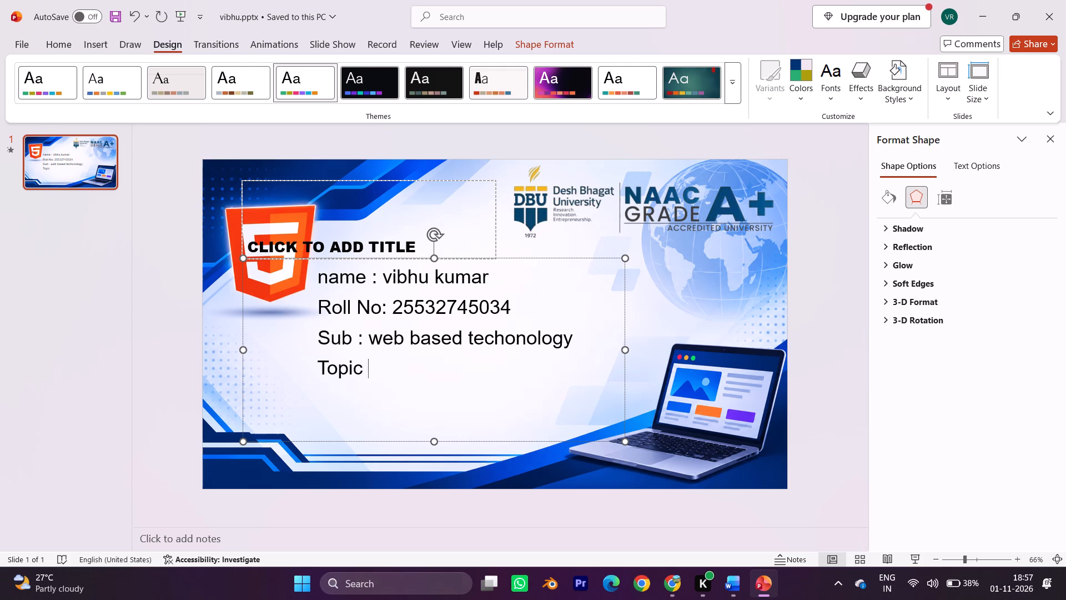
text(name)
key(space)
text(:)
key(space)
Enter the topic after the label as "besic tags of html".
text(be)
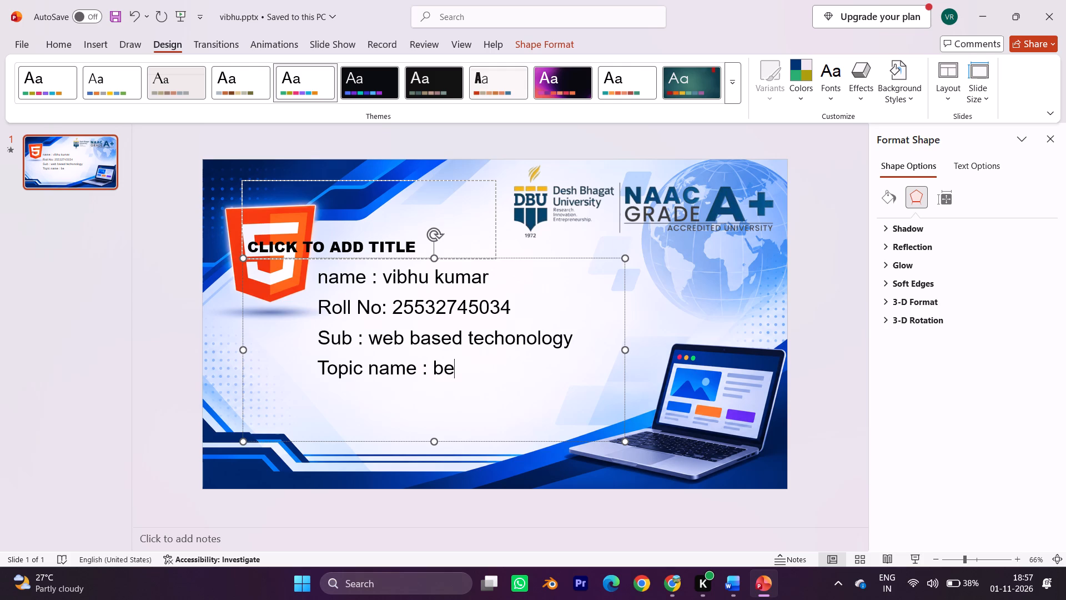
text(sic)
key(space)
text(tags)
key(space)
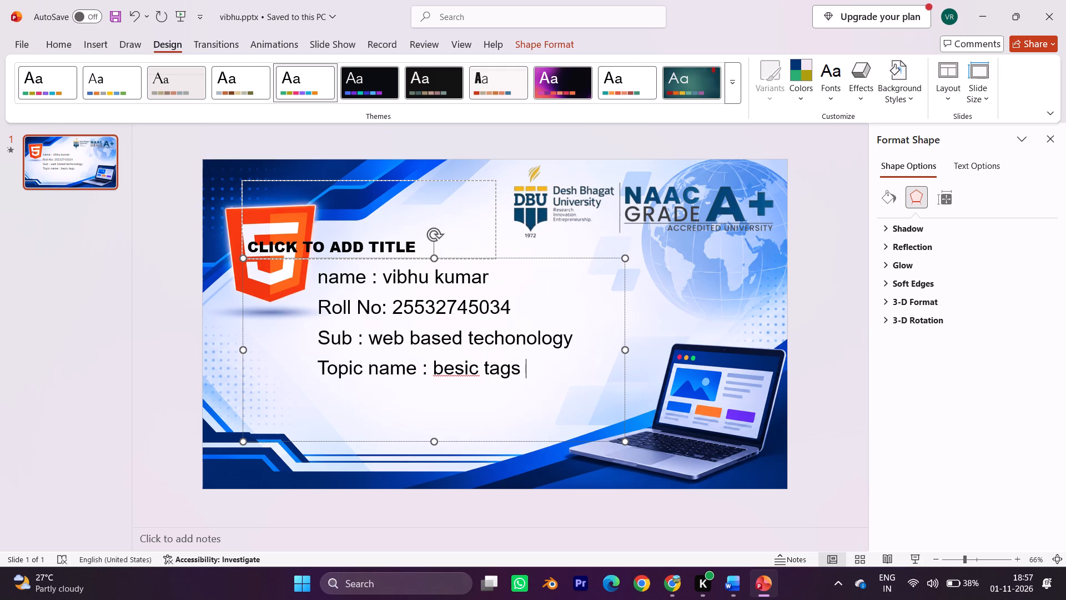
key(i)
key(BackSpace)
text(of html)
Replace the flagged word "besic" in the topic line with the spelling suggestion "Besic".
key(Left)
key(Left)
key(Left)
key(Left)
key(Left)
key(Left)
key(Left)
key(Left)
key(Left)
key(Left)
key(Left)
key(Left)
key(Left)
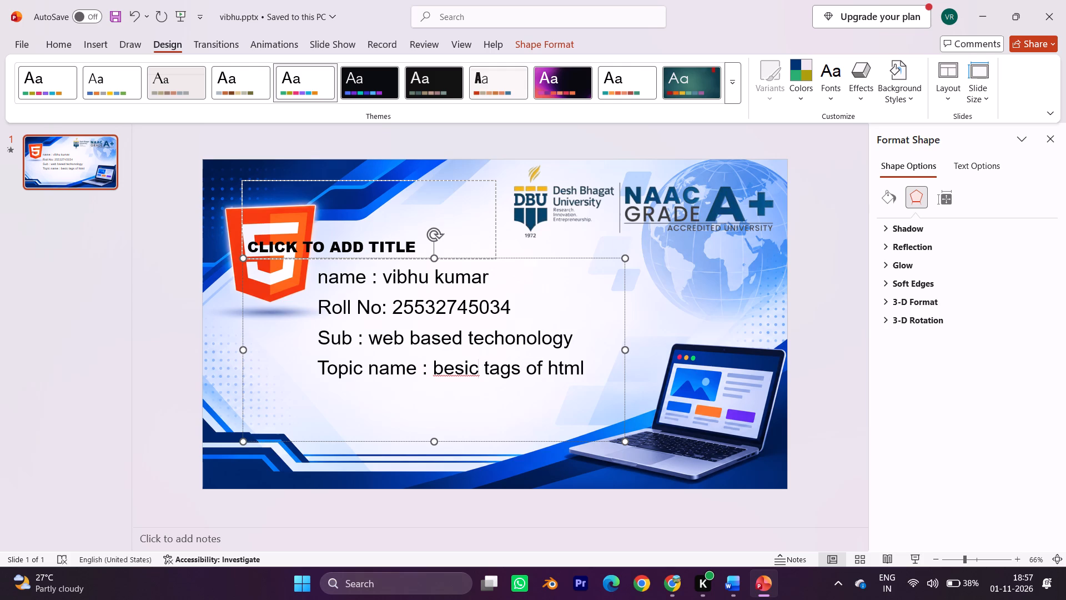
right_click(545, 364)
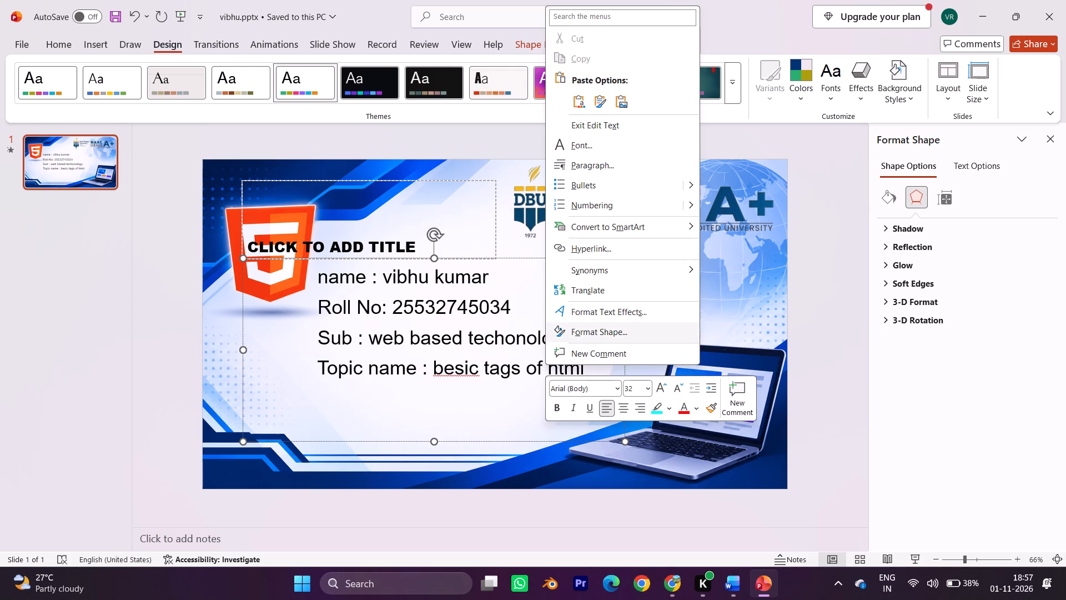
click(471, 432)
click(474, 369)
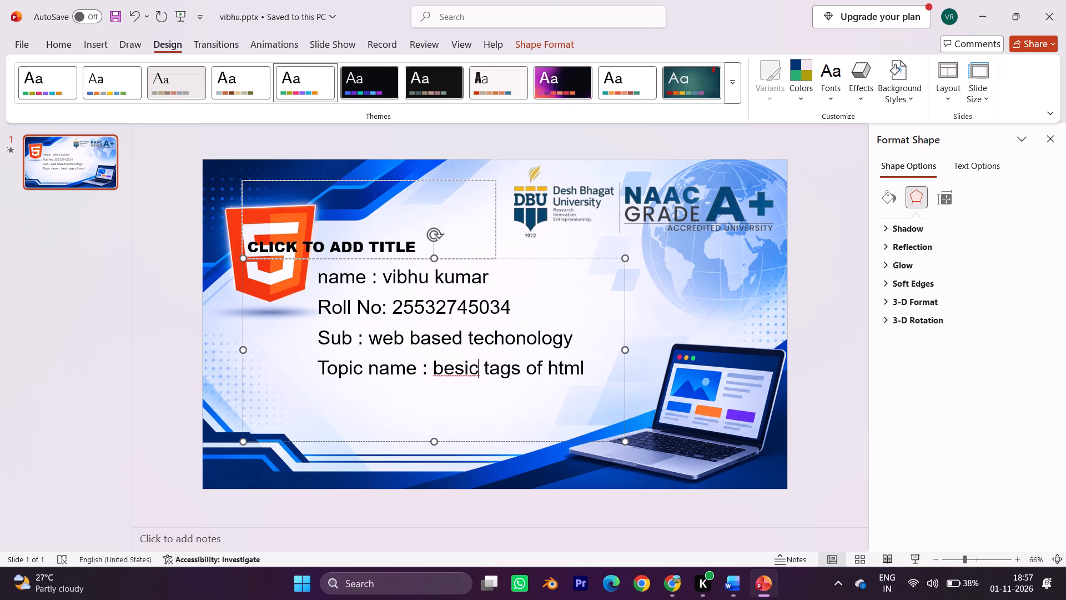
right_click(474, 369)
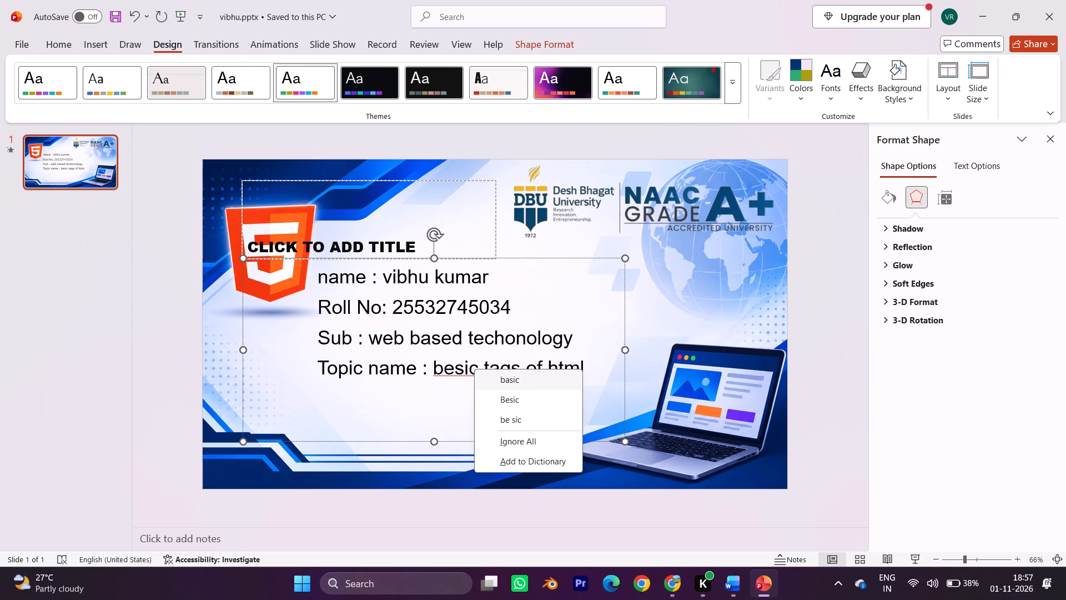
click(528, 398)
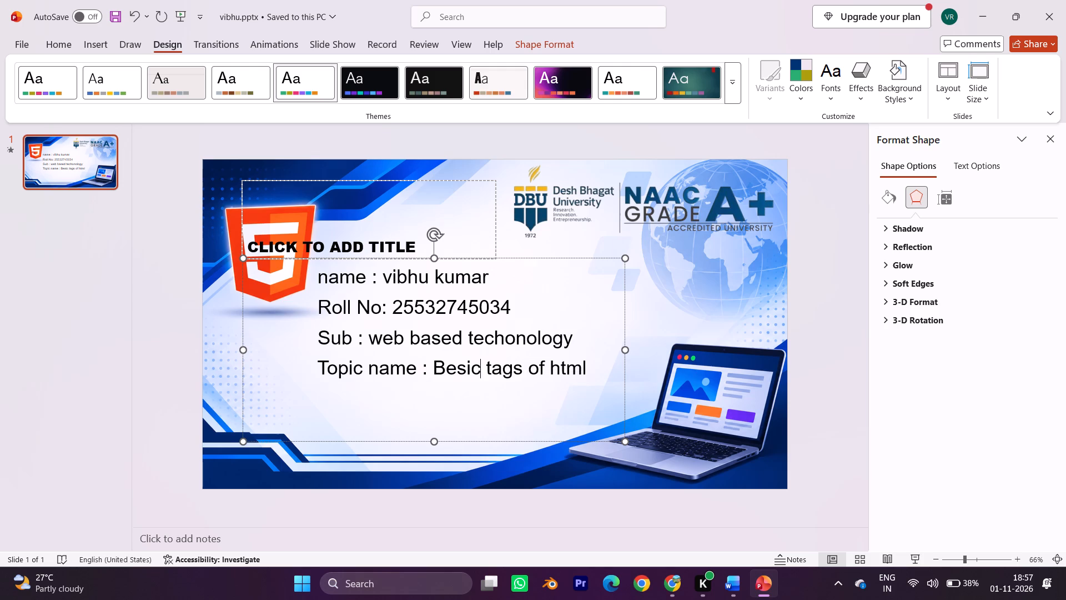
Correct the second letter of "Besic" so the topic reads "Basic tags of html".
click(455, 372)
key(BackSpace)
key(s)
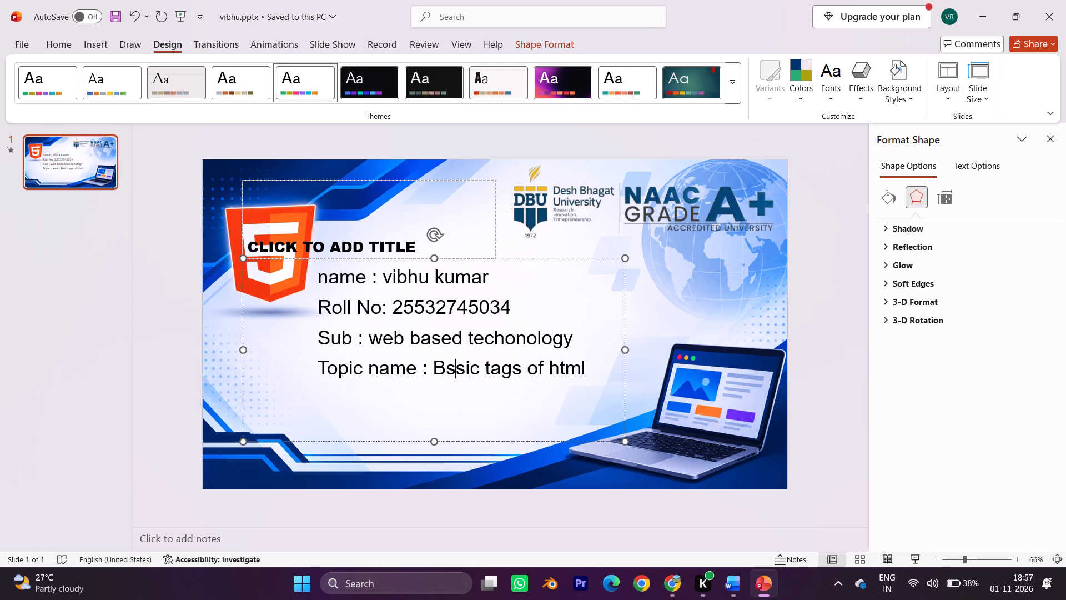
key(BackSpace)
key(a)
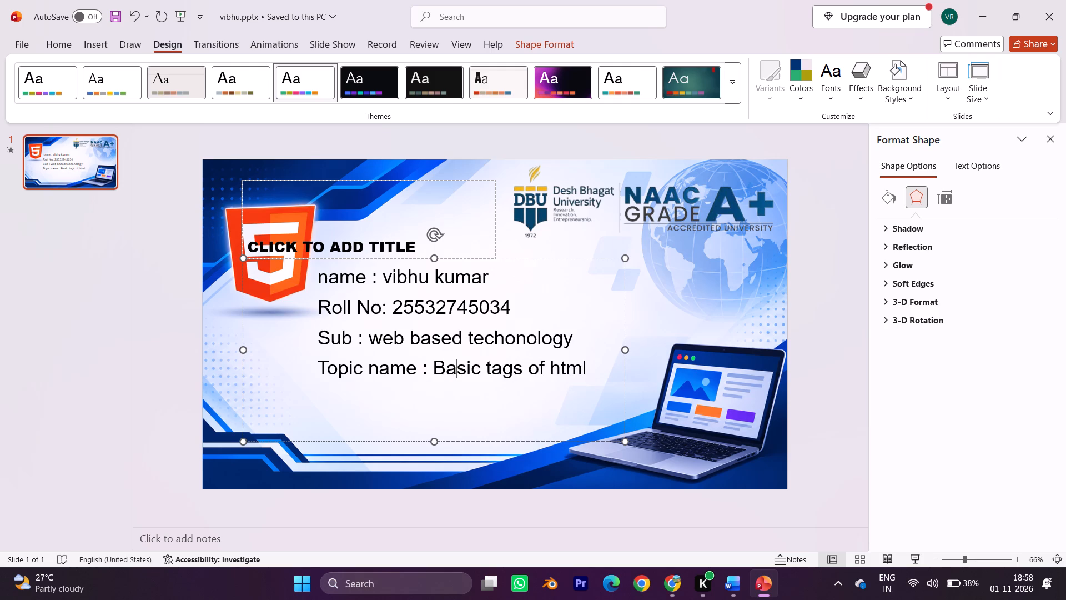
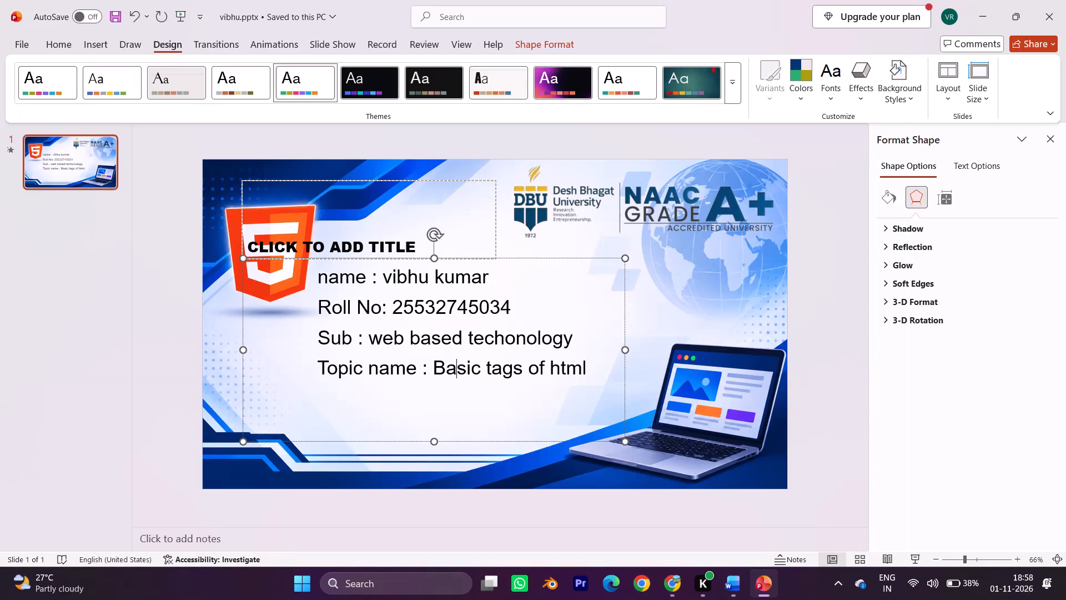
Add a new line below the topic line and indent it with spaces to about the start of the text above.
double_click(584, 368)
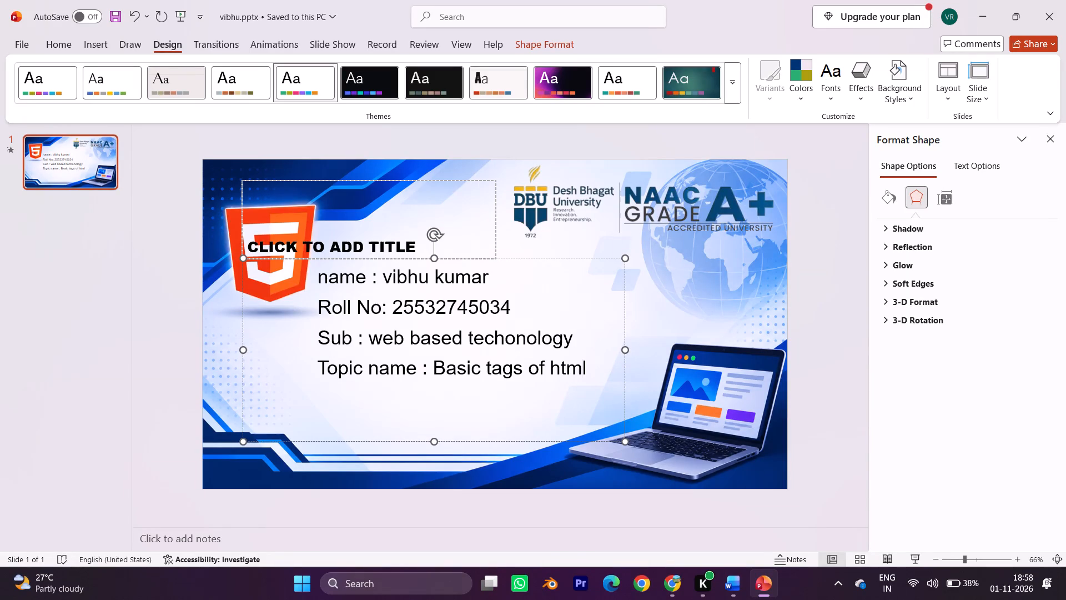
click(594, 368)
key(Return)
key(space)
key(space)
key(space)
key(space)
key(space)
key(space)
key(space)
key(space)
key(space)
key(space)
key(space)
key(space)
key(space)
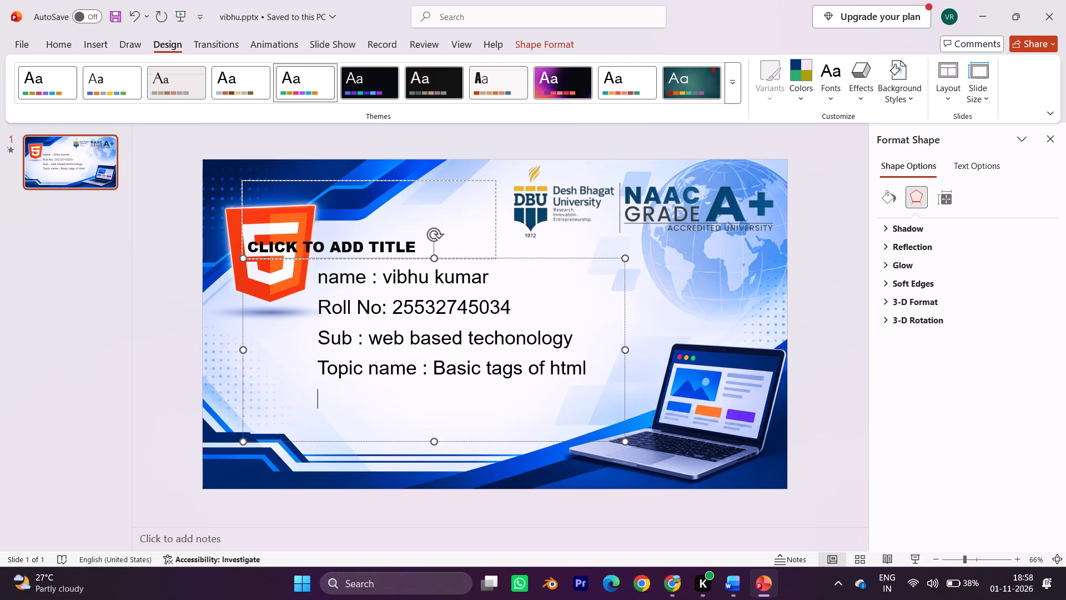
key(space)
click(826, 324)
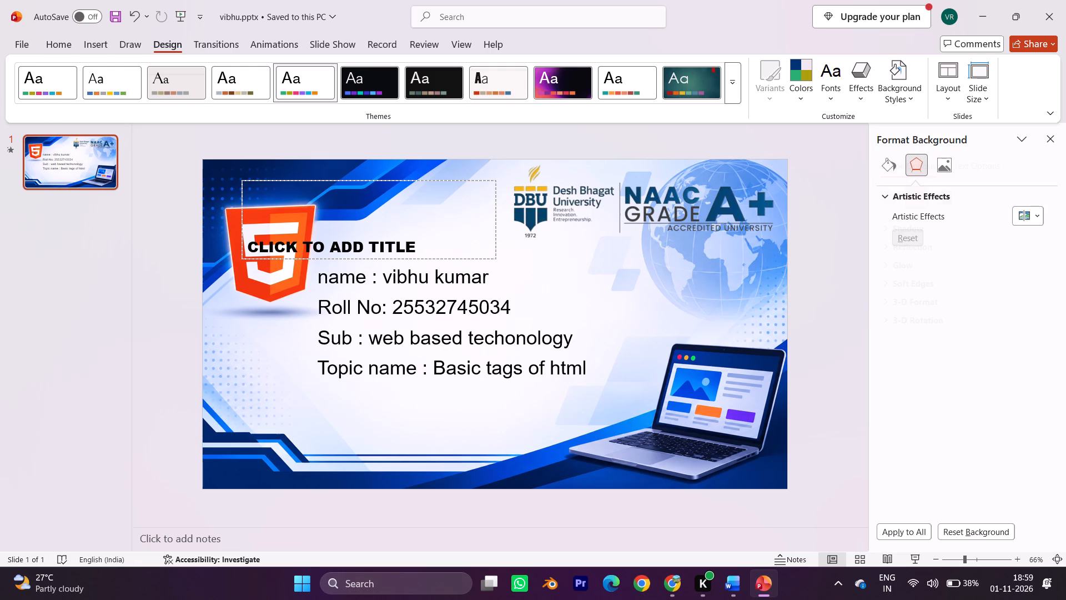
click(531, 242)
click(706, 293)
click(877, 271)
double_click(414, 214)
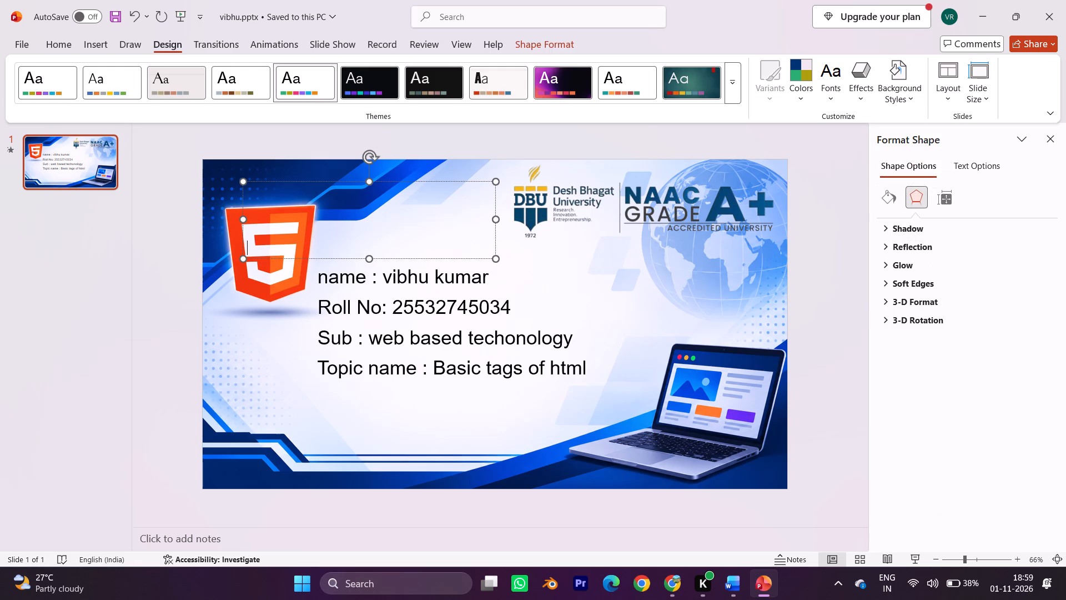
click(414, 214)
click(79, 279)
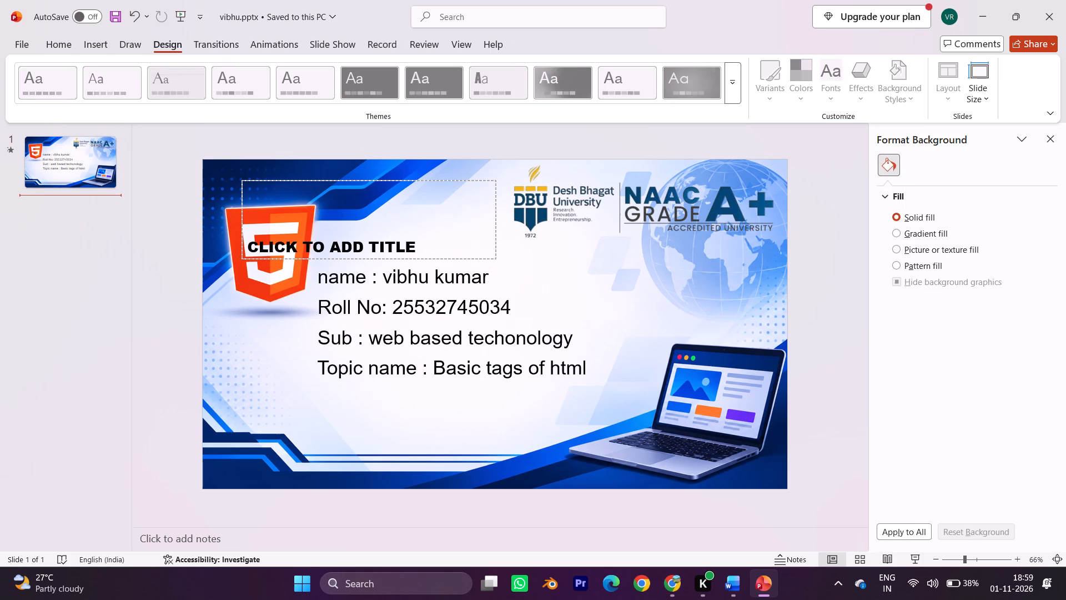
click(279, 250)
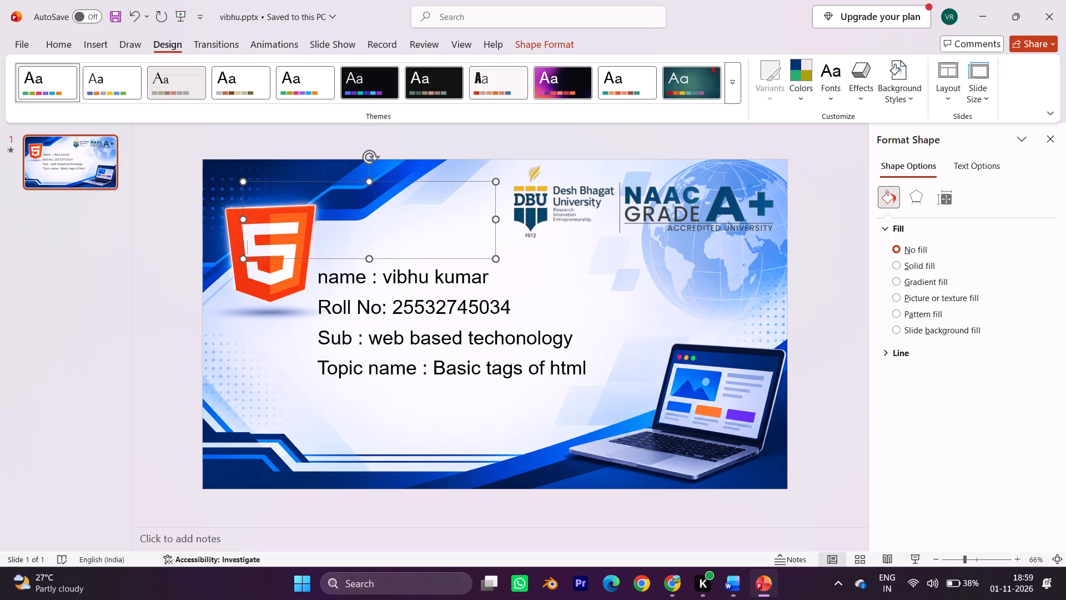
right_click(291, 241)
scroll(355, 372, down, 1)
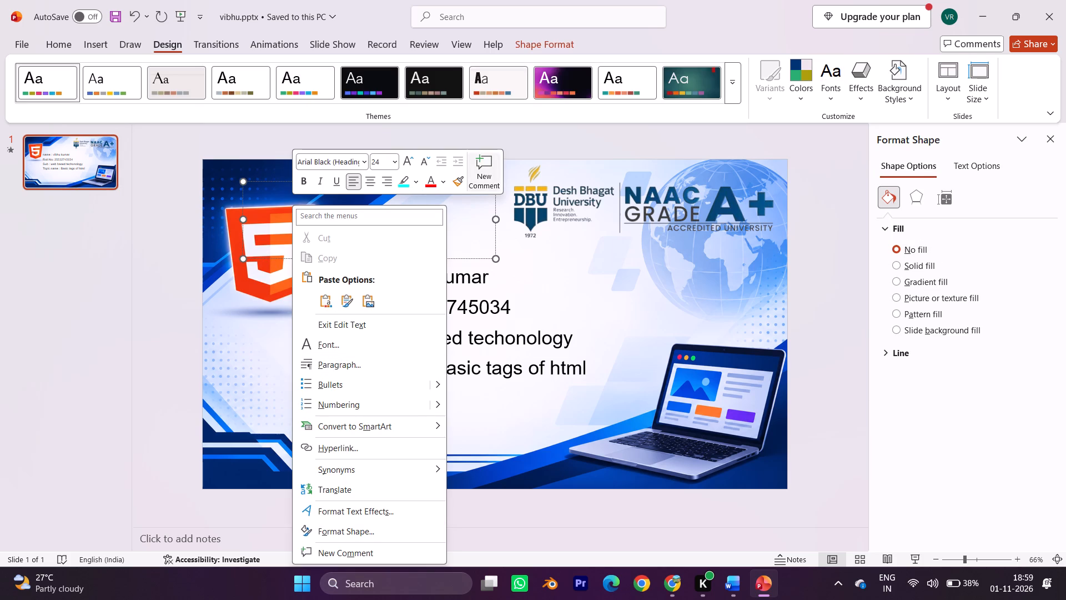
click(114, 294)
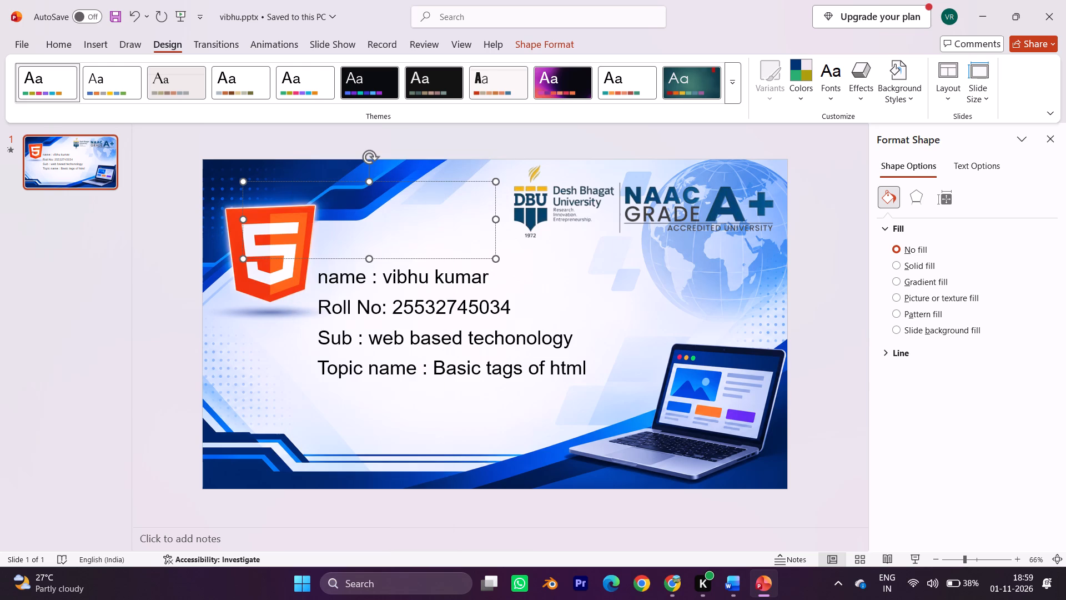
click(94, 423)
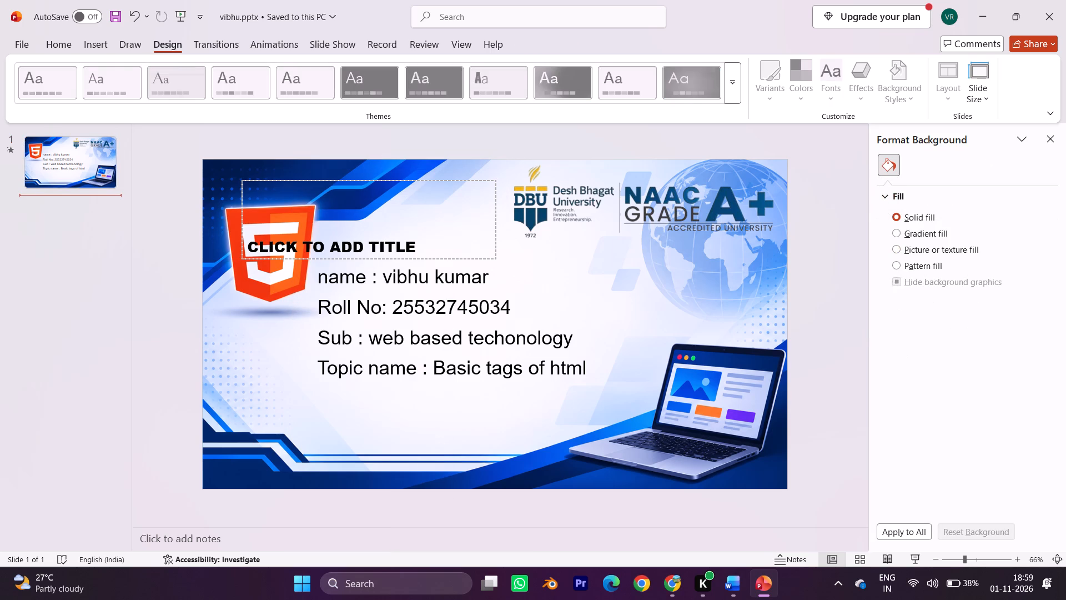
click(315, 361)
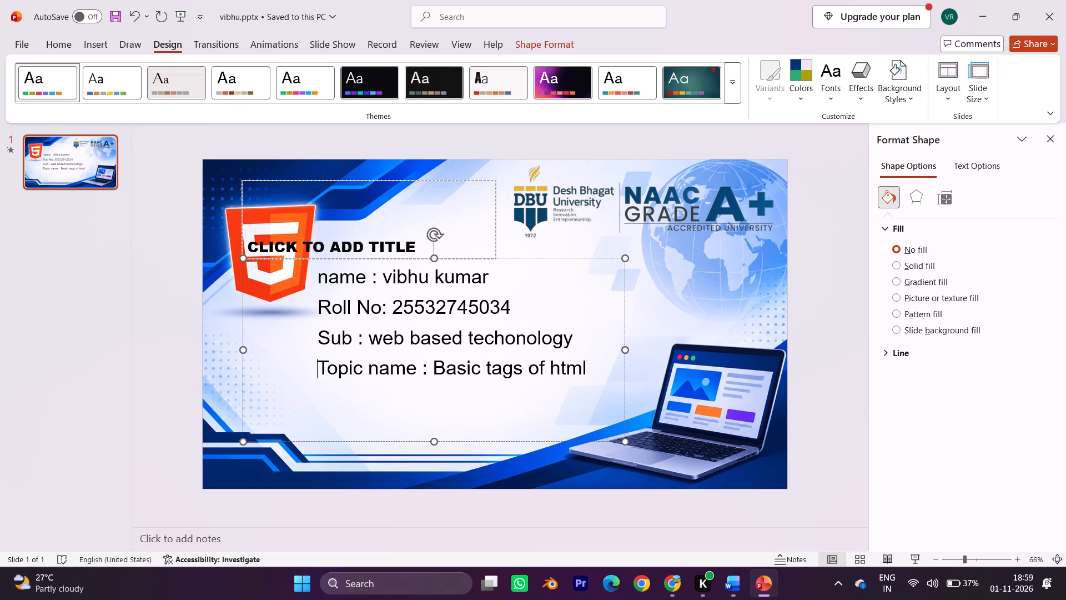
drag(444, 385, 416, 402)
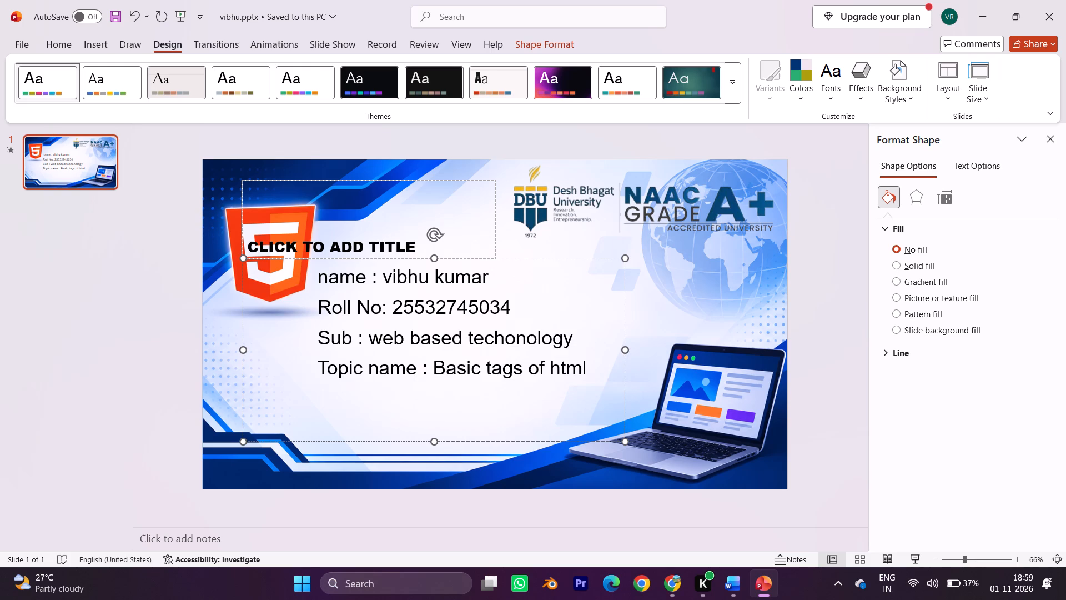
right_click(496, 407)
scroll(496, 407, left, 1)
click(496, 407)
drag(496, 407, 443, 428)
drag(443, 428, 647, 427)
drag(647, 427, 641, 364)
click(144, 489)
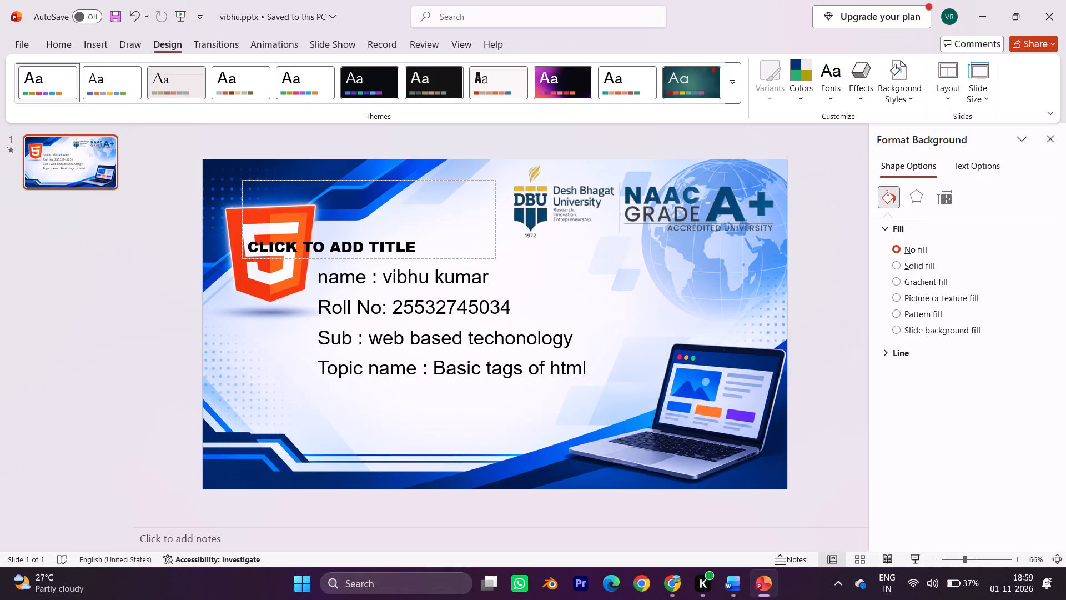
Widen the student details text box past the slide's left edge so its lines start beneath the HTML5 logo.
click(233, 381)
click(284, 356)
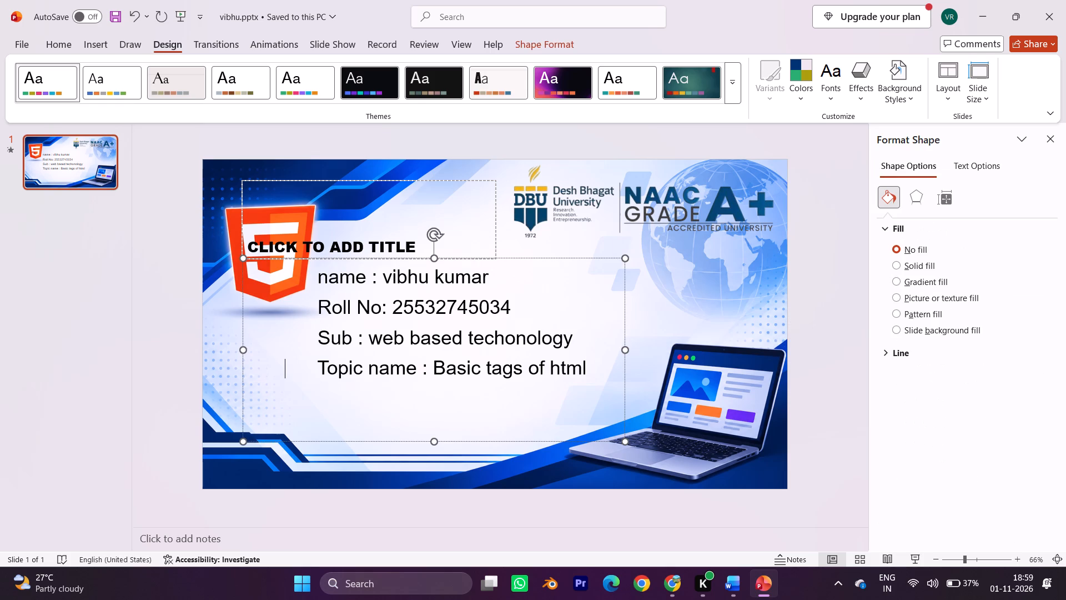
drag(246, 352, 225, 377)
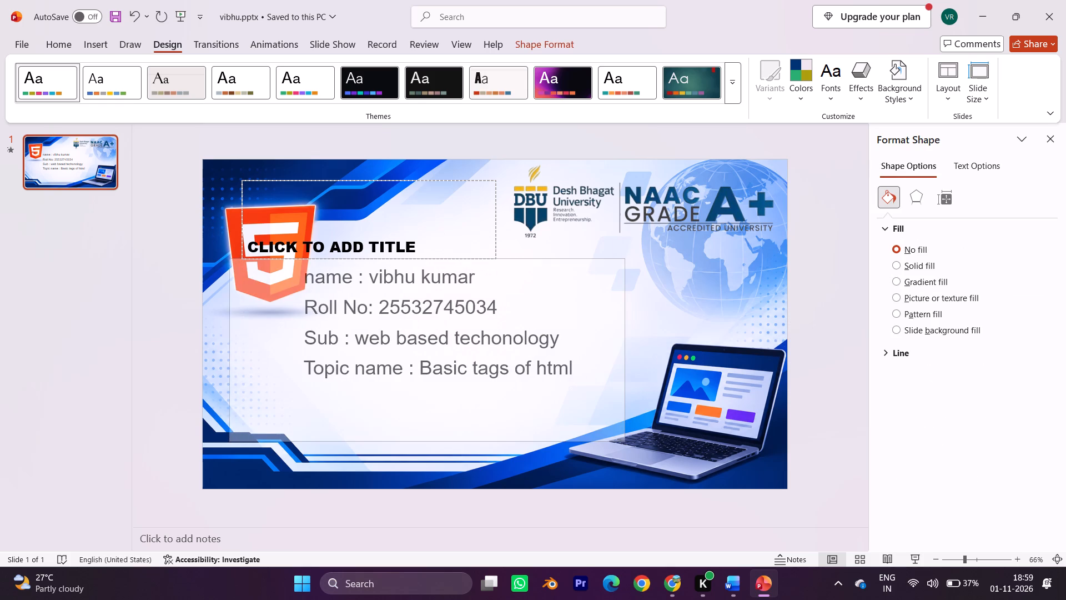
drag(225, 377, 210, 408)
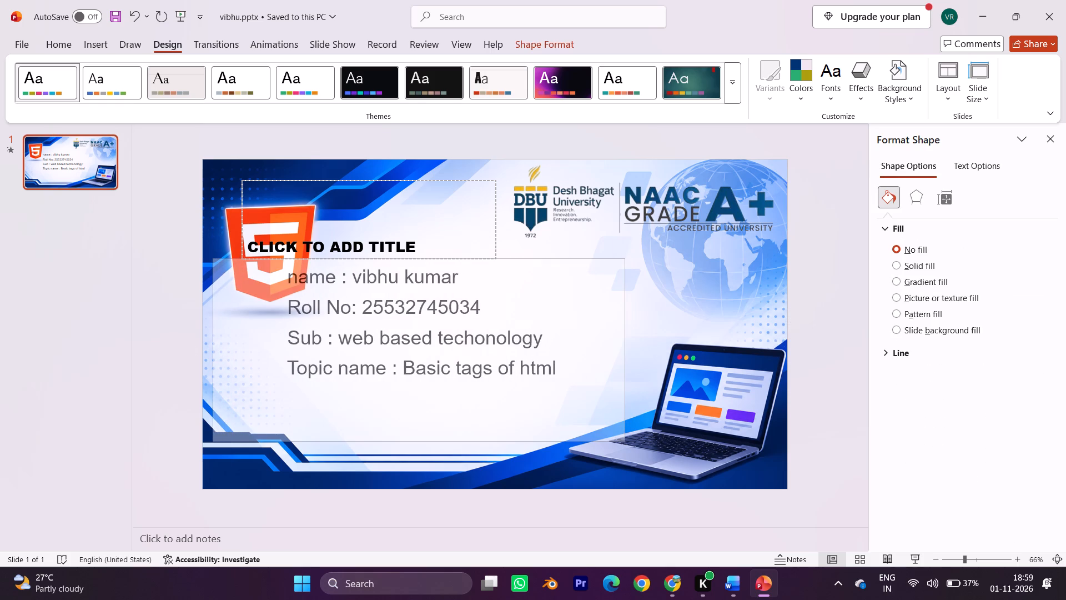
drag(210, 408, 195, 415)
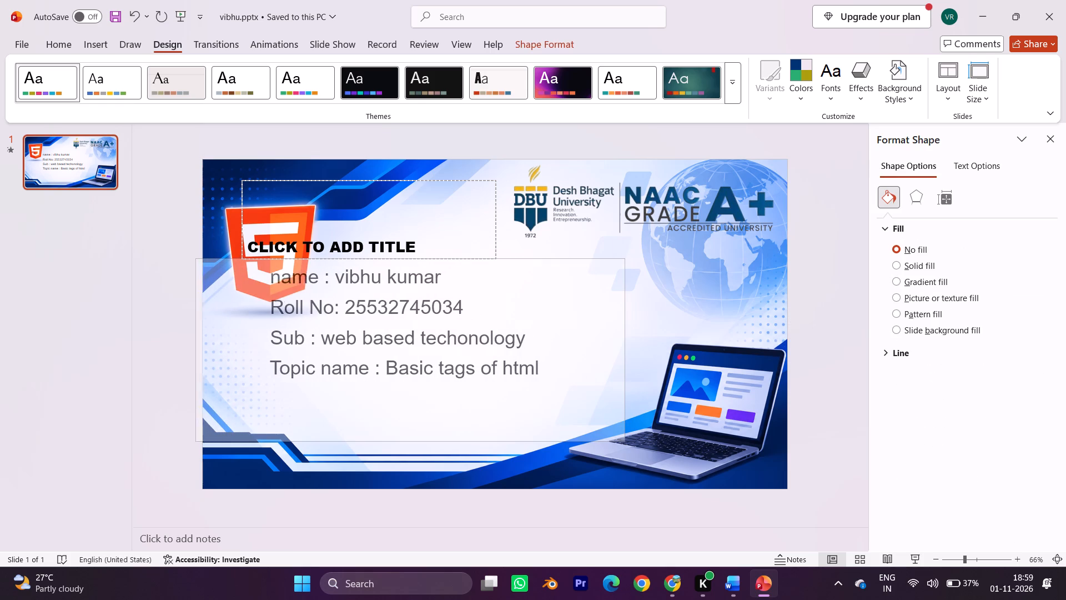
drag(195, 415, 147, 469)
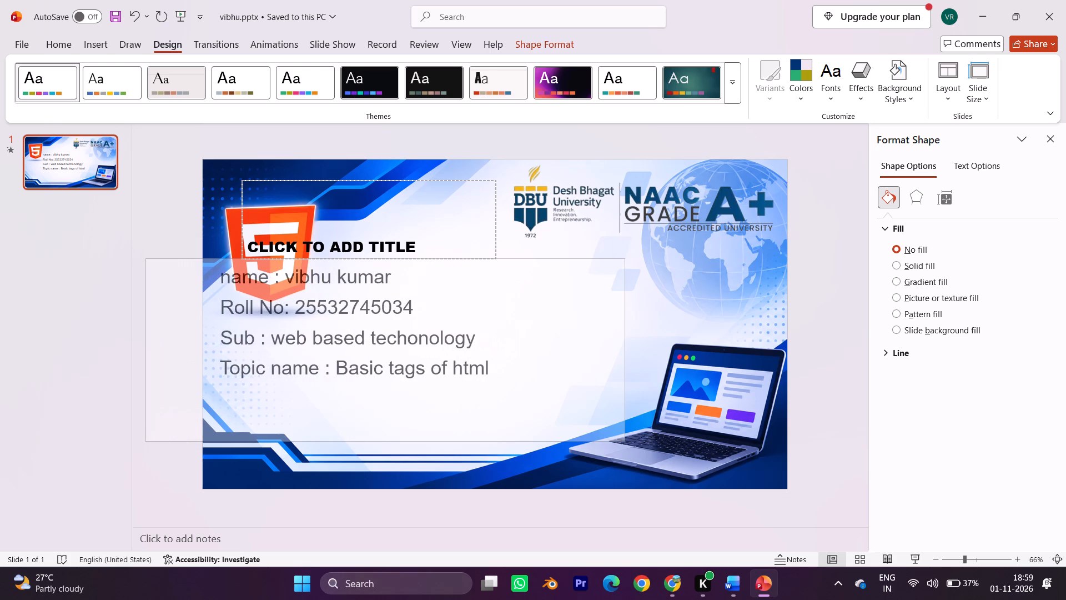
drag(147, 469, 147, 471)
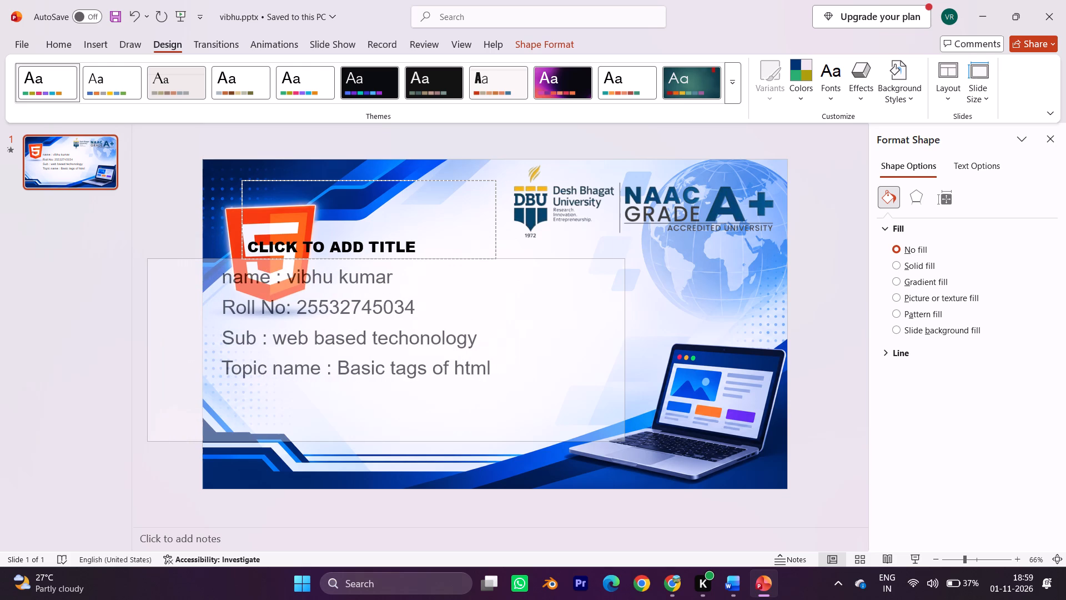
Extend the details text box below the slide's bottom edge and lower its top edge to just under the HTML5 logo.
drag(384, 441, 384, 457)
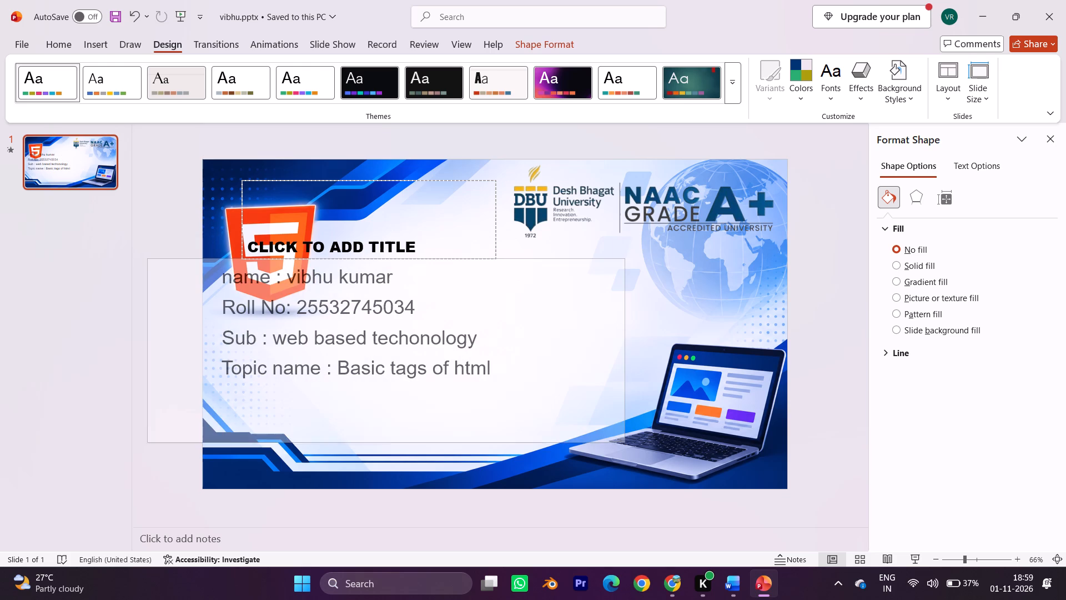
drag(384, 457, 374, 504)
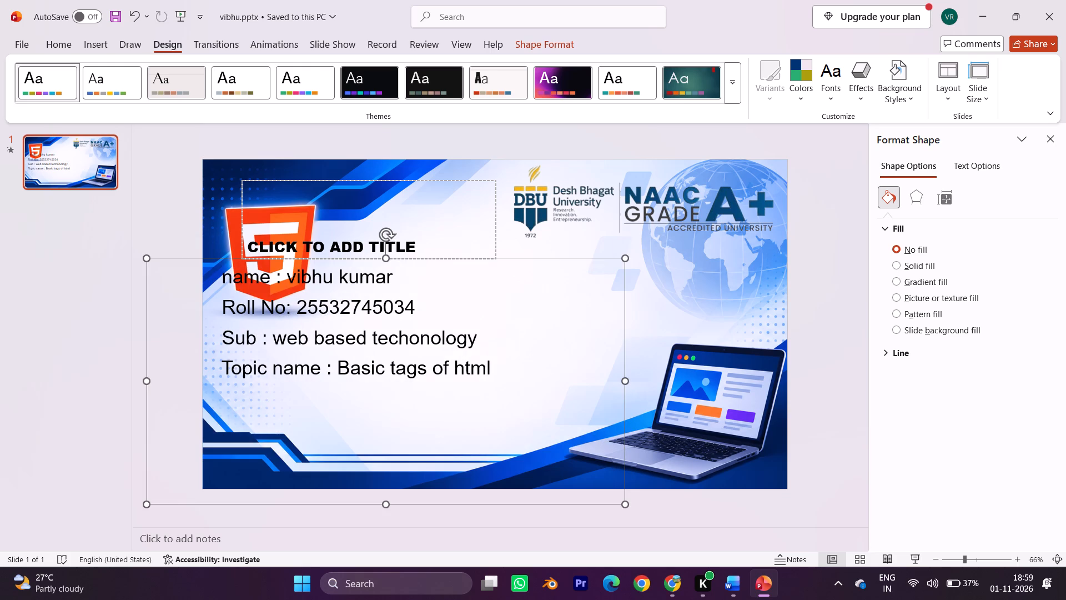
drag(387, 256, 380, 291)
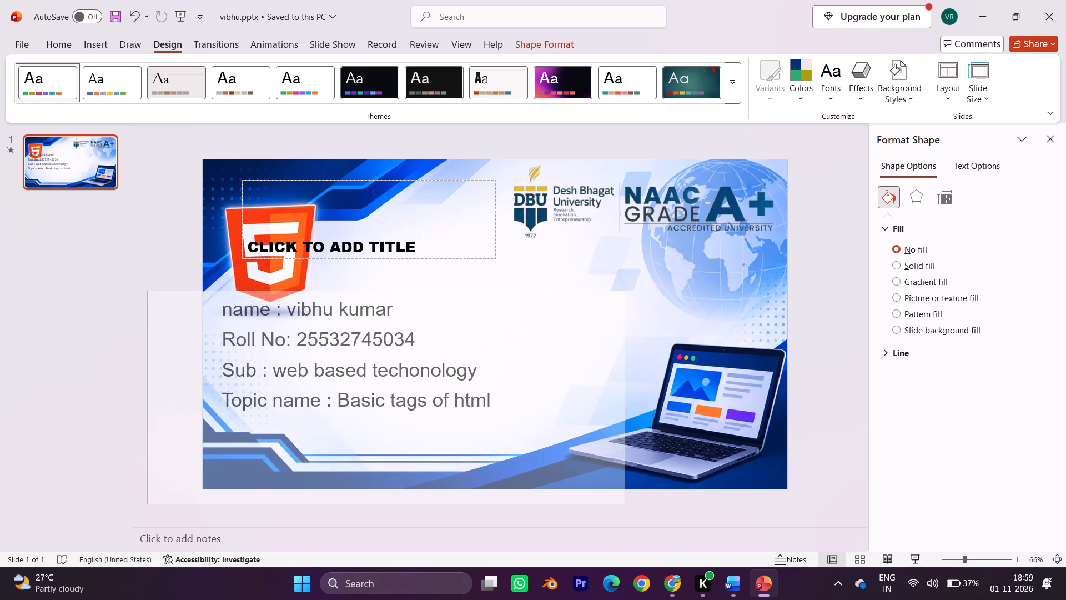
drag(380, 291, 377, 297)
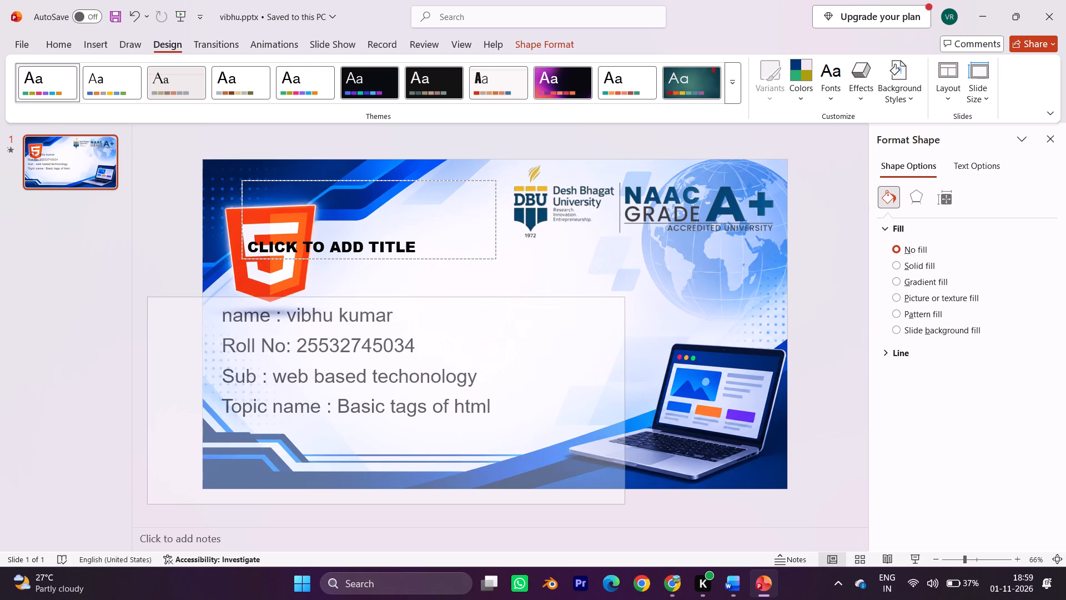
drag(377, 297, 376, 299)
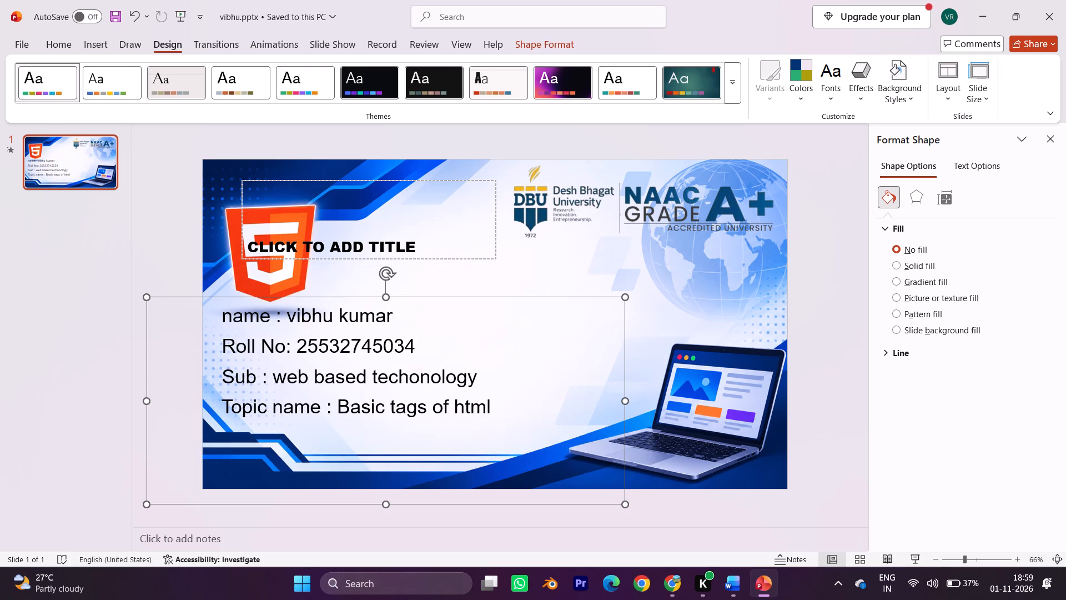
click(115, 287)
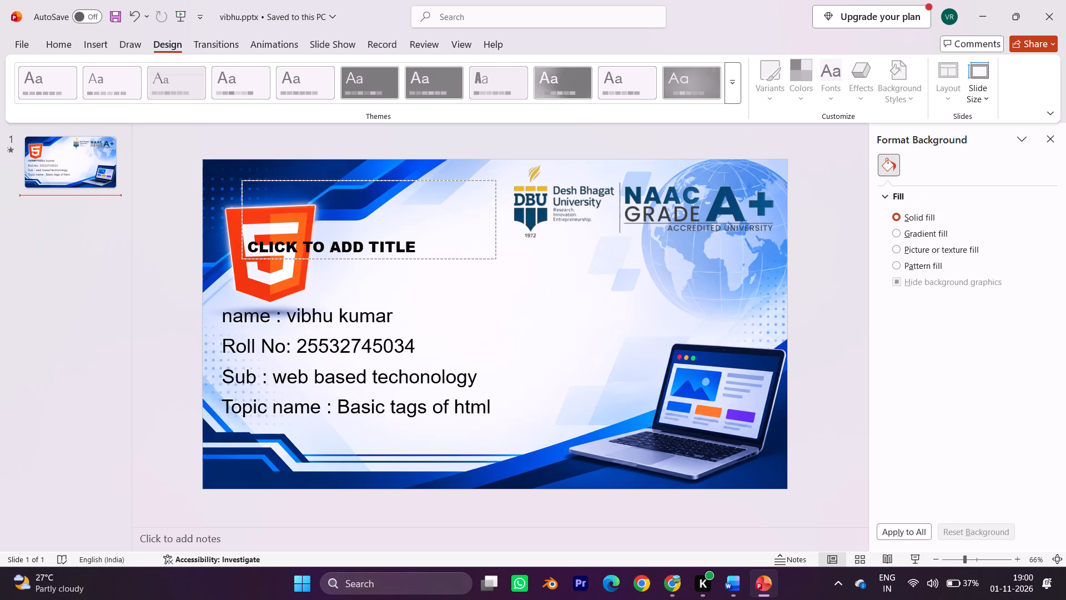
Insert a blank line between the roll number line and the subject line.
click(420, 345)
key(Return)
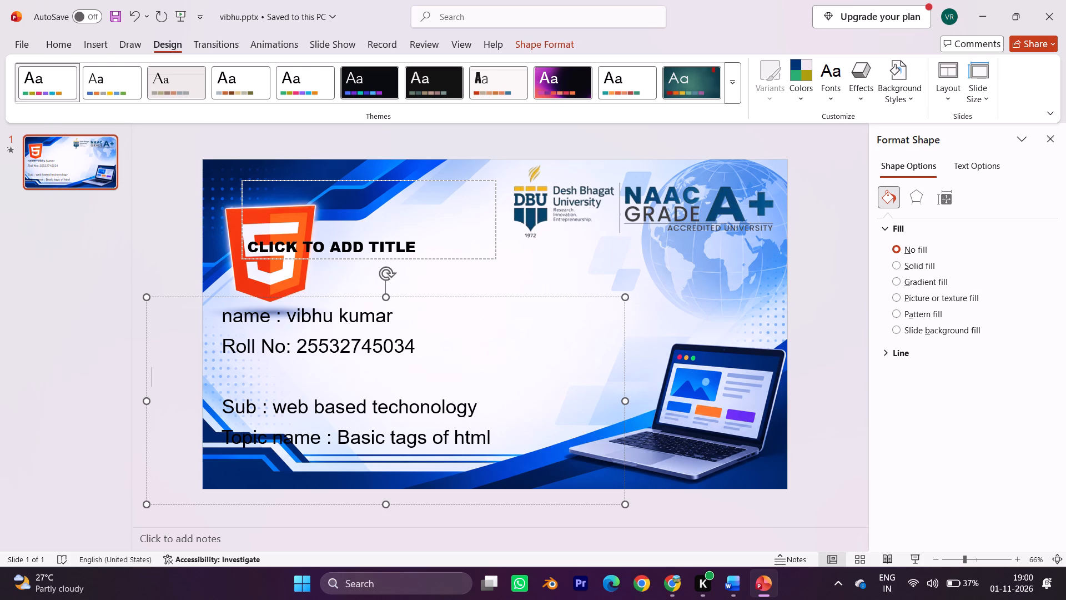
Set the font size of the student details text, from the name through the topic line, to 24.
drag(217, 319, 439, 461)
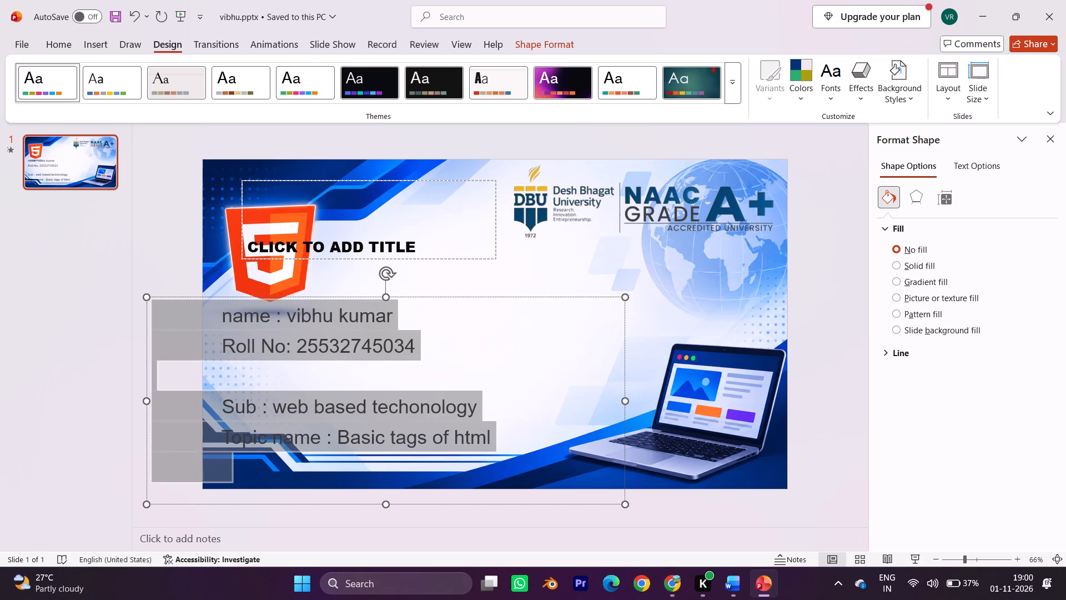
drag(439, 461, 79, 283)
right_click(439, 461)
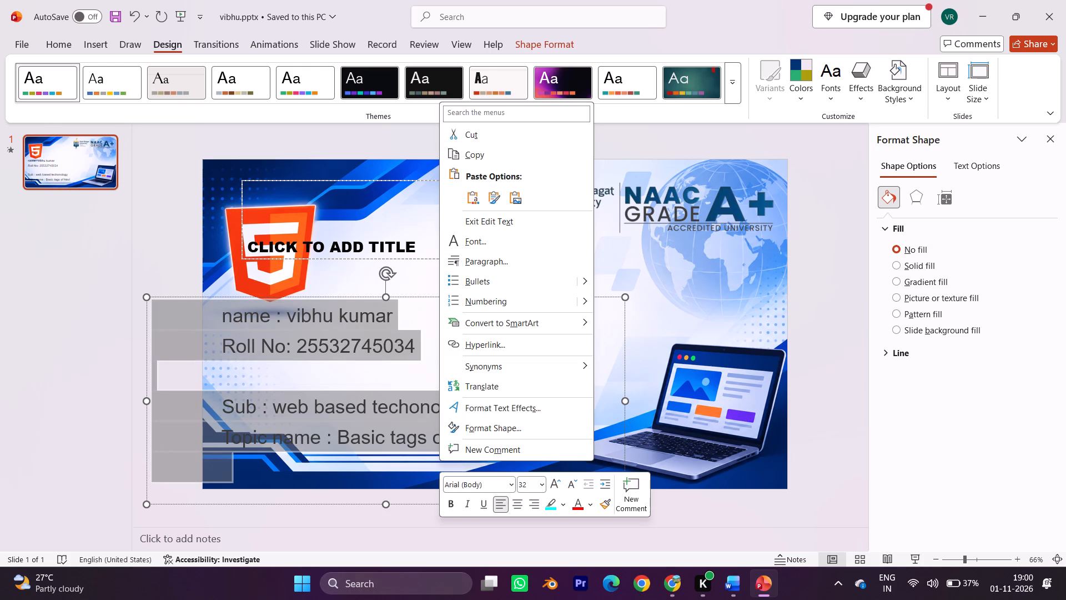
drag(79, 283, 72, 282)
click(237, 294)
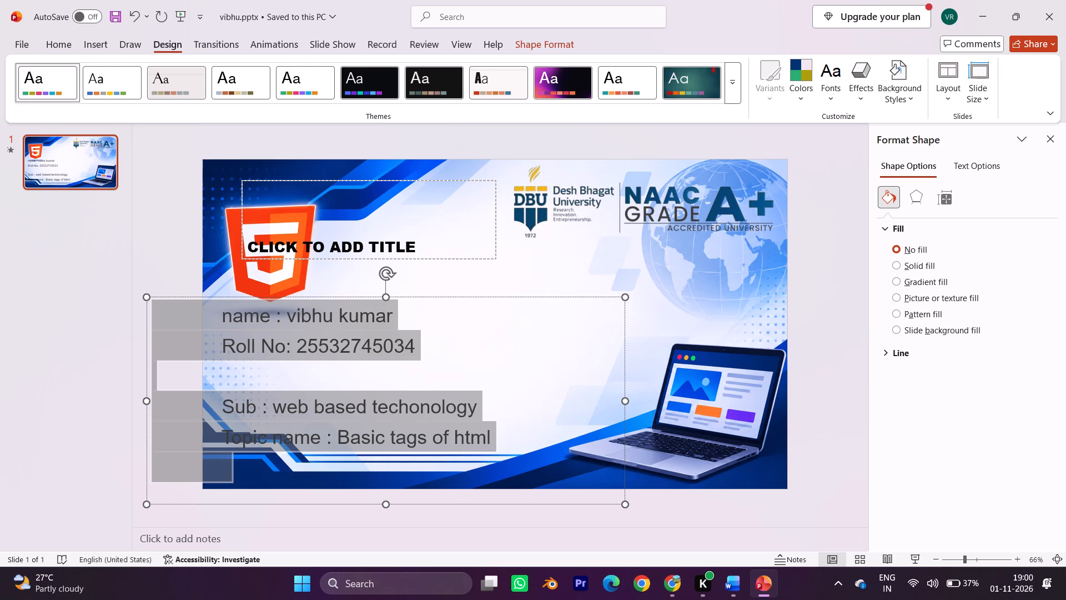
click(220, 313)
drag(220, 313, 401, 323)
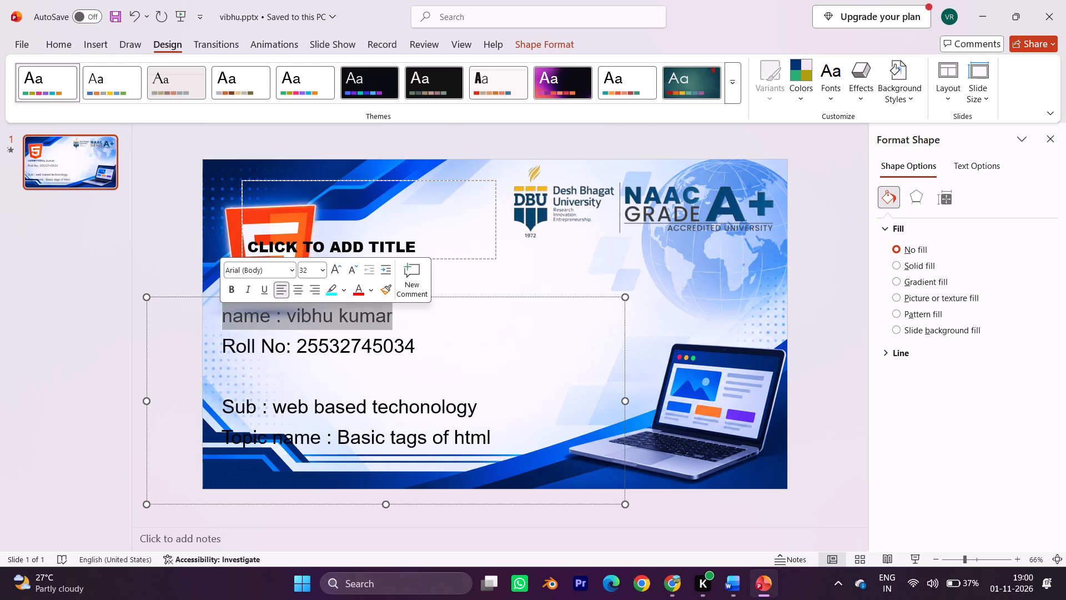
drag(401, 323, 647, 450)
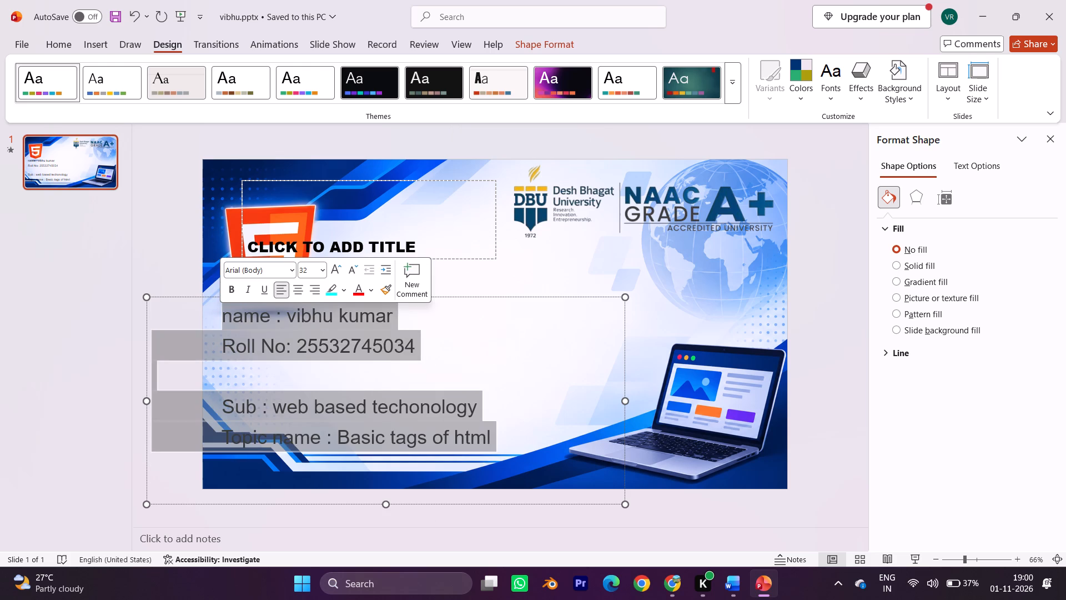
drag(647, 450, 564, 454)
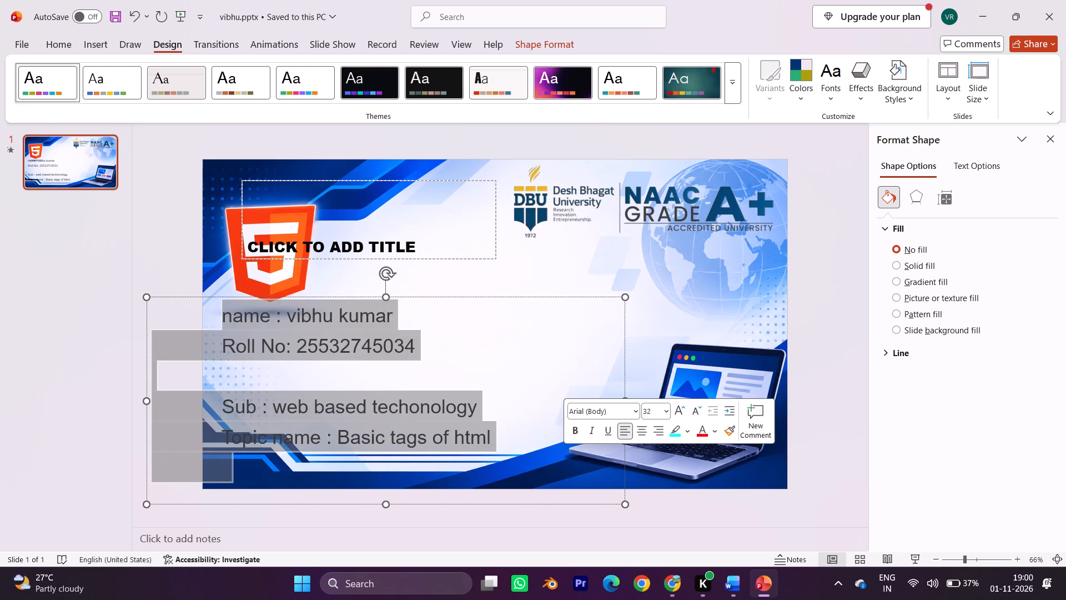
click(666, 417)
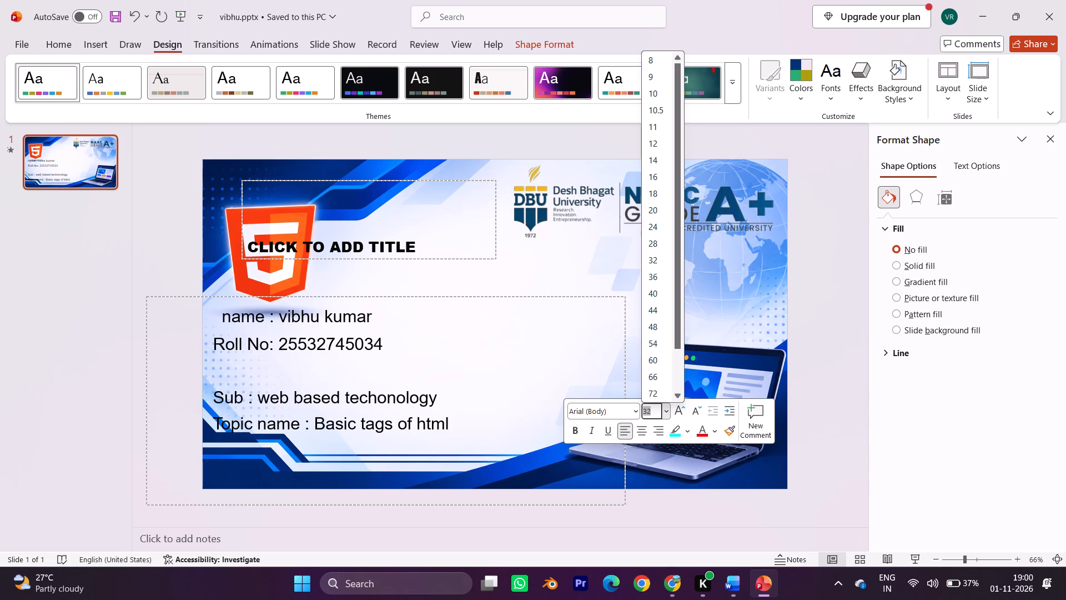
click(662, 222)
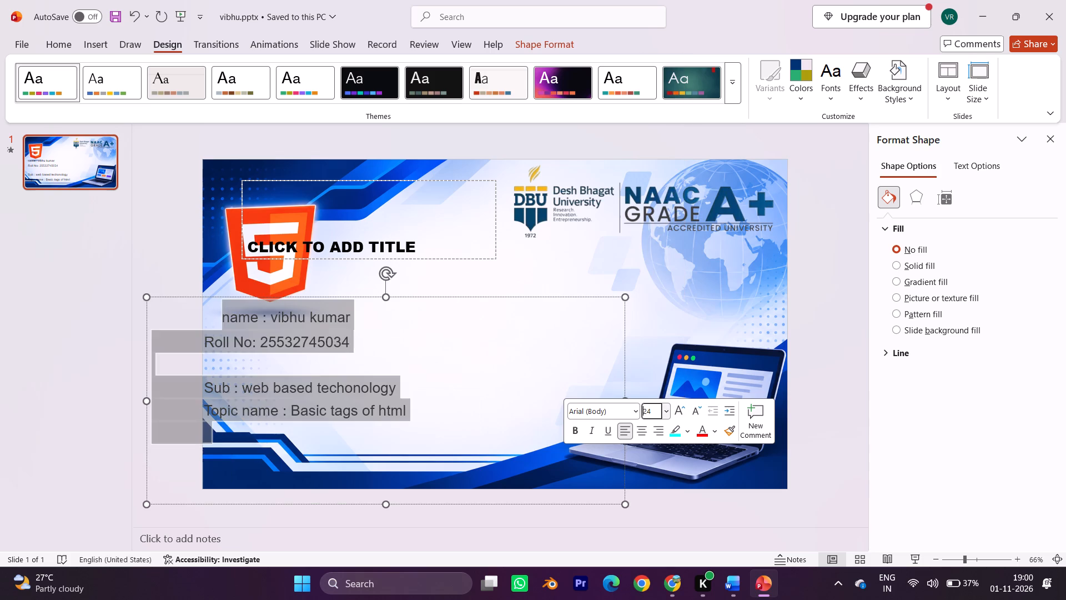
click(467, 316)
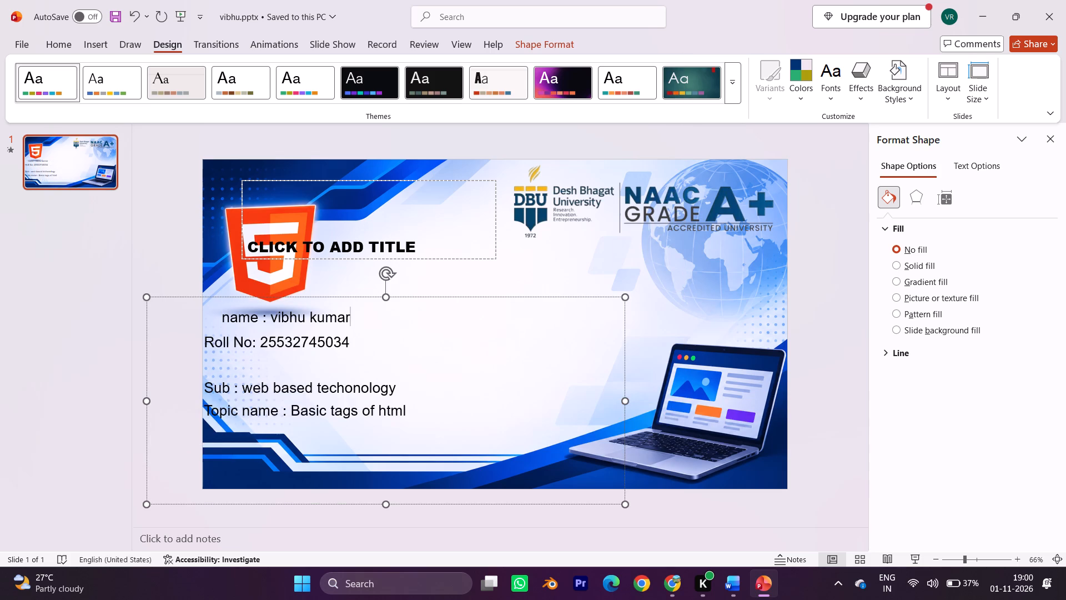
Bring the details text box's left edge just inside the slide and raise its top edge slightly to overlap the HTML5 logo's base.
drag(144, 398, 187, 393)
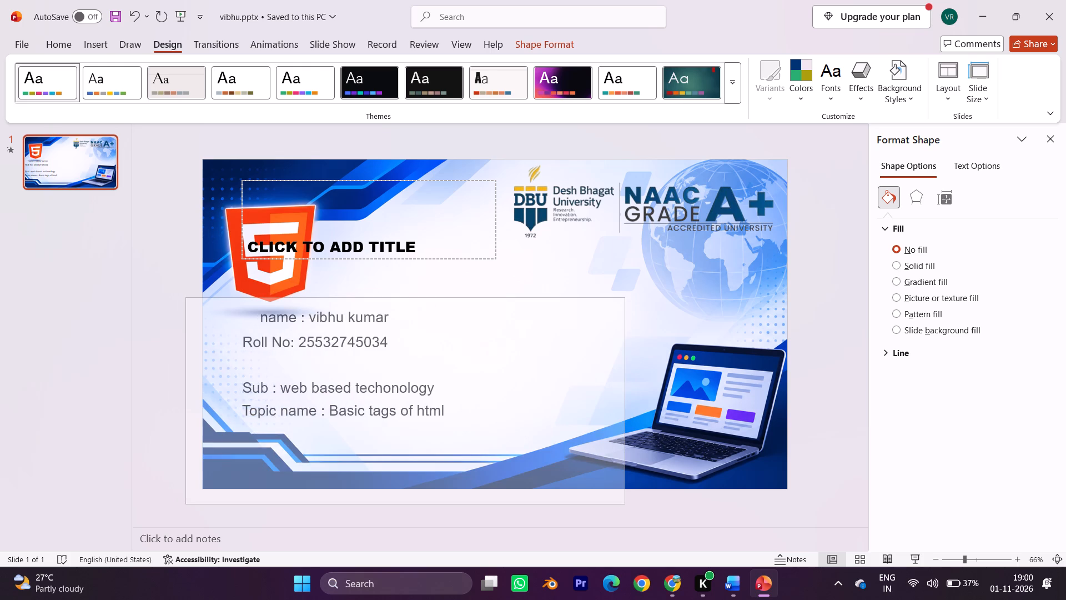
drag(187, 393, 216, 395)
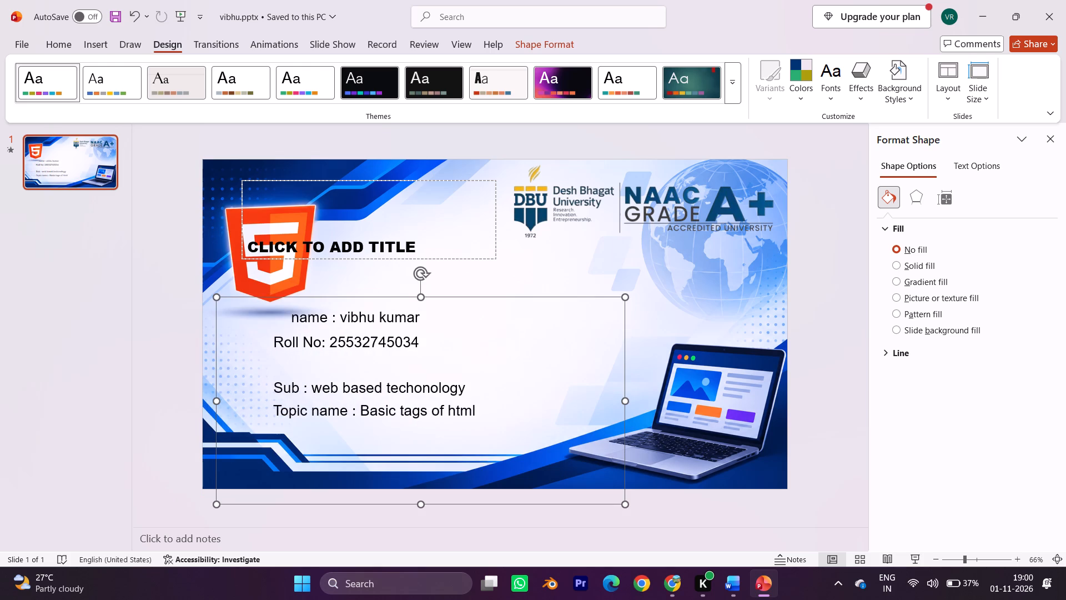
drag(419, 292, 411, 282)
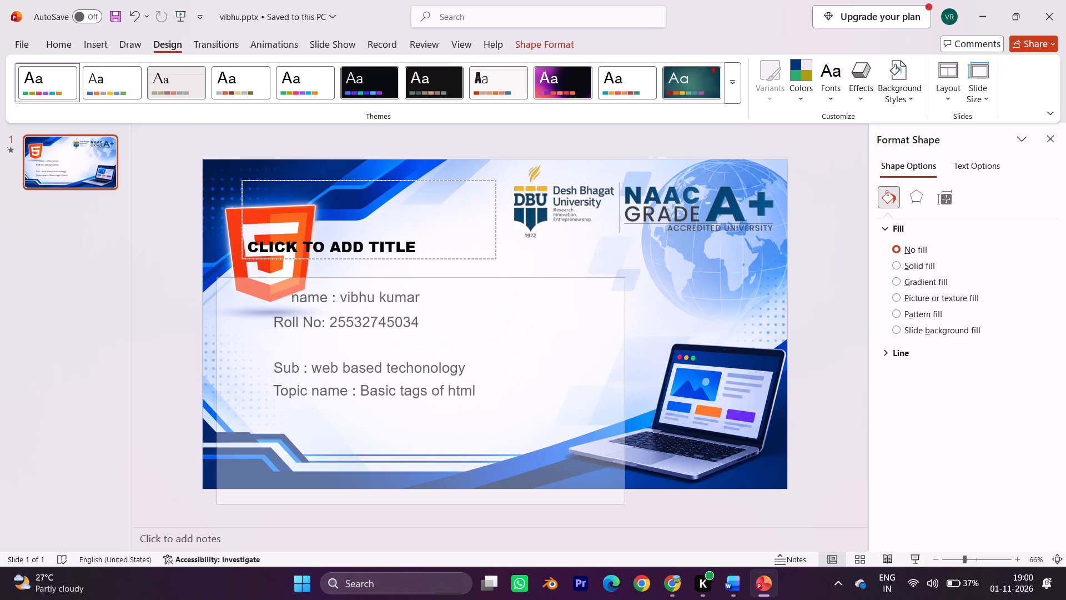
drag(411, 282, 414, 289)
Indent the blank line between the roll number and subject lines with spaces to align with the start of their text.
click(315, 367)
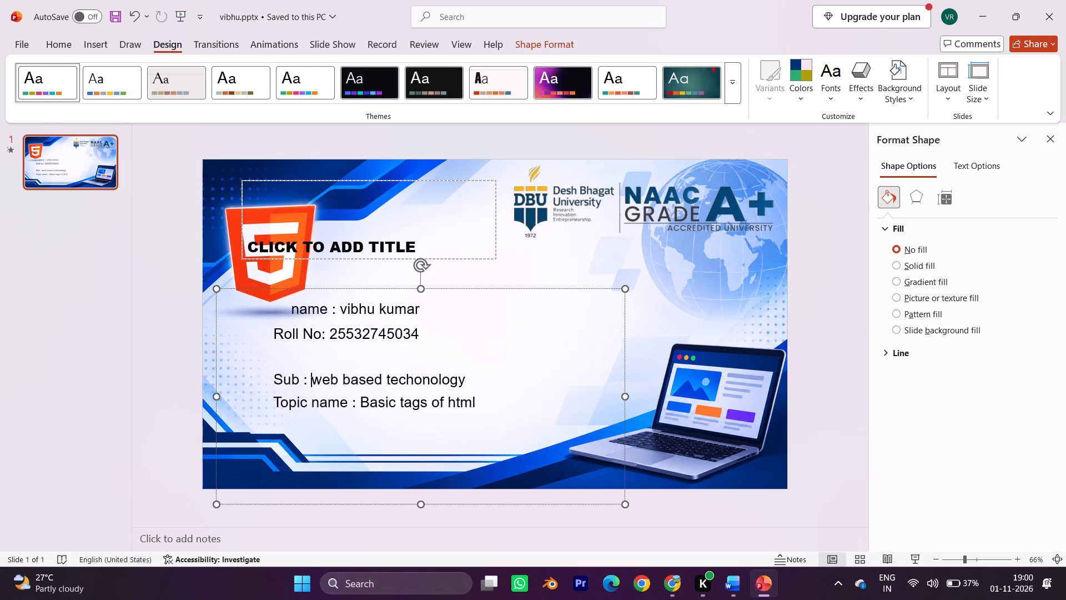
click(305, 353)
click(306, 352)
key(space)
key(space)
key(space)
key(space)
key(space)
key(space)
key(space)
key(space)
key(space)
key(space)
key(space)
key(space)
key(space)
key(space)
key(e)
key(BackSpace)
key(BackSpace)
Enter "course : B tech" on the indented line below the roll number.
text(co)
key(r)
key(BackSpace)
text(urse)
key(space)
text(:)
key(space)
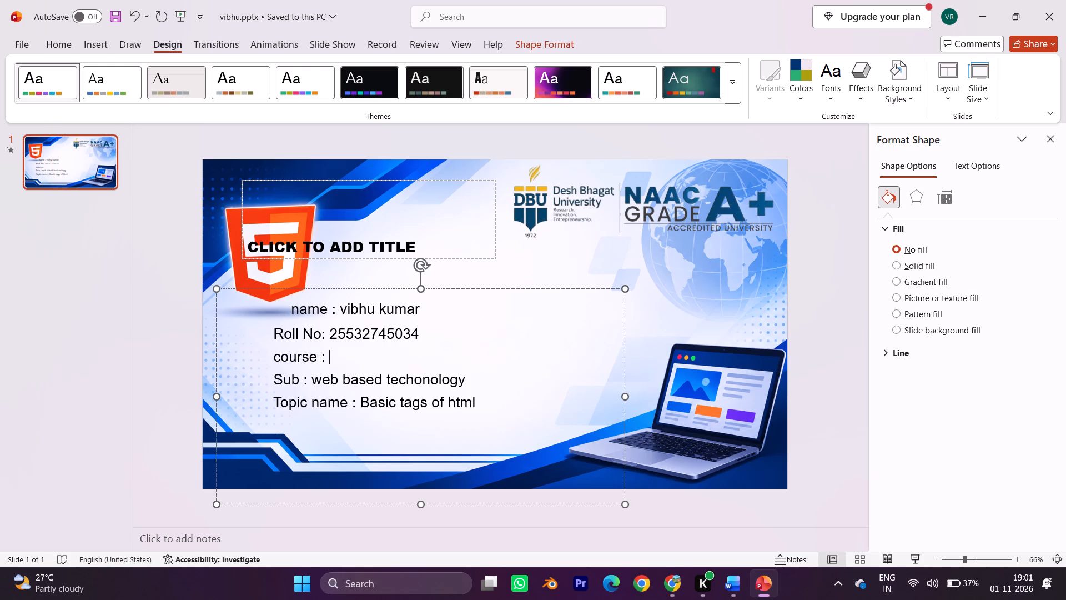
text(Bte)
key(BackSpace)
key(BackSpace)
key(space)
text(tech)
key(space)
Add the branch "{cse(ai&Ds)}" after "B tech" on the course line.
key(shift+parenleft)
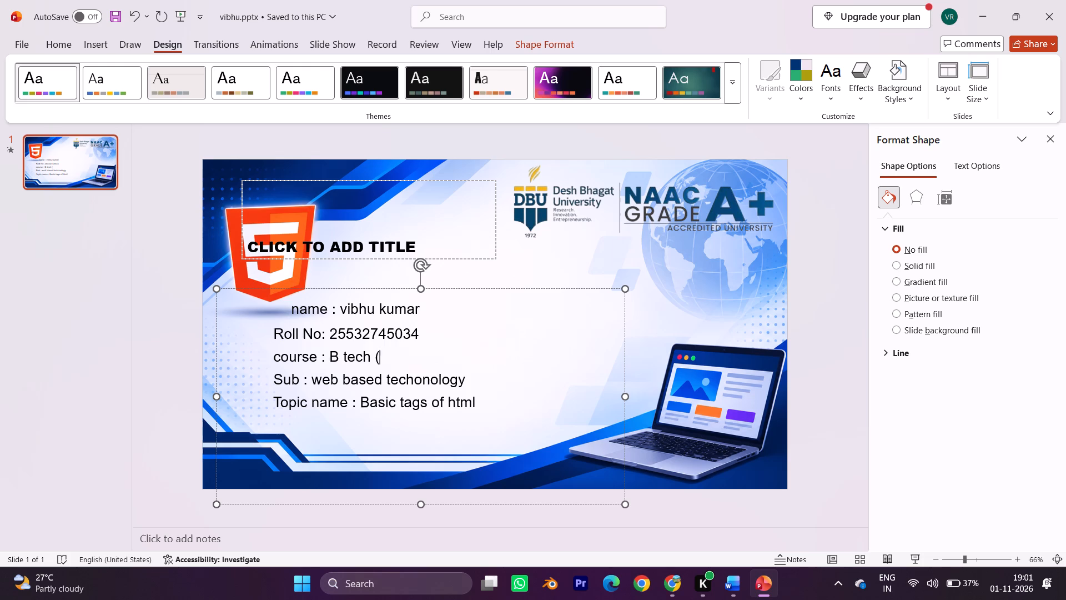
key(BackSpace)
key(shift+braceleft)
text(cs)
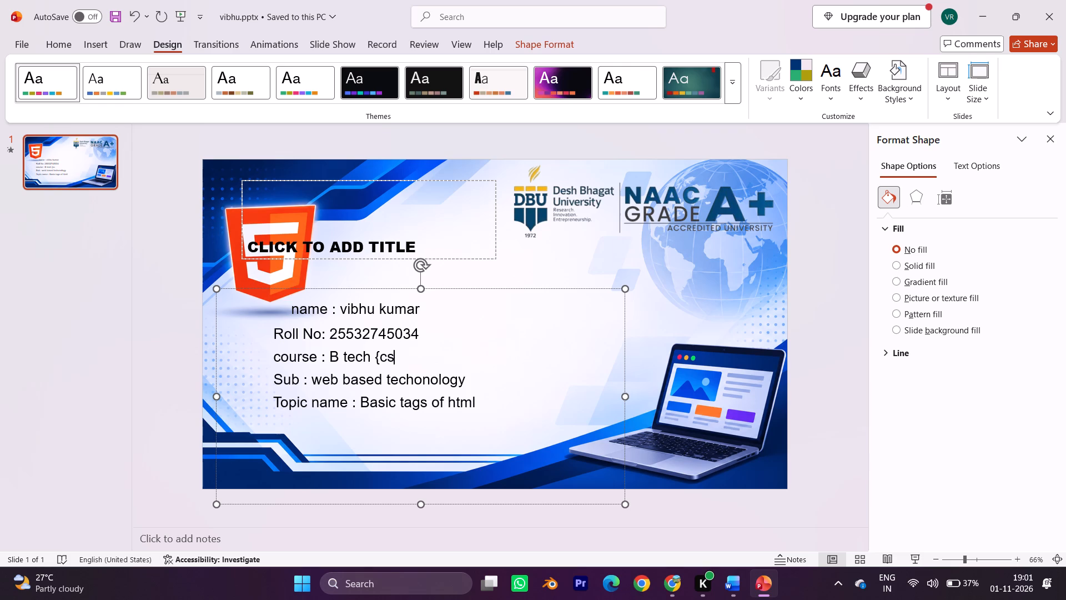
key(e)
key(shift+parenleft)
text(ai)
key(shift+dollar)
key(BackSpace)
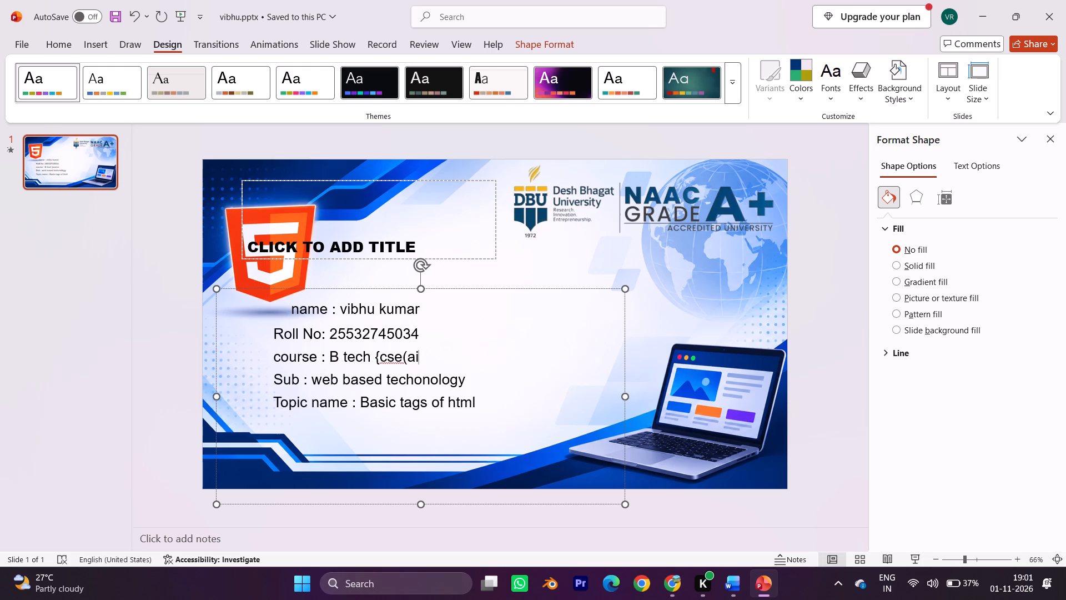
key(space)
key(shift+ampersand)
key(Left)
key(BackSpace)
key(Right)
key(space)
key(shift+d)
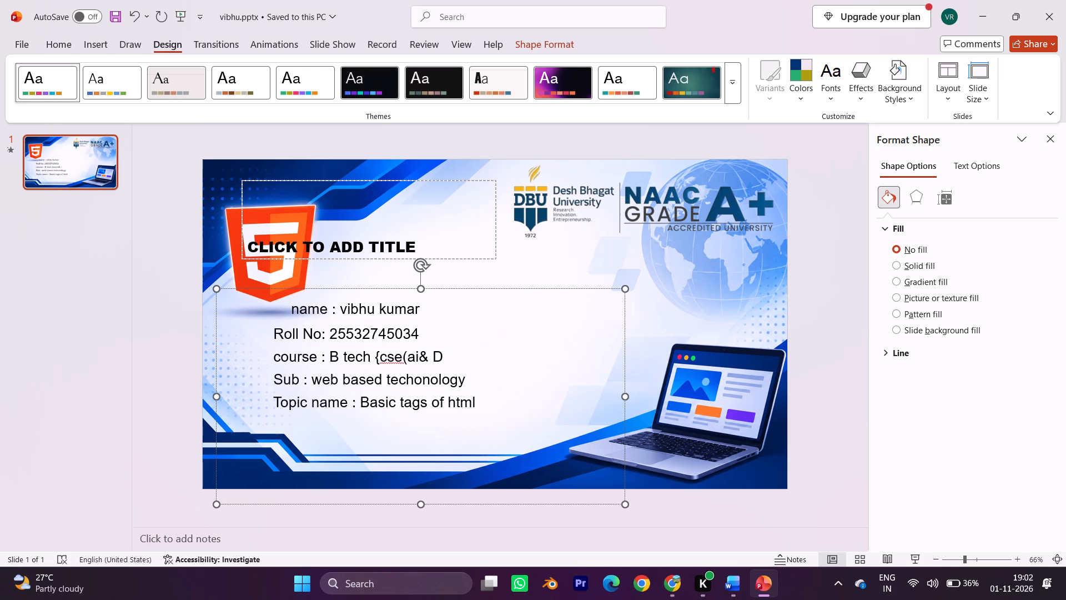
key(period)
key(Left)
key(Left)
key(BackSpace)
key(Right)
key(s)
key(Right)
key(BackSpace)
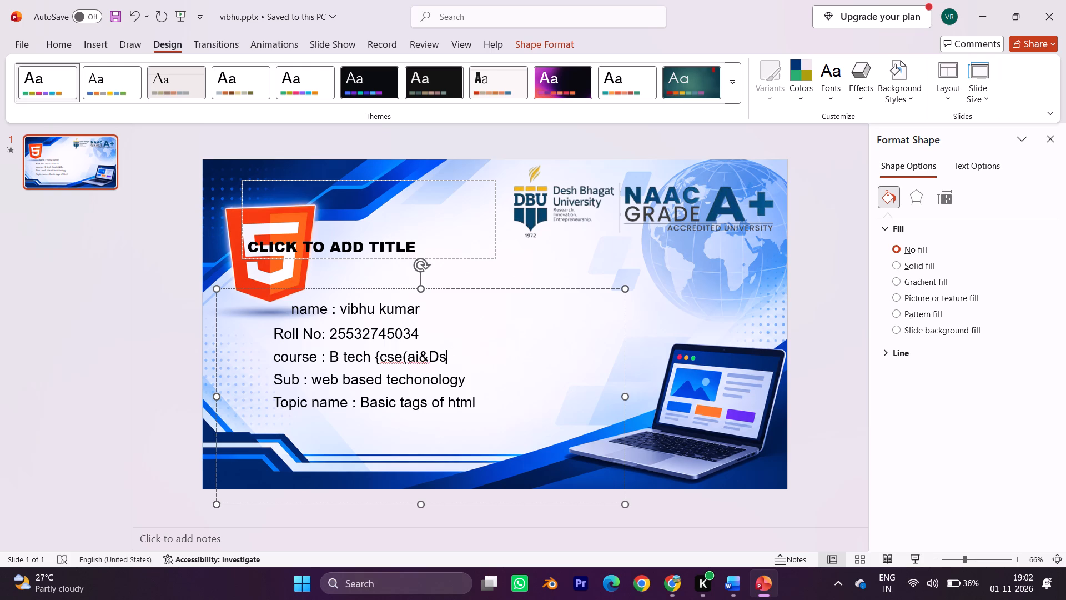
key(shift+parenright)
key(shift+braceright)
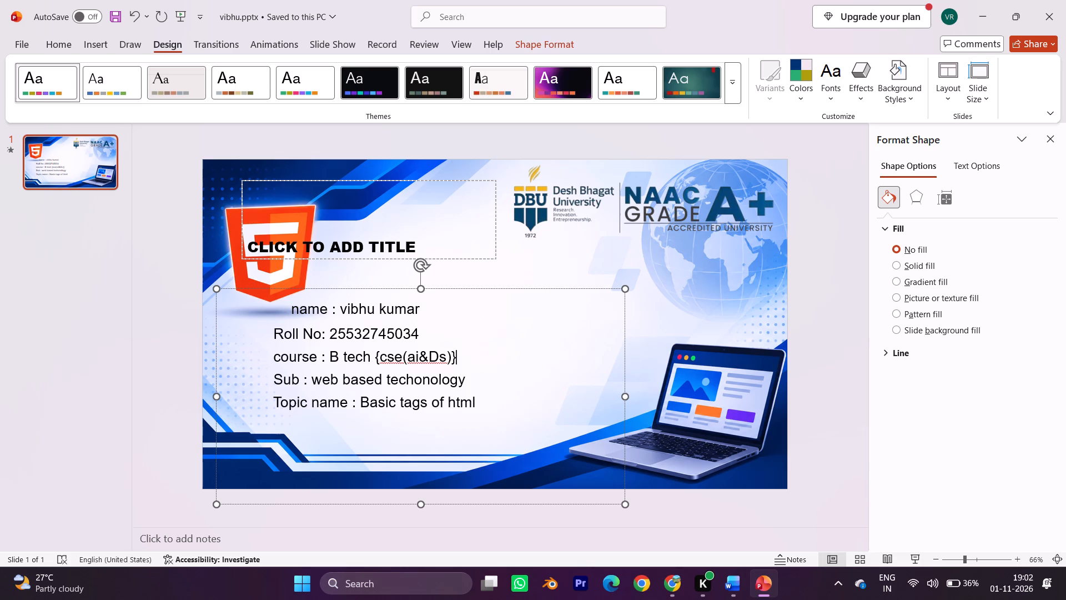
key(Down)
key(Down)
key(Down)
Remove three extra spaces before the name line to align it with the roll number, and capitalise its label to "Name".
click(293, 316)
key(BackSpace)
key(BackSpace)
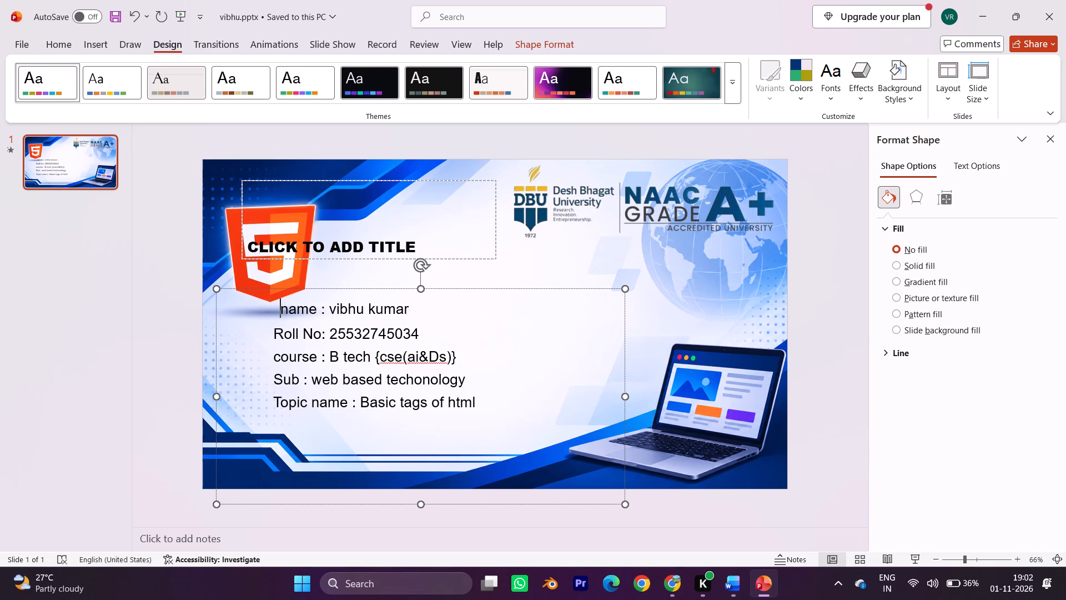
key(BackSpace)
key(Right)
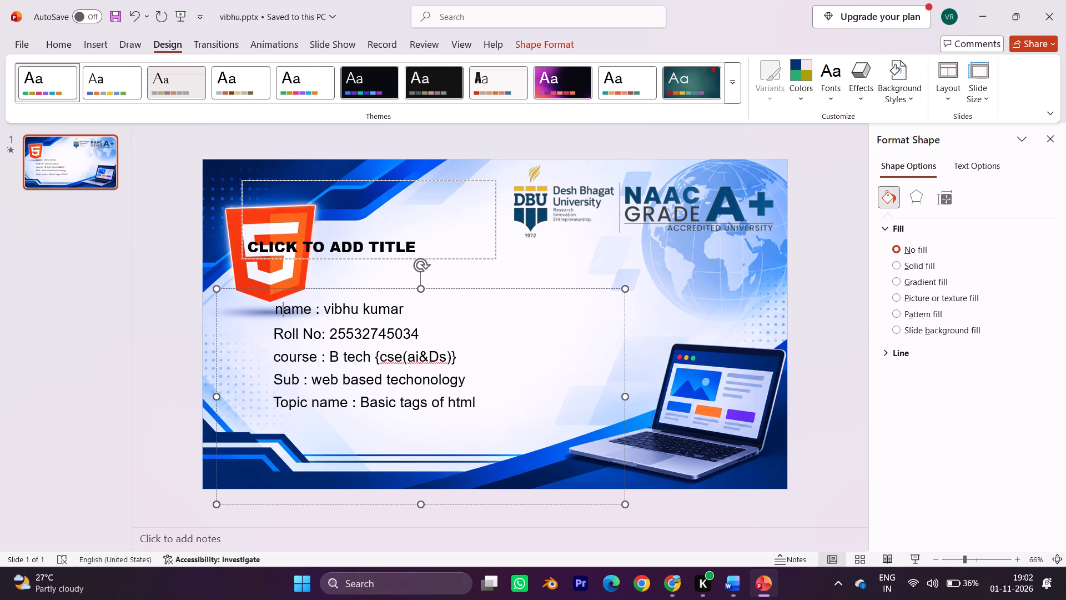
key(BackSpace)
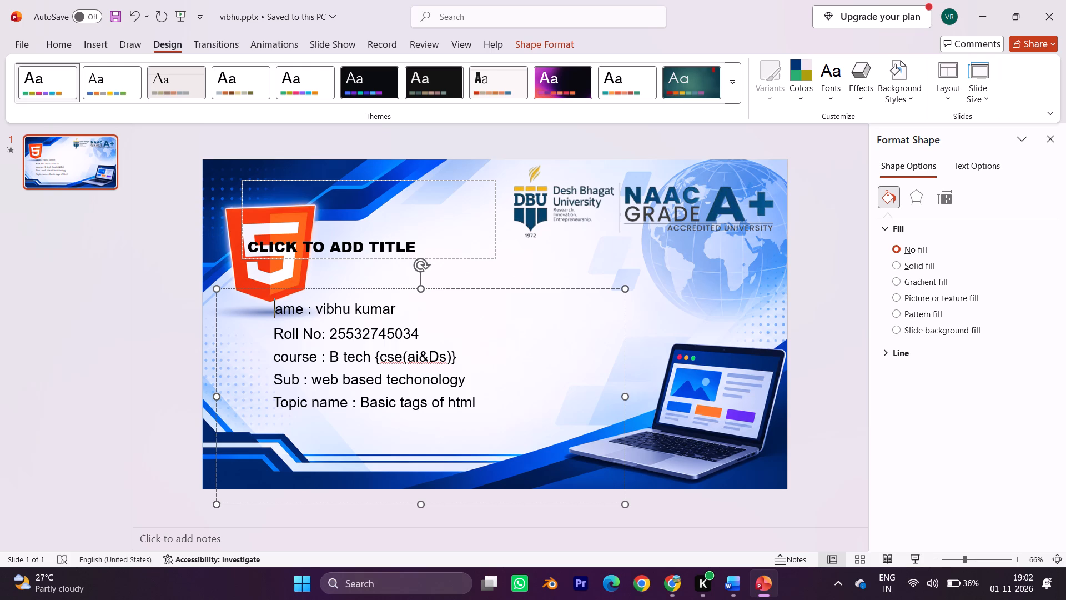
key(shift+n)
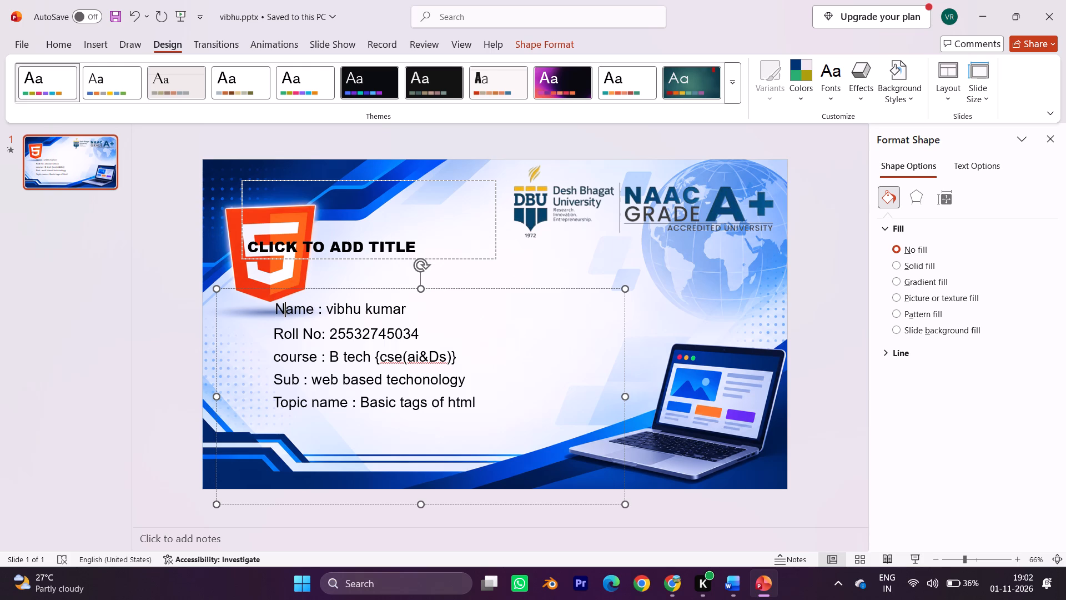
Capitalise the first letter of the course line's label so it reads "Course".
double_click(281, 358)
key(BackSpace)
key(shift+c)
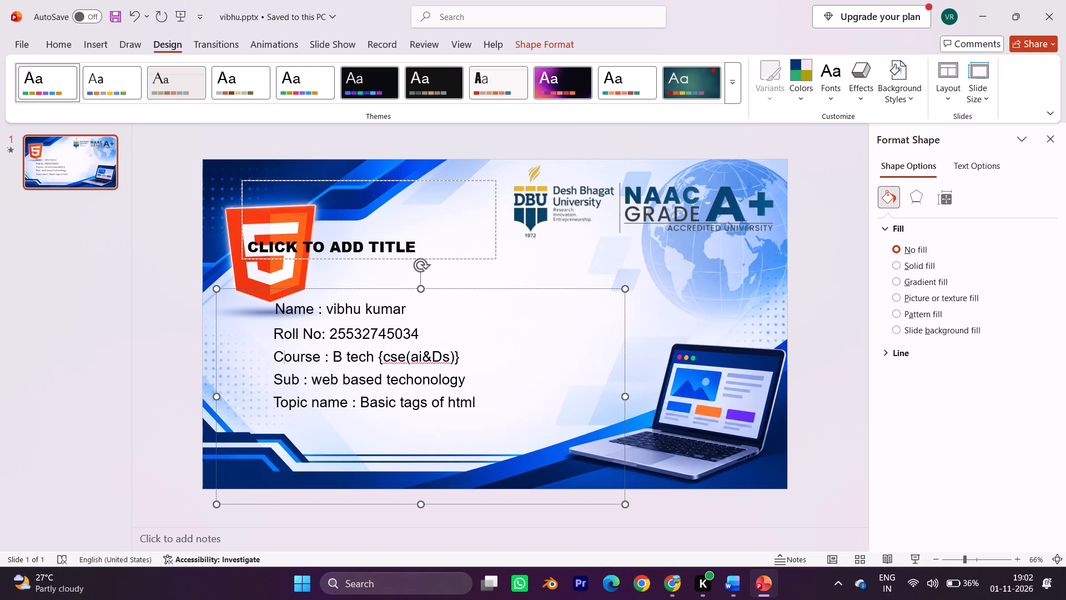
Place the text cursor on the blank line below the topic name line.
click(276, 419)
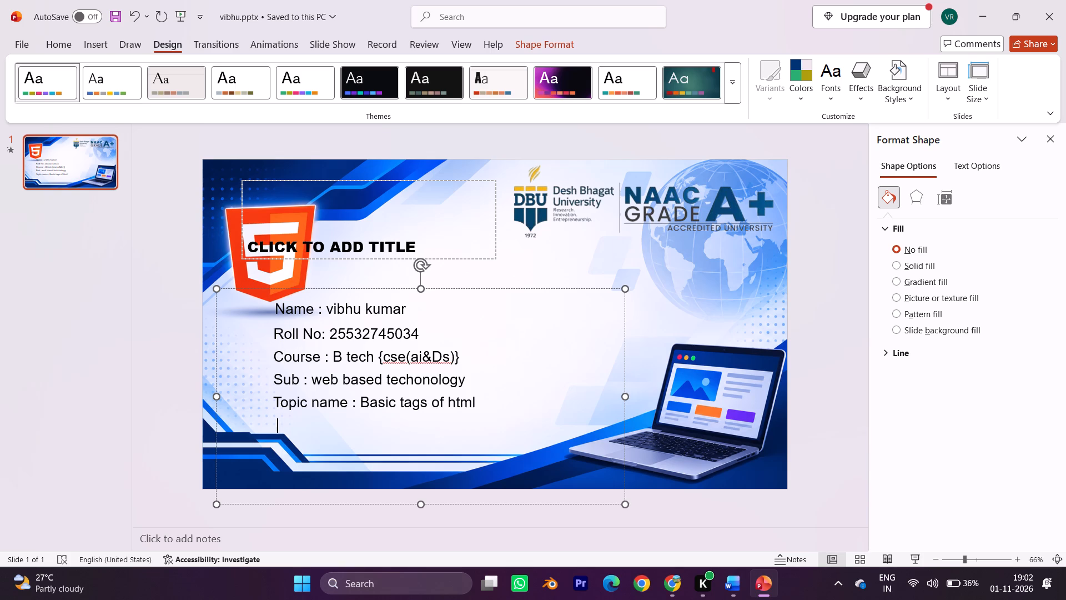
click(276, 414)
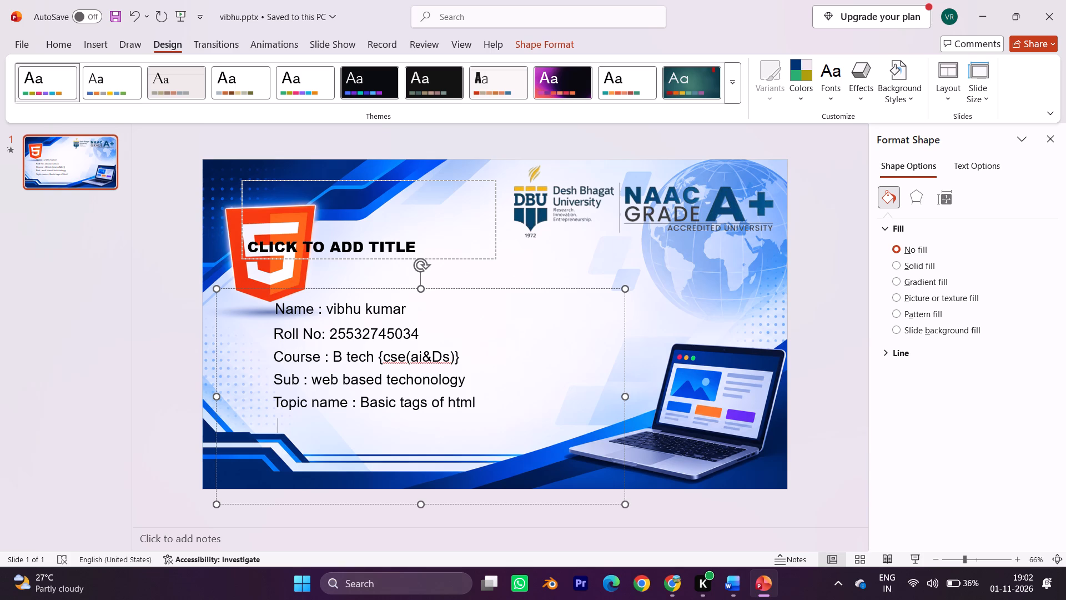
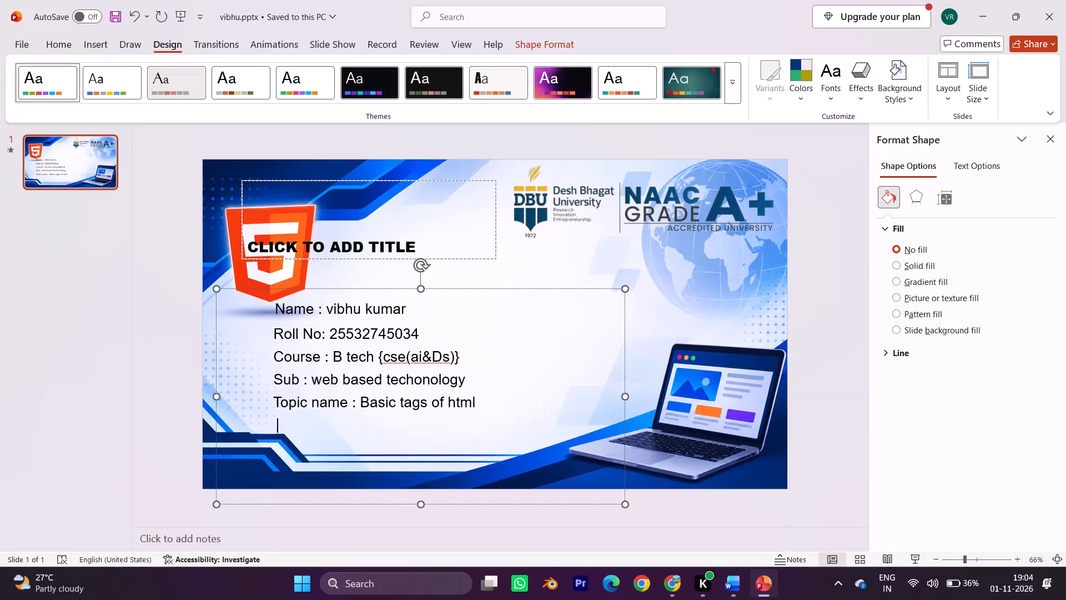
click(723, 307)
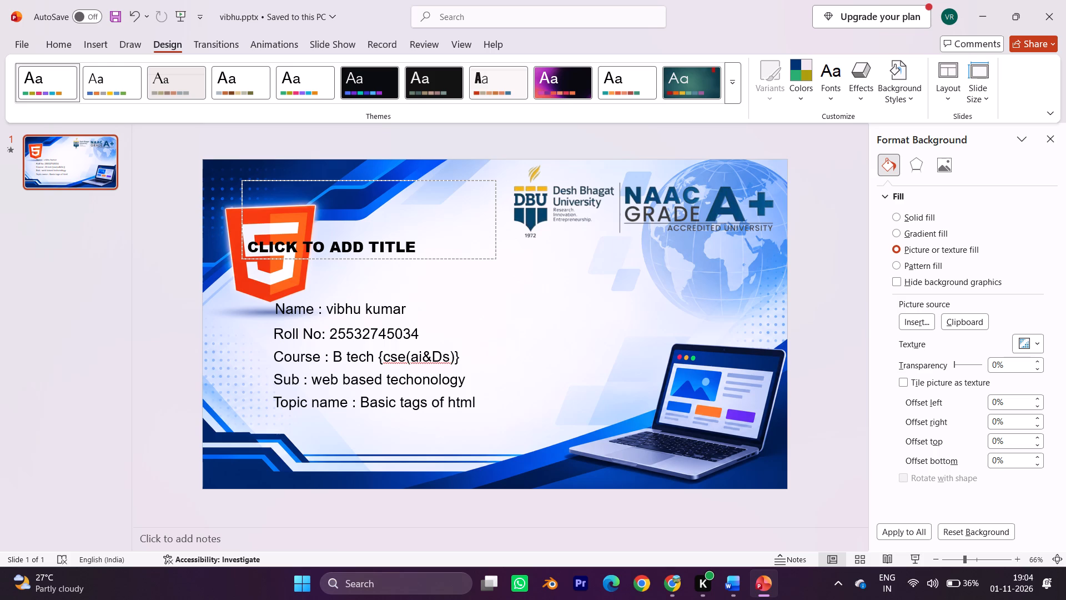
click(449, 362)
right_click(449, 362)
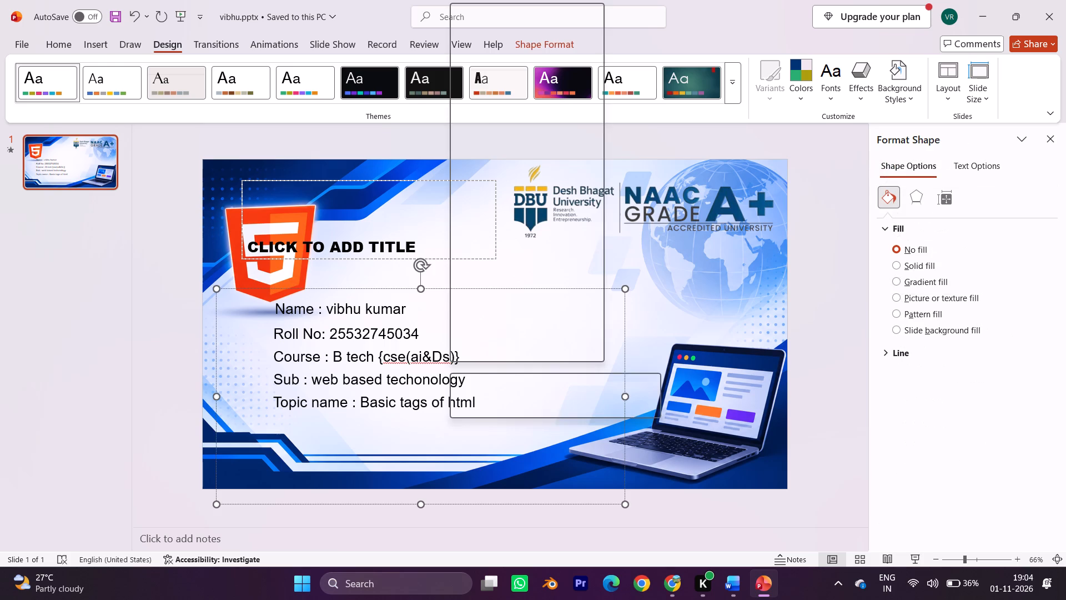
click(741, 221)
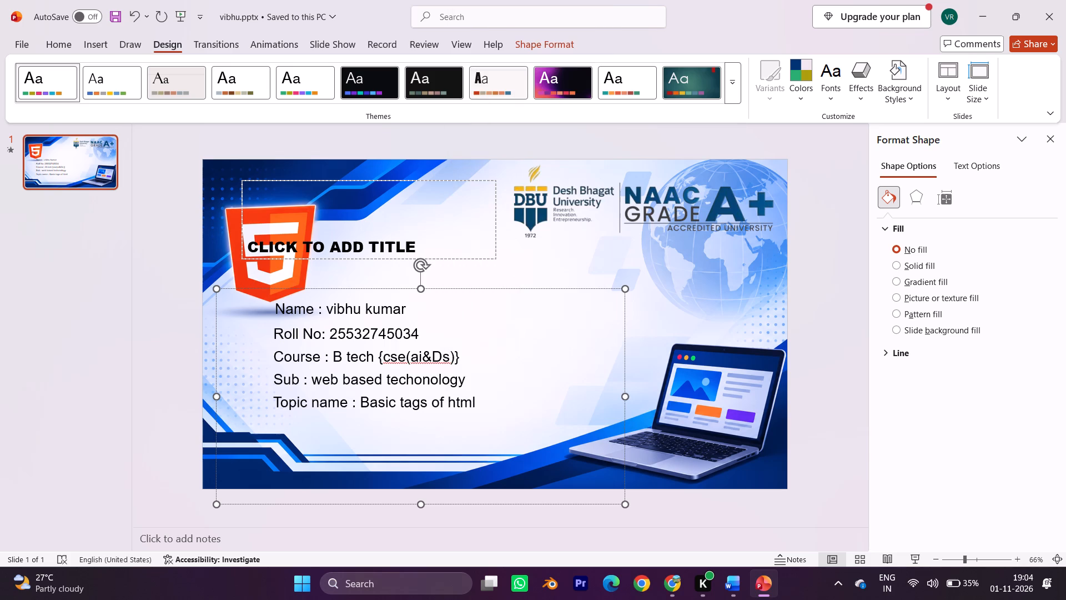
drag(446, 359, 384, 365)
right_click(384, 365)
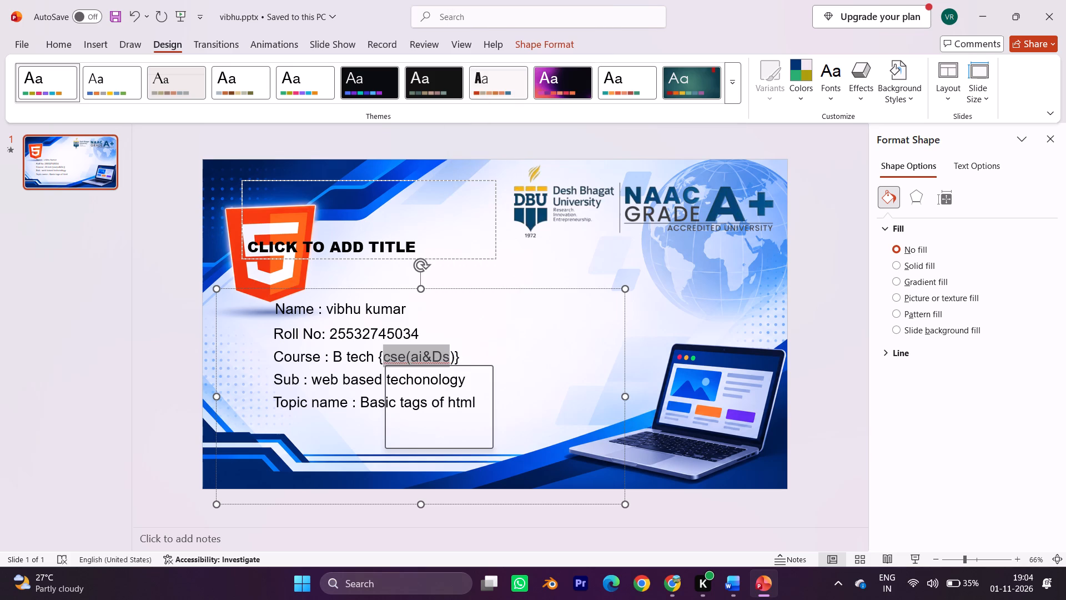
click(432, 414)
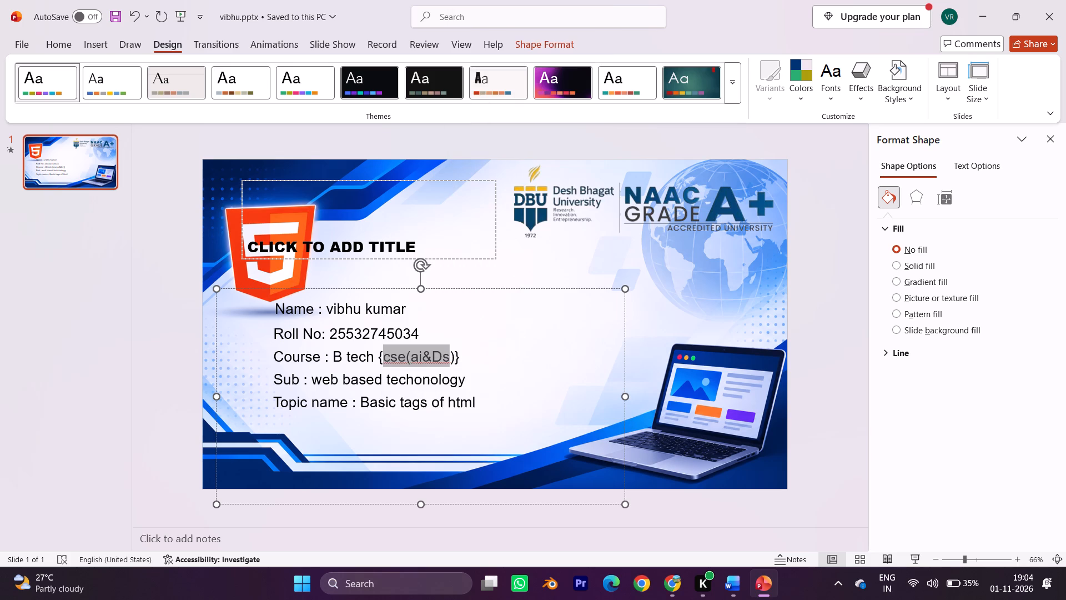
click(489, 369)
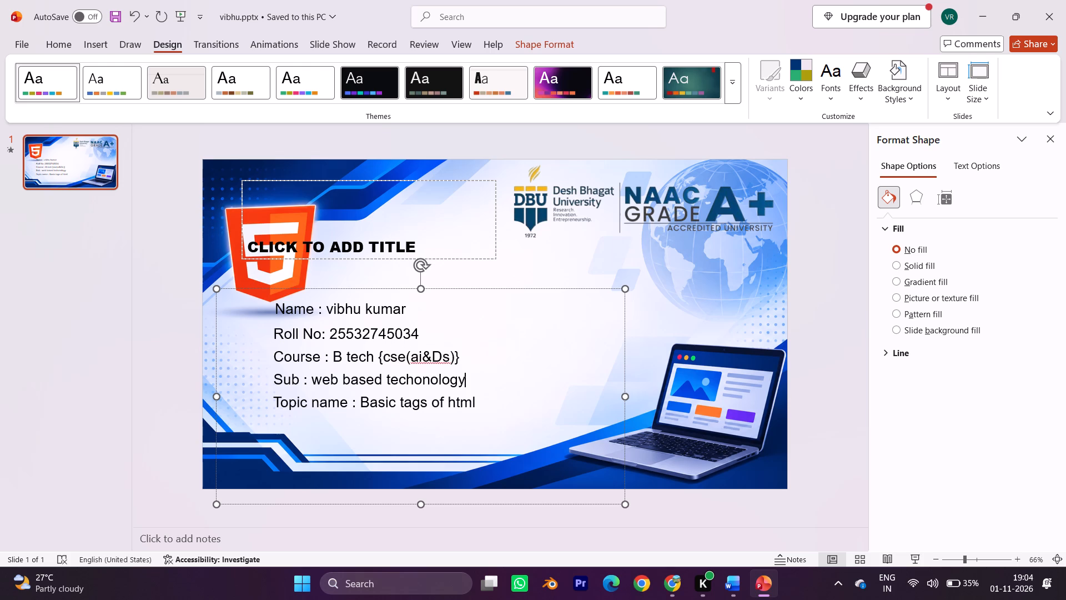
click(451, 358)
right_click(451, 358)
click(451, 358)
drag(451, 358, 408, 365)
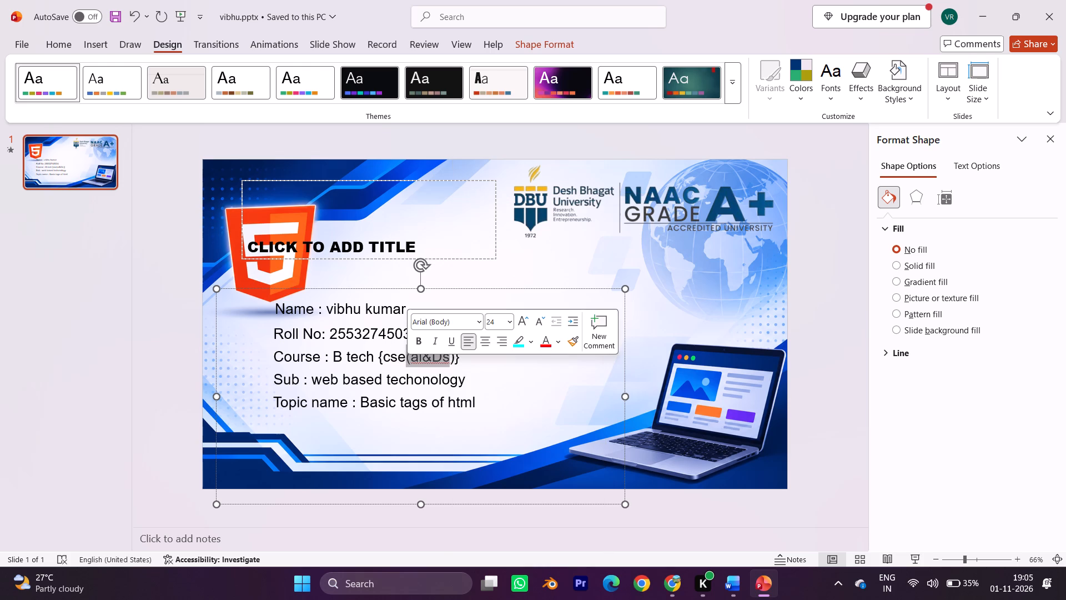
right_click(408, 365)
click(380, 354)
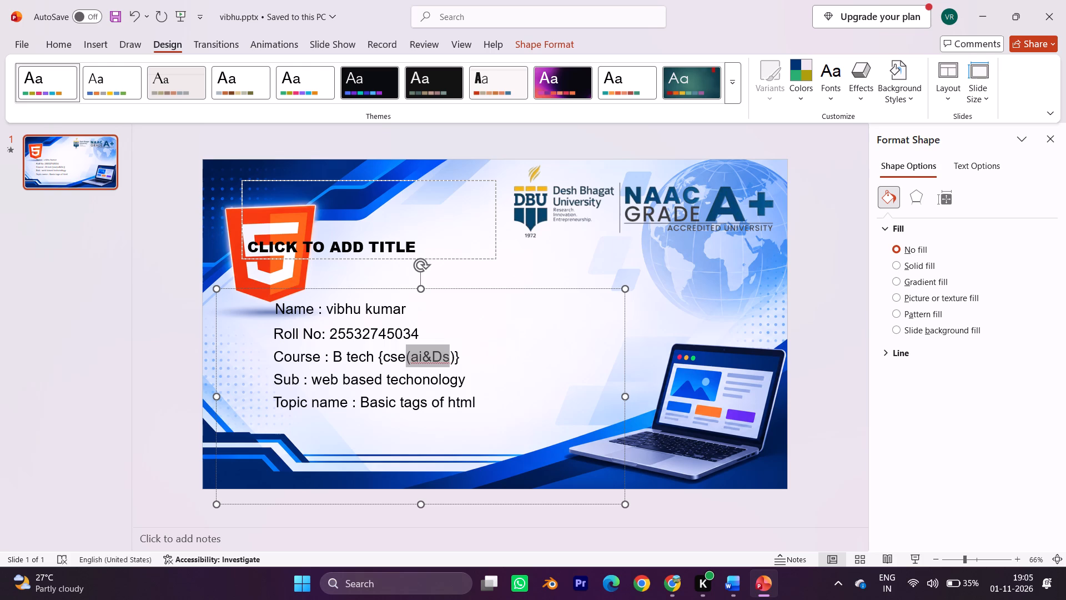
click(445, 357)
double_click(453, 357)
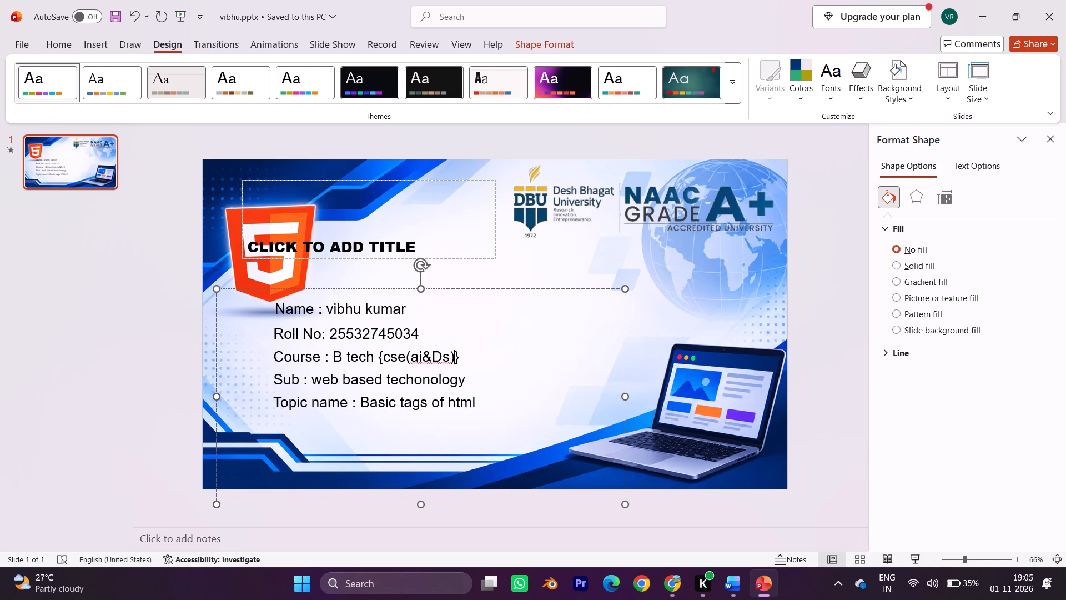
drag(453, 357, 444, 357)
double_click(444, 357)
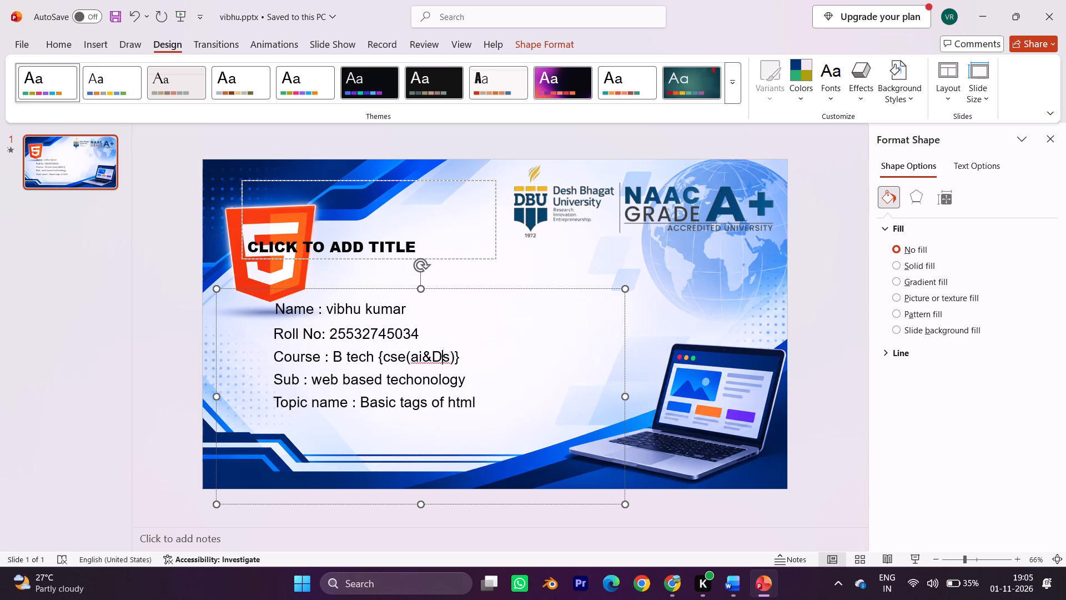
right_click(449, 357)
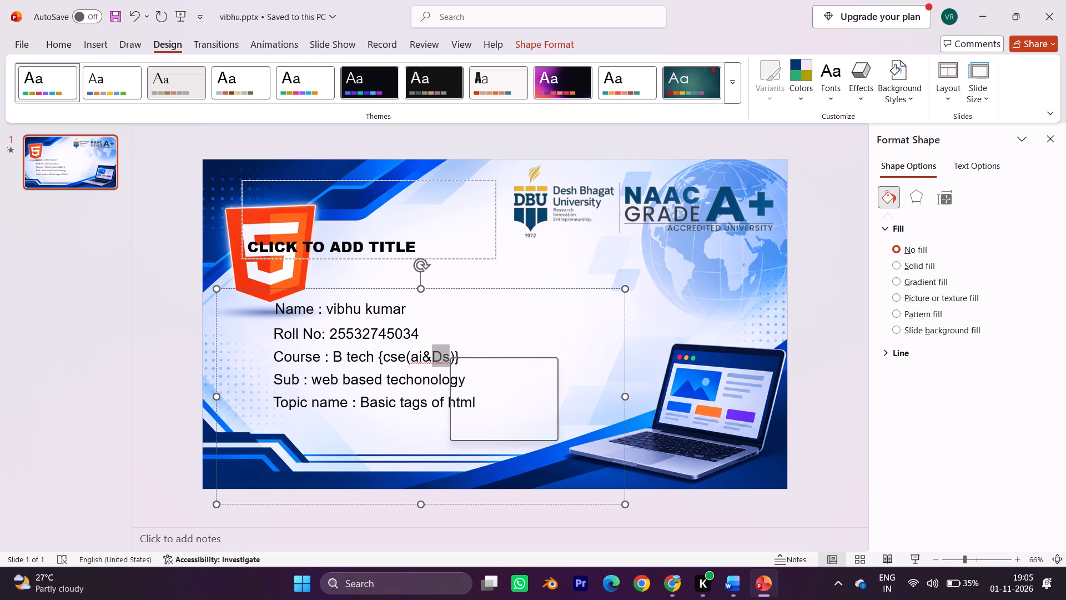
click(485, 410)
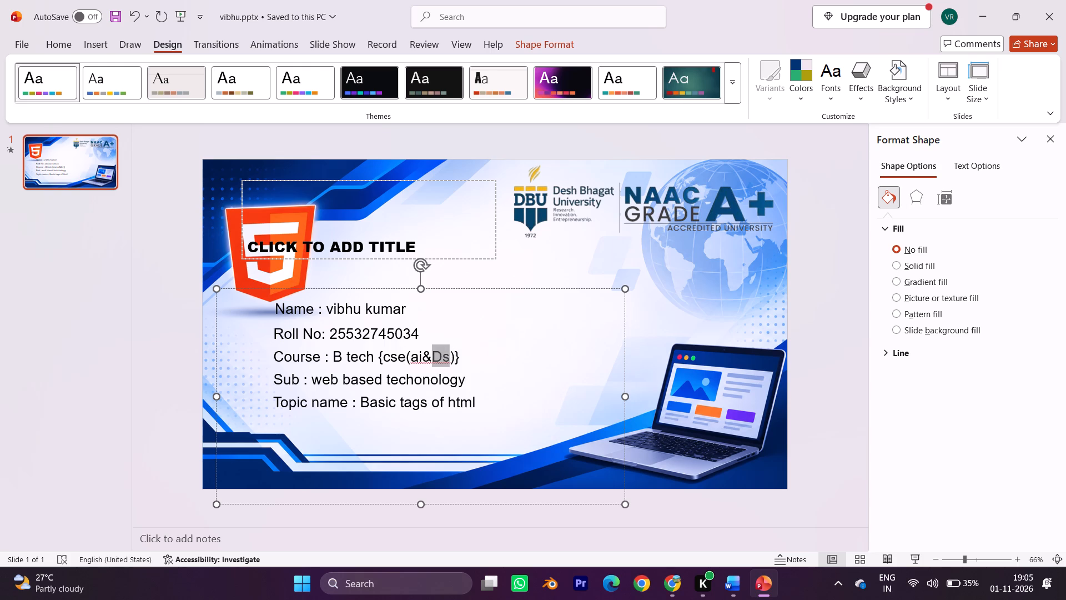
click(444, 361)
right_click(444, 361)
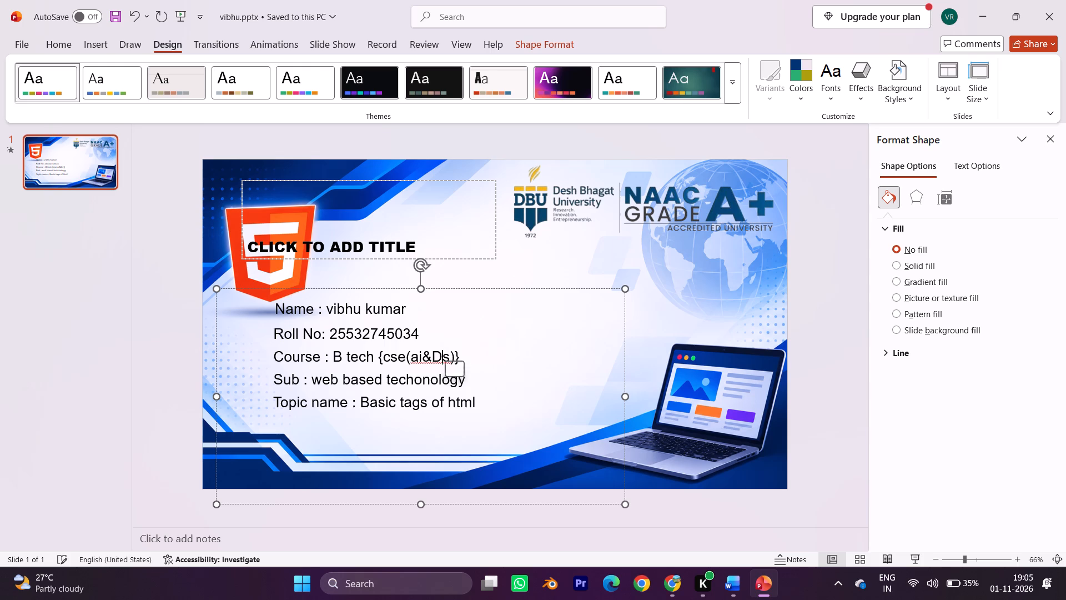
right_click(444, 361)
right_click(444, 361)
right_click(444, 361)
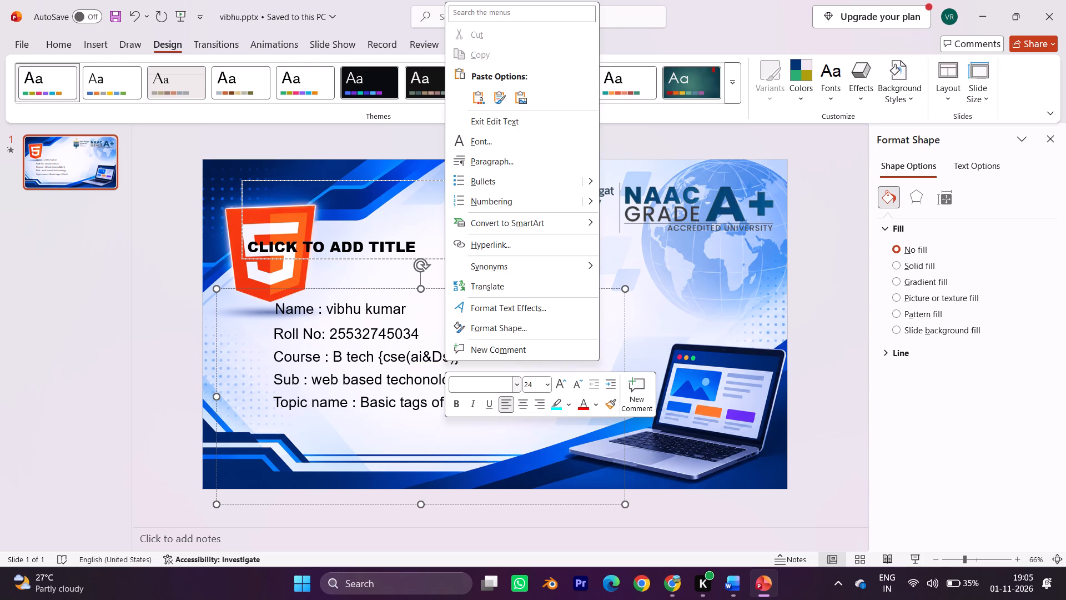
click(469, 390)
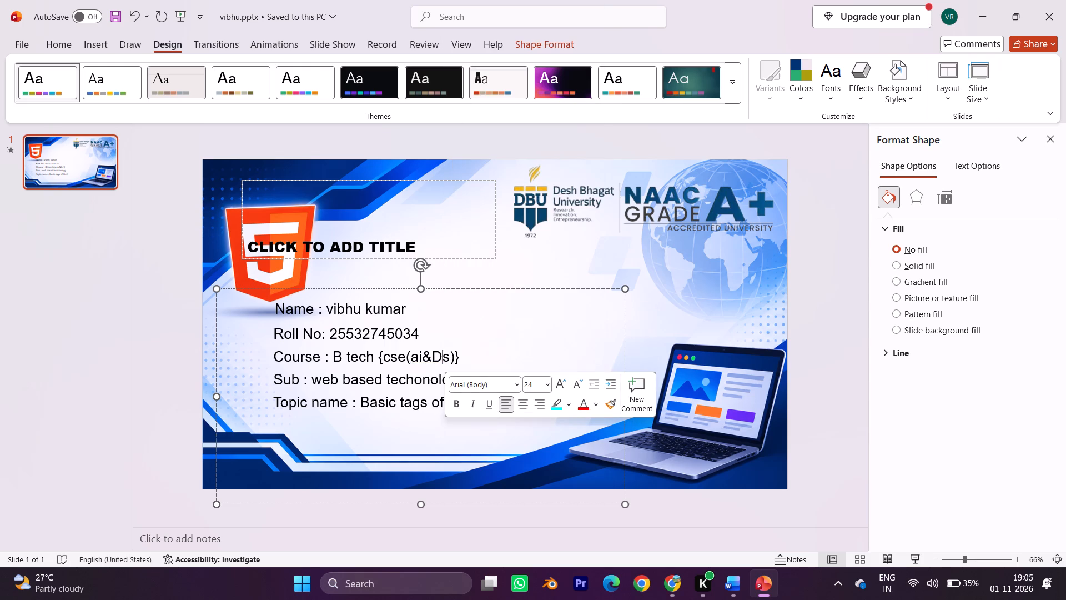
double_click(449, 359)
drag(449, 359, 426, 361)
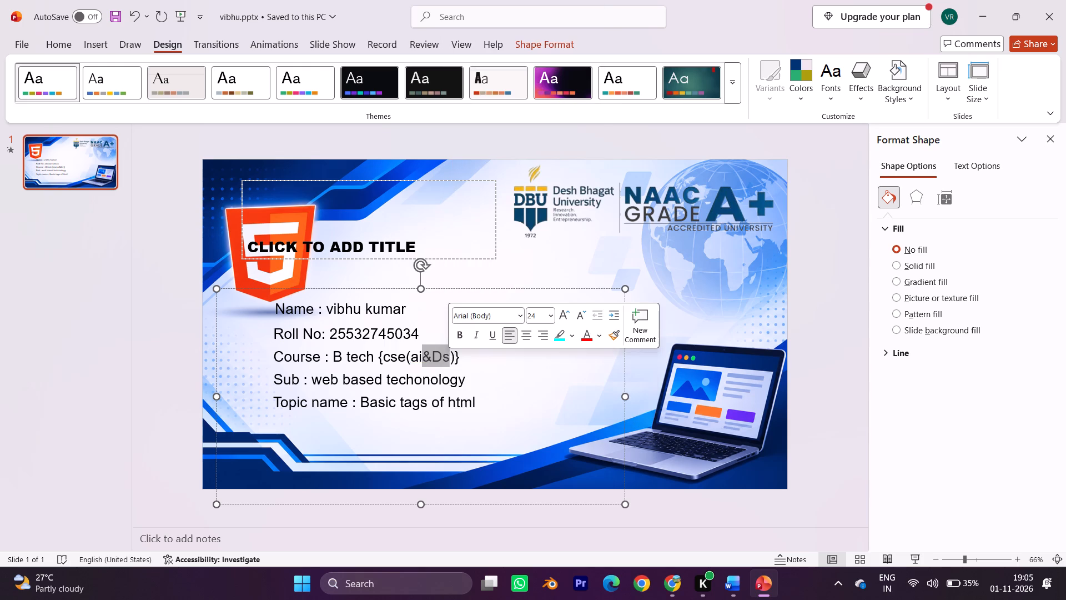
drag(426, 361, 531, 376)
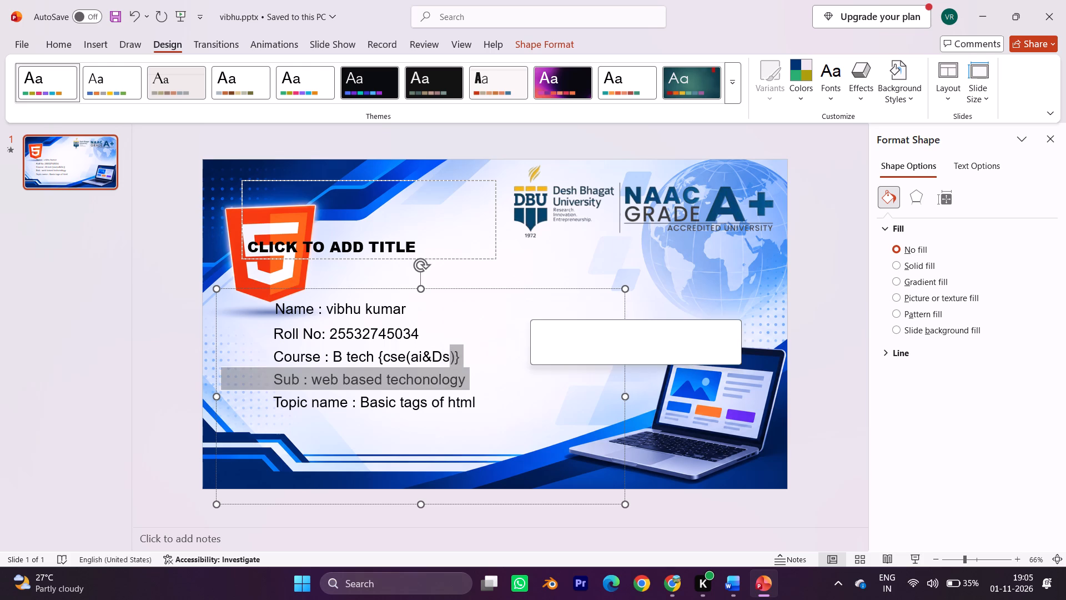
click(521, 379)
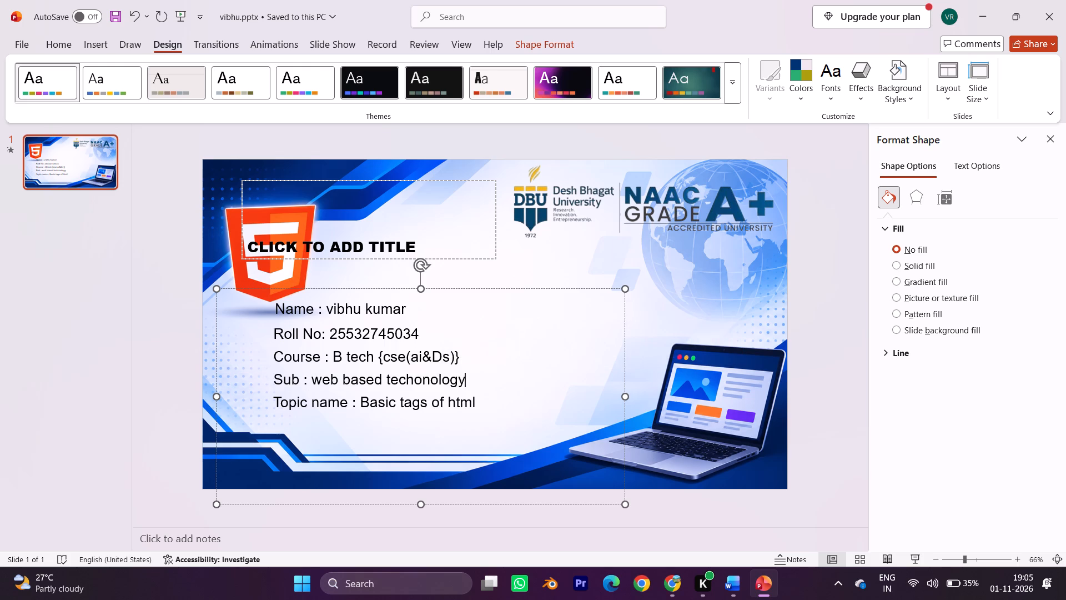
Capitalise the branch abbreviation on the course line so it reads "{CSE(AI&DS)}".
click(450, 356)
key(BackSpace)
key(shift+s)
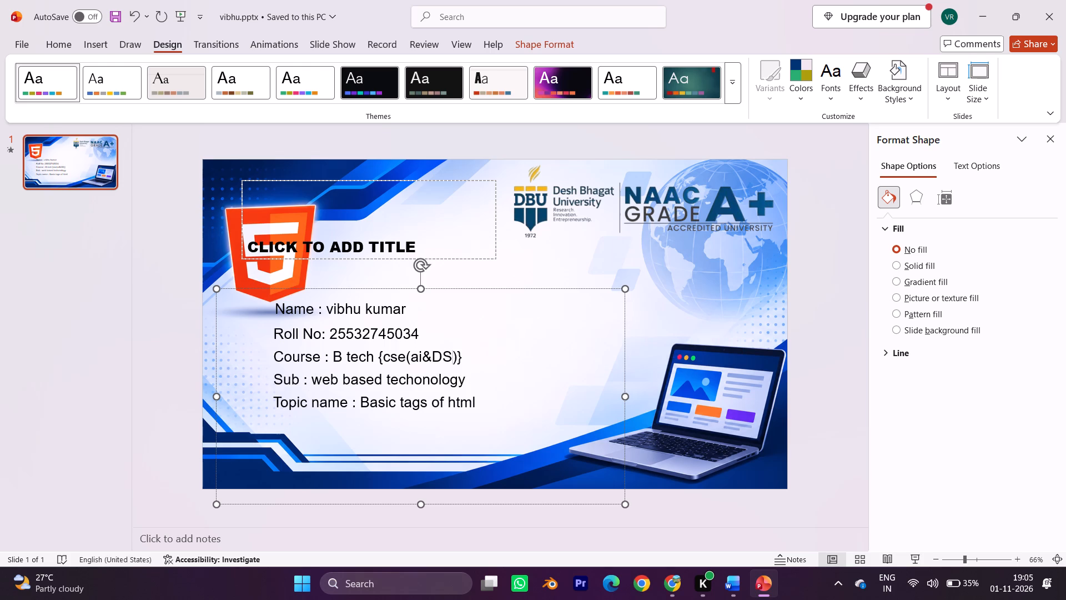
click(420, 355)
key(Right)
key(BackSpace)
key(BackSpace)
text(AI)
key(Left)
key(Left)
key(Left)
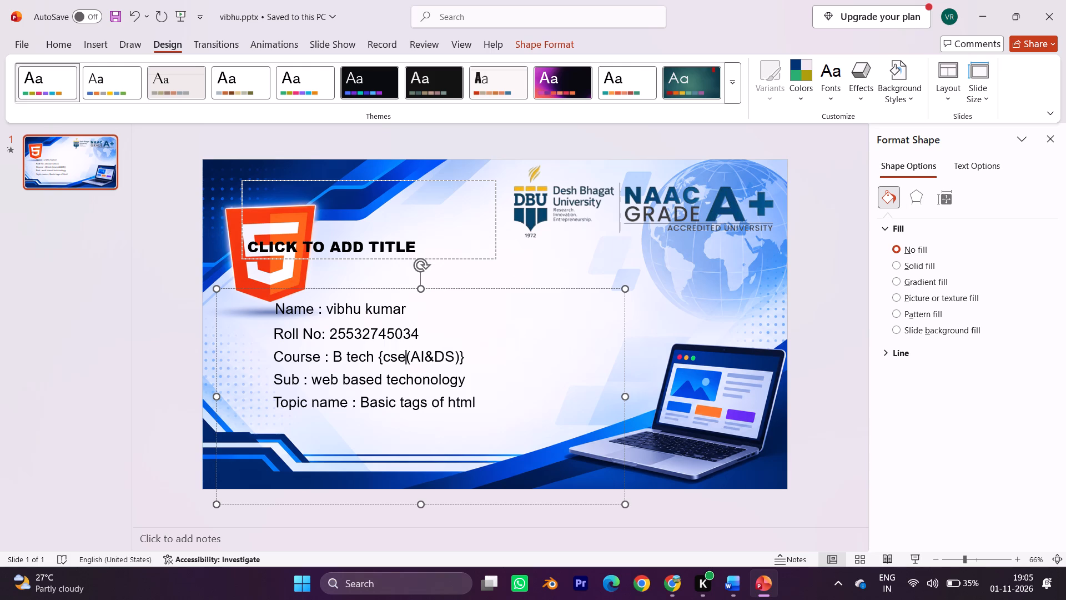
key(BackSpace)
key(BackSpace)
key(BackSpace)
key(shift+s)
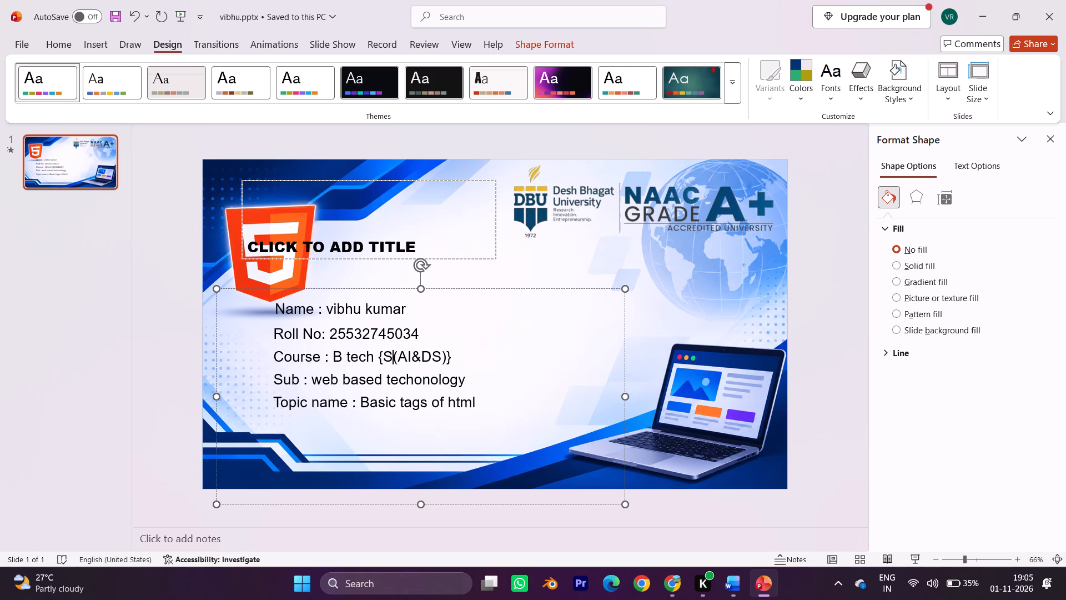
key(shift+BackSpace)
text(CSE)
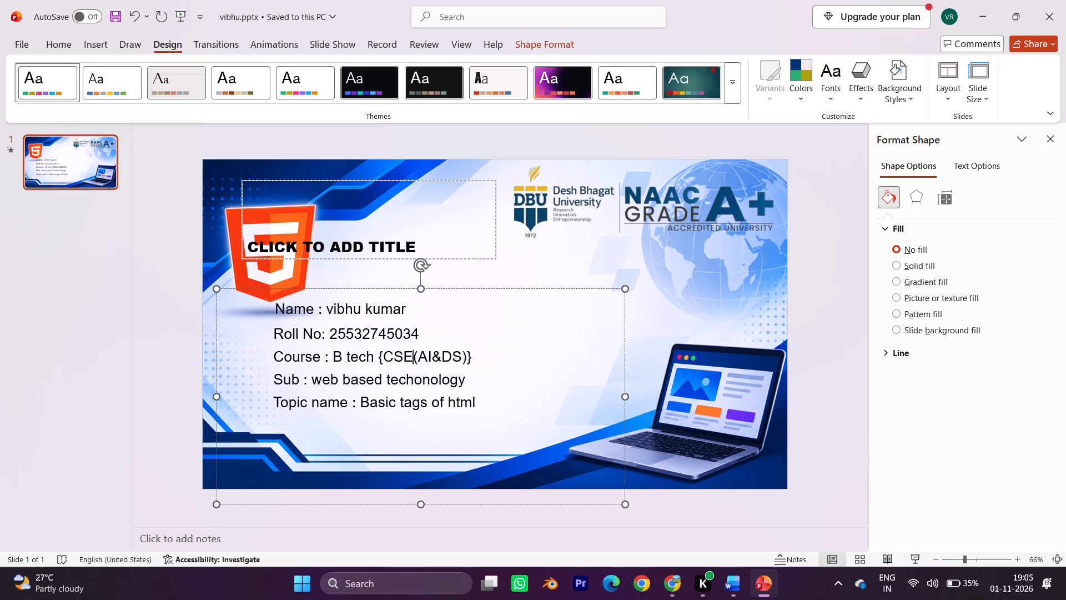
Capitalise the first letter of the subject on the "Sub" line so it starts with "Web".
triple_click(323, 381)
click(323, 381)
click(323, 381)
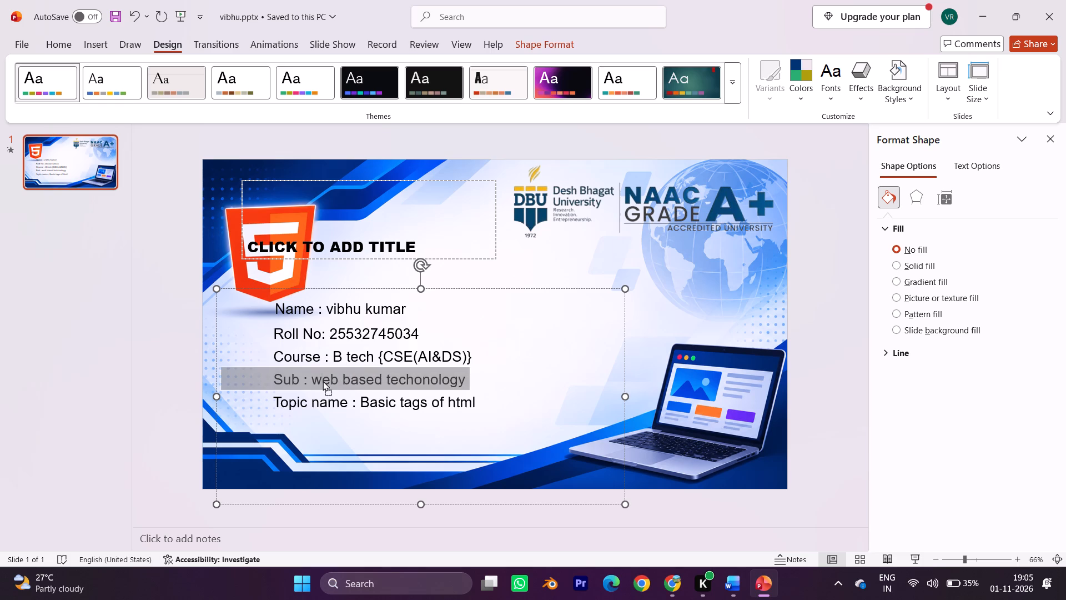
key(BackSpace)
key(shift+w)
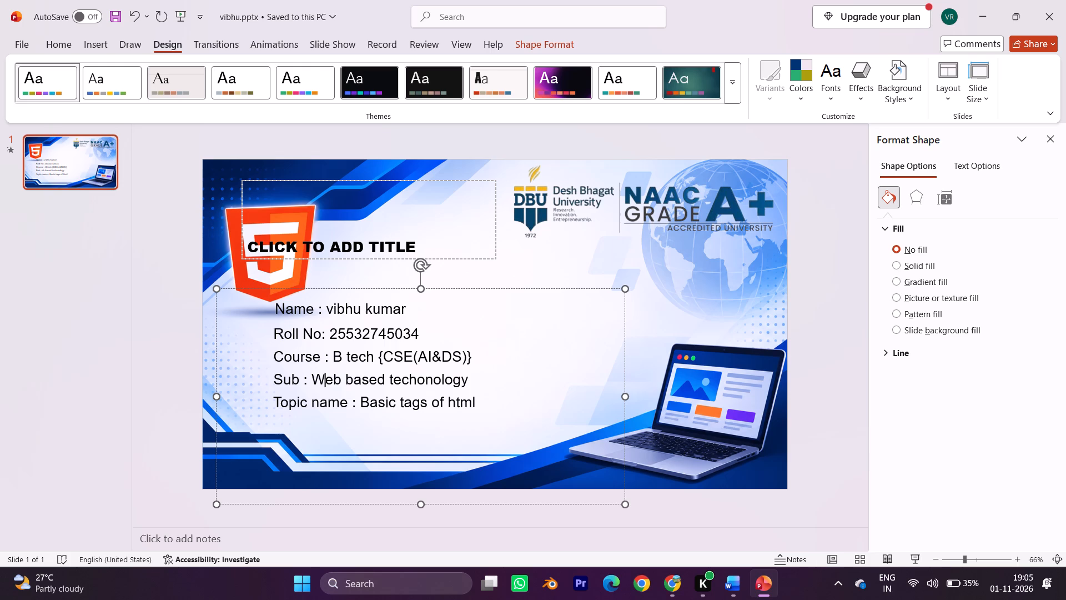
Capitalise the first letter of the student's first name on the name line and deselect the text box.
click(332, 312)
key(BackSpace)
key(shift+v)
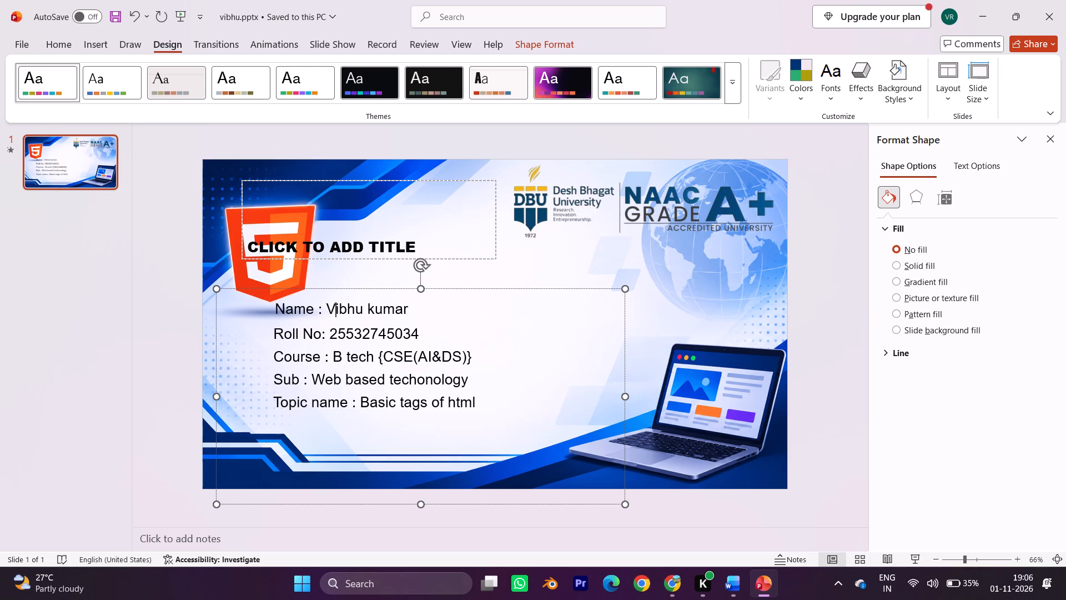
click(681, 423)
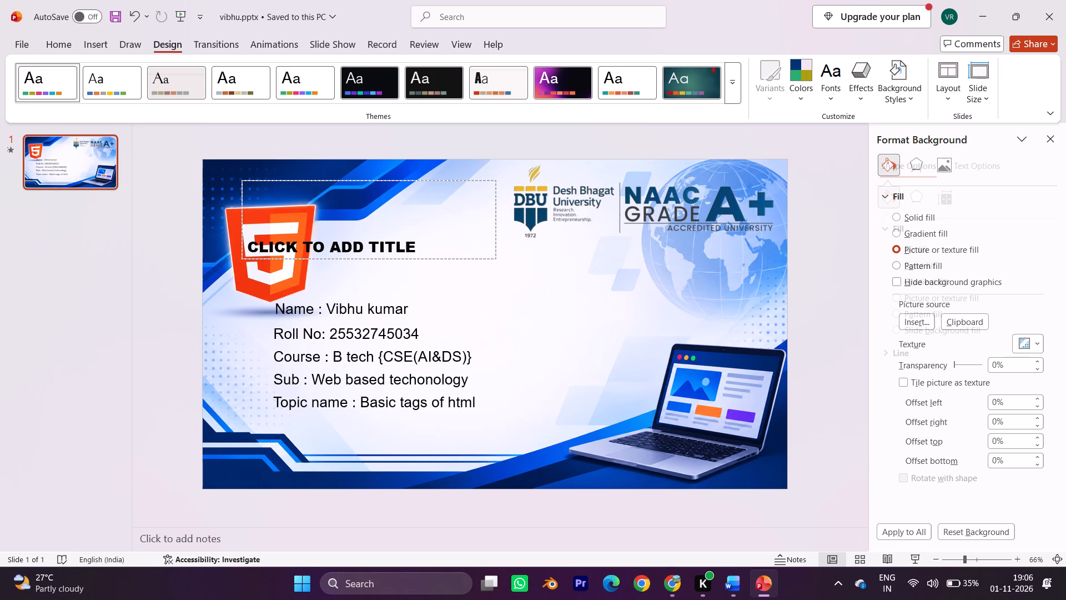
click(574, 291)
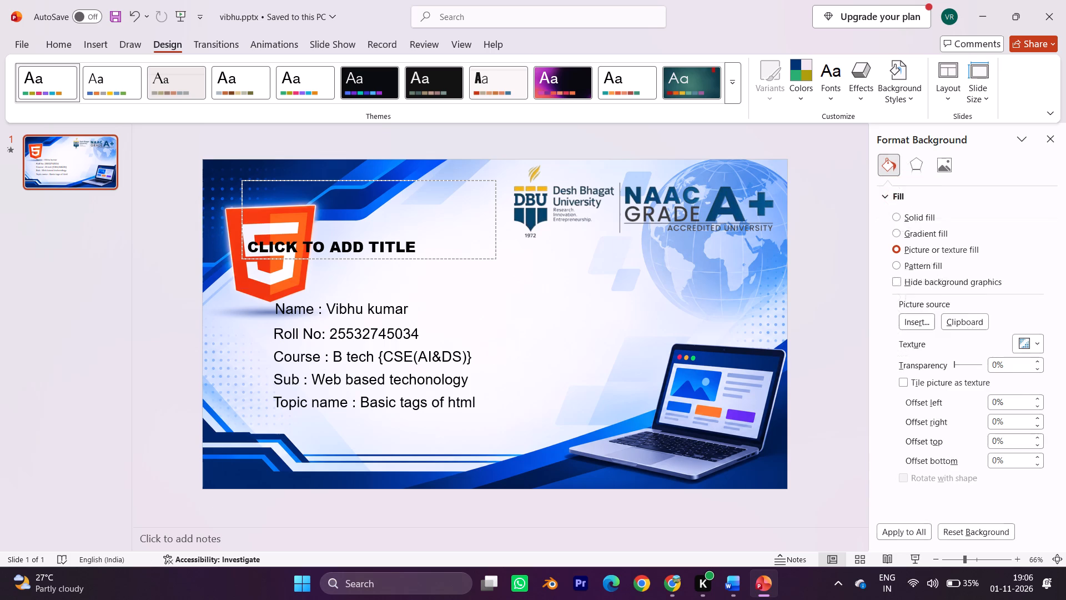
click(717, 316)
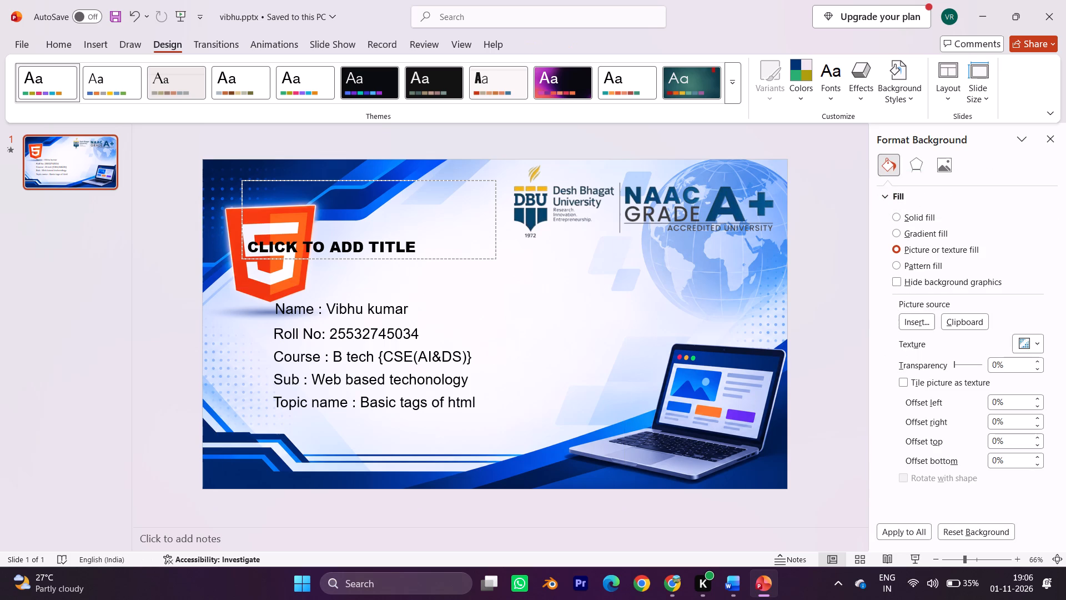
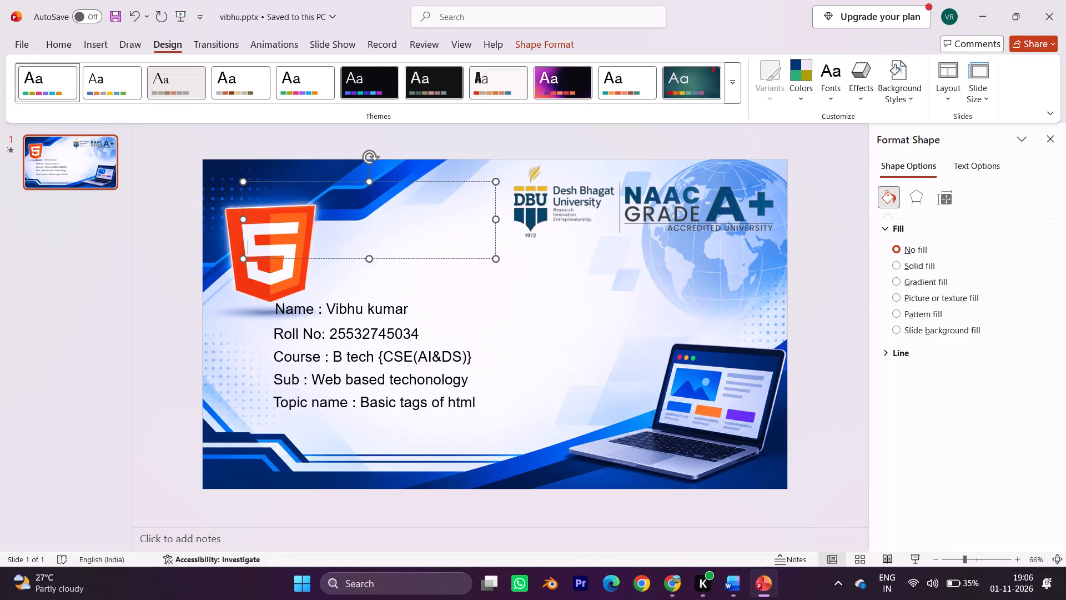
Enter the heading "PRASENTATION" in the empty title box above the student details on the first slide.
text(prasen)
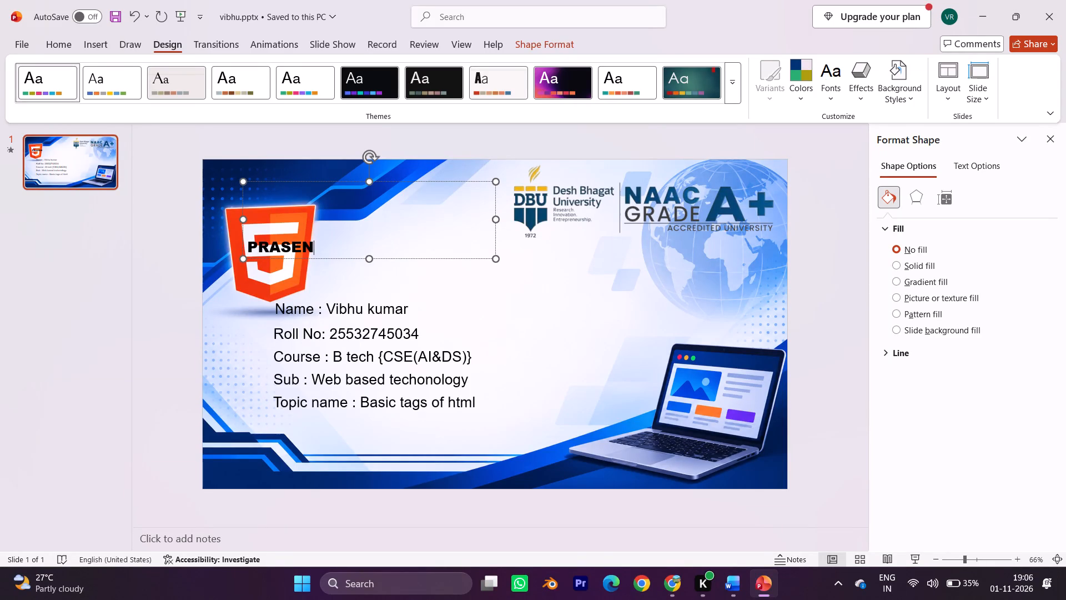
text(tatiom)
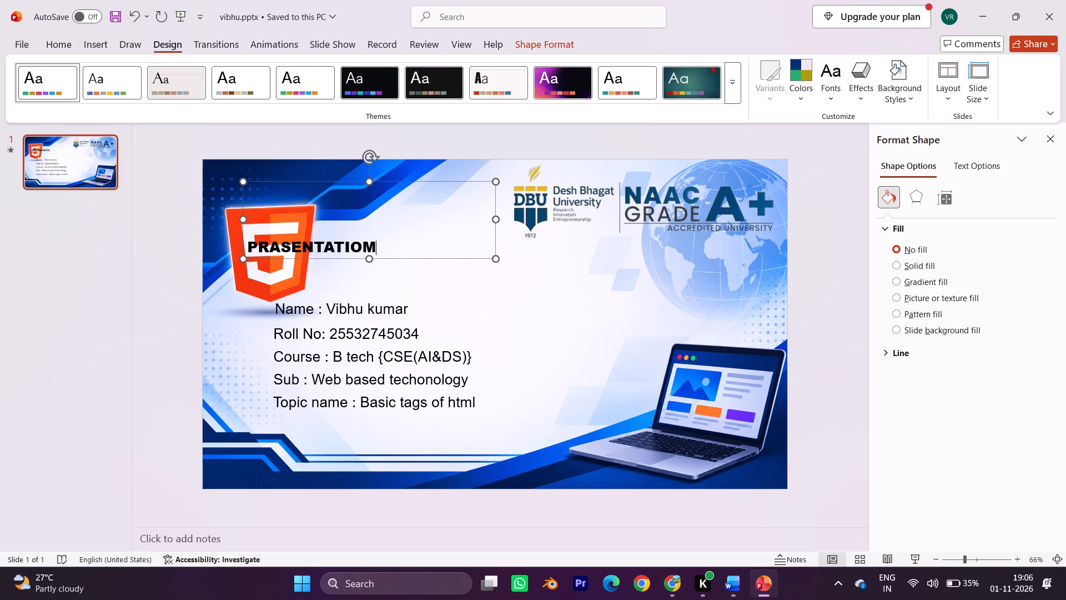
key(BackSpace)
key(n)
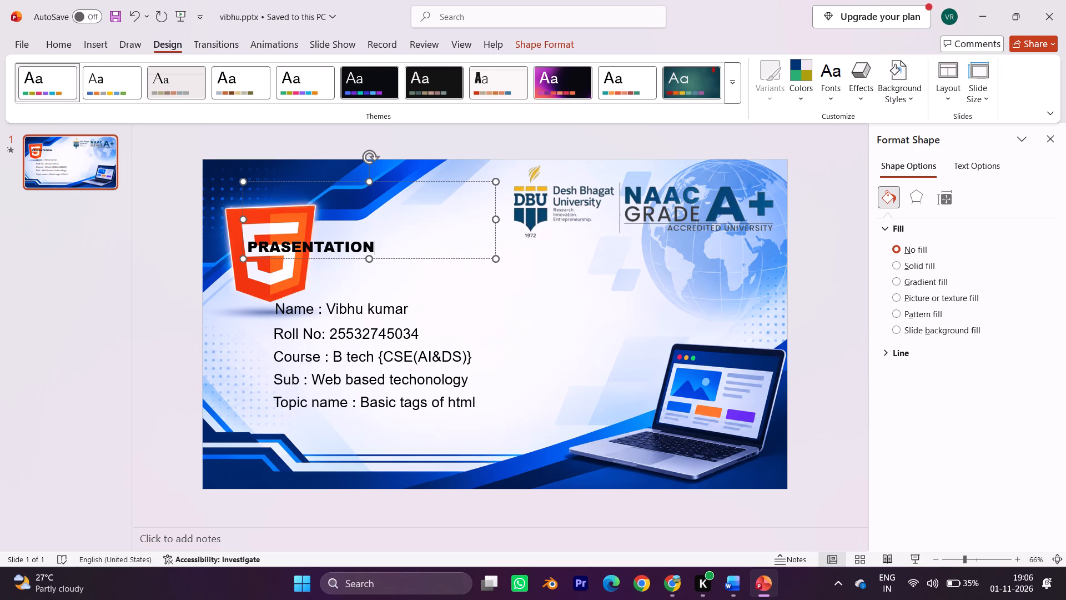
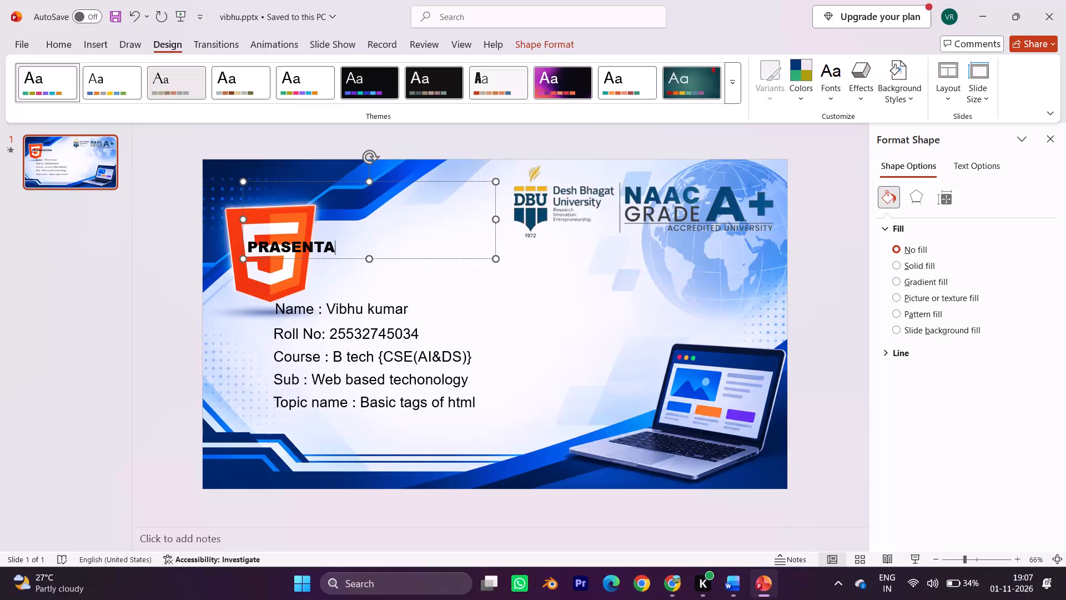
Delete the "PRASENTATION" heading from the title box on the first slide.
key(BackSpace)
key(BackSpace)
key(BackSpace)
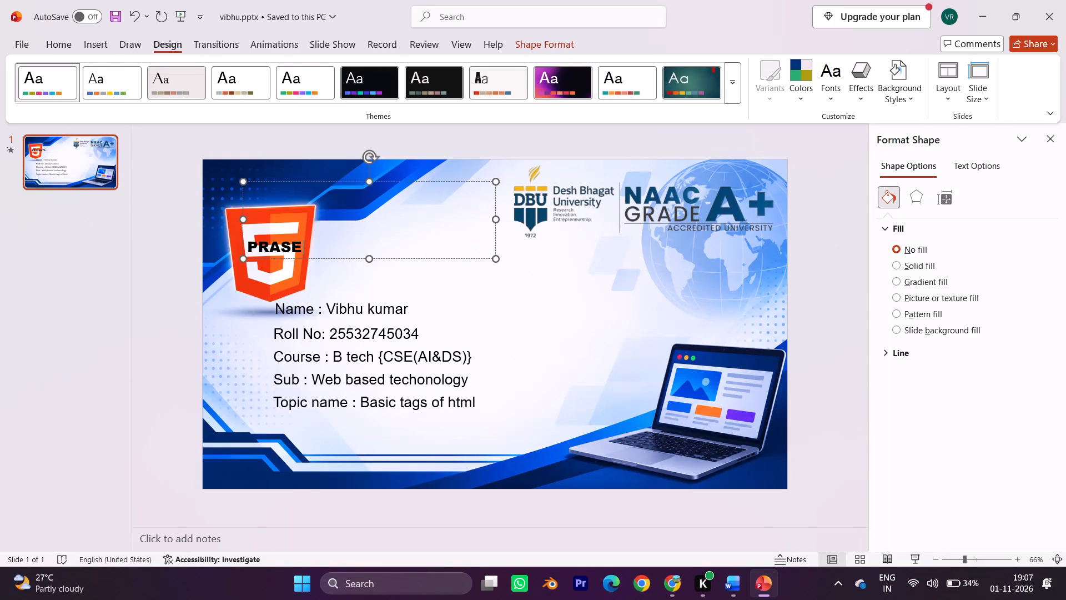
key(BackSpace)
key(BackSpace)
key(BackSpace)
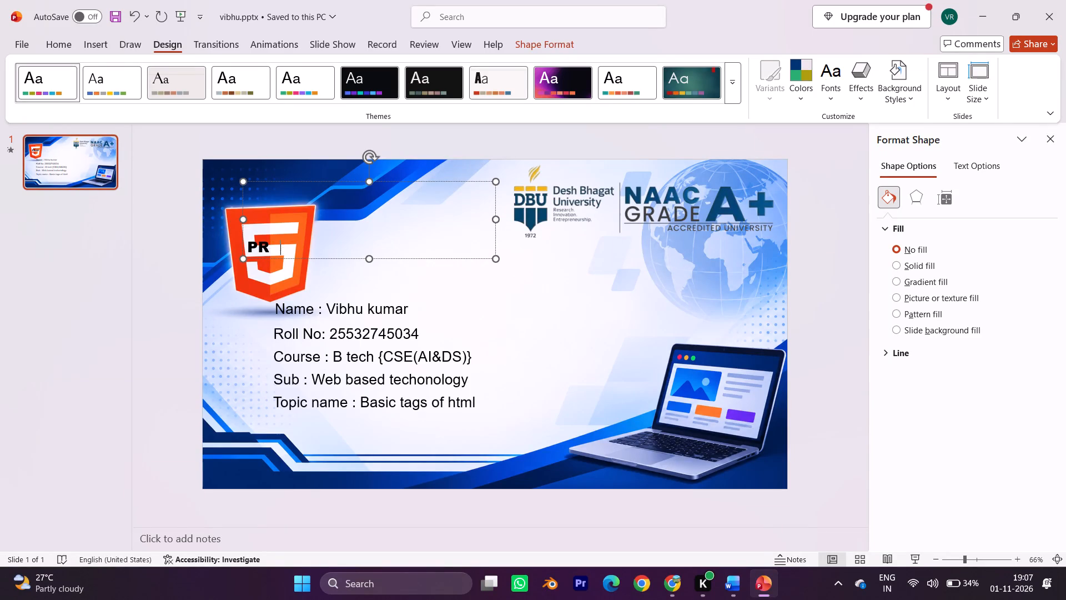
key(BackSpace)
key(BackSpace)
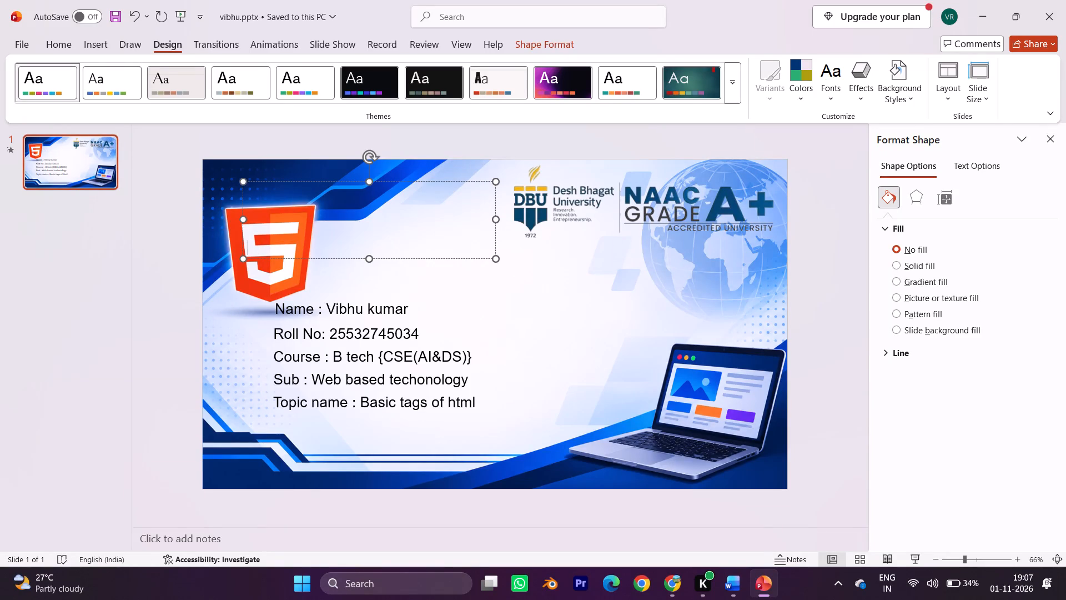
Delete the whole "Topic name : Basic tags of html" line from the student details.
click(475, 399)
key(BackSpace)
key(BackSpace)
key(BackSpace)
key(BackSpace)
key(BackSpace)
key(BackSpace)
key(BackSpace)
key(BackSpace)
key(BackSpace)
key(BackSpace)
key(BackSpace)
key(BackSpace)
key(BackSpace)
key(BackSpace)
key(BackSpace)
key(BackSpace)
key(BackSpace)
key(BackSpace)
key(BackSpace)
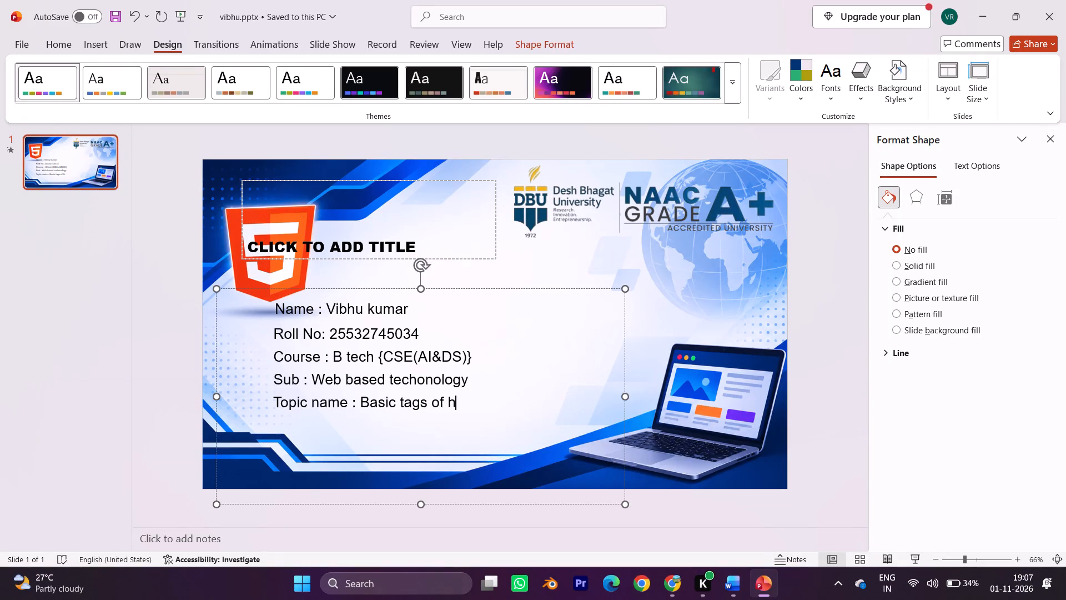
key(BackSpace)
key(BackSpace)
key(BackSpace)
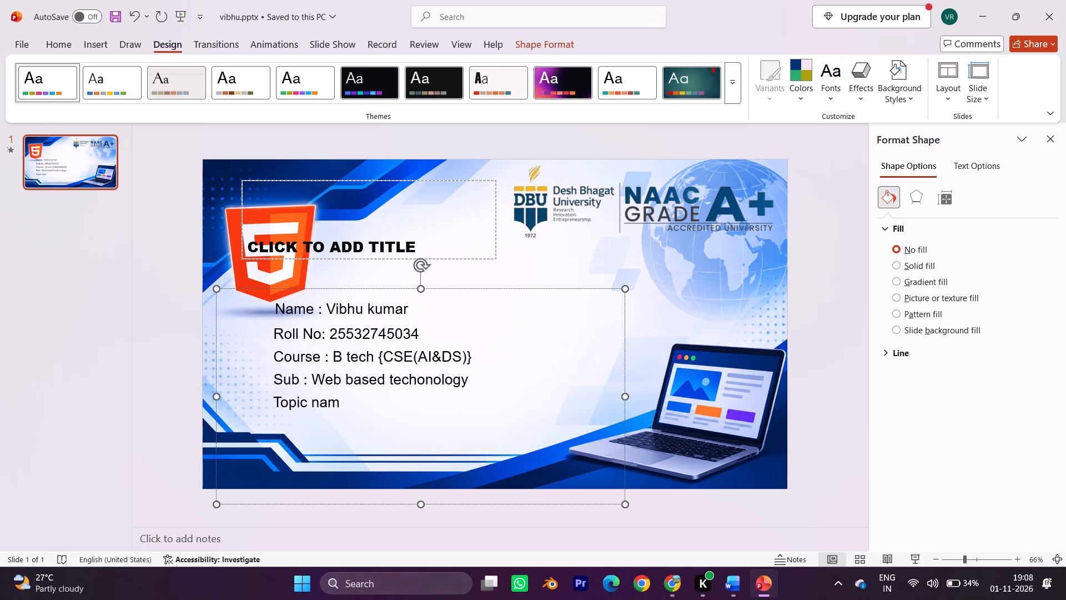
key(BackSpace)
key(BackSpace)
key(BackSpace)
key(BackSpace)
key(BackSpace)
key(BackSpace)
key(BackSpace)
key(BackSpace)
key(BackSpace)
key(BackSpace)
Enter "BASIC OF HTML TAGS & ITS USES" as the title in the empty title box on the first slide.
click(320, 232)
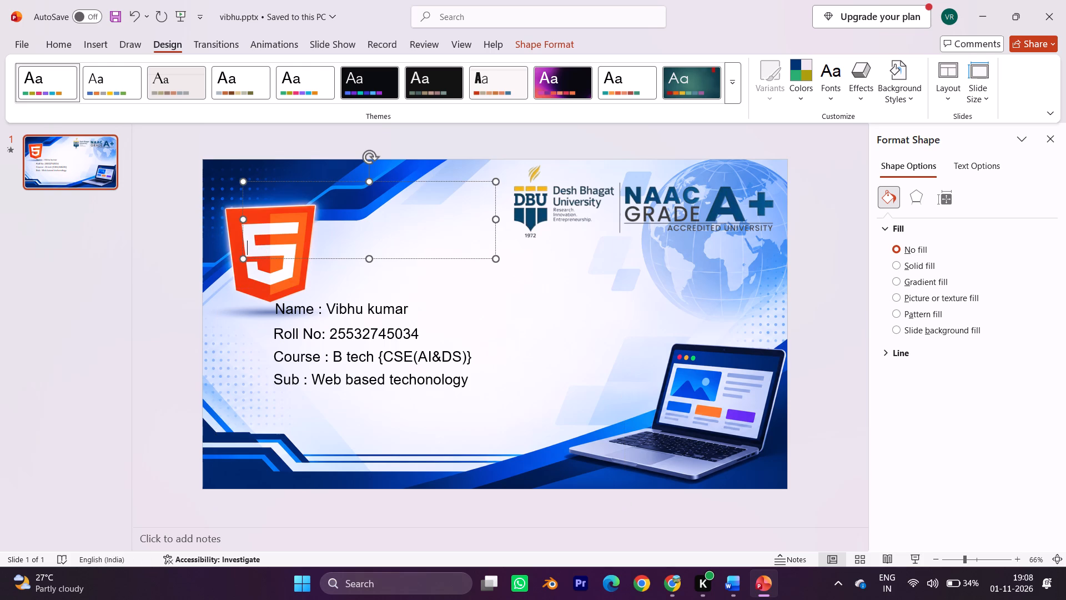
text(basic)
key(space)
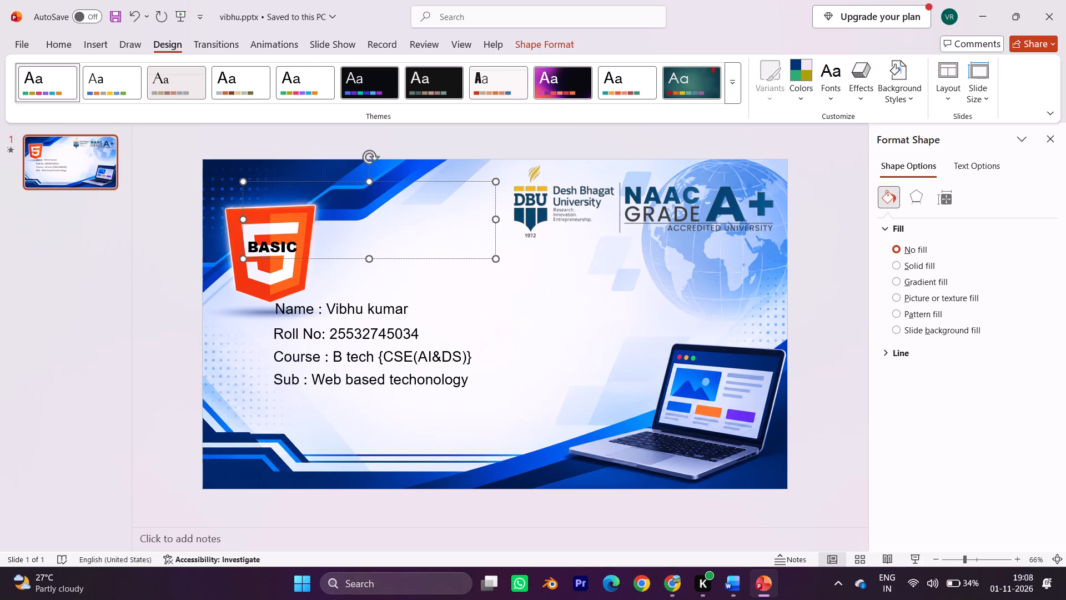
text(of)
key(space)
text(html tag)
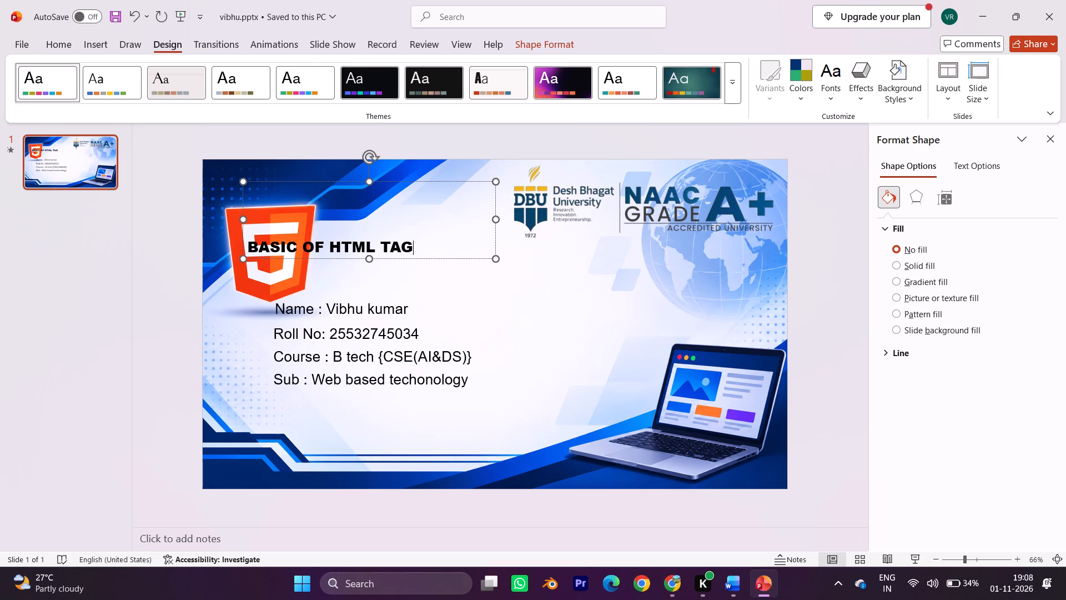
text(s a)
key(BackSpace)
text(& u)
key(BackSpace)
key(BackSpace)
key(space)
text(its uses)
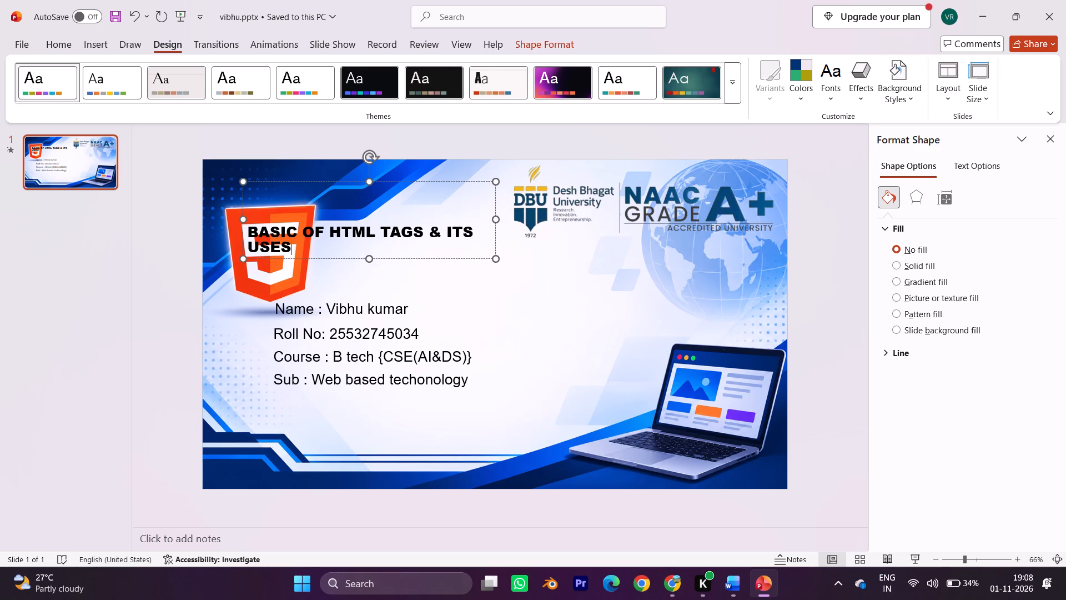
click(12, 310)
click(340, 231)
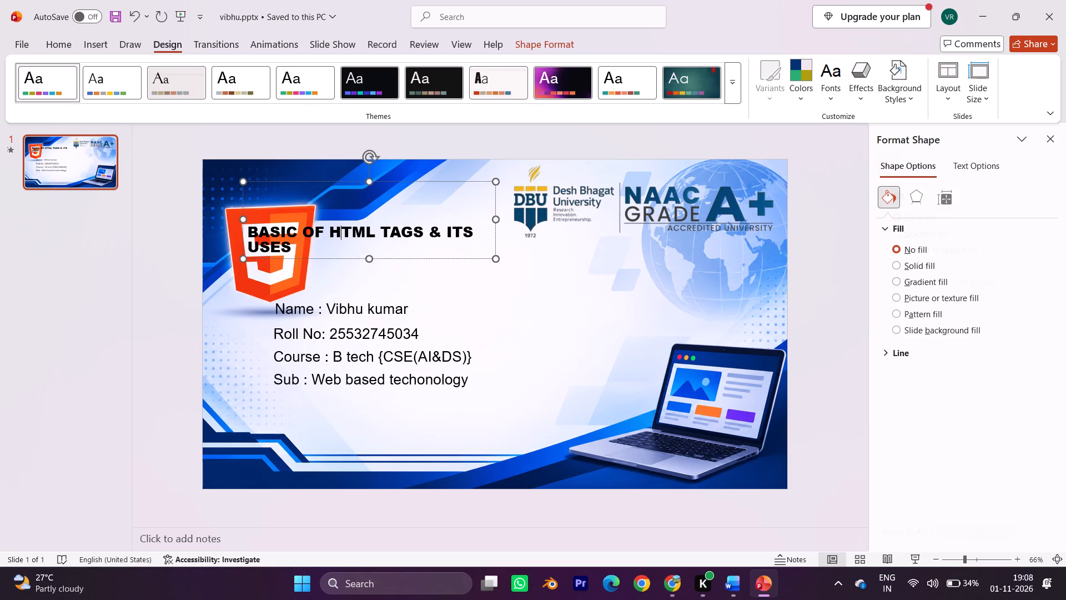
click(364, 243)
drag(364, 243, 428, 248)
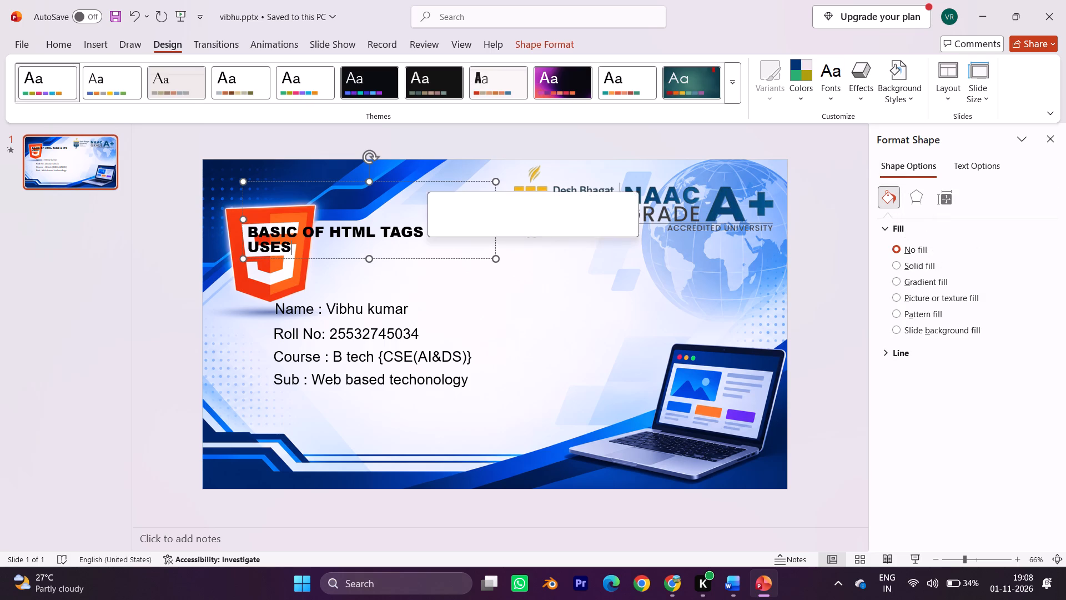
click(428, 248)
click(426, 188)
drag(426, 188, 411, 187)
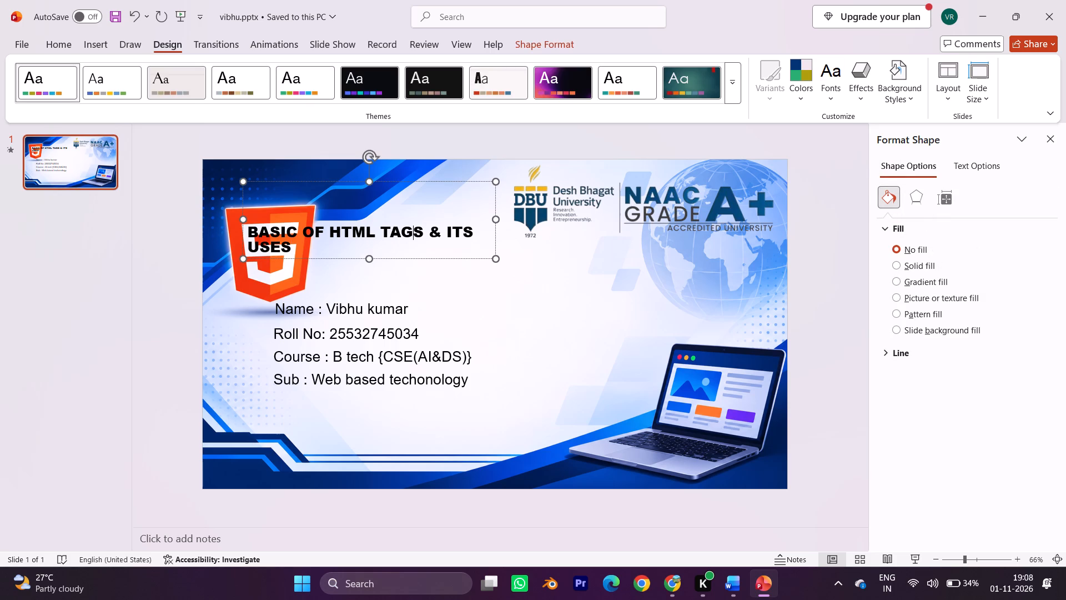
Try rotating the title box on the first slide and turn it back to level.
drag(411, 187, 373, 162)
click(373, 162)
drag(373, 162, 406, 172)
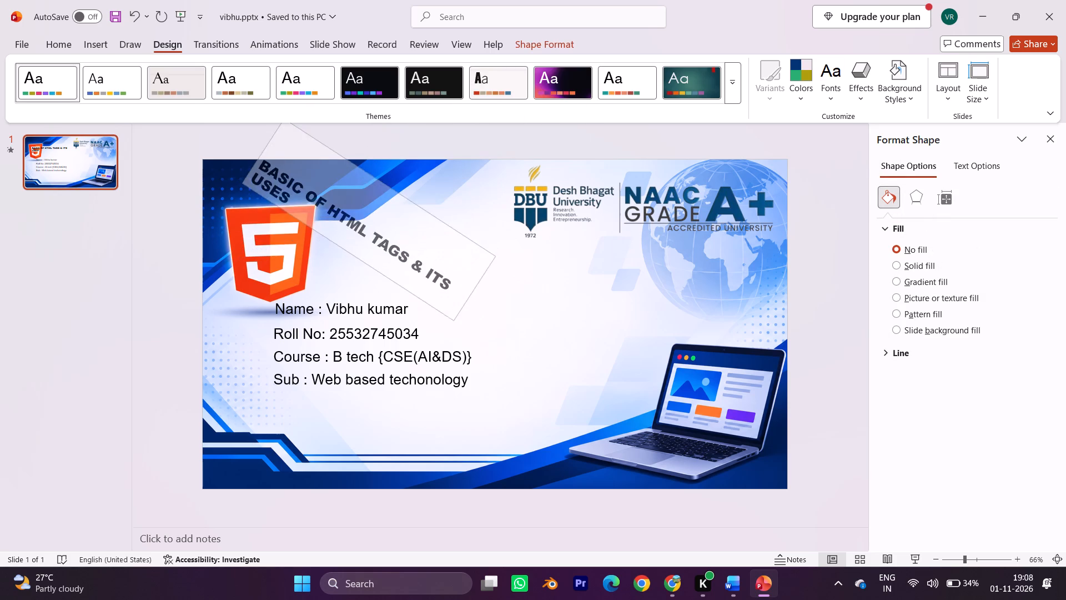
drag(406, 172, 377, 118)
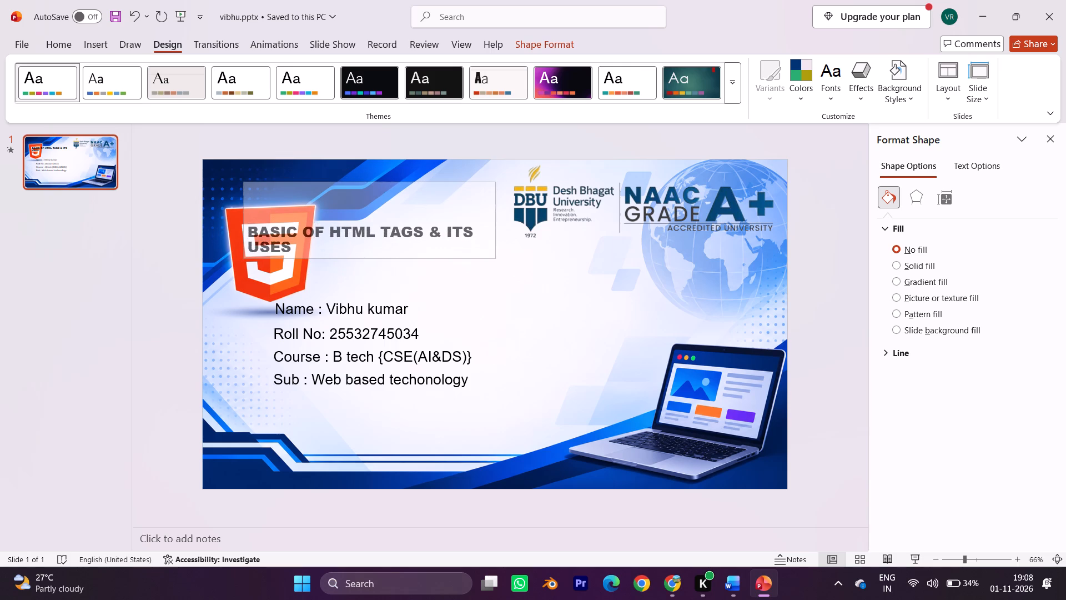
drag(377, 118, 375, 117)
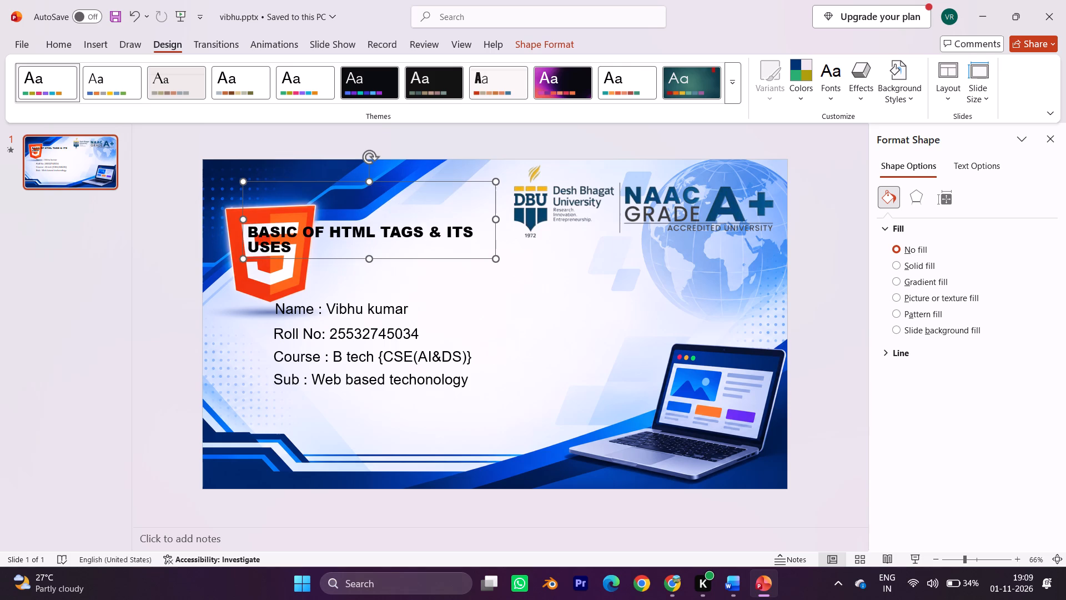
Widen the title box towards the NAAC logo so the title fits on a single line.
drag(497, 217, 633, 216)
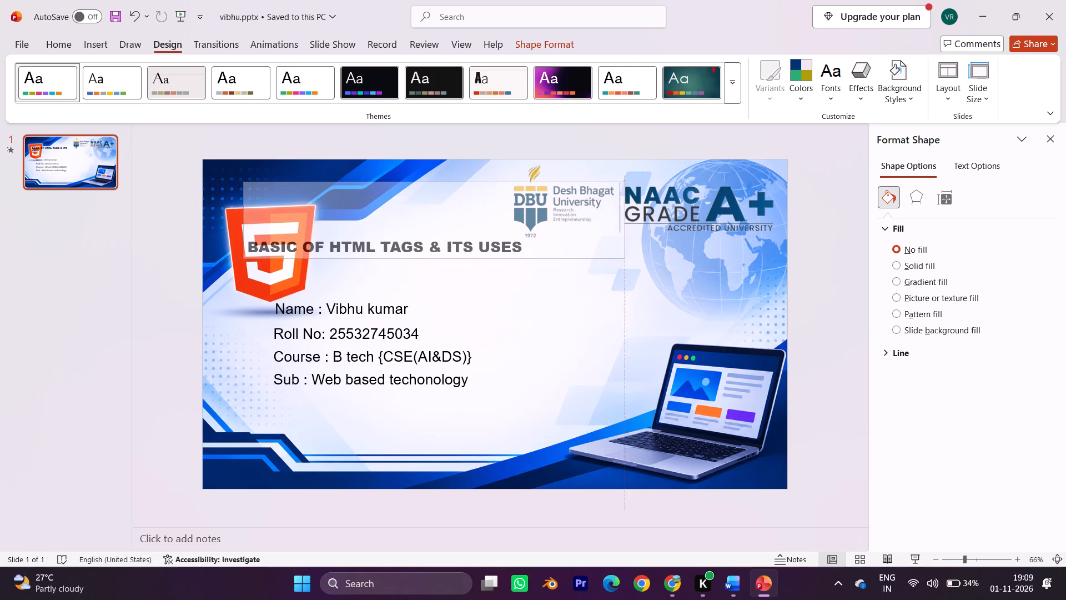
drag(633, 216, 619, 234)
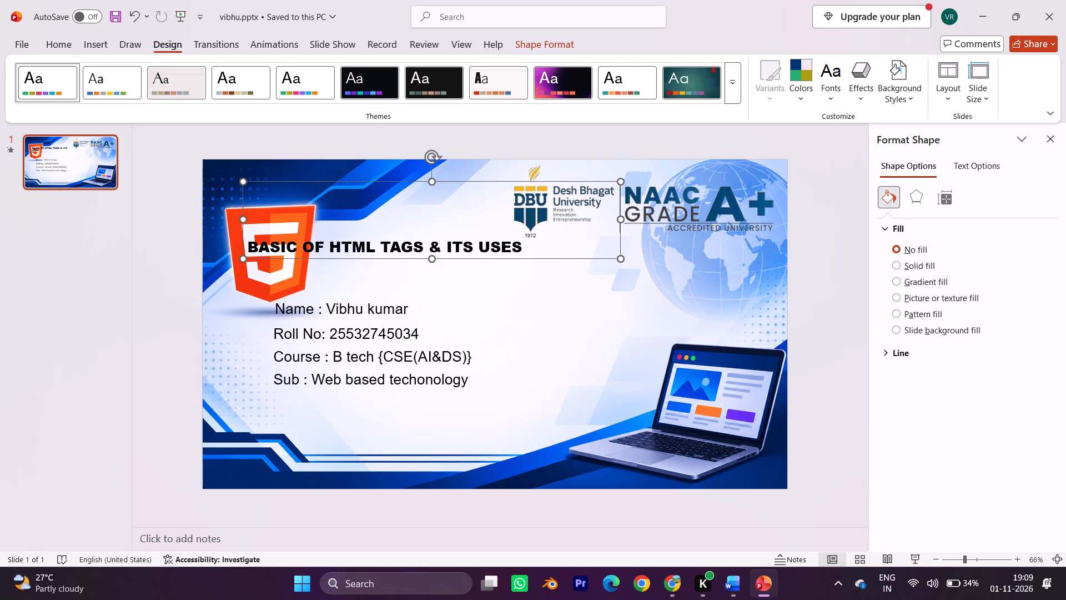
Move the title box to the slide's upper-left corner, with the title just above the HTML5 logo and beside the university logo.
drag(244, 224, 251, 225)
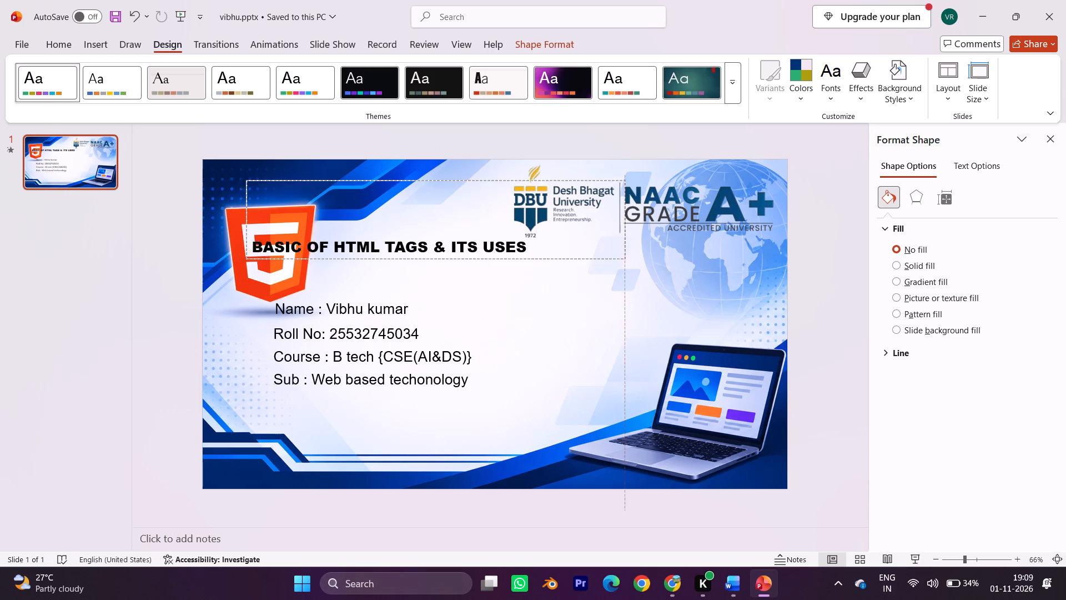
drag(251, 225, 336, 255)
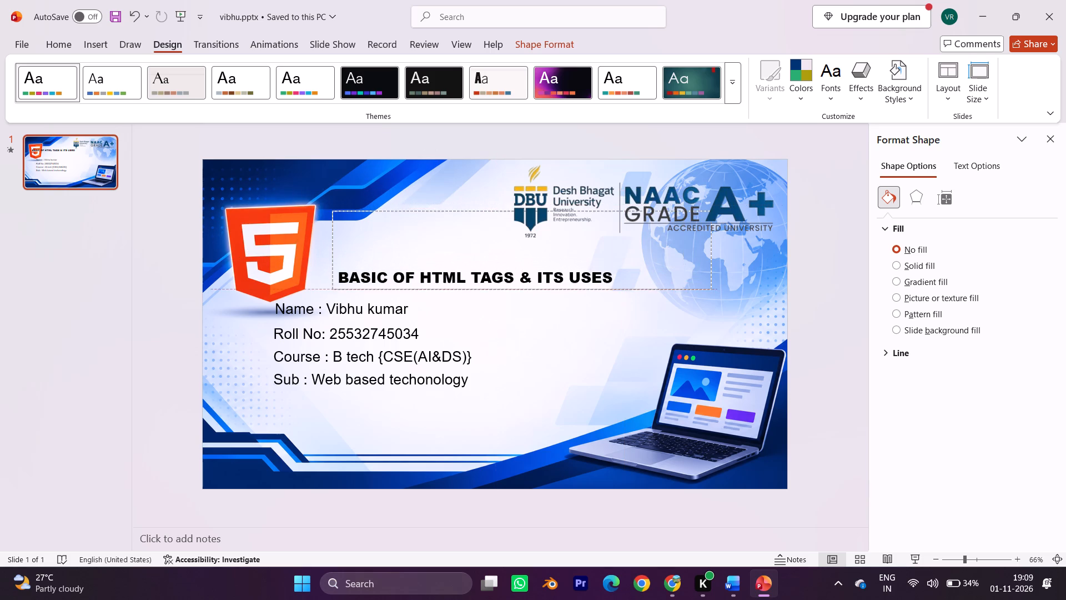
drag(336, 255, 261, 390)
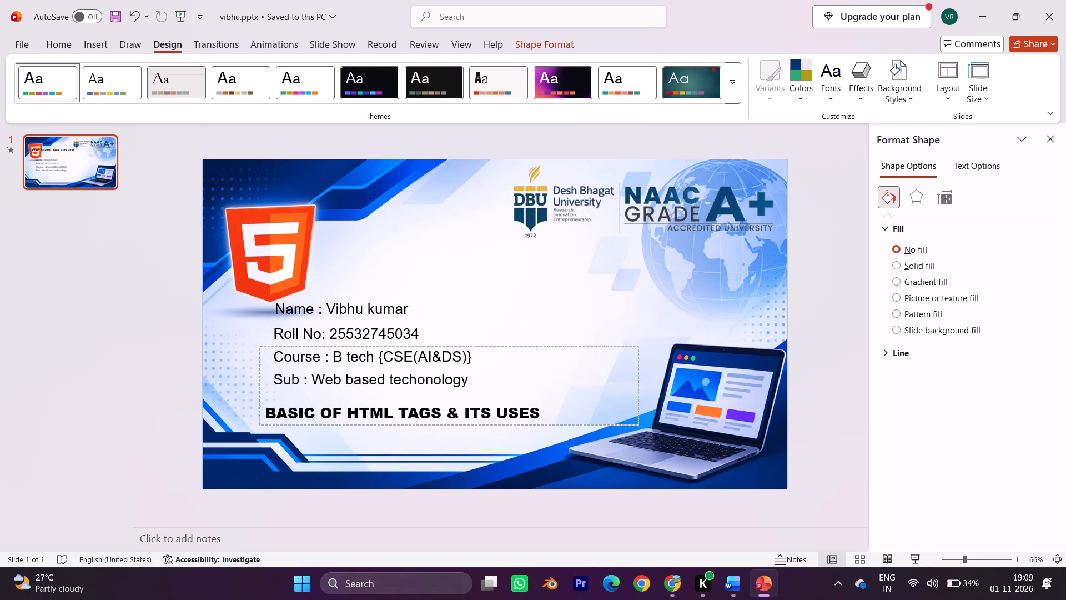
drag(261, 390, 225, 387)
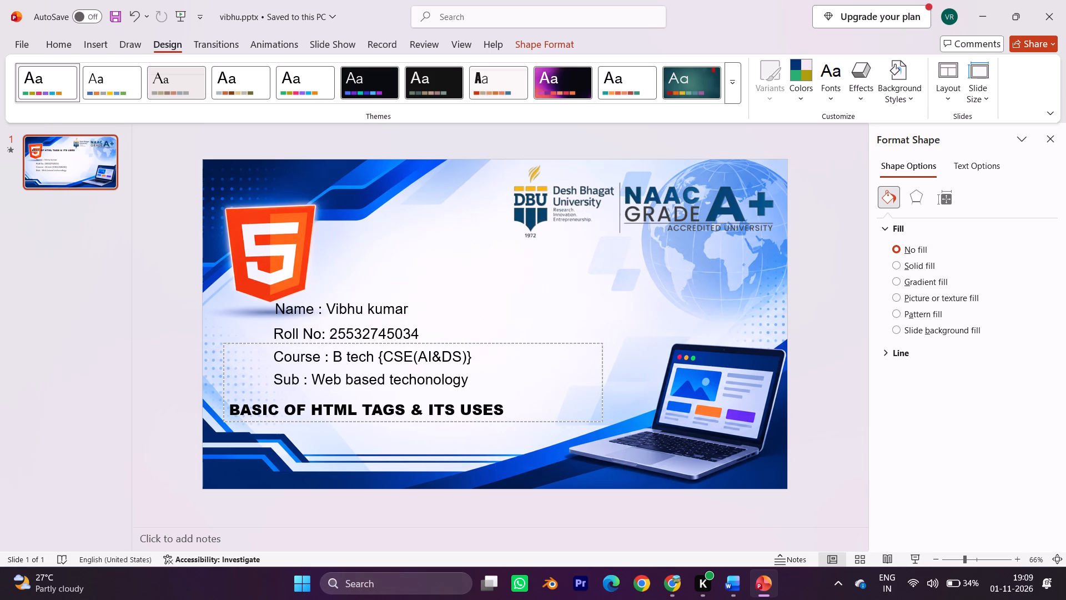
drag(225, 387, 195, 199)
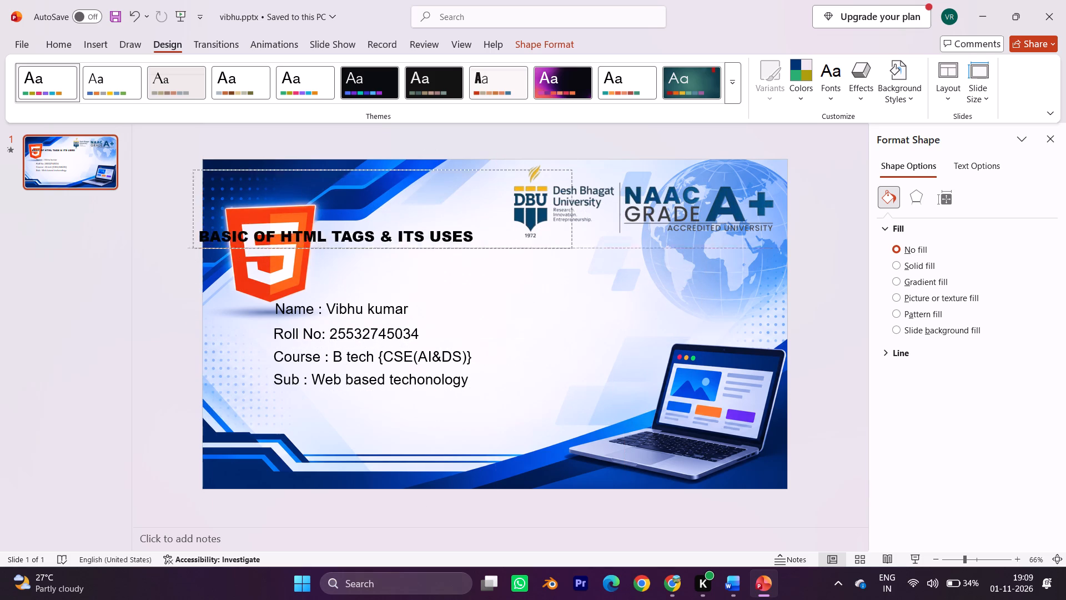
drag(195, 199, 230, 101)
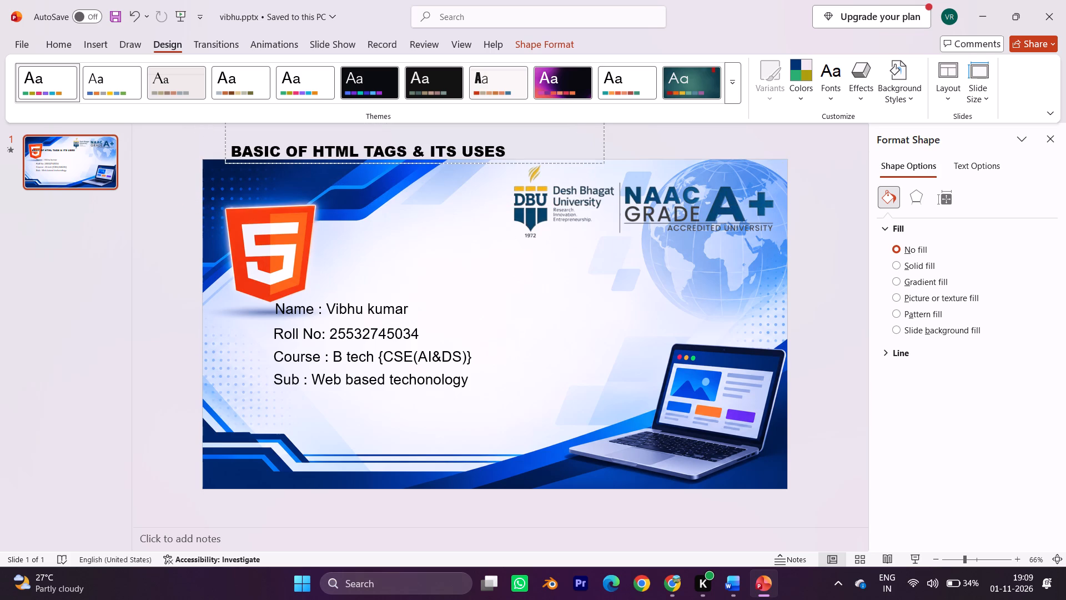
drag(230, 101, 216, 163)
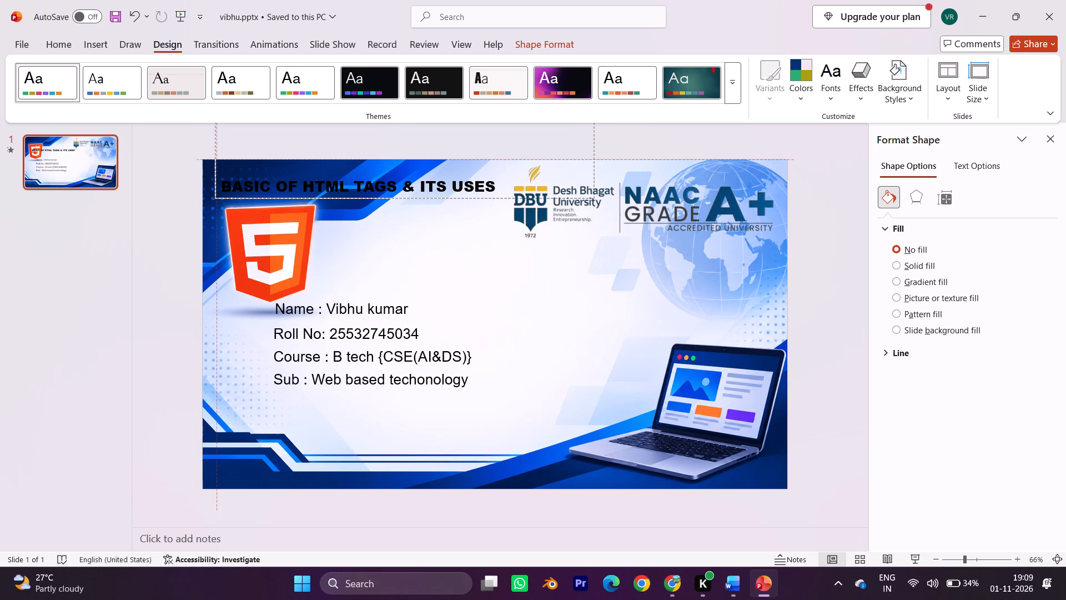
drag(216, 163, 213, 164)
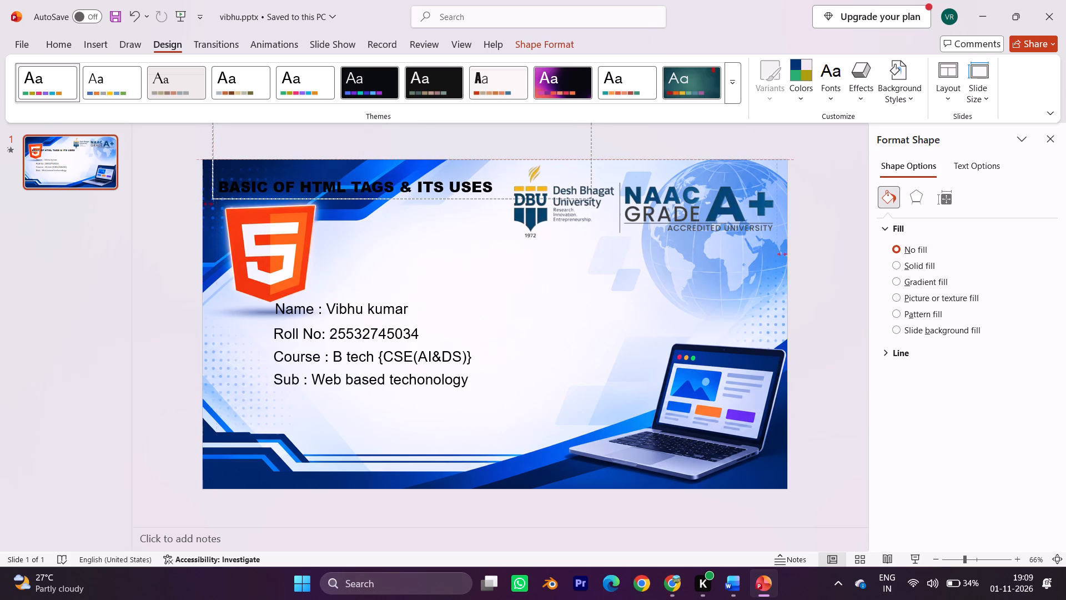
drag(213, 164, 204, 175)
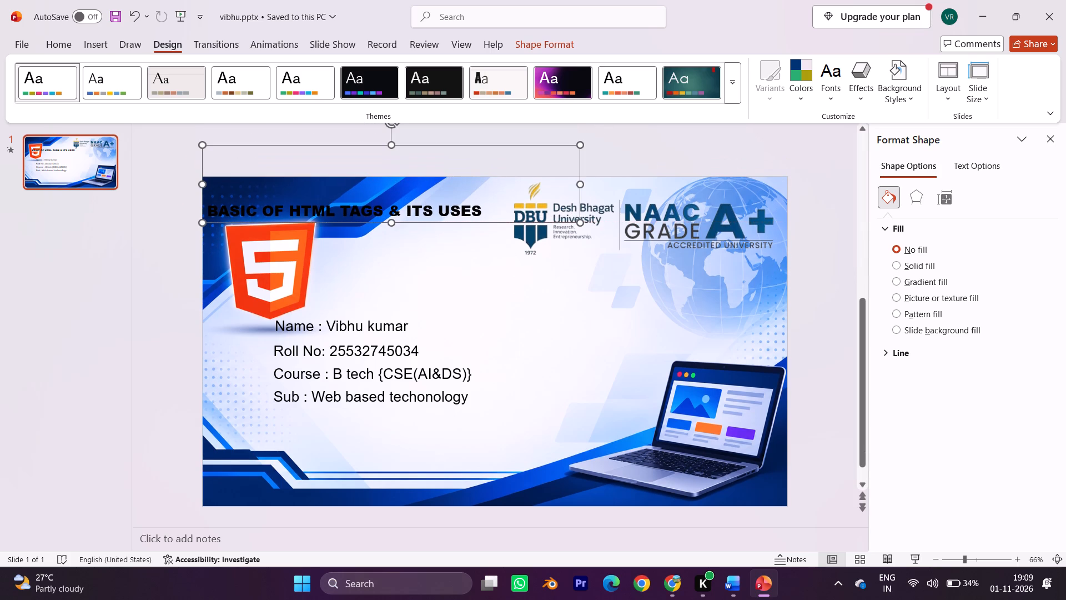
Underline the whole title "BASIC OF HTML TAGS & ITS USES" on the first slide.
click(264, 211)
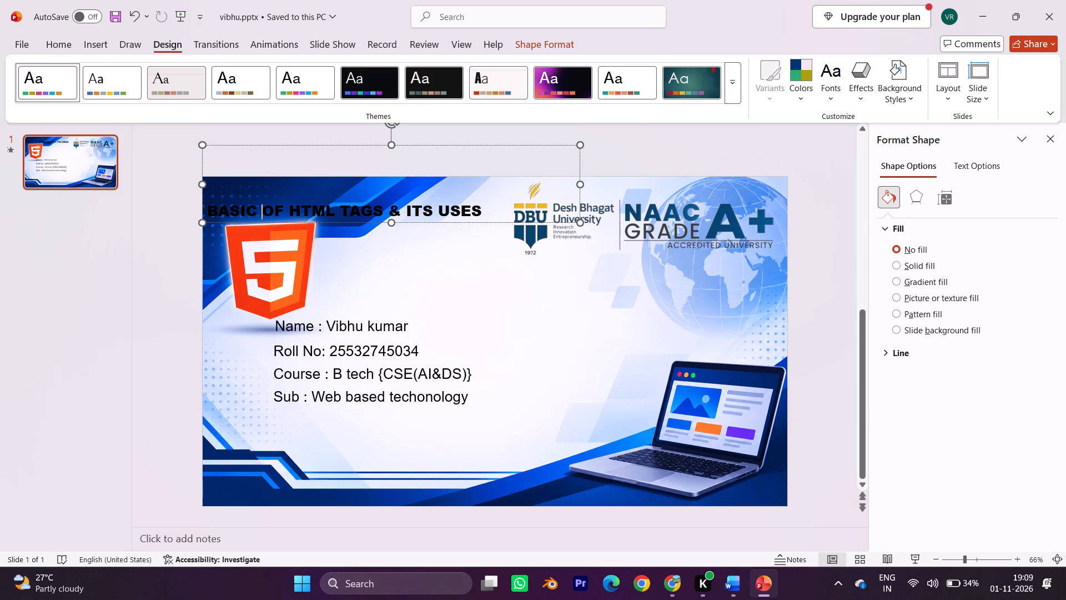
drag(214, 210, 456, 213)
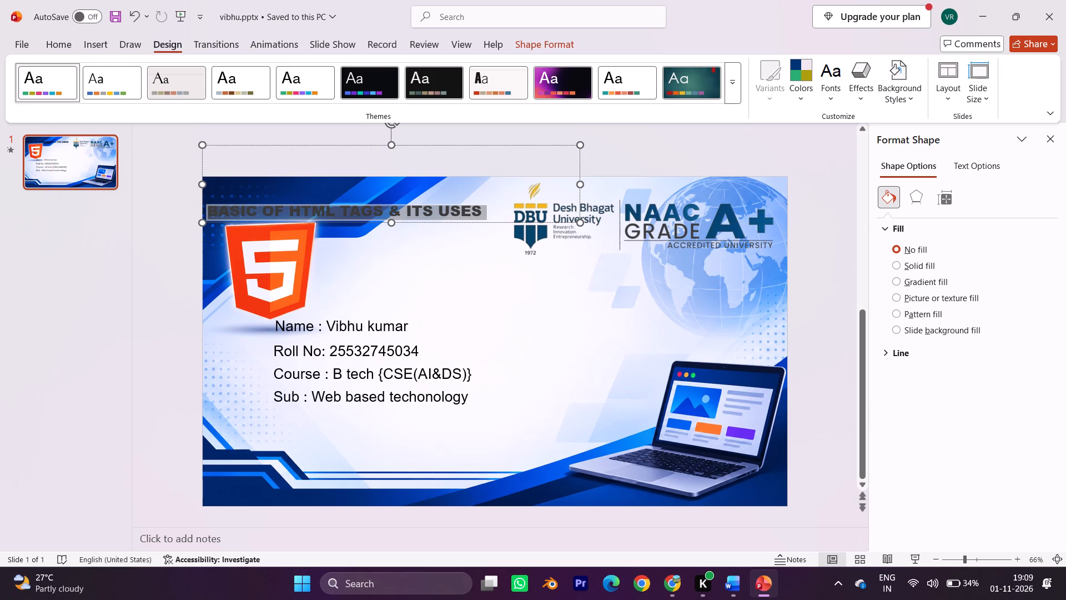
drag(456, 213, 605, 217)
right_click(581, 209)
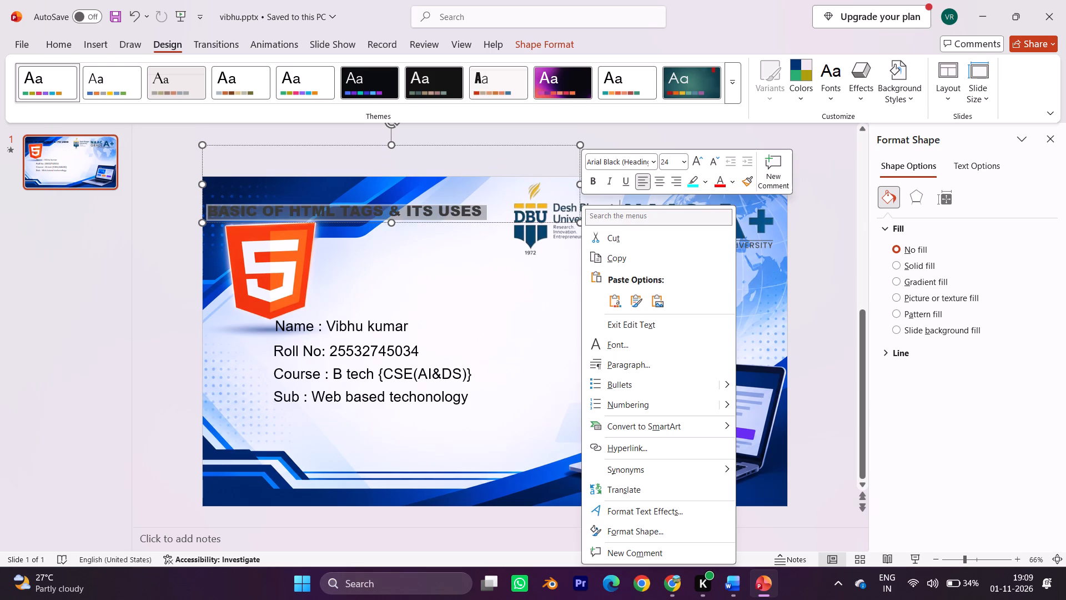
drag(605, 217, 693, 185)
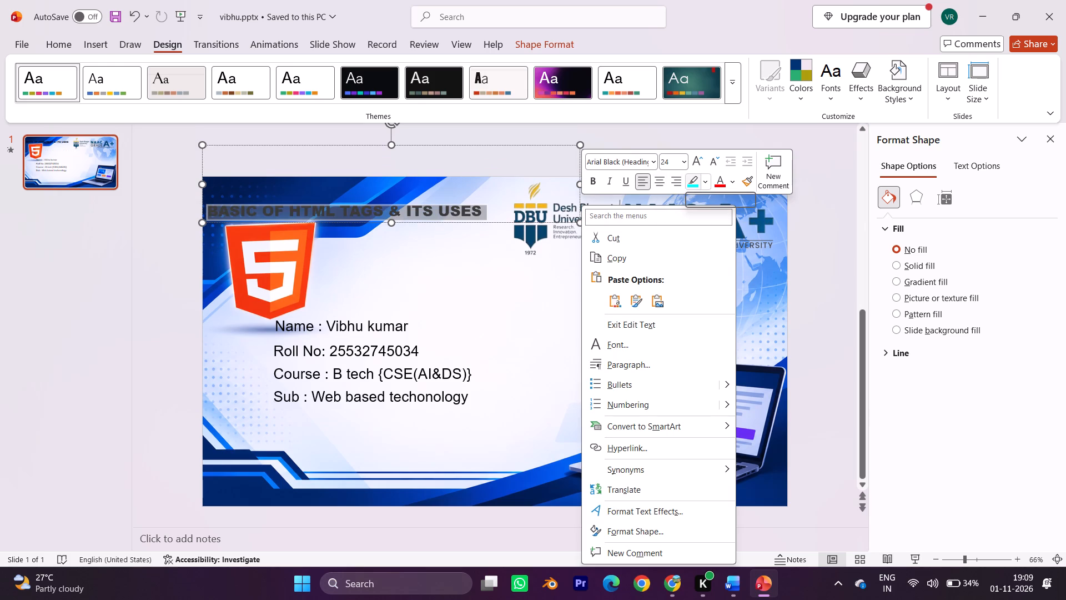
drag(693, 185, 623, 188)
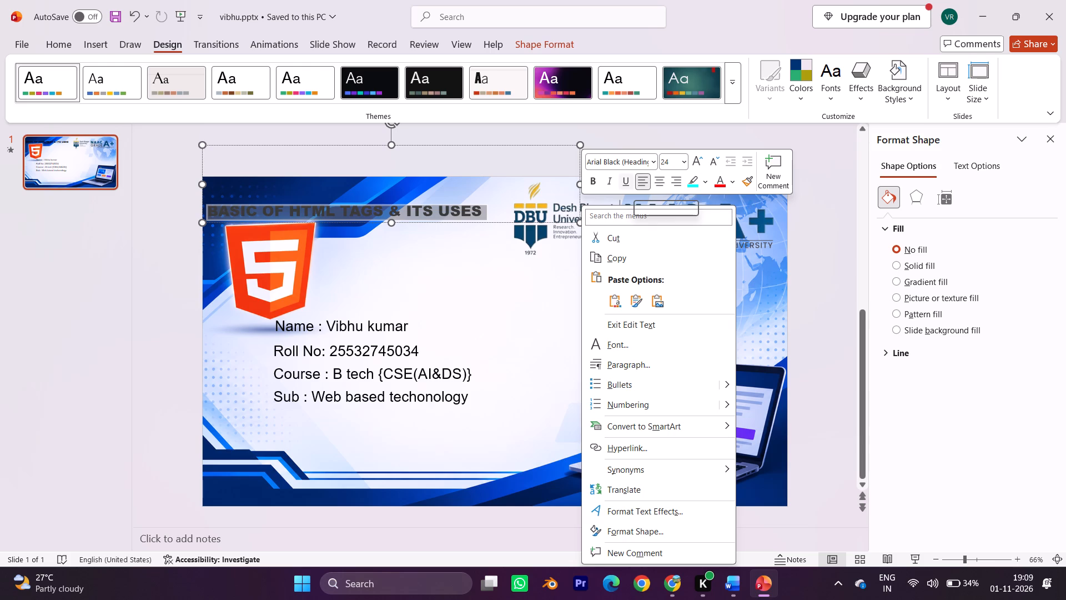
drag(623, 188, 625, 179)
click(625, 179)
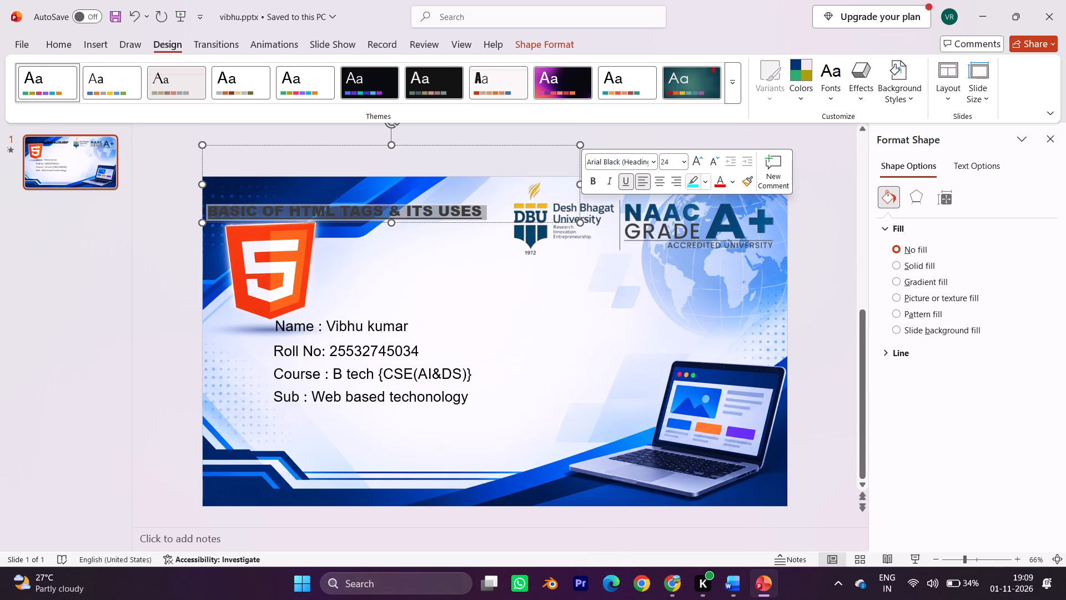
Recolour the selected title text to the light blue shade of the theme's dark blue, and deselect the title.
click(728, 180)
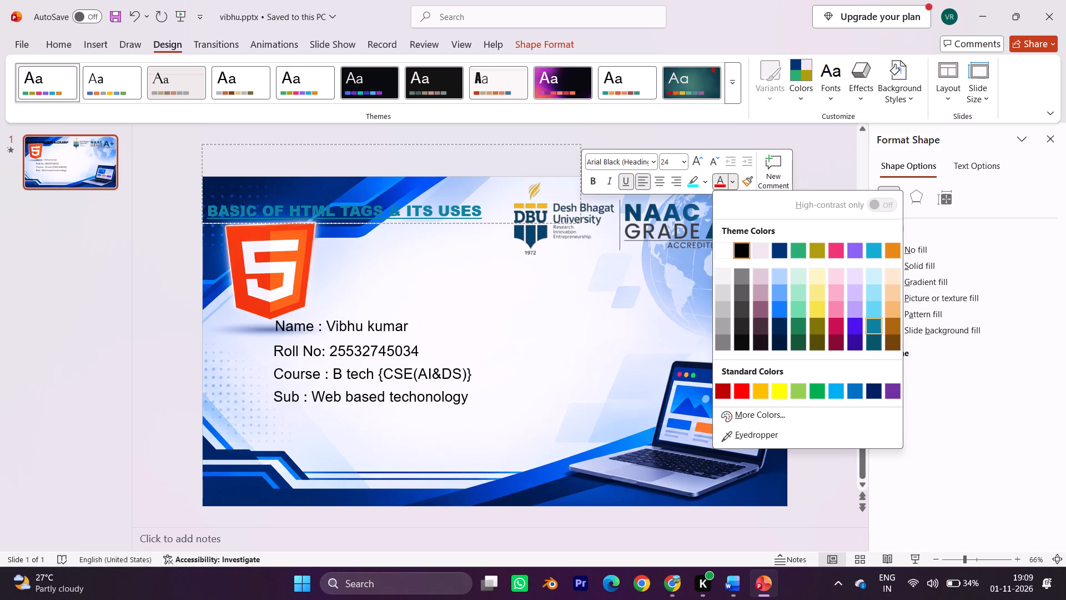
click(779, 298)
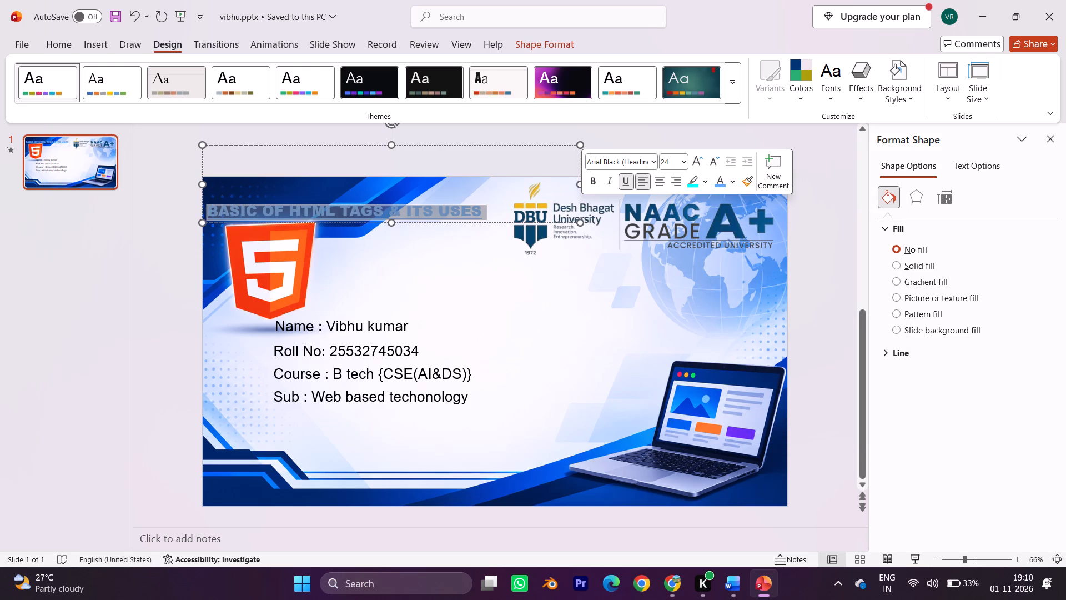
click(513, 297)
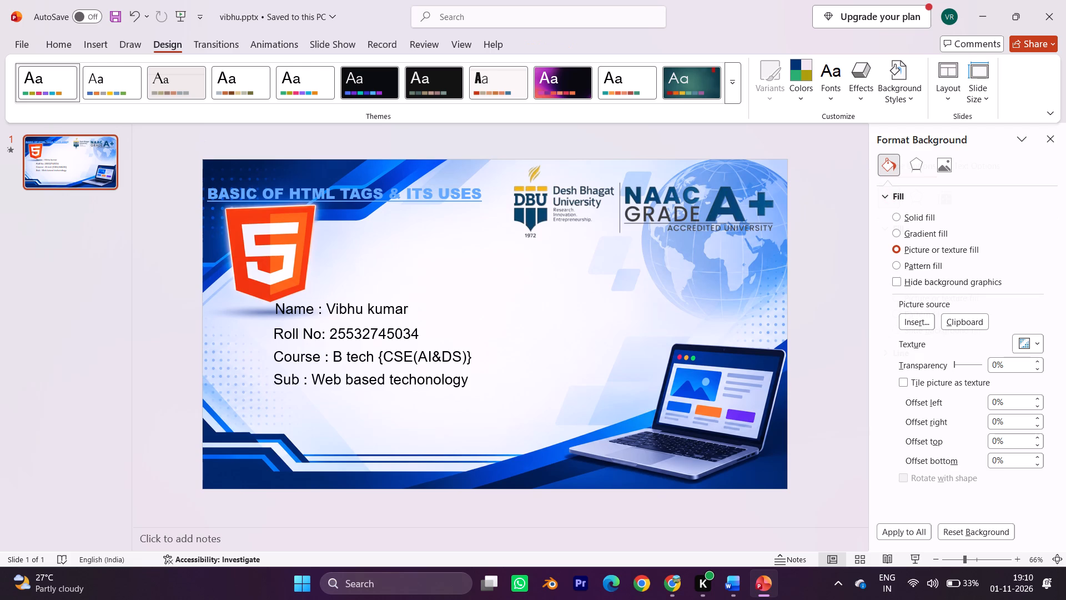
Extend the student details text box past the slide's left edge so its lines start near that edge, roughly in line with the title.
click(286, 341)
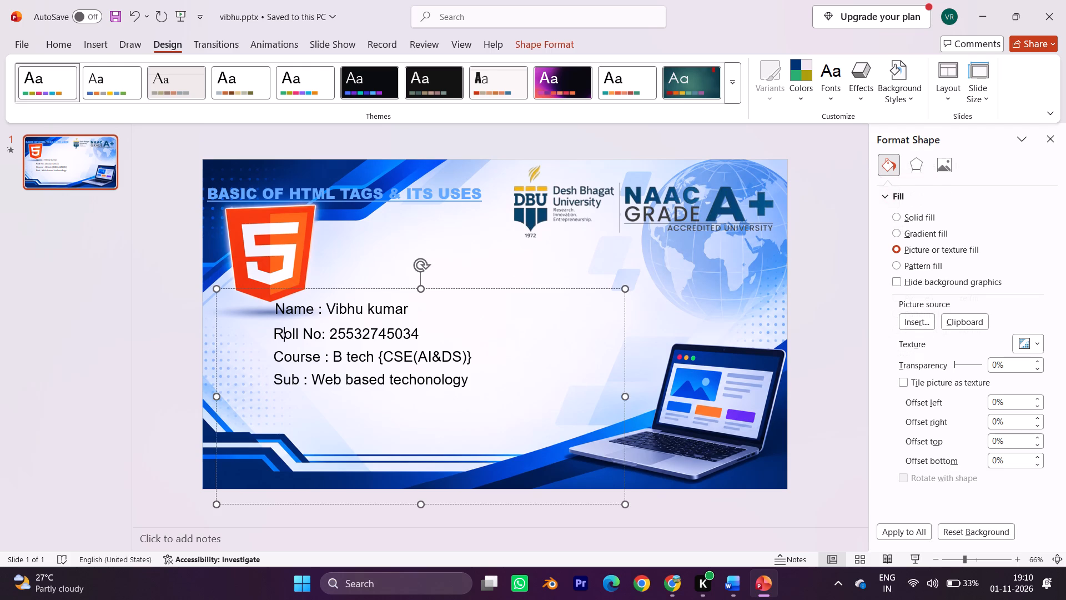
drag(244, 340, 257, 362)
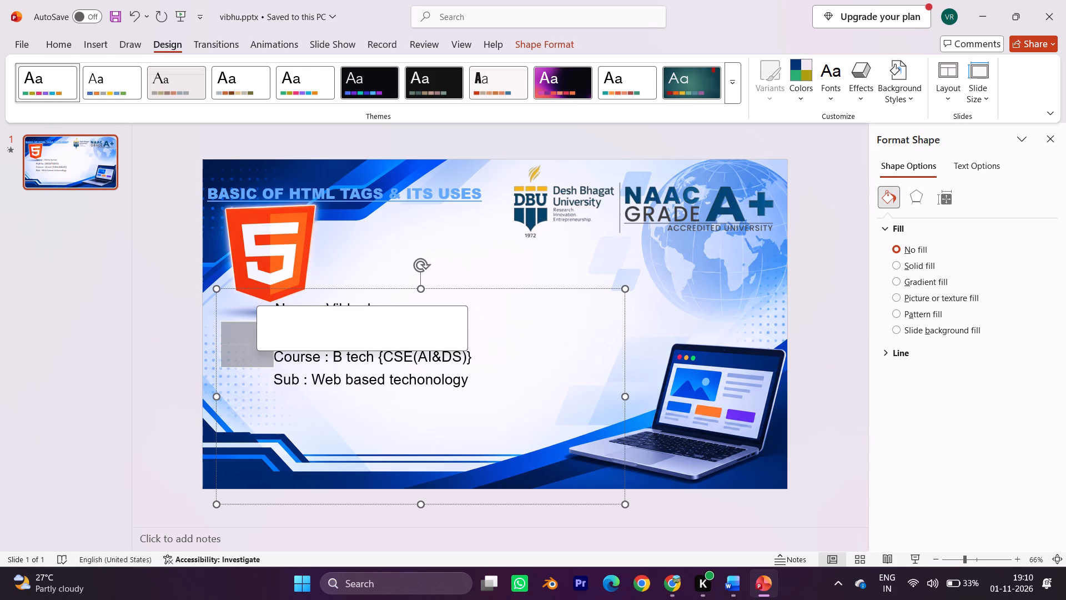
click(248, 351)
drag(217, 399, 223, 403)
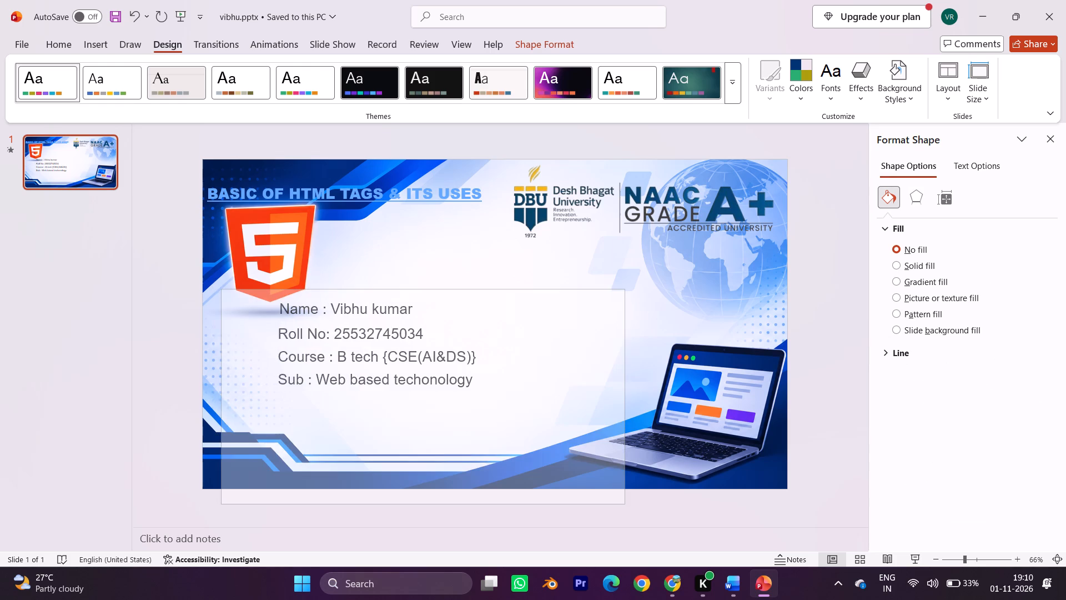
drag(223, 403, 271, 432)
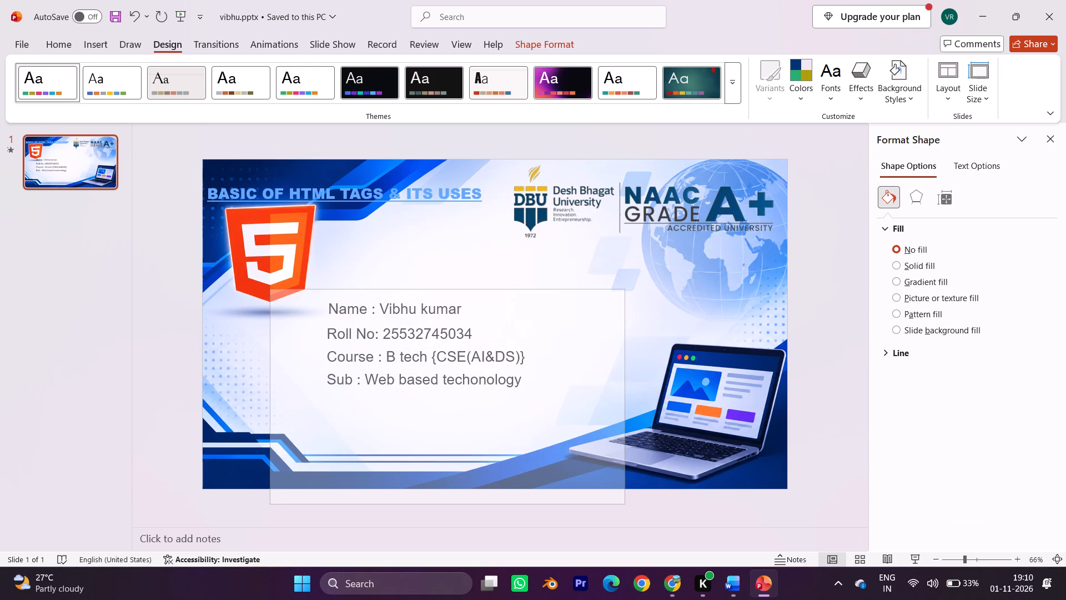
drag(271, 432, 165, 462)
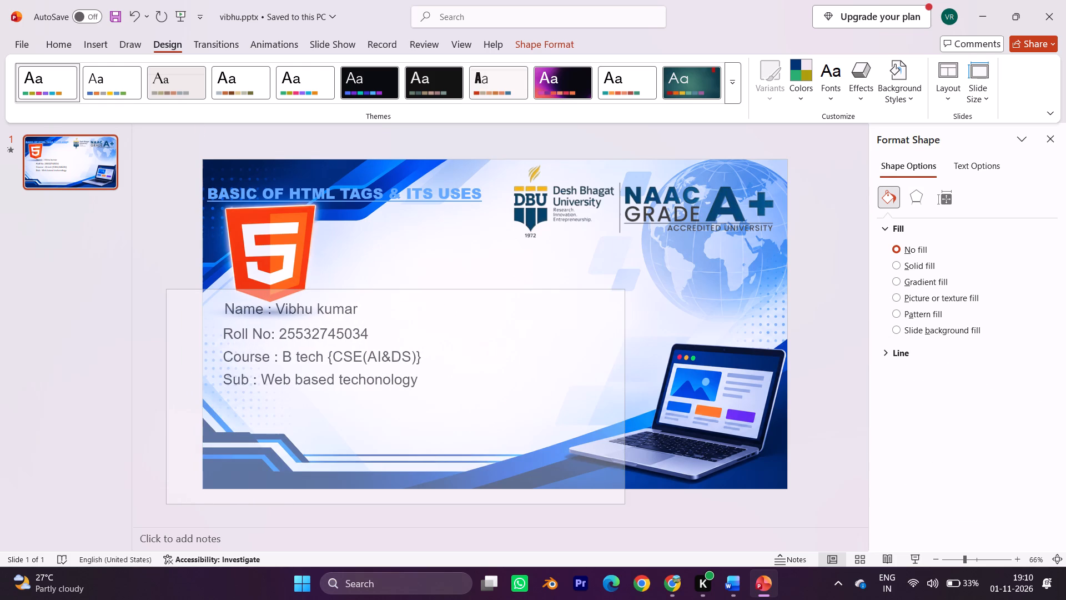
drag(165, 462, 151, 464)
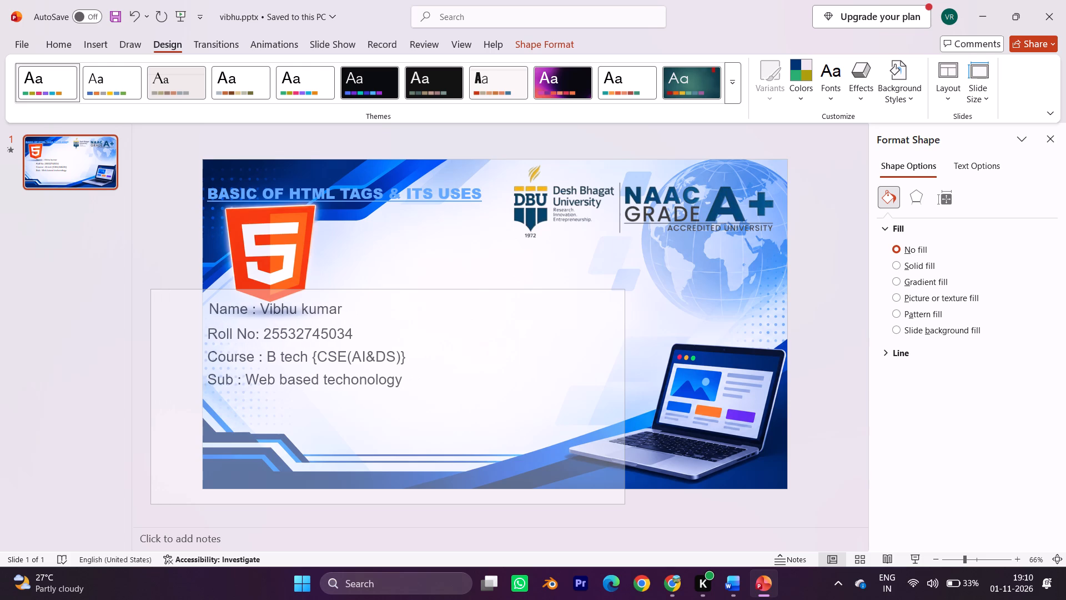
drag(151, 464, 155, 464)
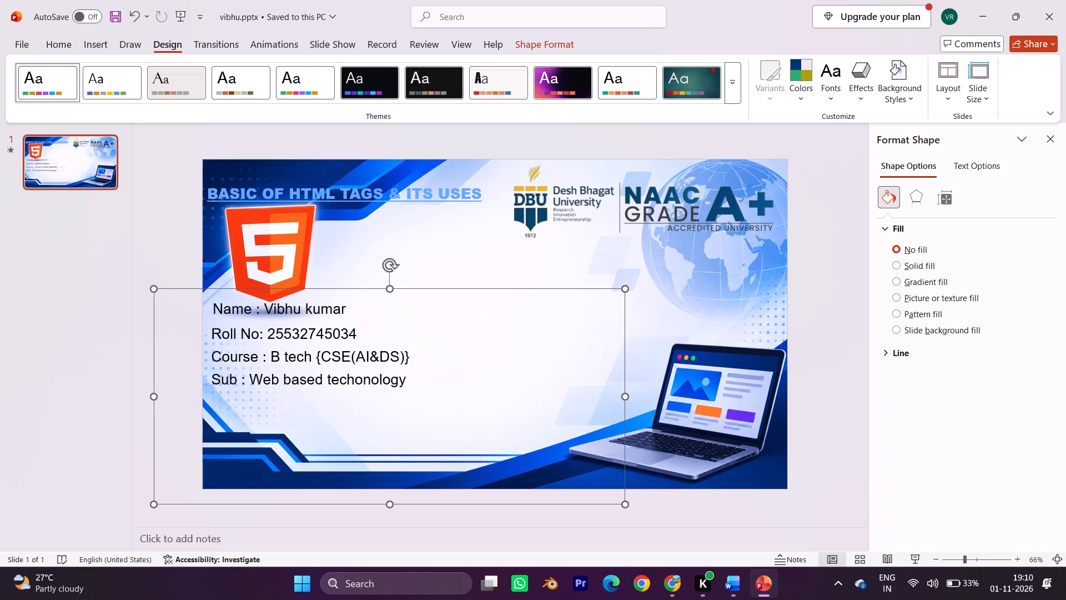
Place the text cursor at the end of the "Sub : Web based techonology" line in the details box.
click(407, 378)
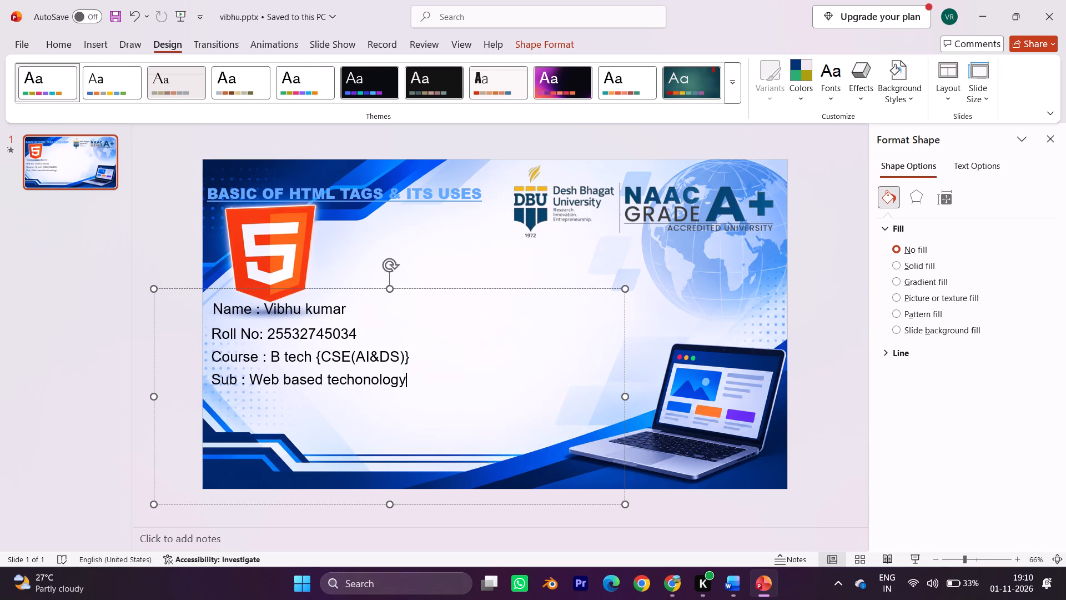
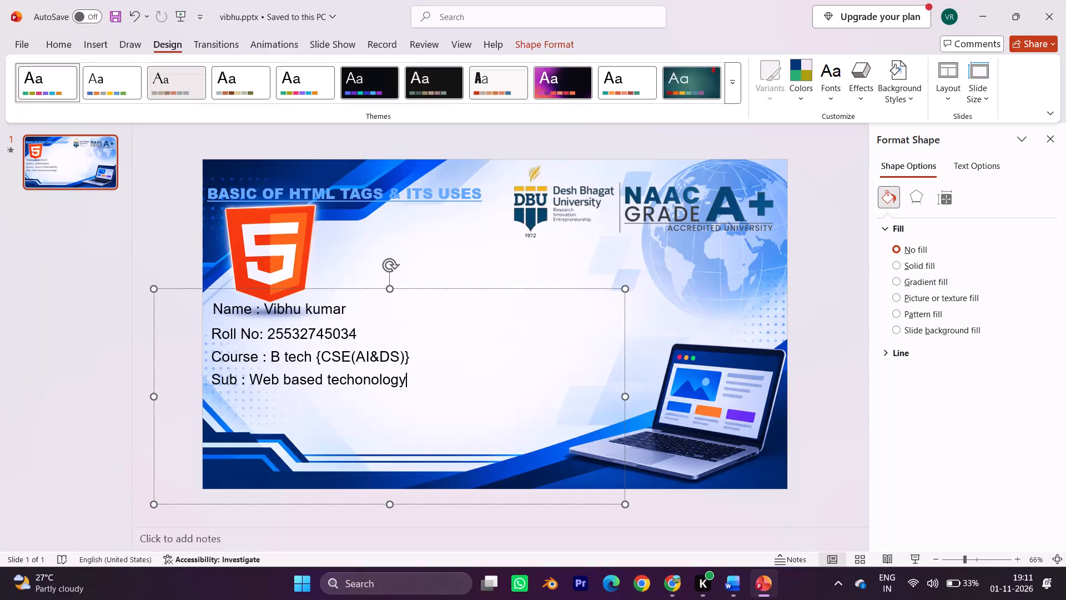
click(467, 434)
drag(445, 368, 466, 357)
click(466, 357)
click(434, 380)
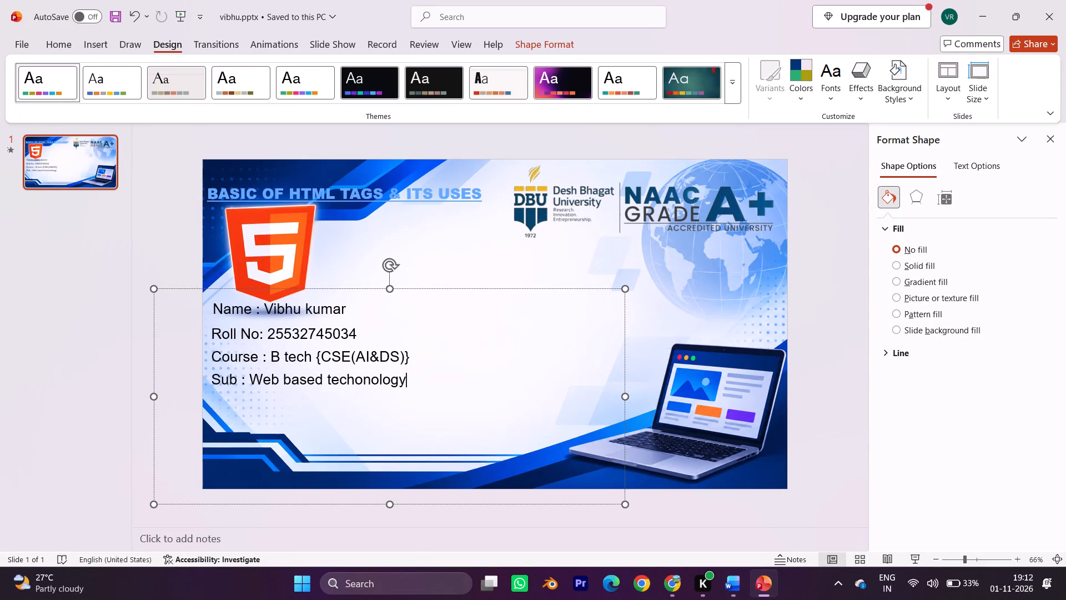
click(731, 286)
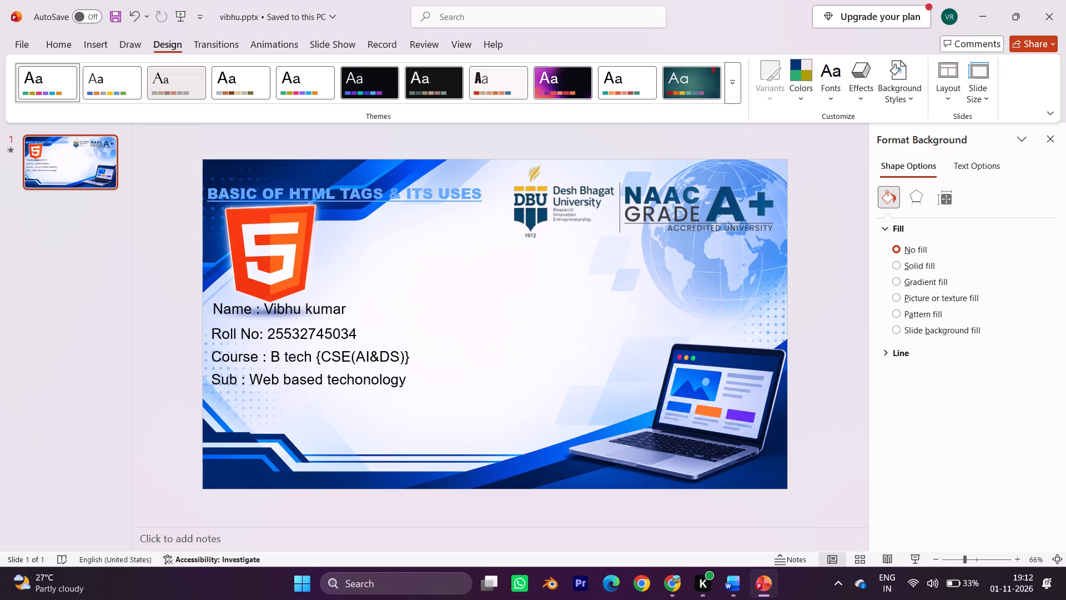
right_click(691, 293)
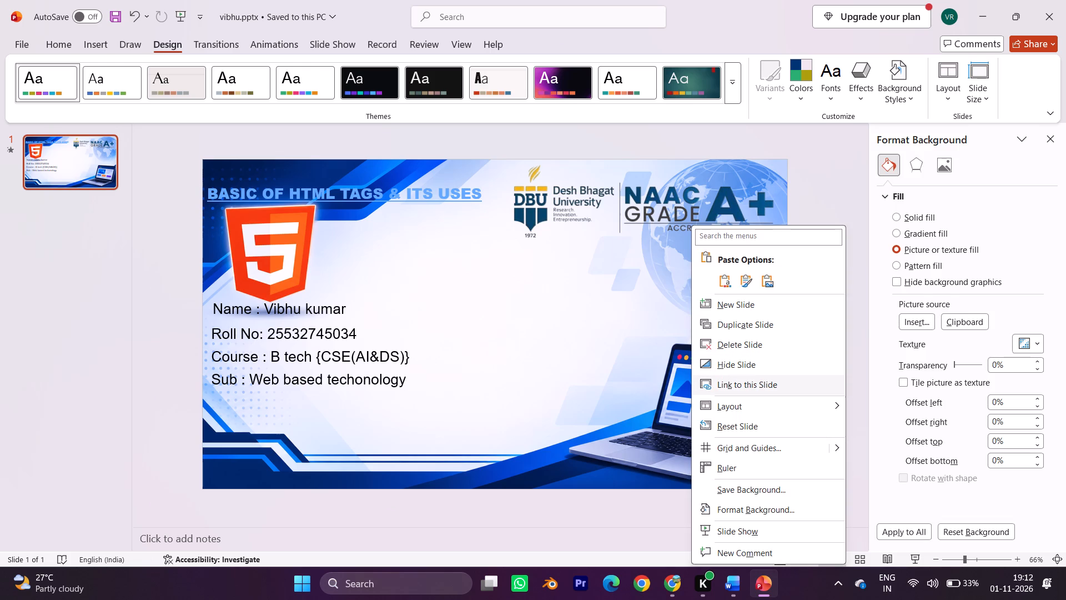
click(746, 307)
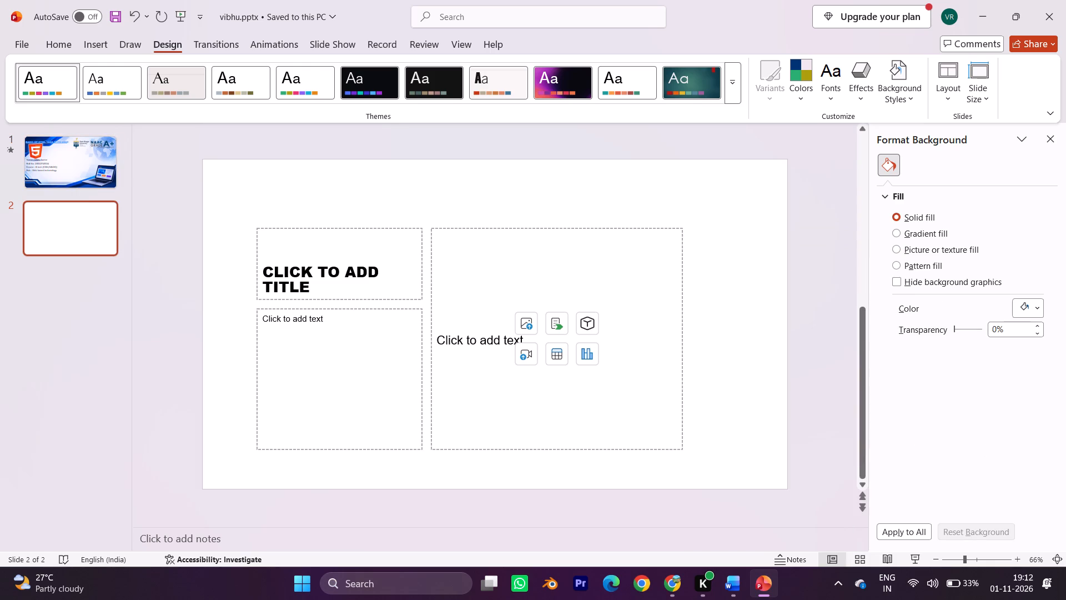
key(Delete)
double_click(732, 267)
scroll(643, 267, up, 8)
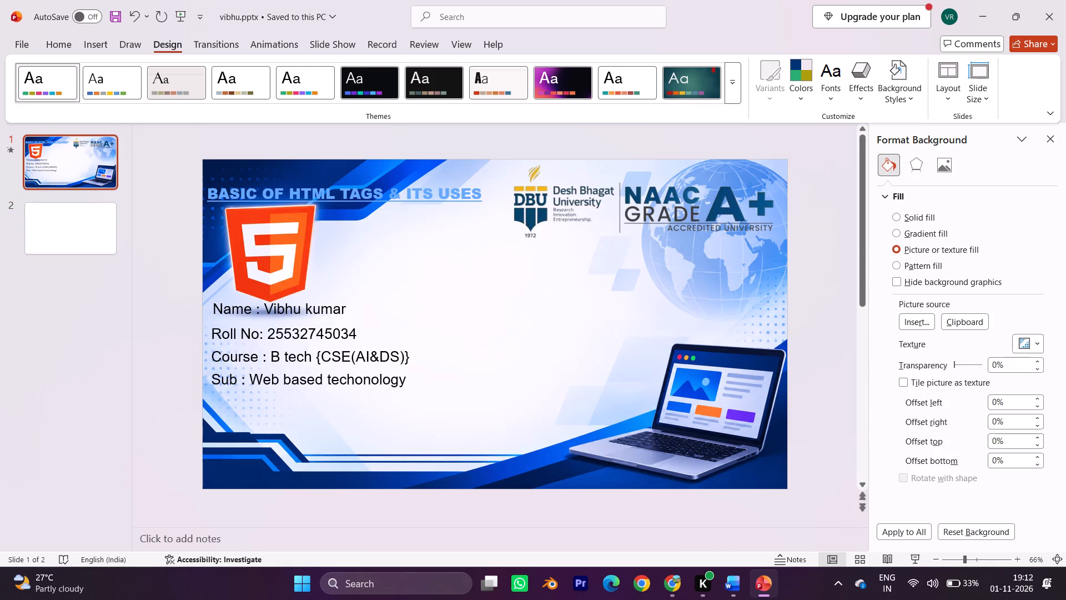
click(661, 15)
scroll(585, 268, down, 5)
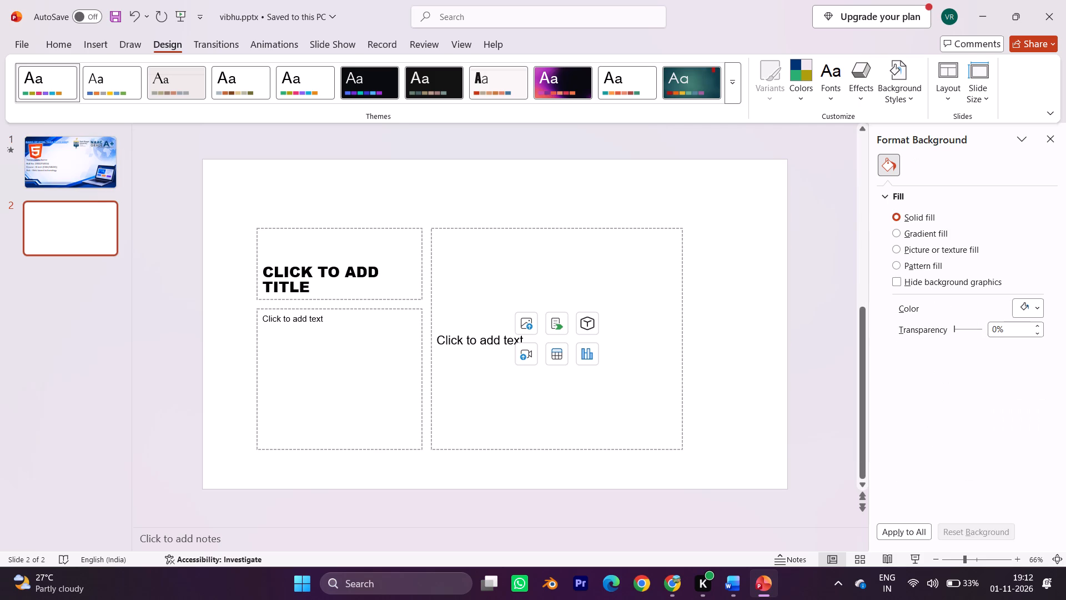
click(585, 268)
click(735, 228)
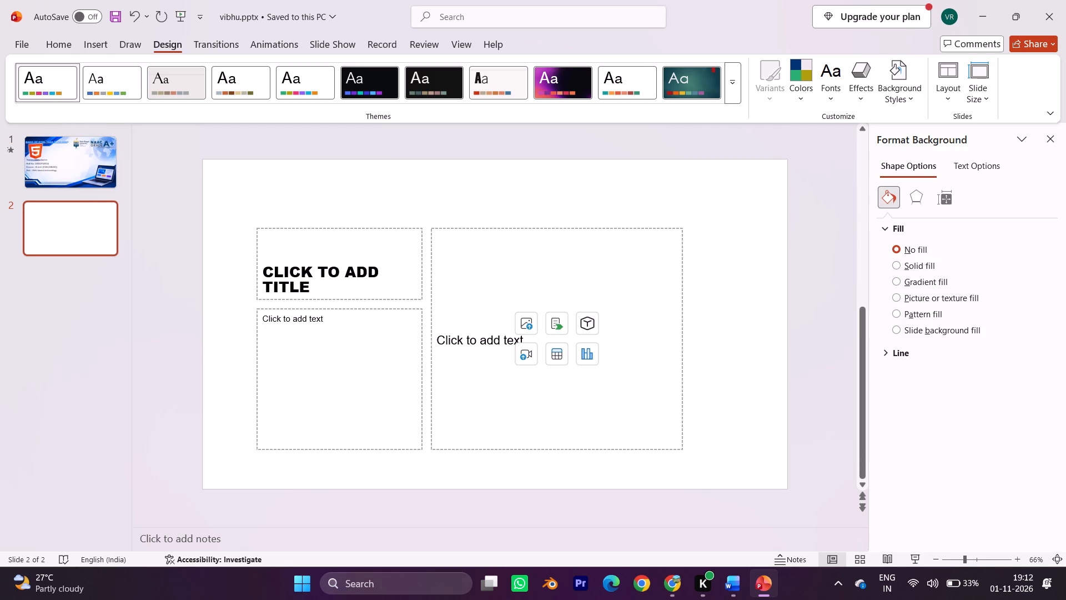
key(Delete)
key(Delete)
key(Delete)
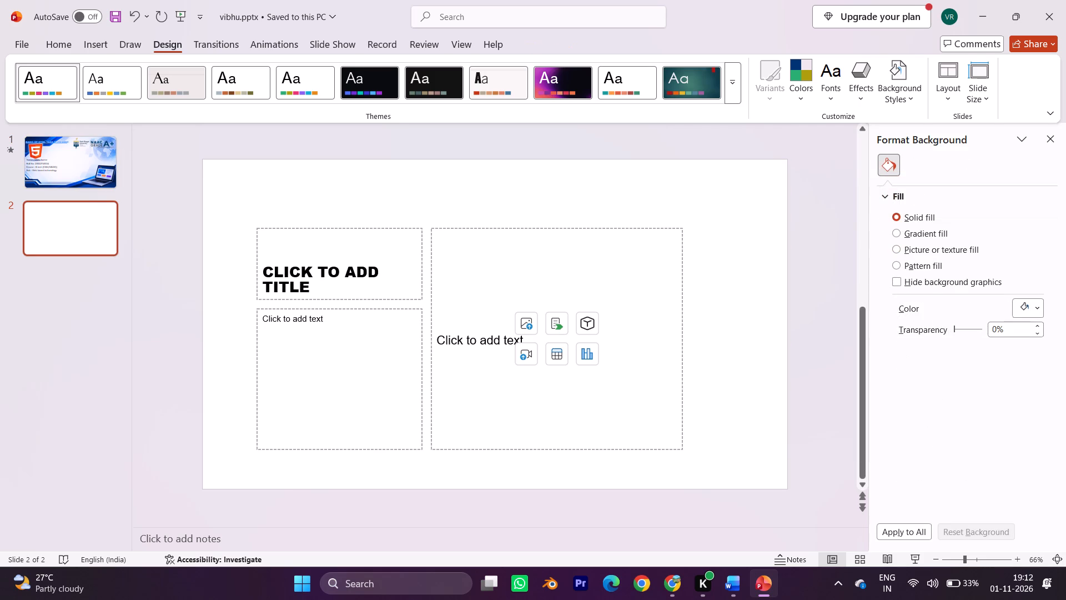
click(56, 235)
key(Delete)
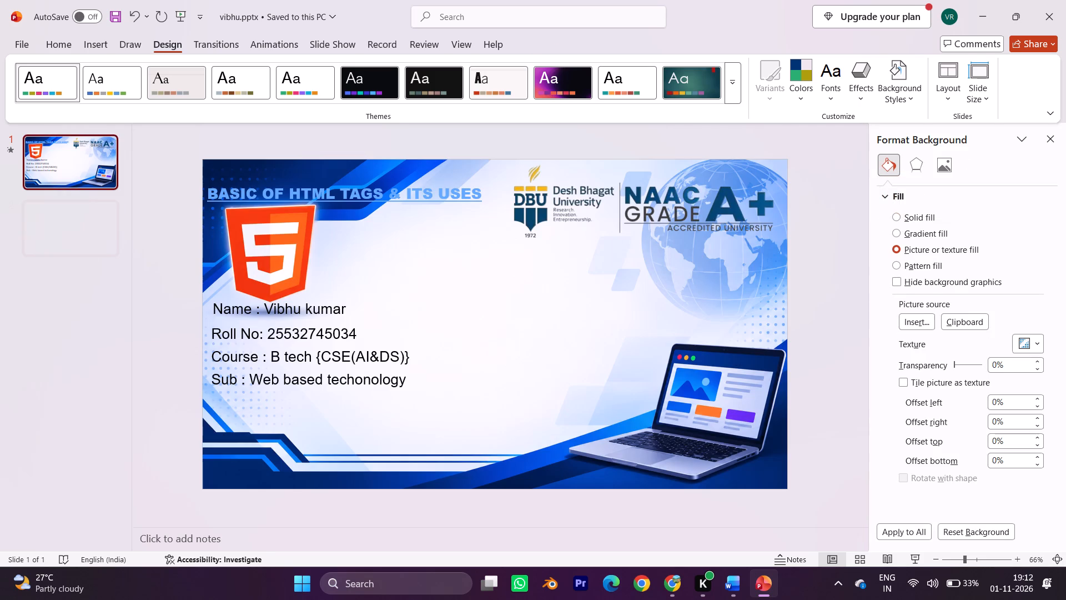
Duplicate the first slide and select the copy as slide 2.
double_click(380, 233)
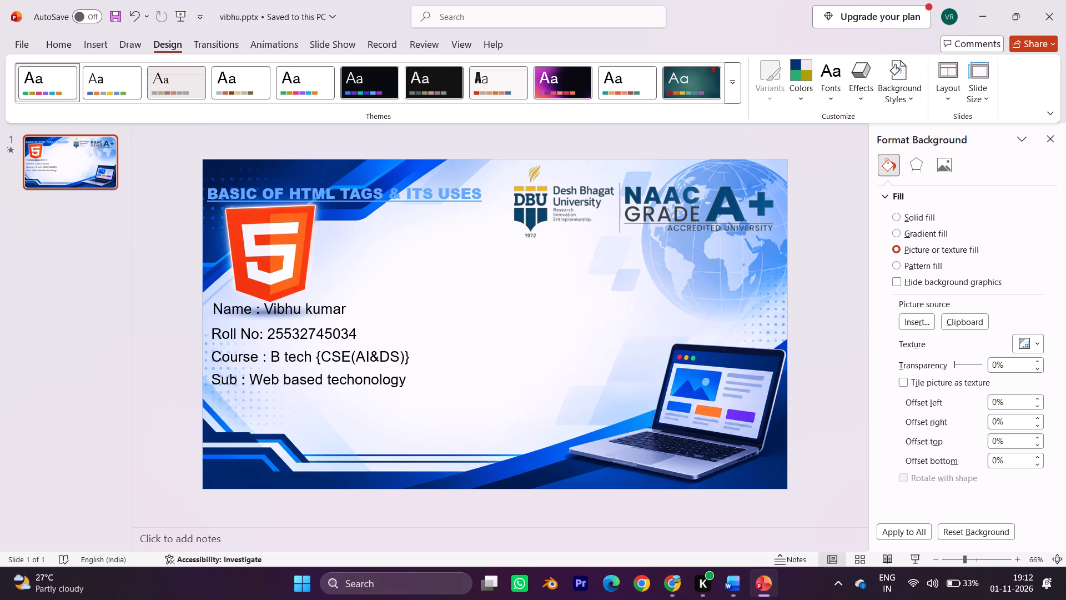
click(379, 239)
right_click(491, 262)
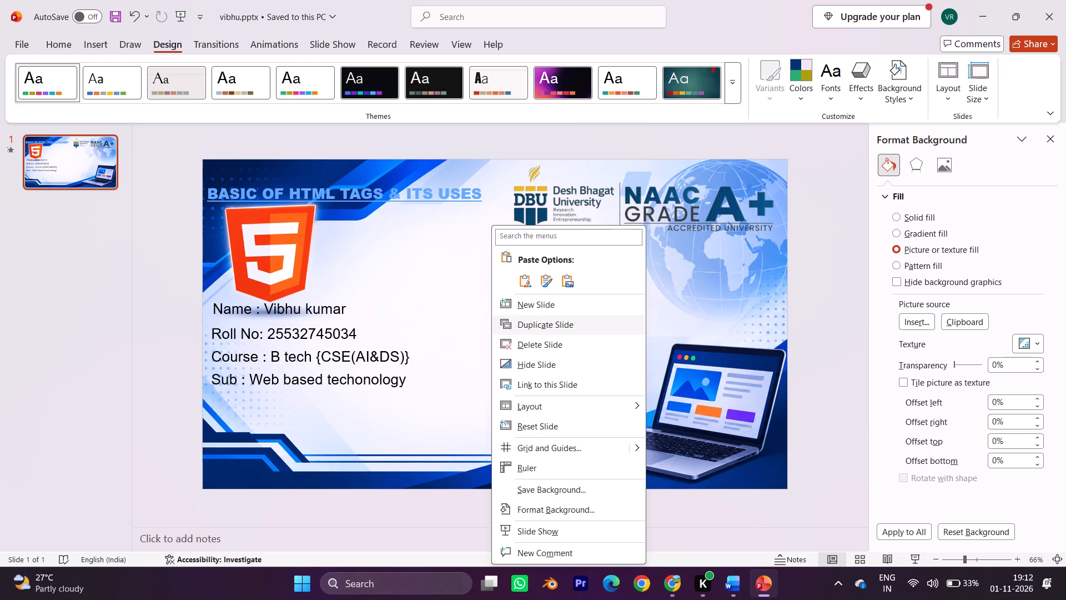
click(563, 328)
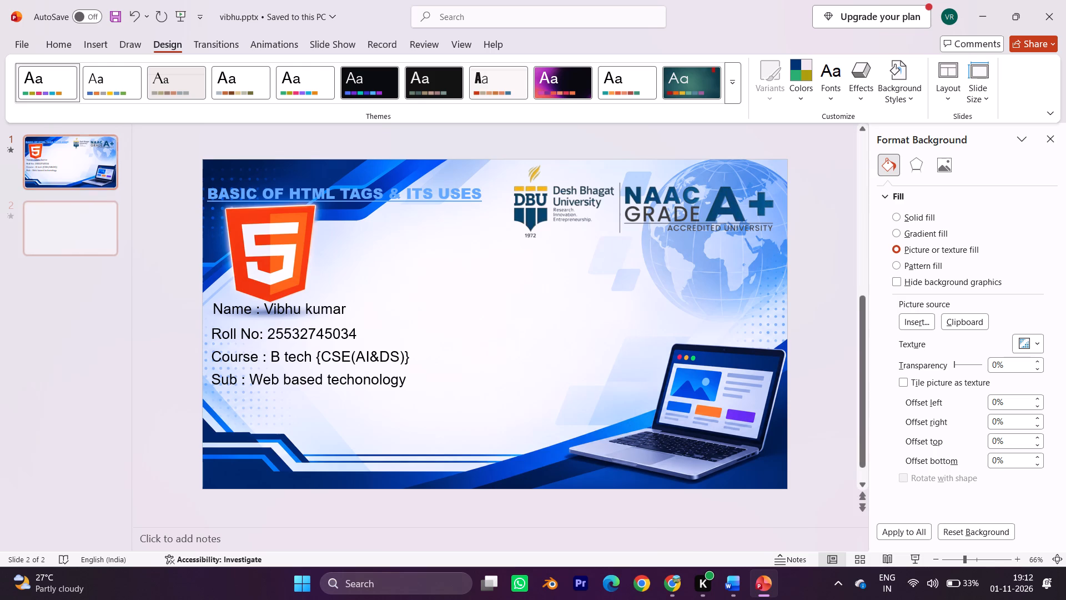
click(102, 227)
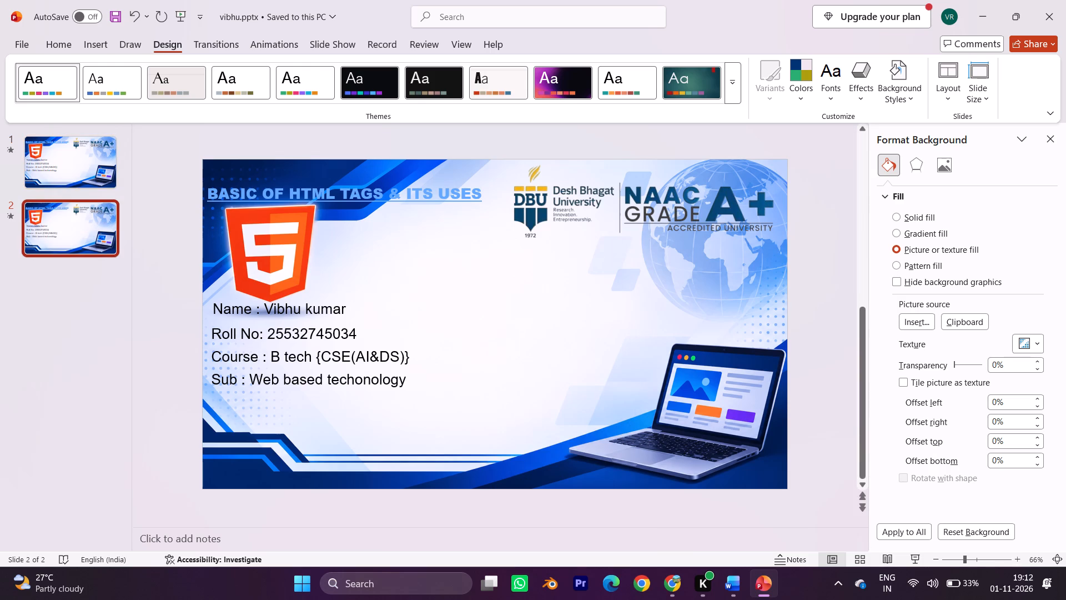
click(102, 227)
double_click(102, 227)
Delete all the student, course and subject lines from the details text box on slide 2.
click(423, 386)
click(411, 374)
click(384, 359)
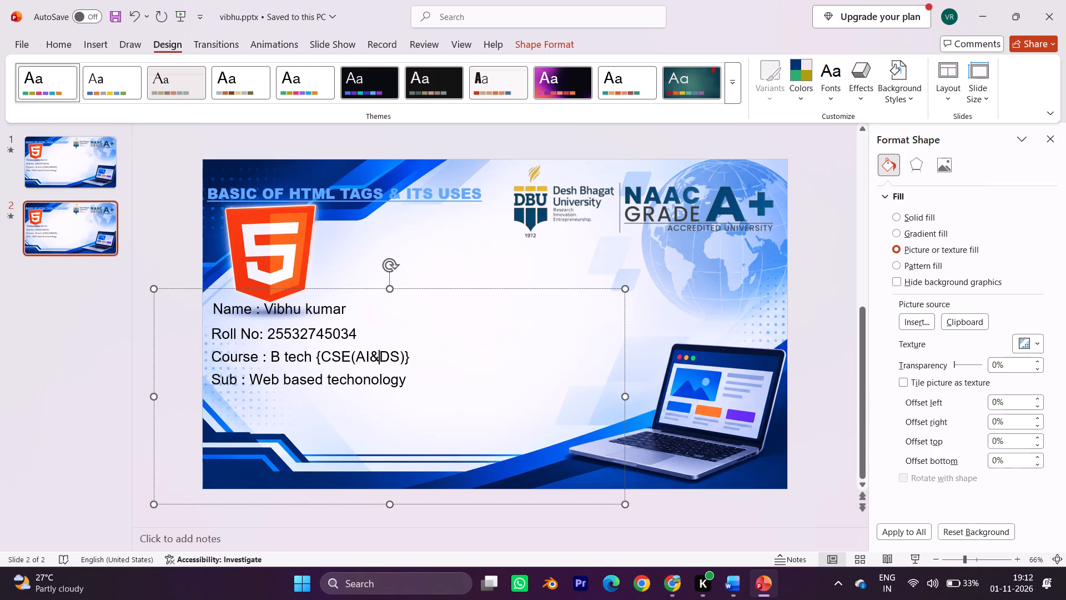
click(411, 384)
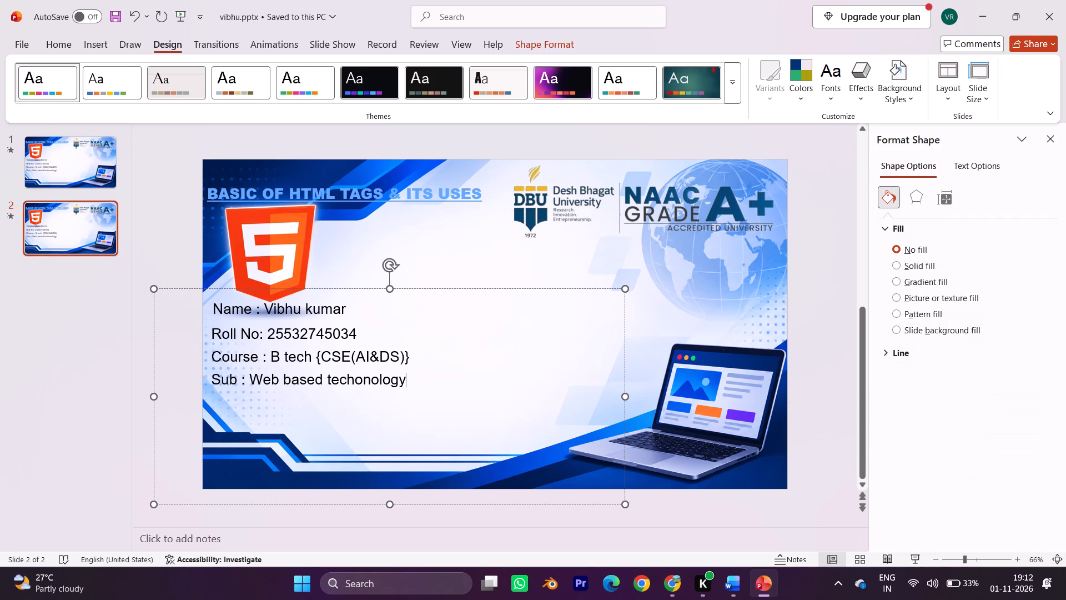
key(BackSpace)
key(BackSpace)
key(BackSpace)
key(BackSpace)
key(BackSpace)
key(BackSpace)
key(BackSpace)
key(BackSpace)
key(BackSpace)
key(BackSpace)
key(BackSpace)
key(BackSpace)
key(BackSpace)
key(BackSpace)
key(BackSpace)
key(BackSpace)
key(BackSpace)
key(BackSpace)
key(BackSpace)
key(BackSpace)
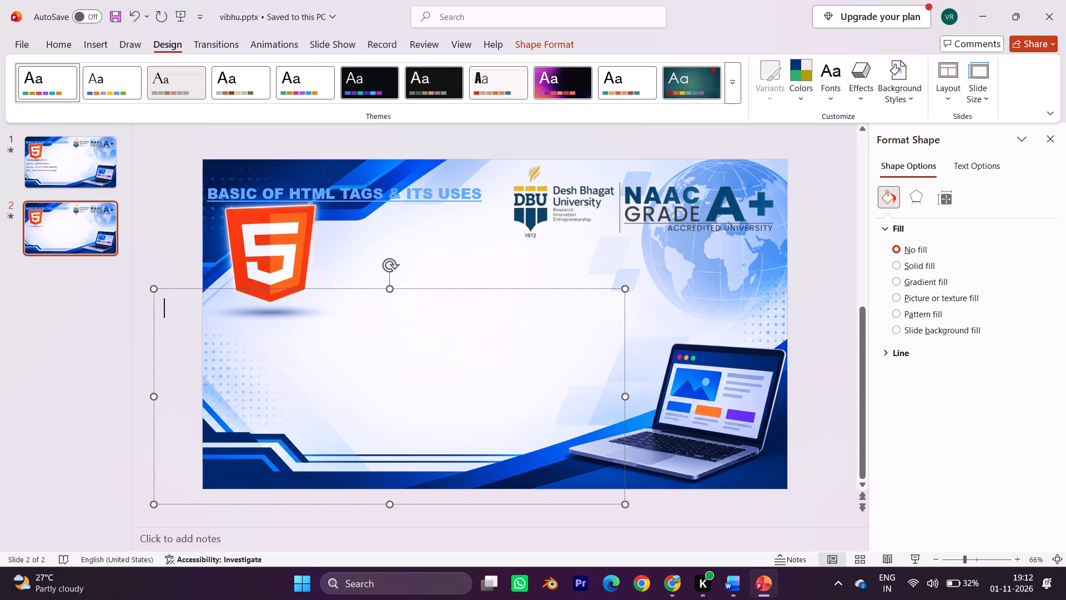
Delete the whole title text "BASIC OF HTML TAGS & ITS USES" on slide 2.
click(469, 193)
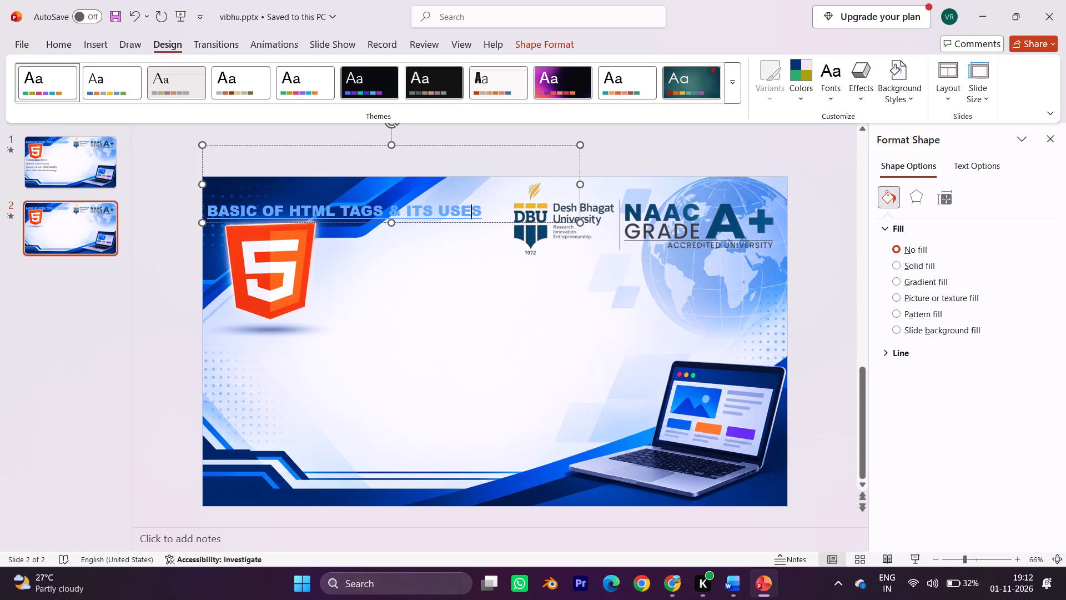
click(496, 205)
click(489, 212)
key(Delete)
key(Delete)
key(Delete)
key(Delete)
key(Delete)
key(Delete)
key(Delete)
key(Delete)
key(Delete)
key(Delete)
key(Delete)
key(Delete)
key(Delete)
key(Delete)
key(Delete)
key(Delete)
key(Delete)
key(BackSpace)
key(BackSpace)
key(BackSpace)
key(BackSpace)
key(BackSpace)
key(BackSpace)
key(BackSpace)
key(BackSpace)
key(BackSpace)
key(BackSpace)
key(BackSpace)
key(BackSpace)
key(BackSpace)
key(BackSpace)
key(BackSpace)
key(BackSpace)
key(BackSpace)
key(BackSpace)
key(BackSpace)
key(BackSpace)
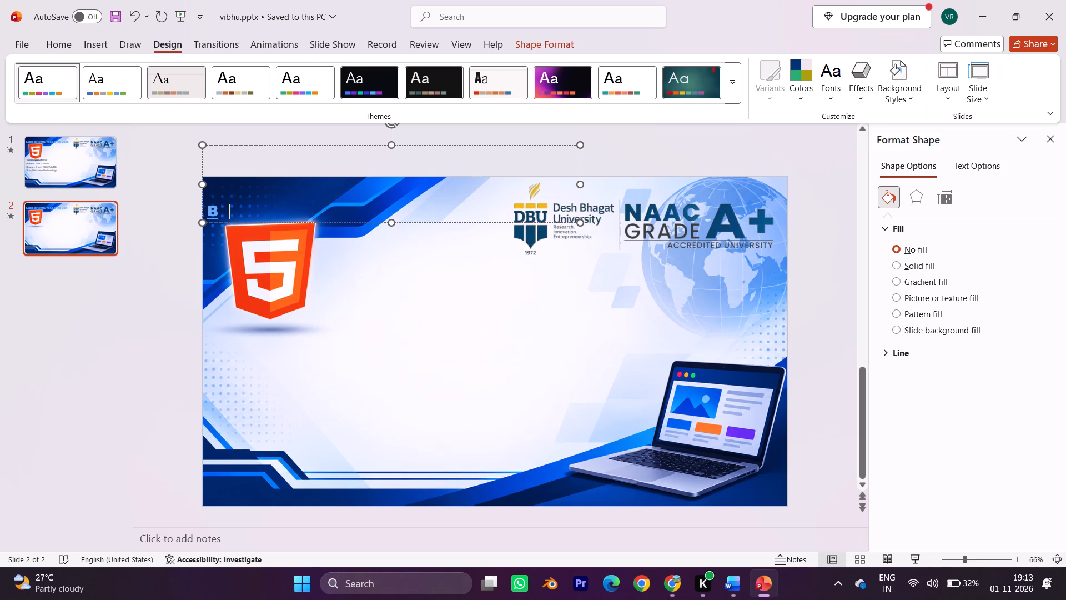
Change the layout of slide 2 to Empty.
click(495, 358)
right_click(495, 358)
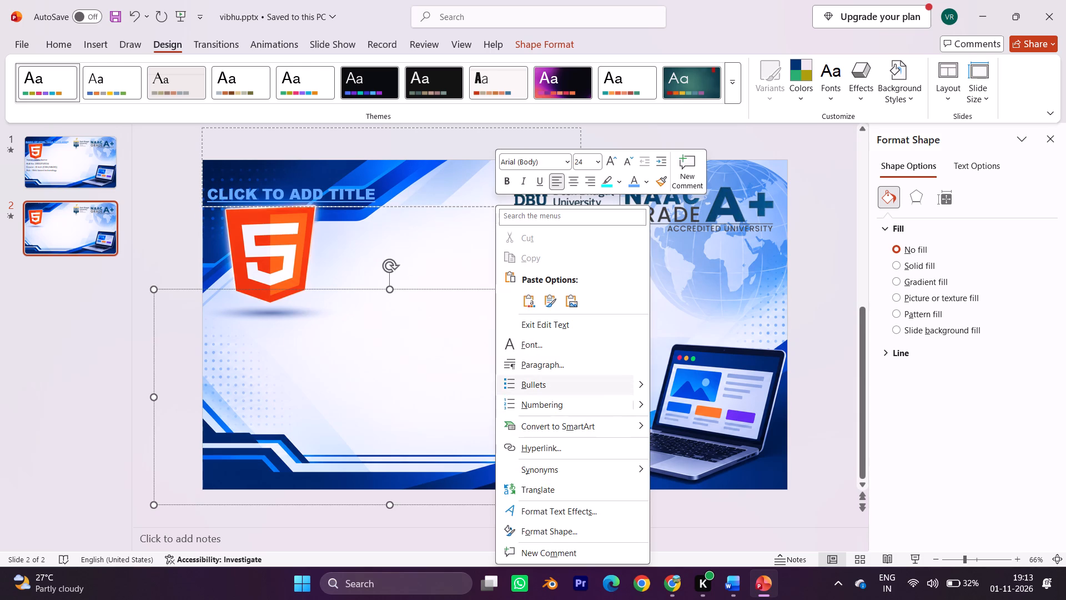
click(687, 501)
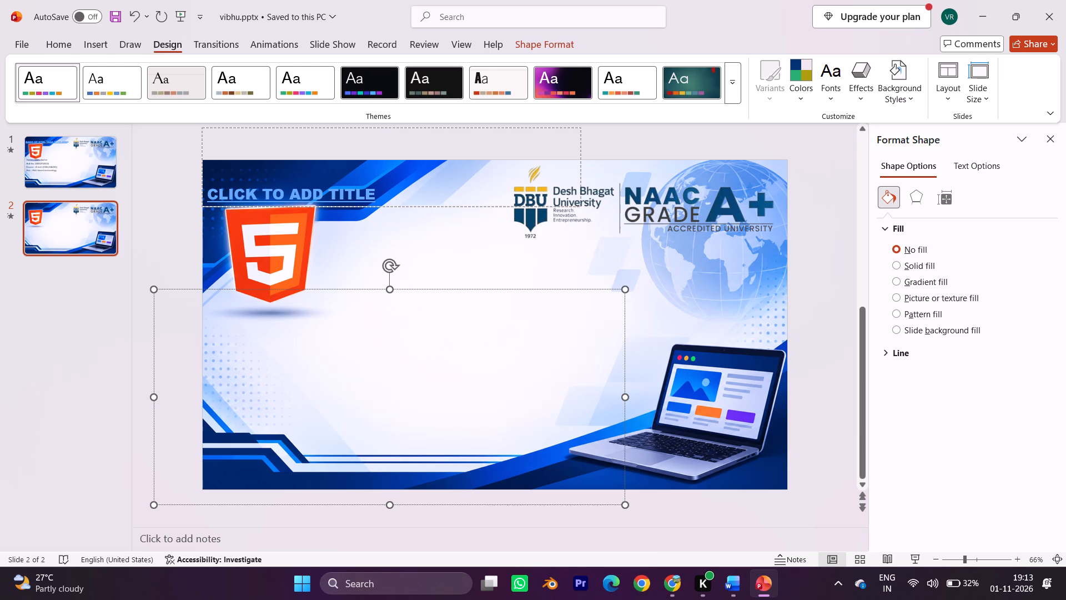
click(686, 241)
click(627, 302)
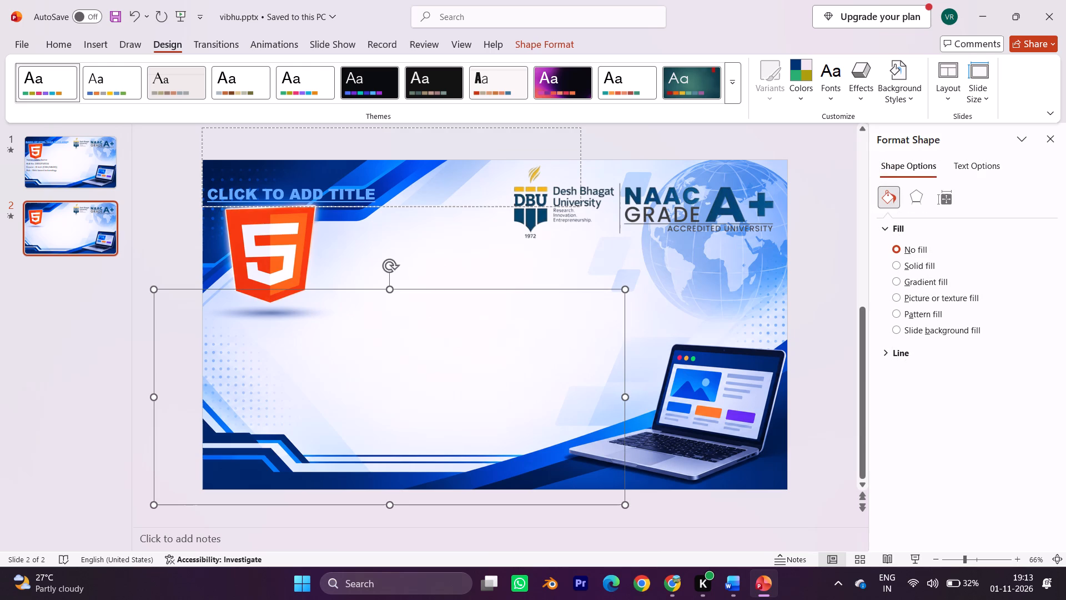
click(653, 302)
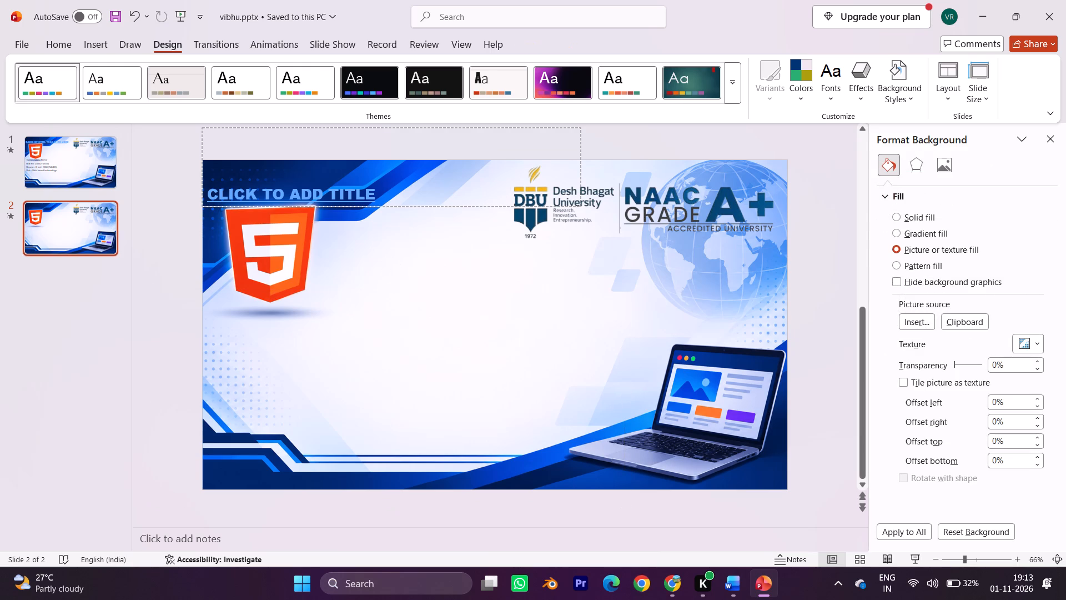
right_click(207, 266)
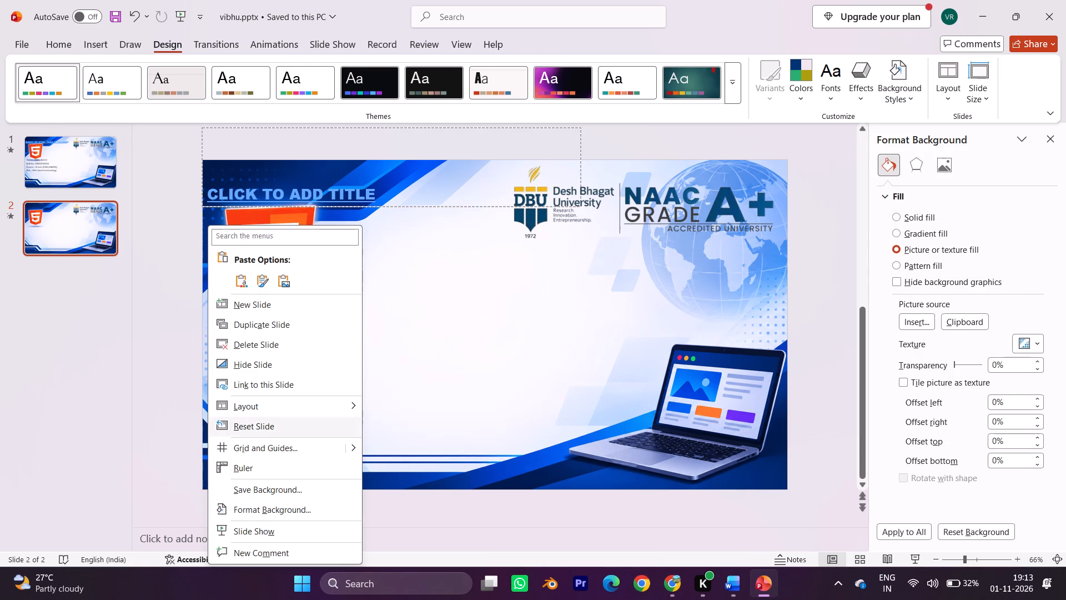
click(272, 412)
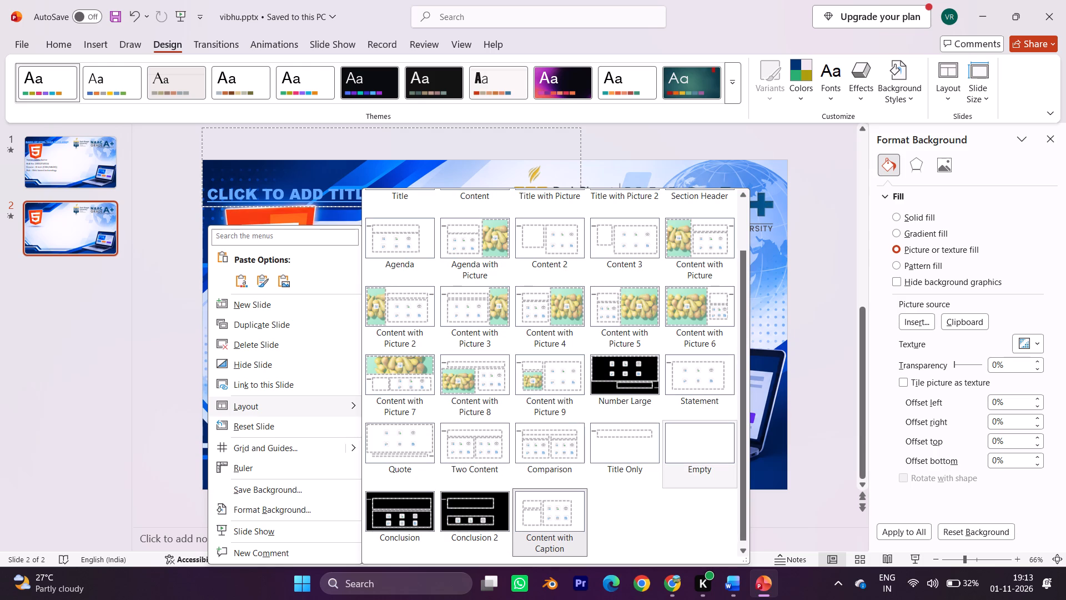
click(687, 442)
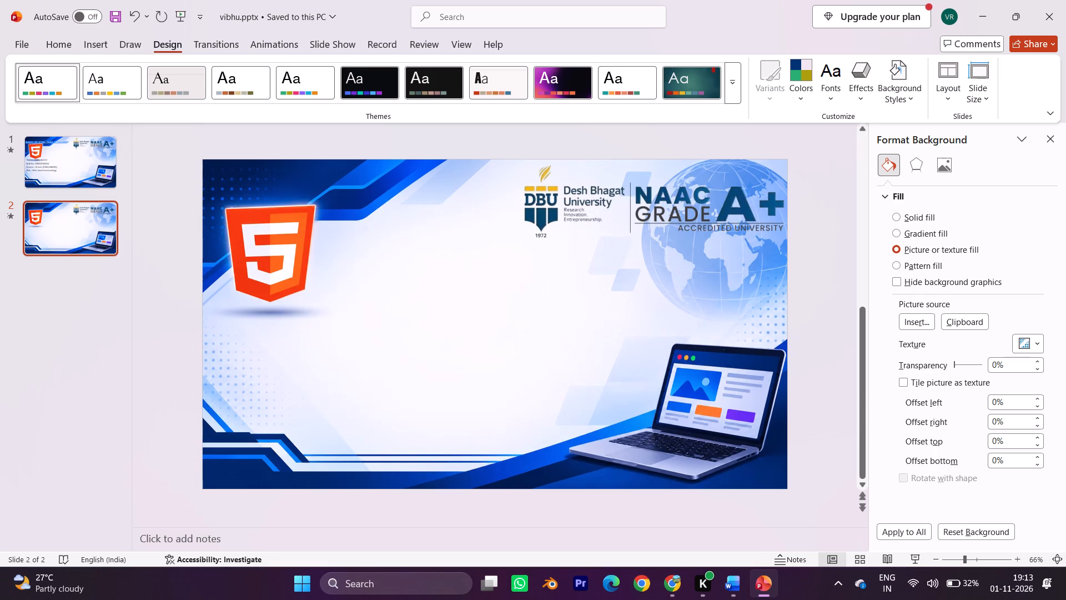
Move the Desh Bhagat University and NAAC logo picture on slide 2 slightly left, aligned with the slide's top edge.
click(699, 208)
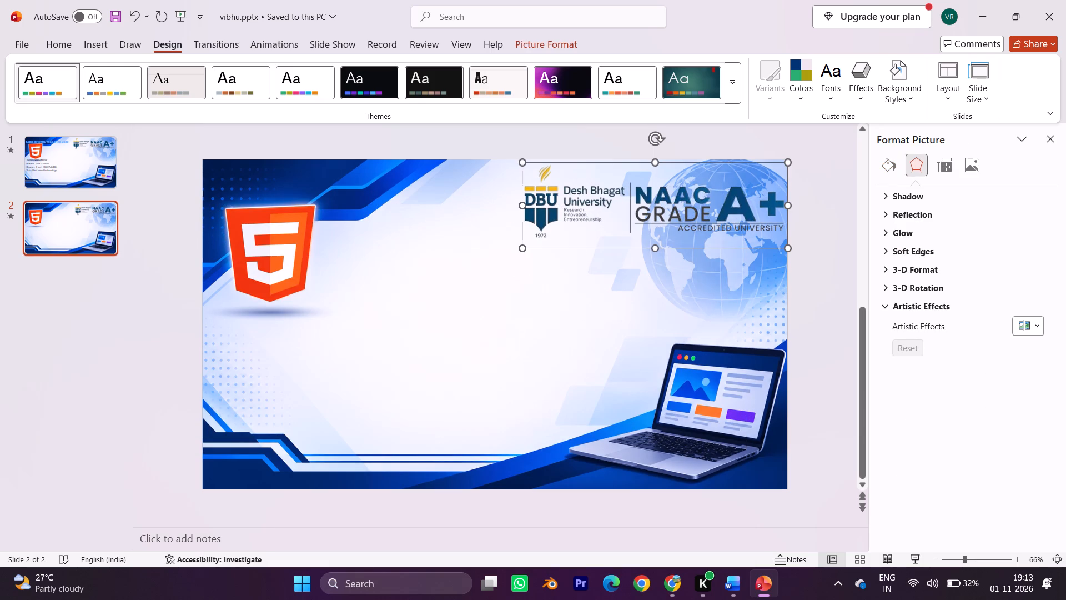
drag(699, 208, 681, 202)
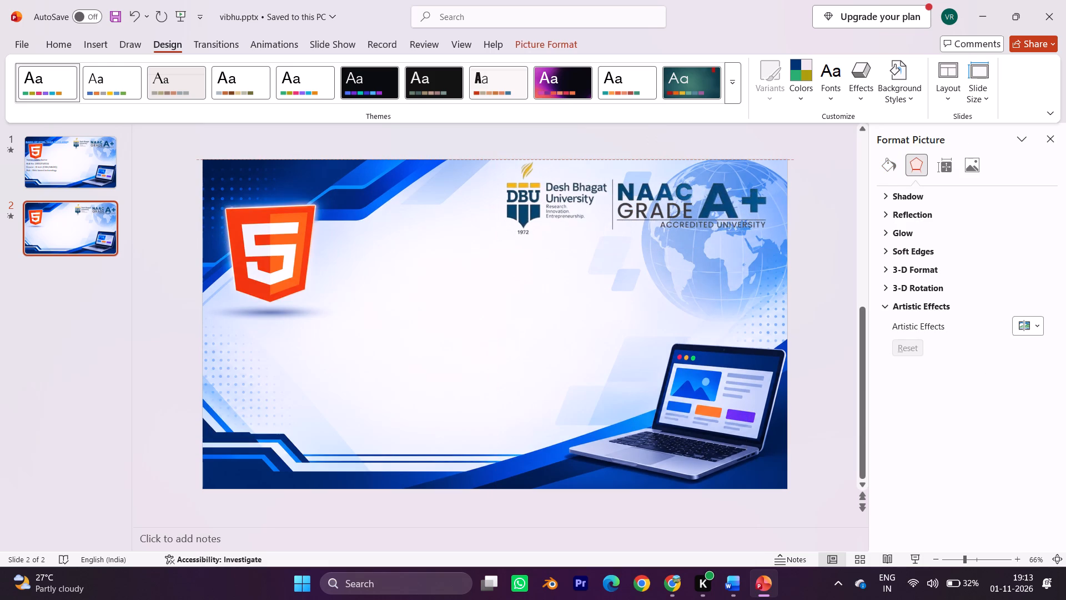
drag(681, 202, 673, 203)
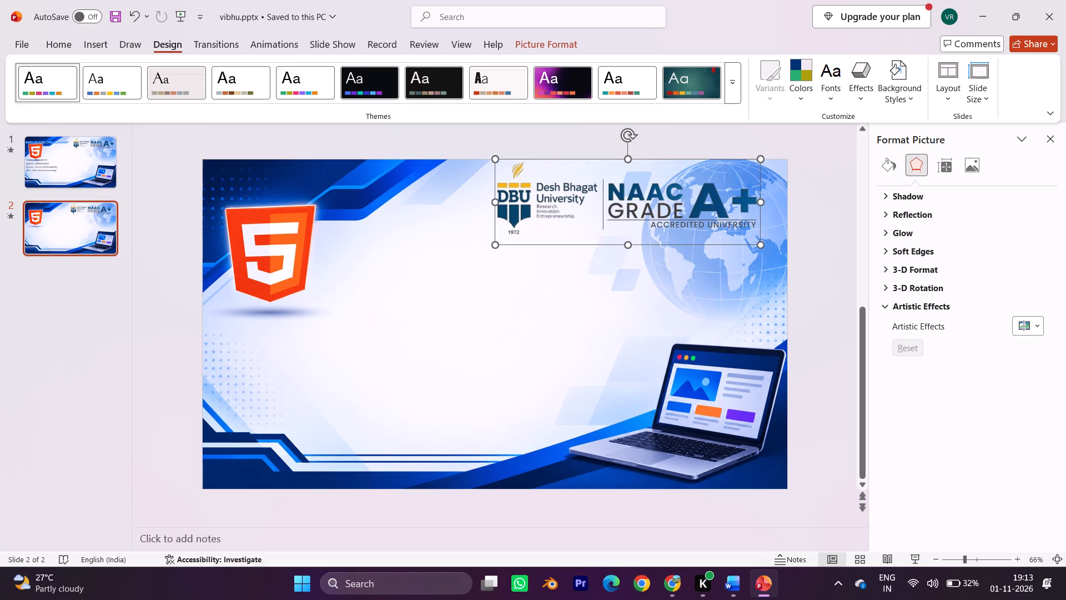
click(673, 203)
click(605, 325)
Change the layout of slide 2 to Agenda.
click(359, 313)
click(350, 272)
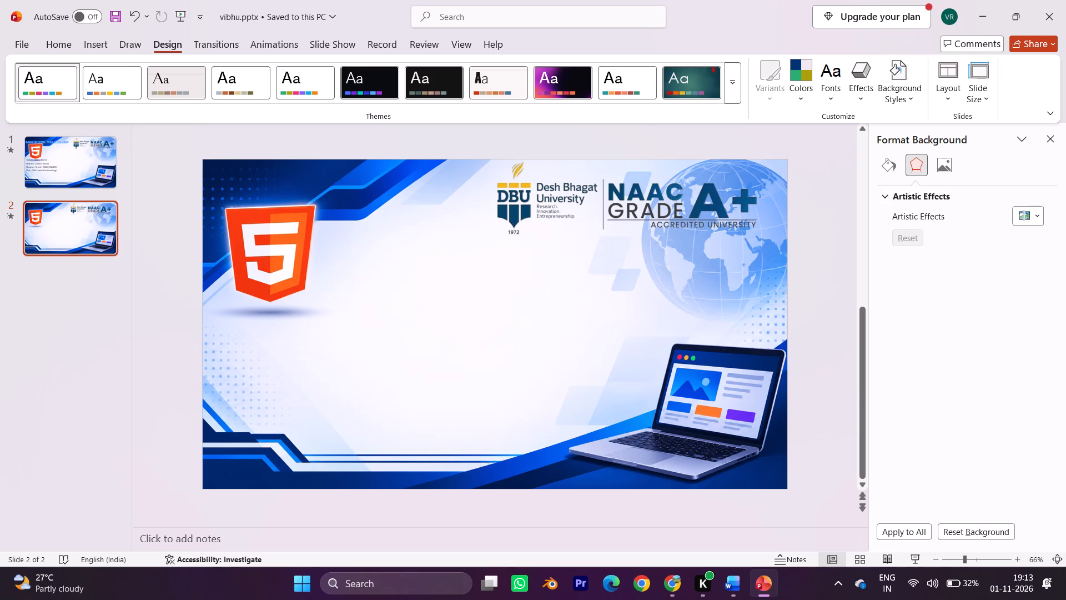
right_click(350, 272)
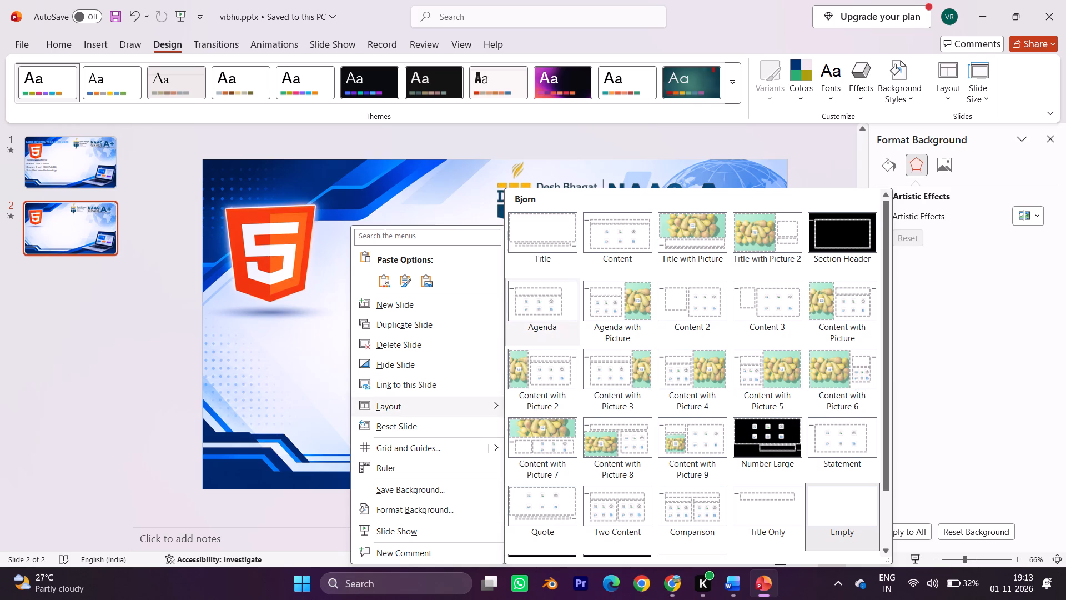
click(534, 296)
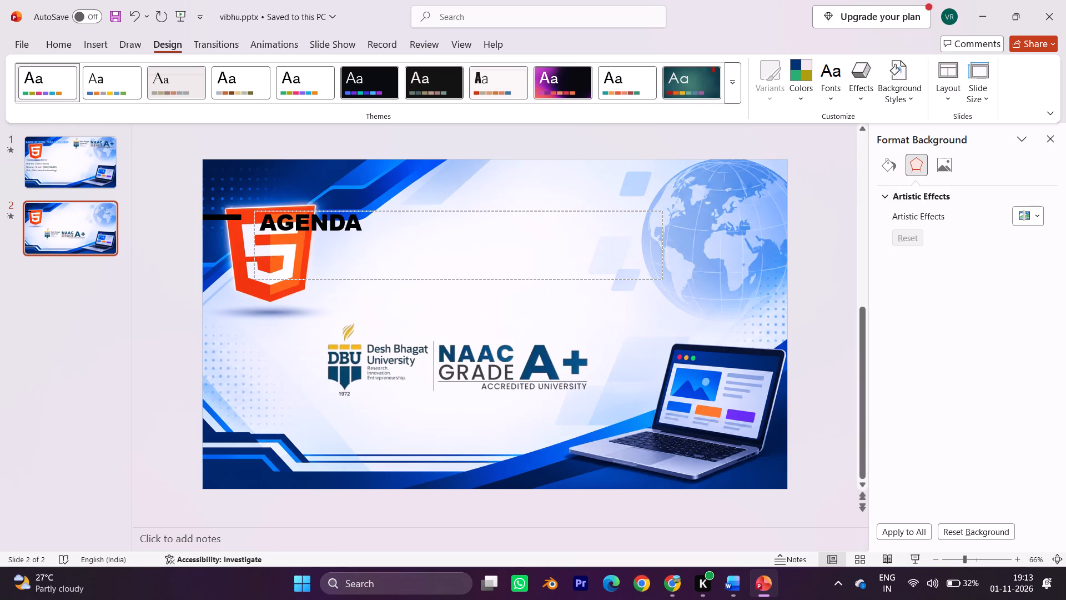
click(534, 296)
Move the Desh Bhagat University and NAAC logo picture from mid-slide to the slide's upper right corner, over the globe.
click(507, 367)
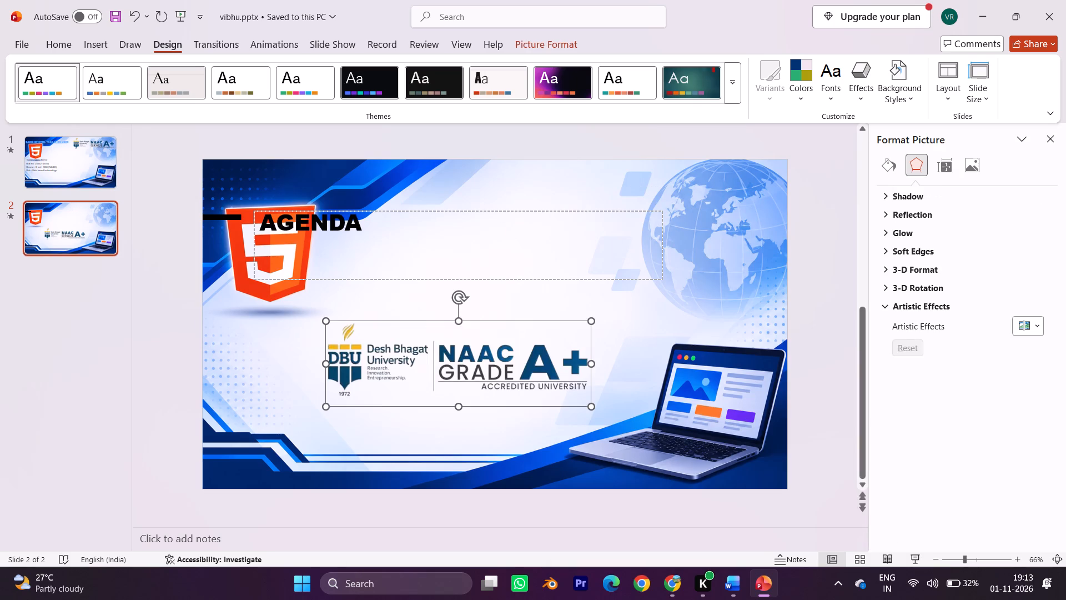
drag(507, 367, 719, 198)
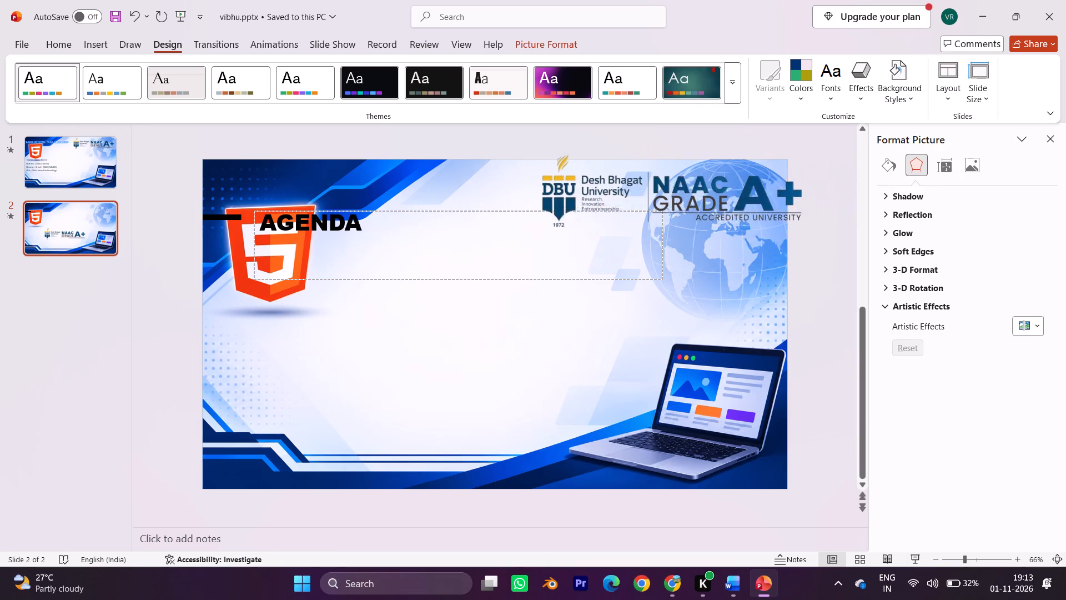
drag(719, 198, 693, 199)
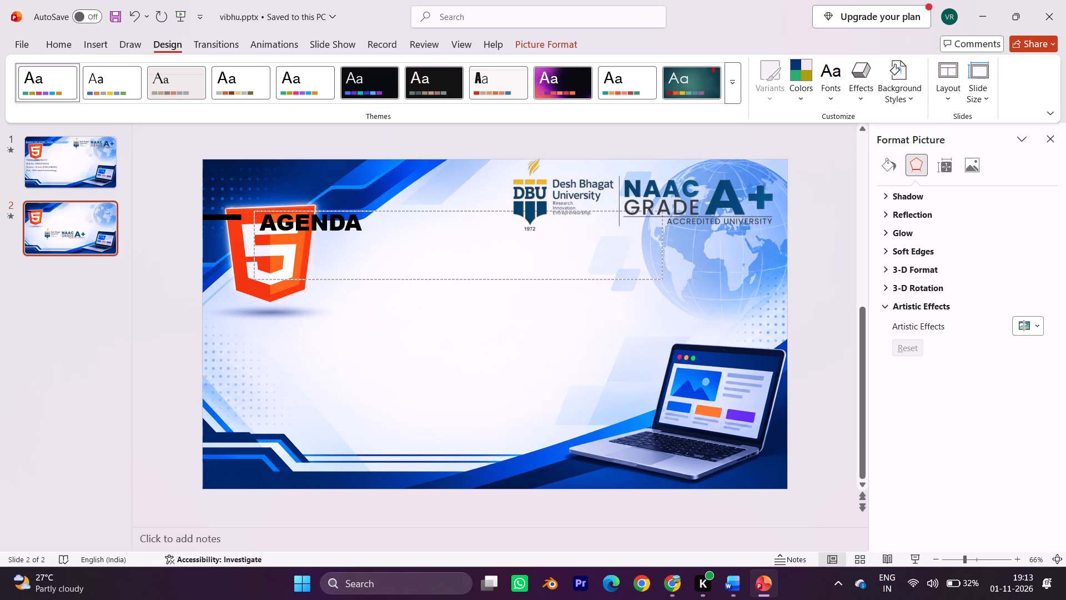
drag(693, 199, 697, 209)
click(497, 303)
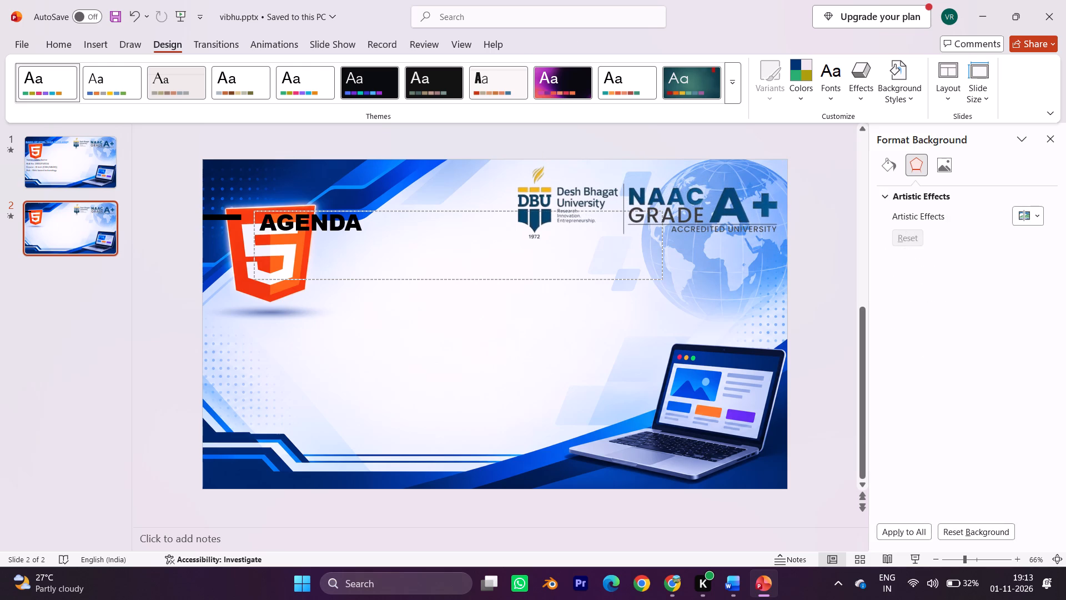
Enlarge the AGENDA title placeholder to start level with the logo picture's lower part, reach just below the slide, and extend nearly to its left edge.
click(450, 248)
drag(450, 248, 461, 278)
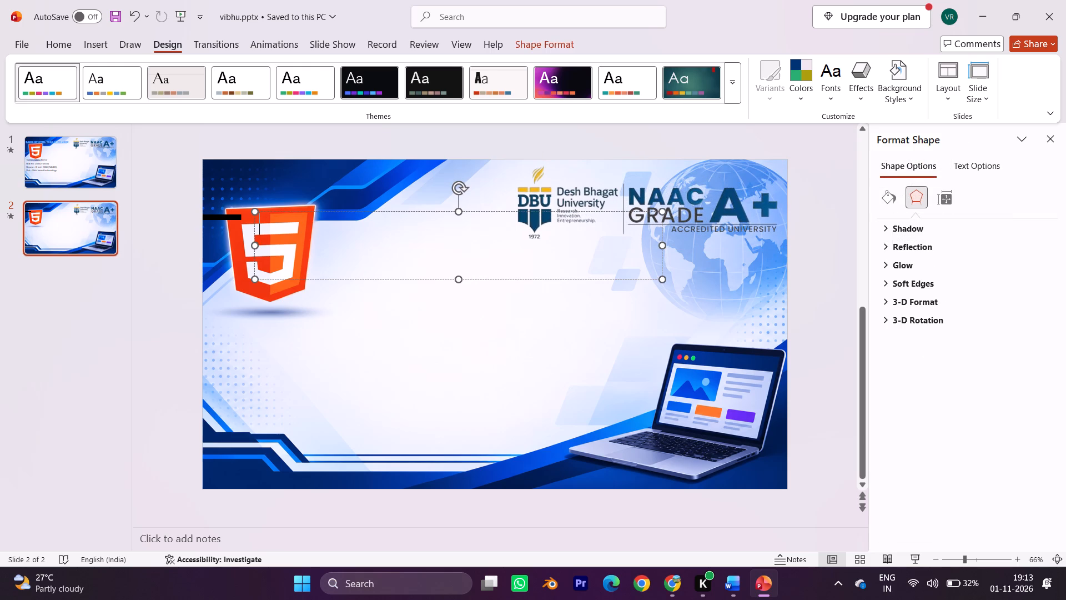
drag(461, 278, 457, 281)
click(457, 281)
drag(457, 281, 434, 492)
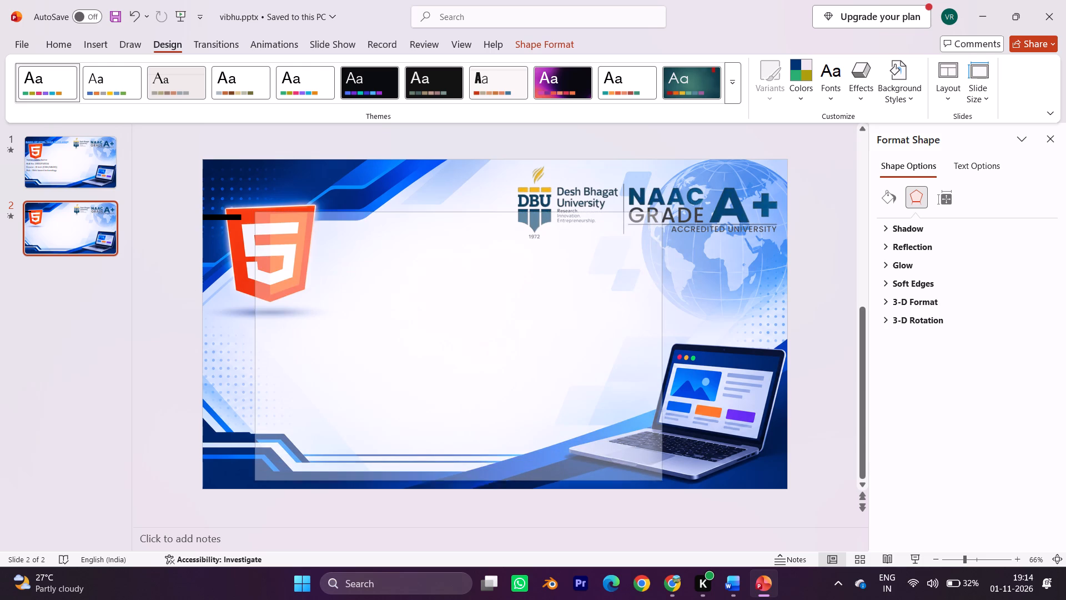
drag(434, 492, 430, 501)
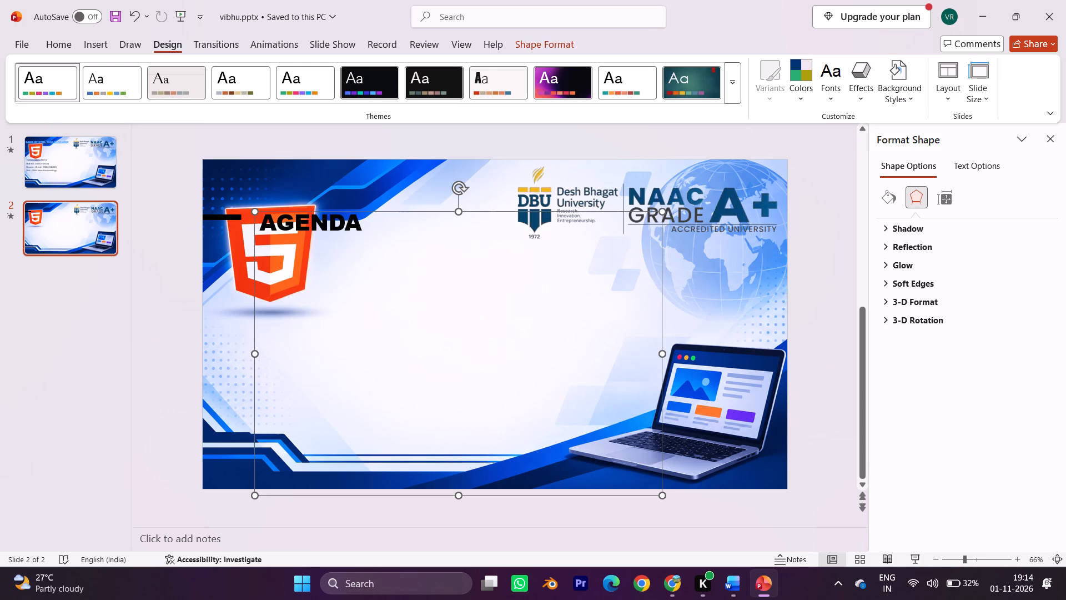
drag(253, 356, 203, 365)
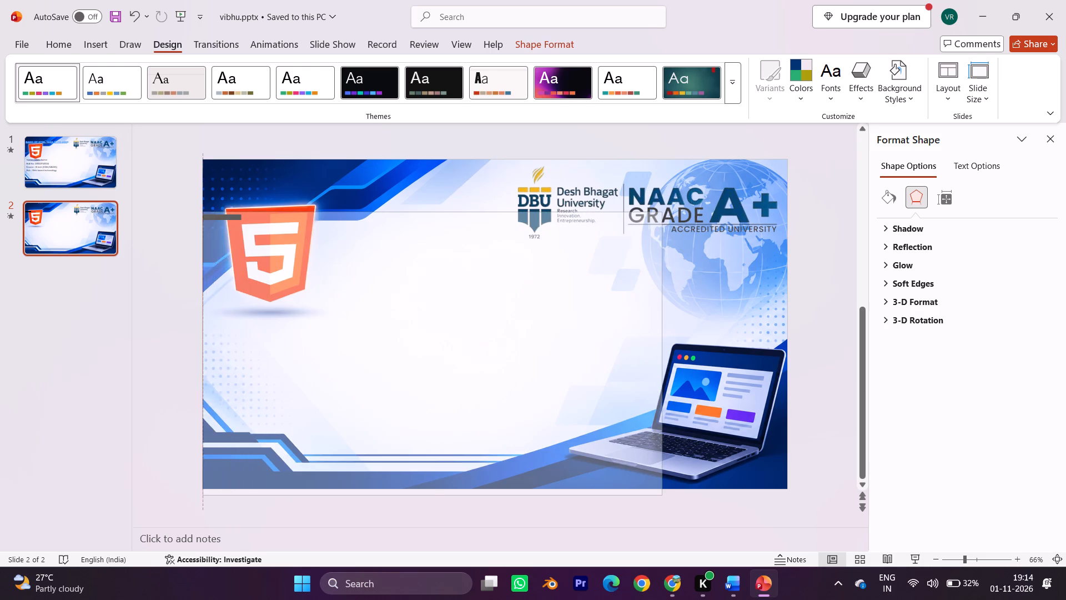
drag(203, 365, 200, 365)
click(200, 365)
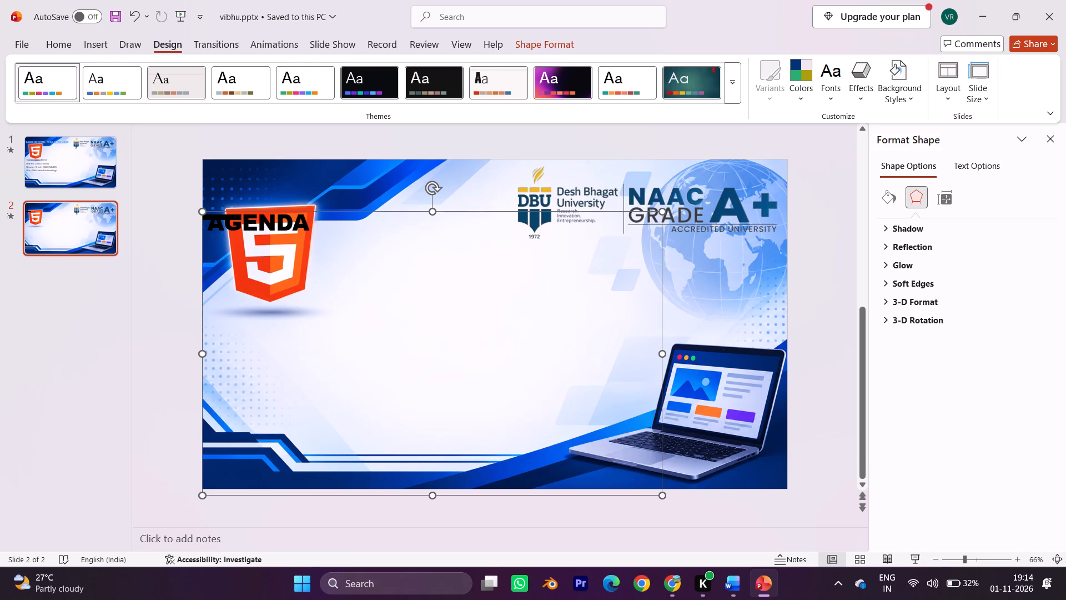
drag(430, 209, 435, 294)
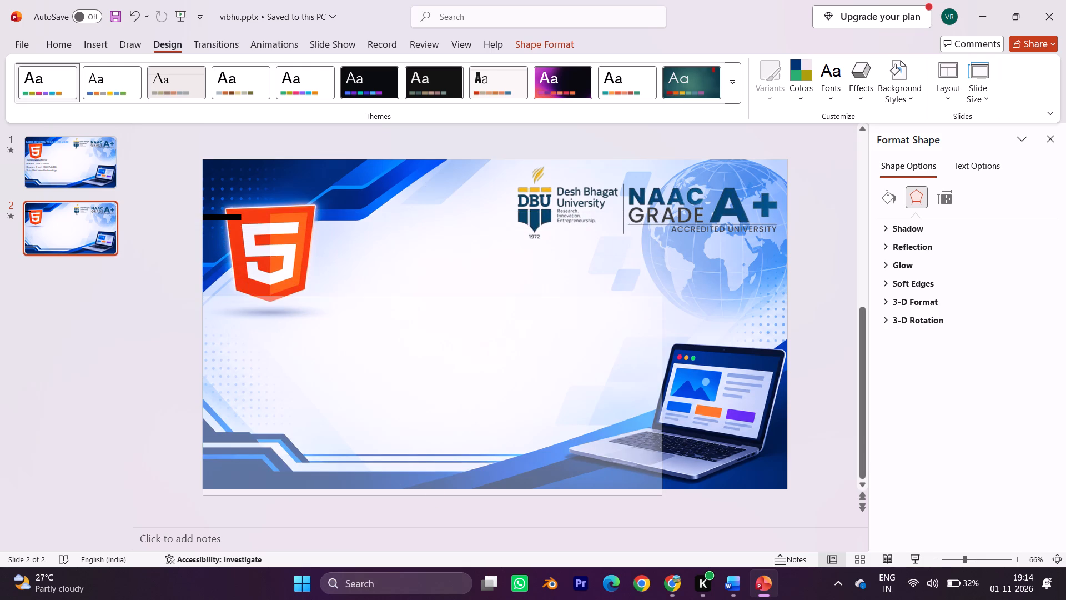
drag(435, 294, 647, 241)
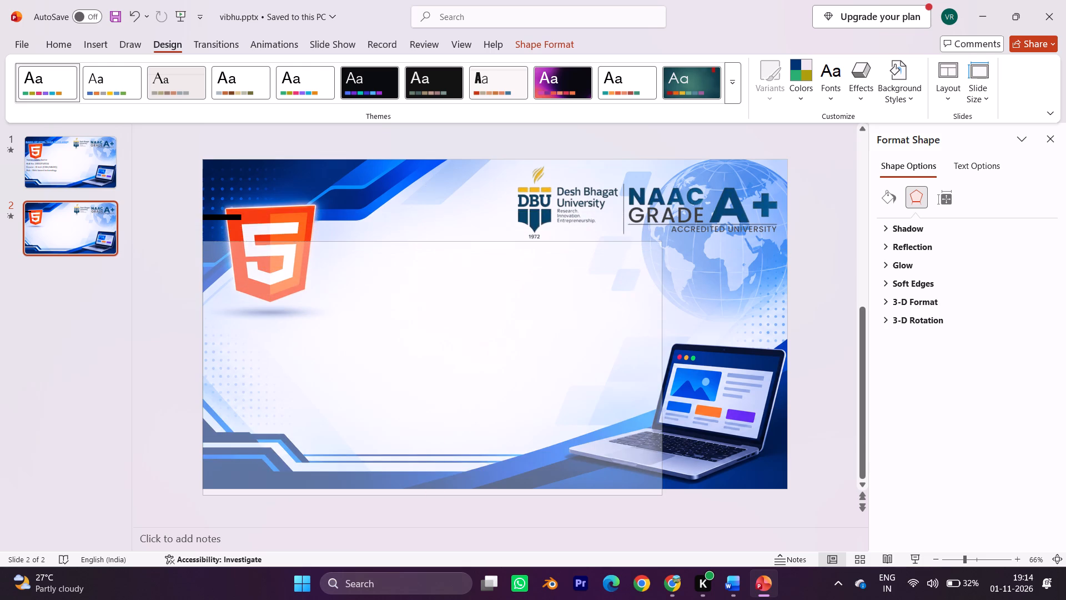
drag(647, 241, 626, 232)
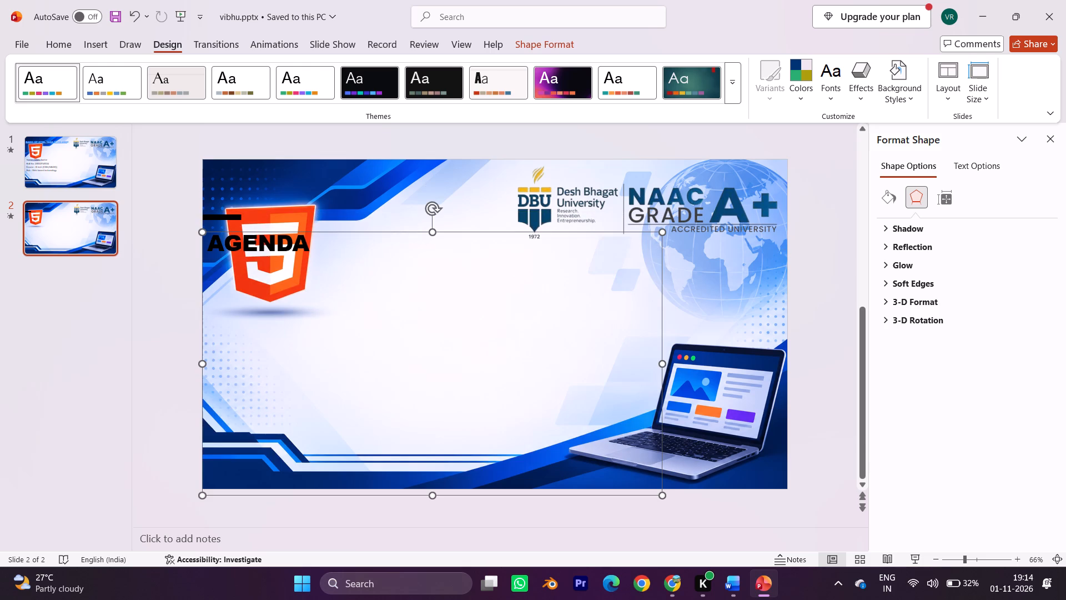
drag(200, 365, 234, 414)
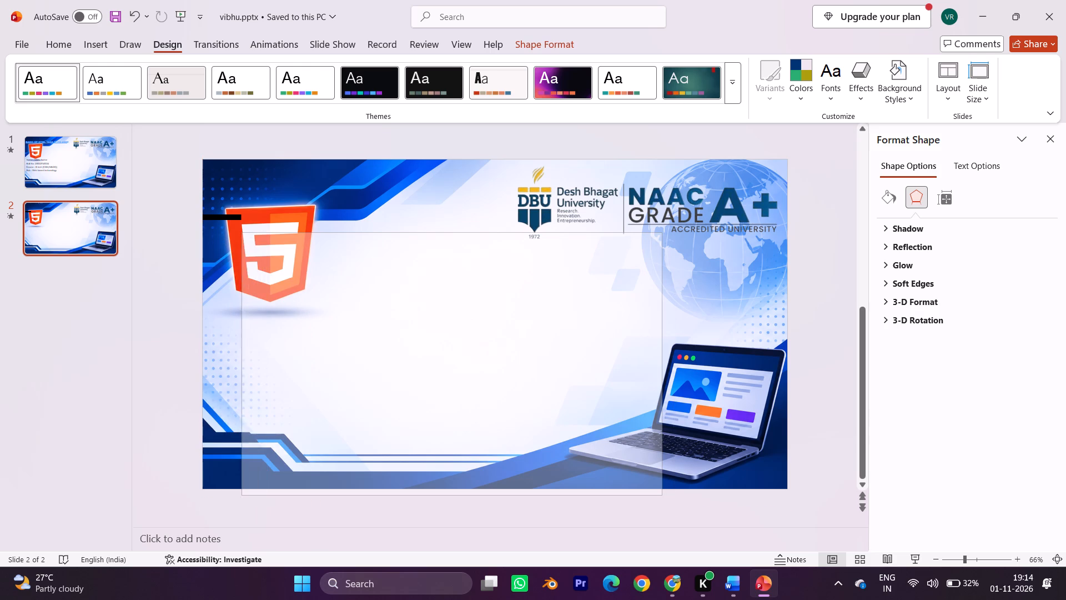
drag(234, 414, 209, 416)
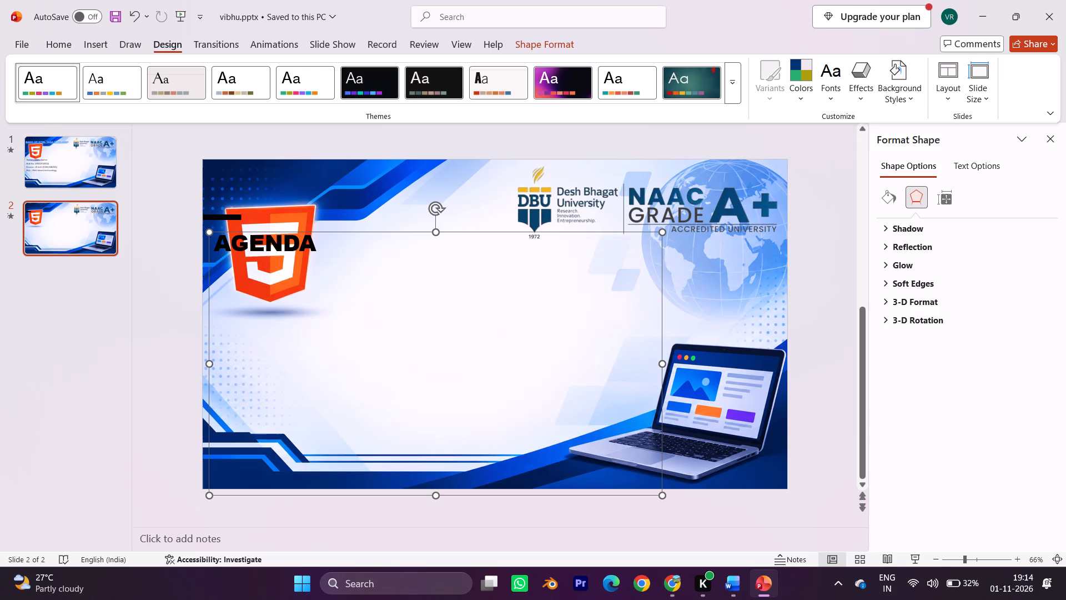
Insert leading spaces in the AGENDA title placeholder so that its text starts just past the HTML5 logo.
click(380, 264)
key(space)
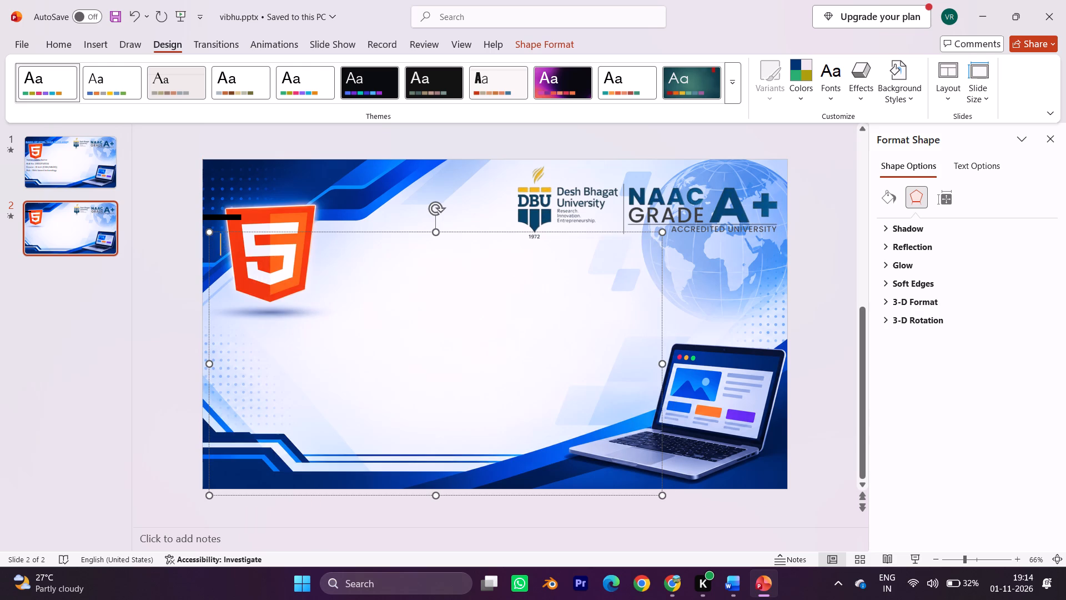
key(space)
key(space)
key(space)
key(BackSpace)
key(BackSpace)
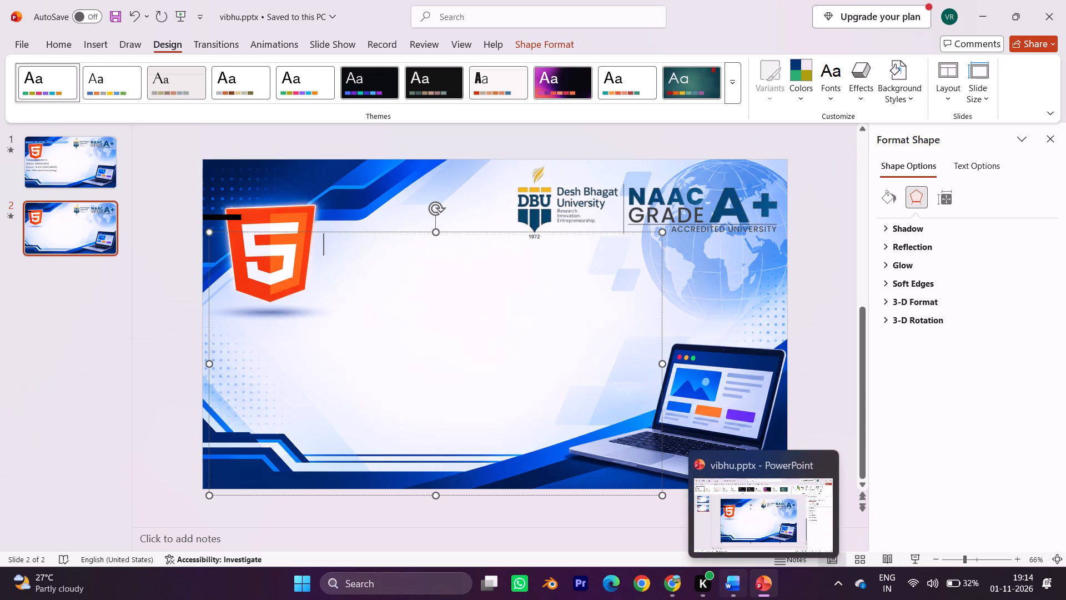
Close the vibhufile.docx document in Word.
click(790, 464)
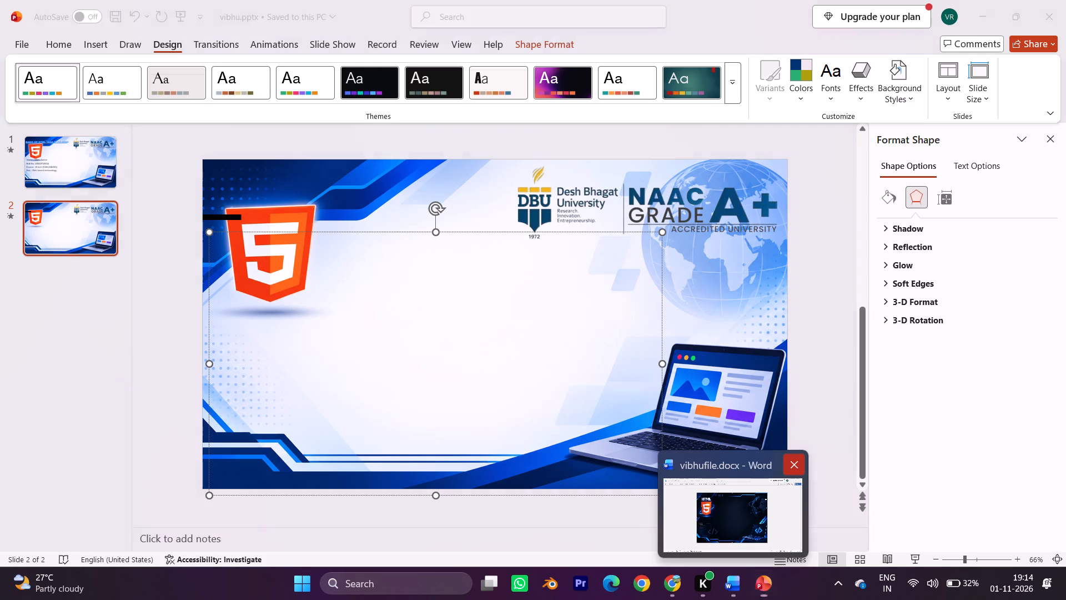
click(699, 587)
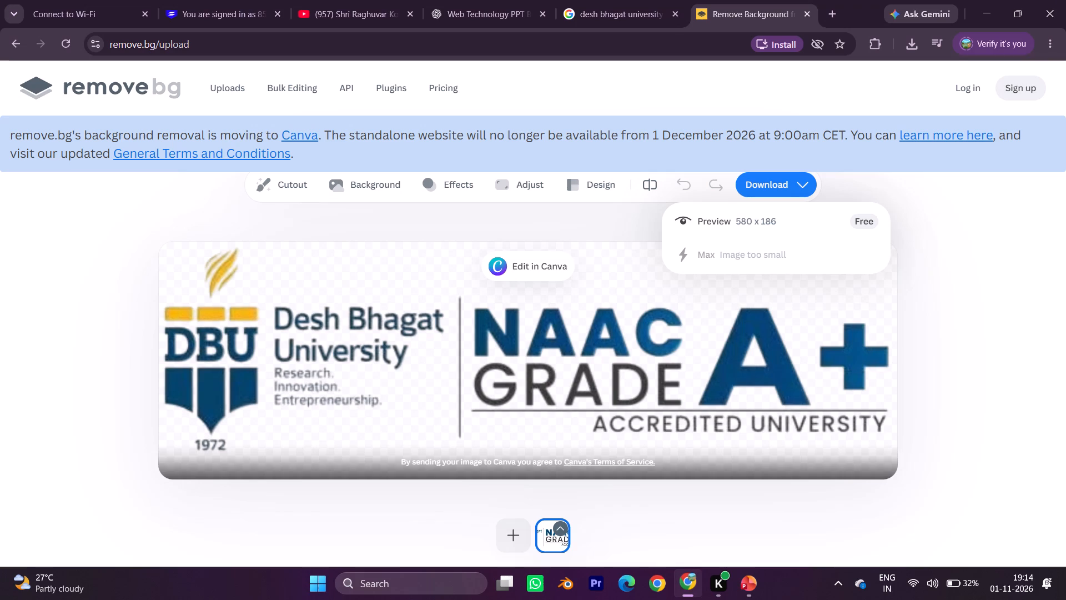
click(808, 11)
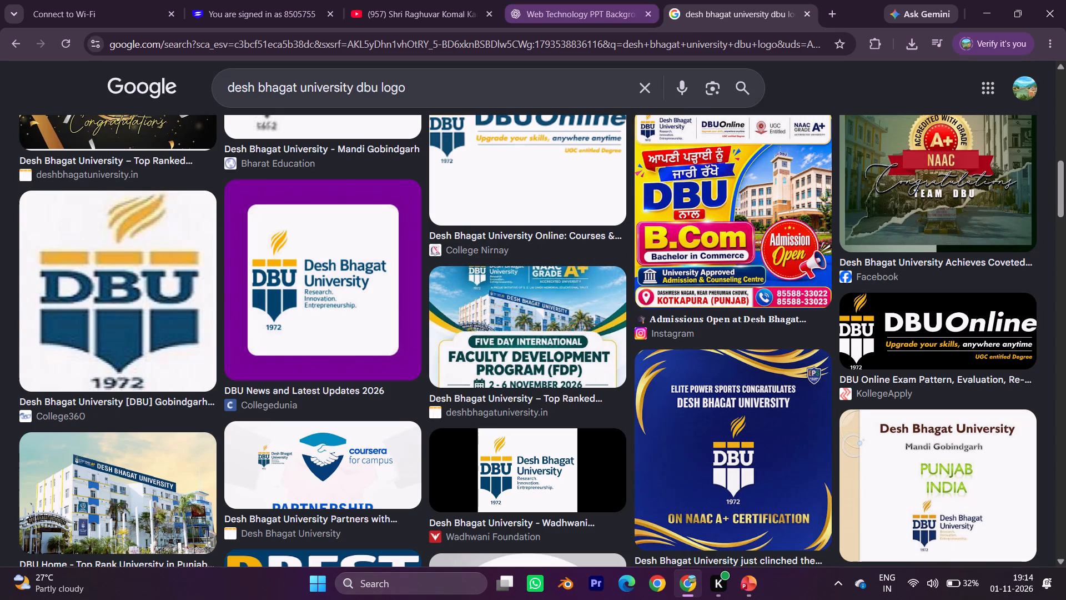
click(605, 7)
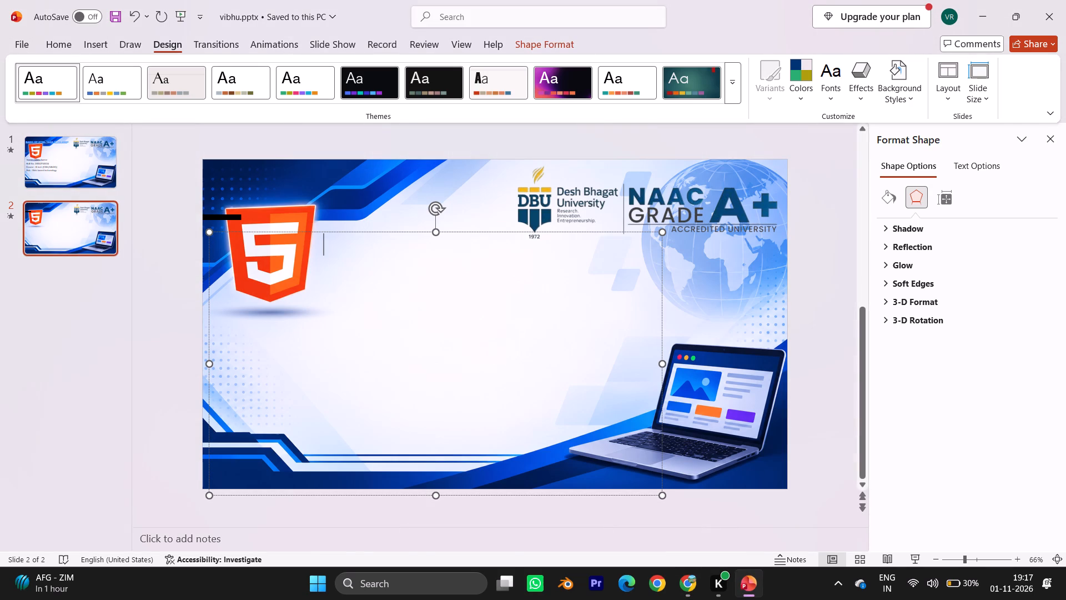
right_click(357, 251)
click(457, 165)
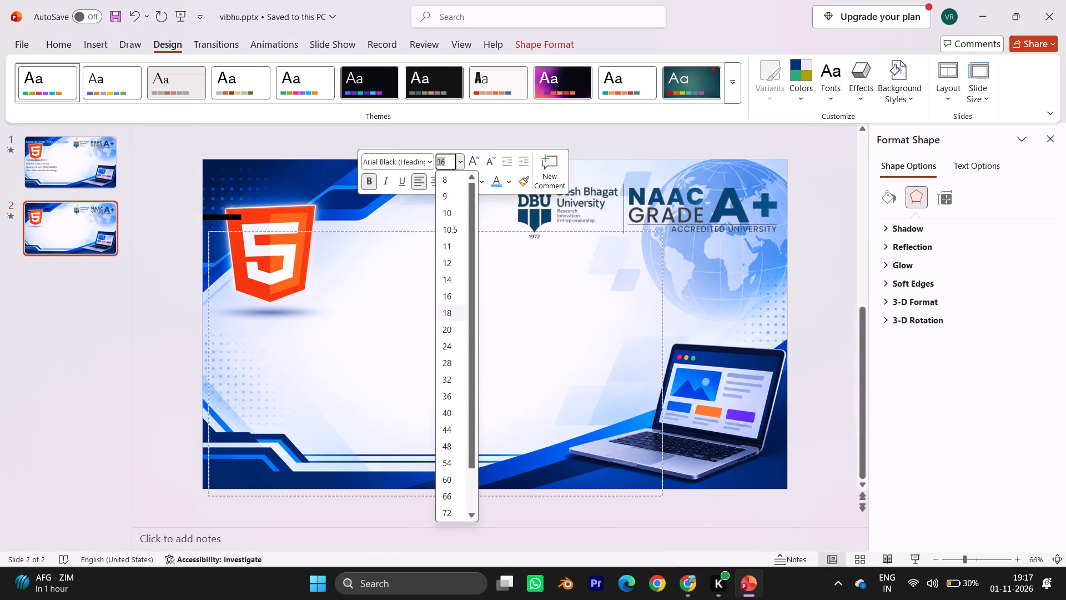
click(445, 351)
key(ctrl+v)
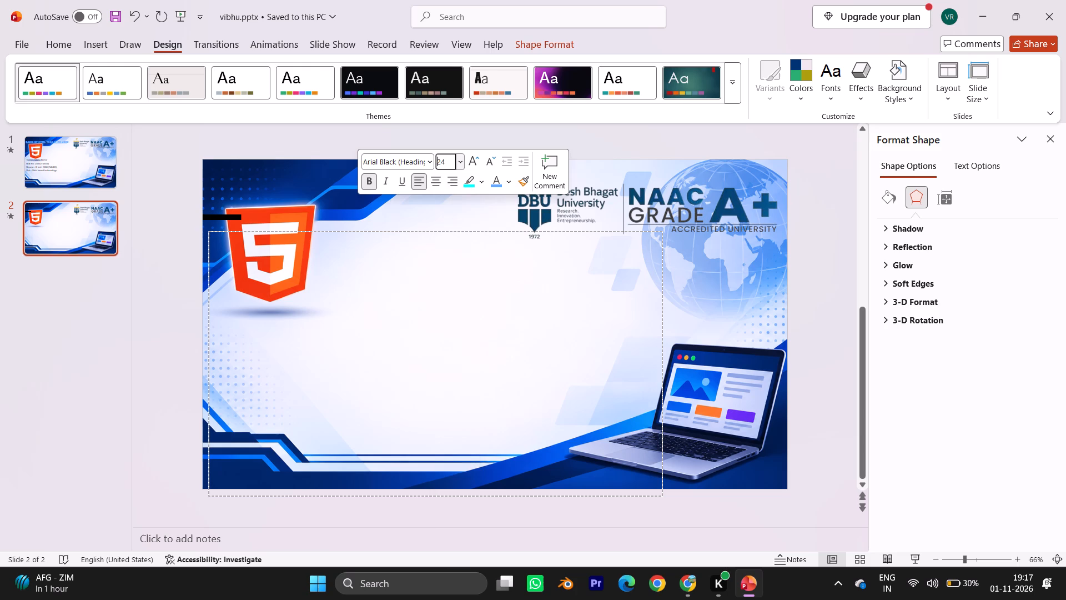
click(456, 162)
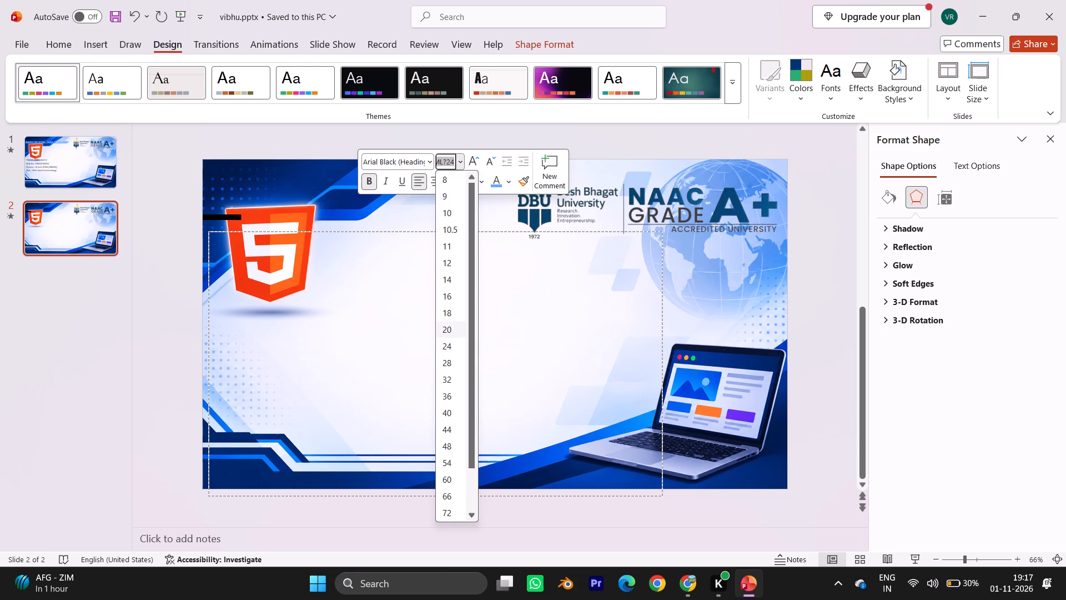
click(450, 344)
click(393, 274)
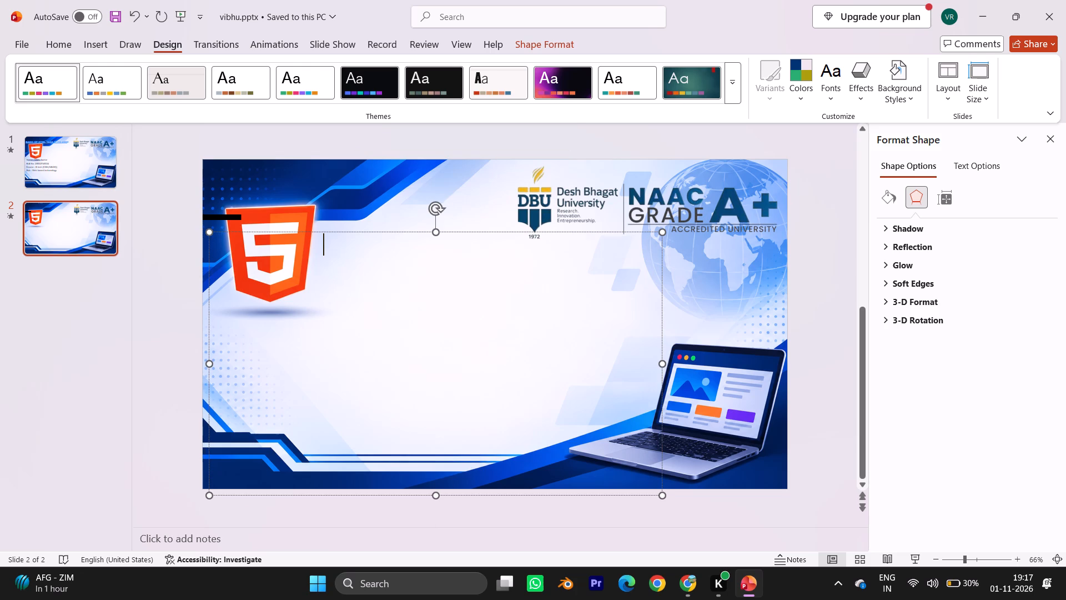
click(348, 257)
key(ctrl+v)
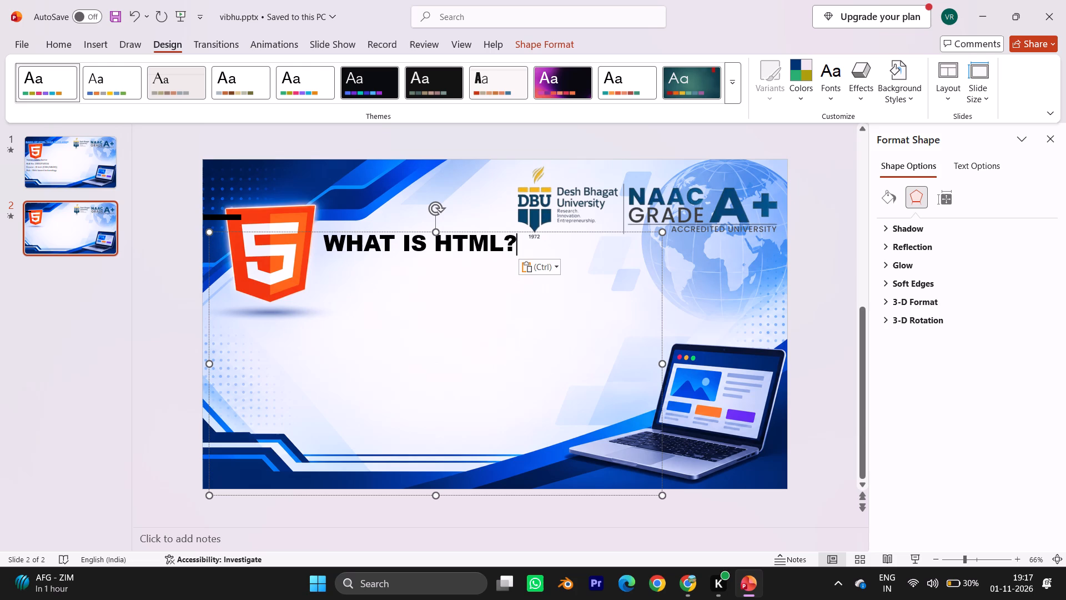
Browse the available shapes, icons and stock 3D models for a graphic to use on the "What is HTML?" slide.
click(322, 248)
click(124, 44)
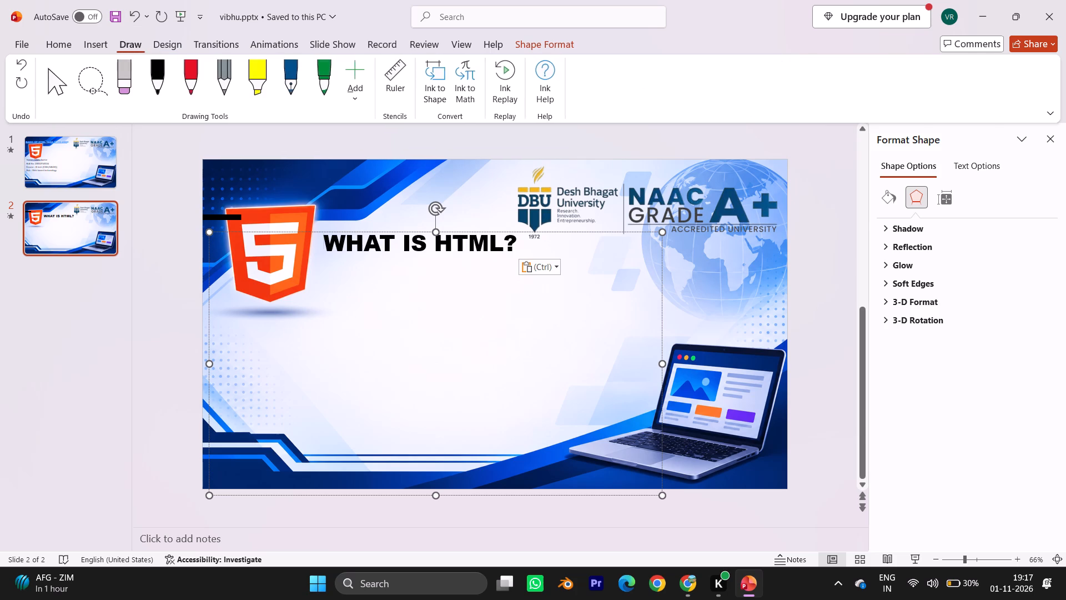
click(104, 41)
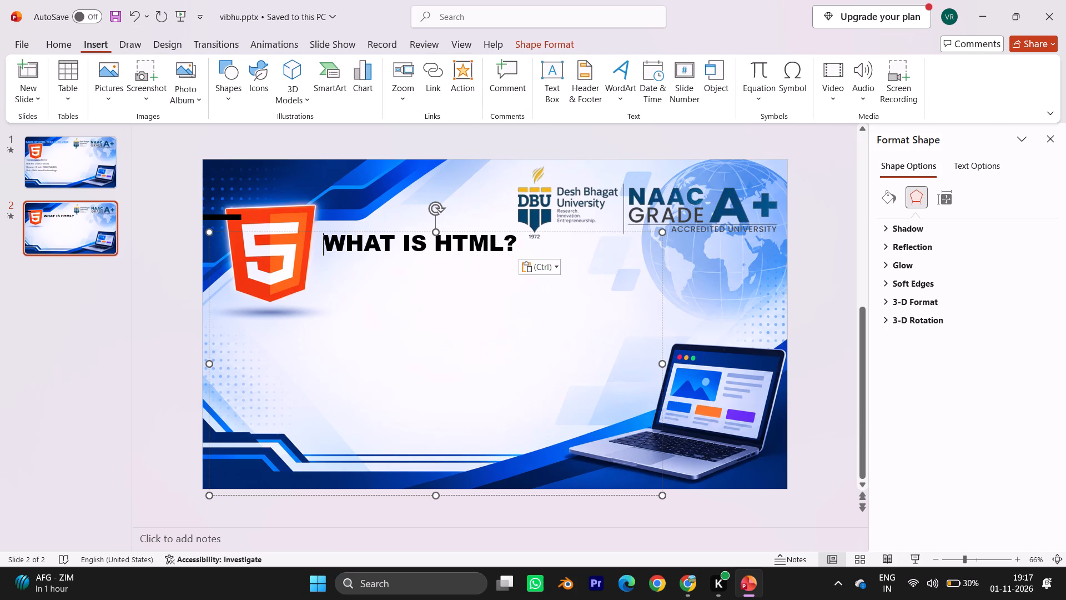
click(112, 81)
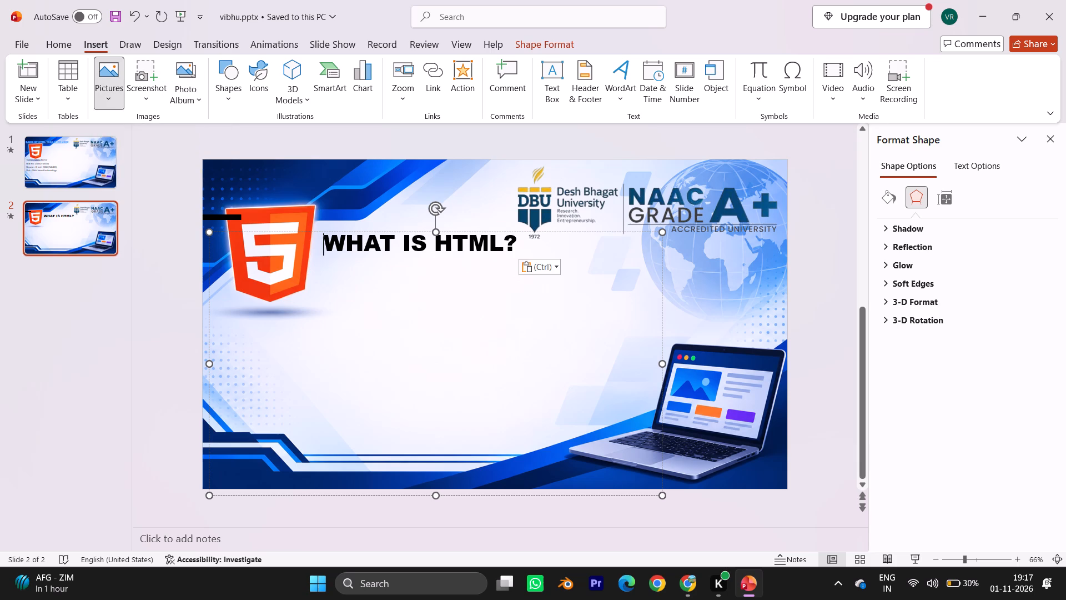
click(224, 79)
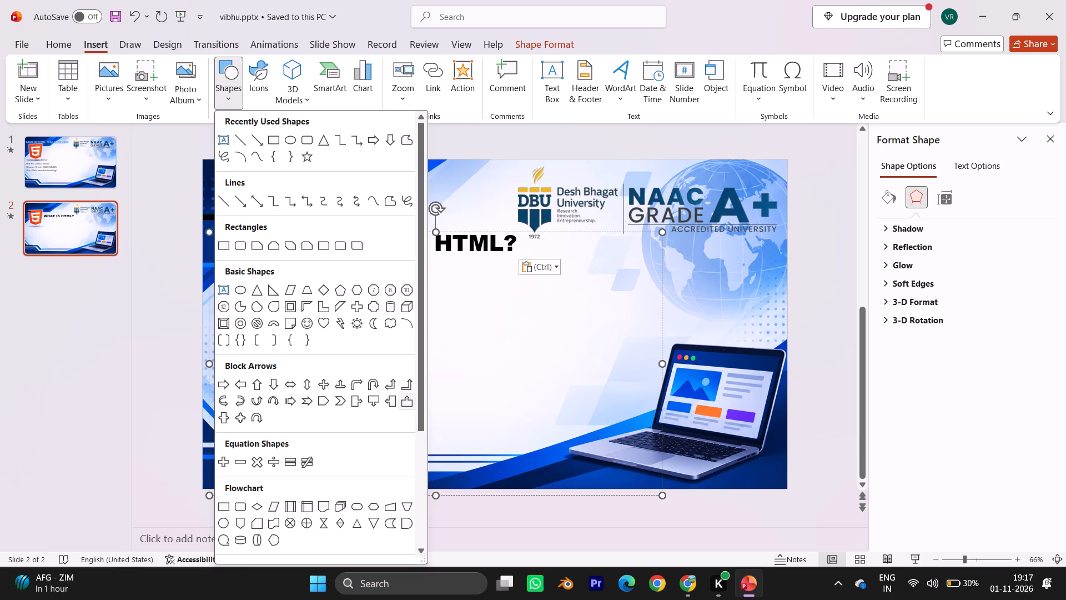
click(381, 428)
click(254, 79)
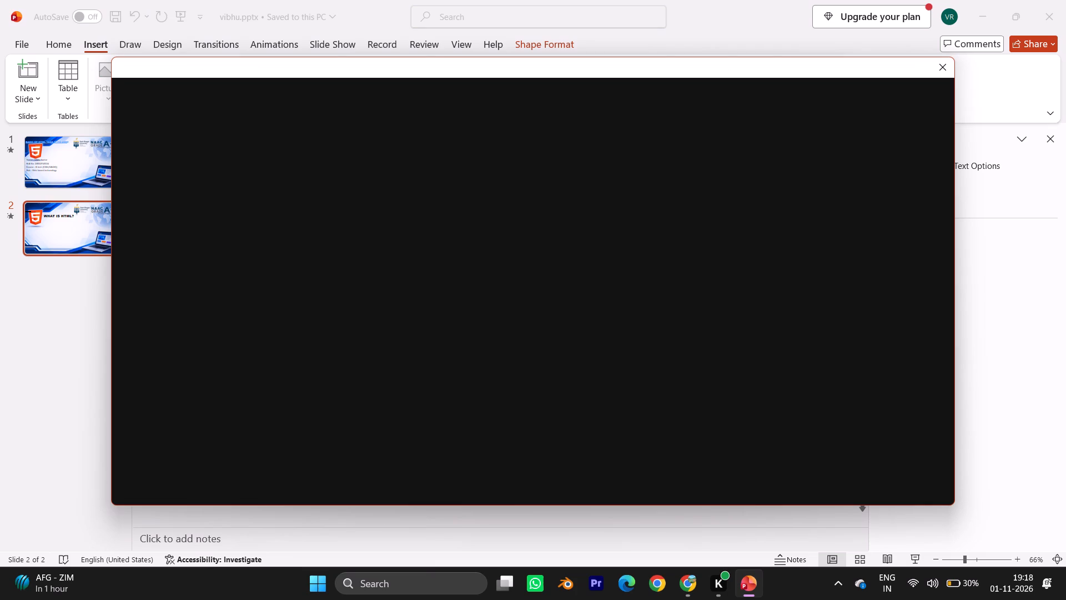
click(940, 73)
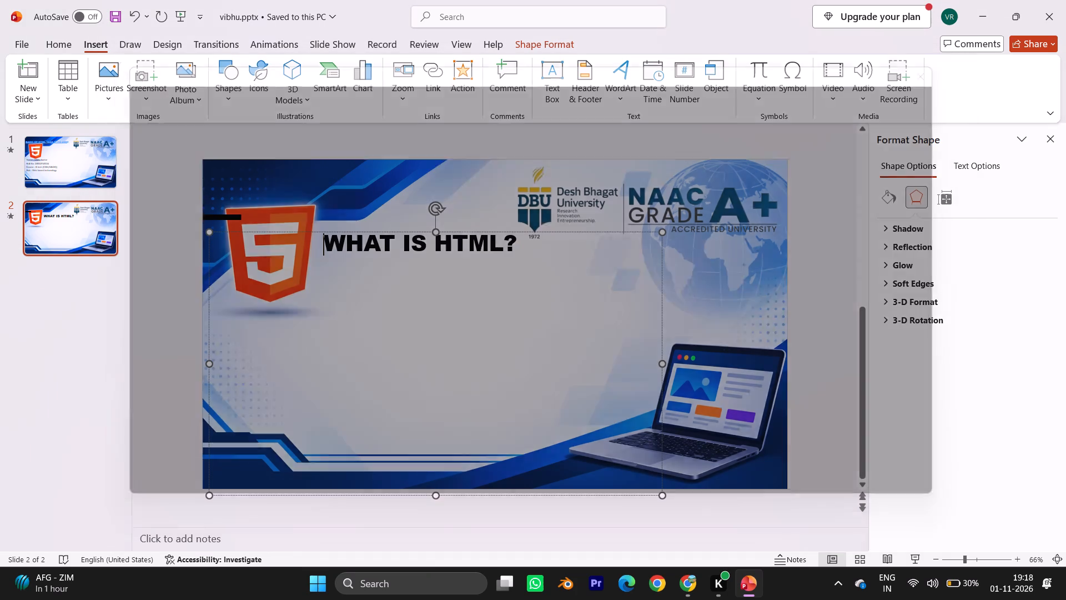
click(303, 89)
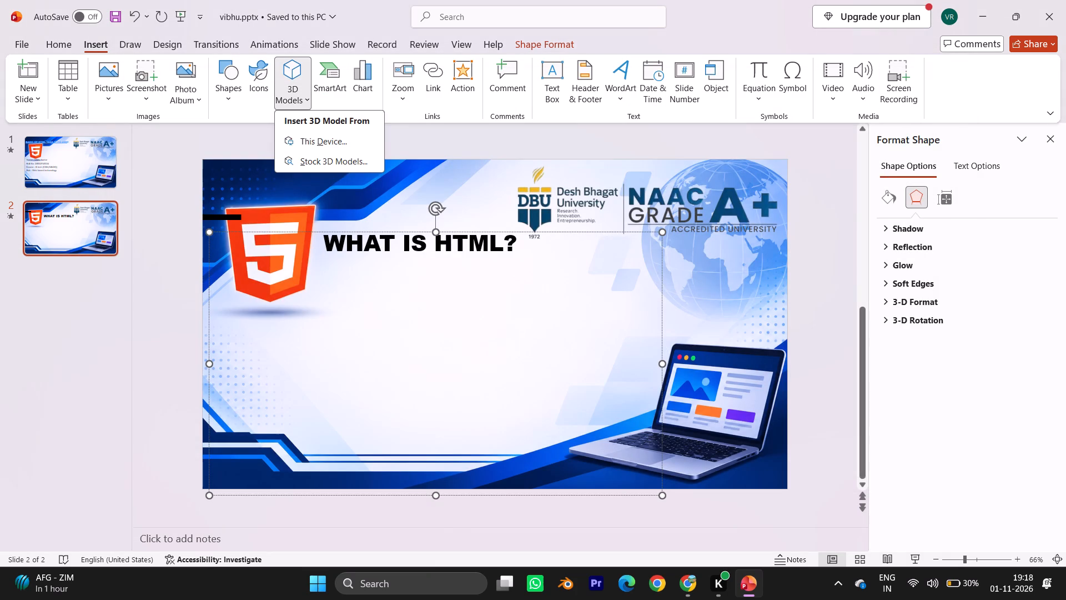
click(320, 159)
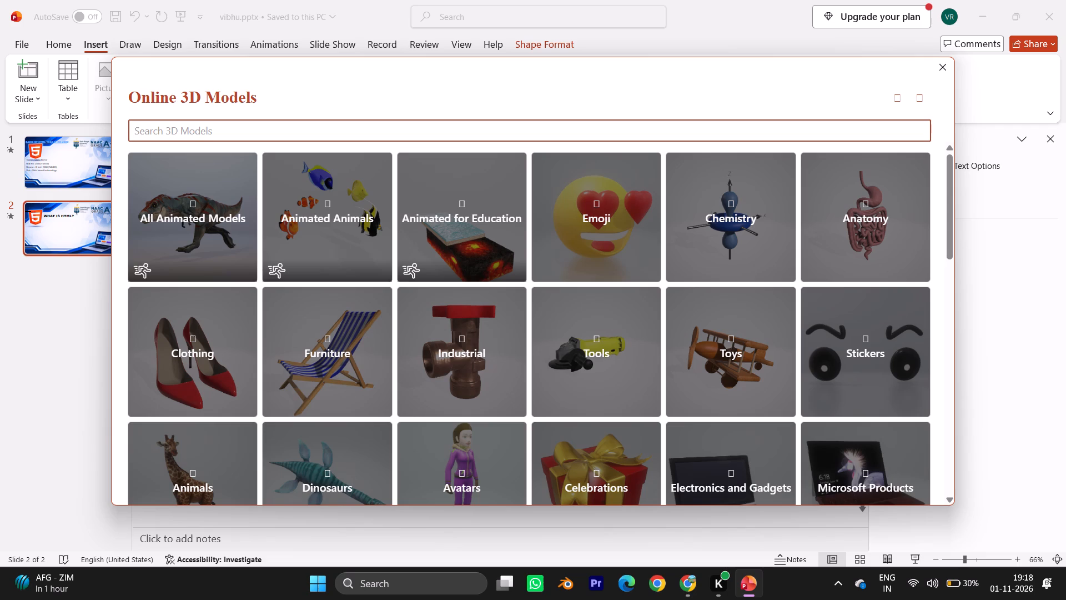
click(941, 68)
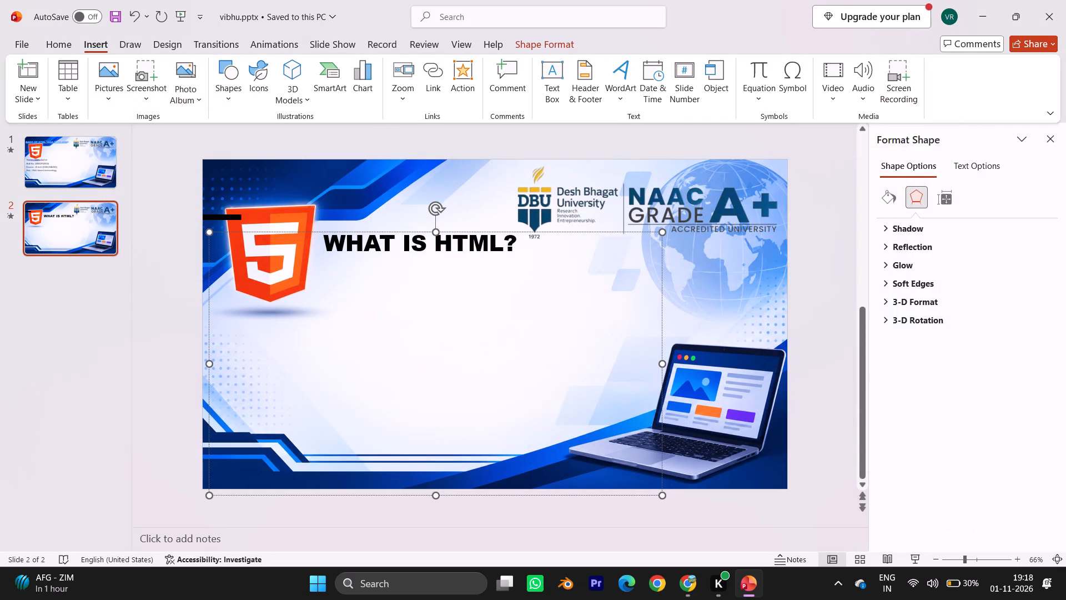
click(320, 243)
click(286, 81)
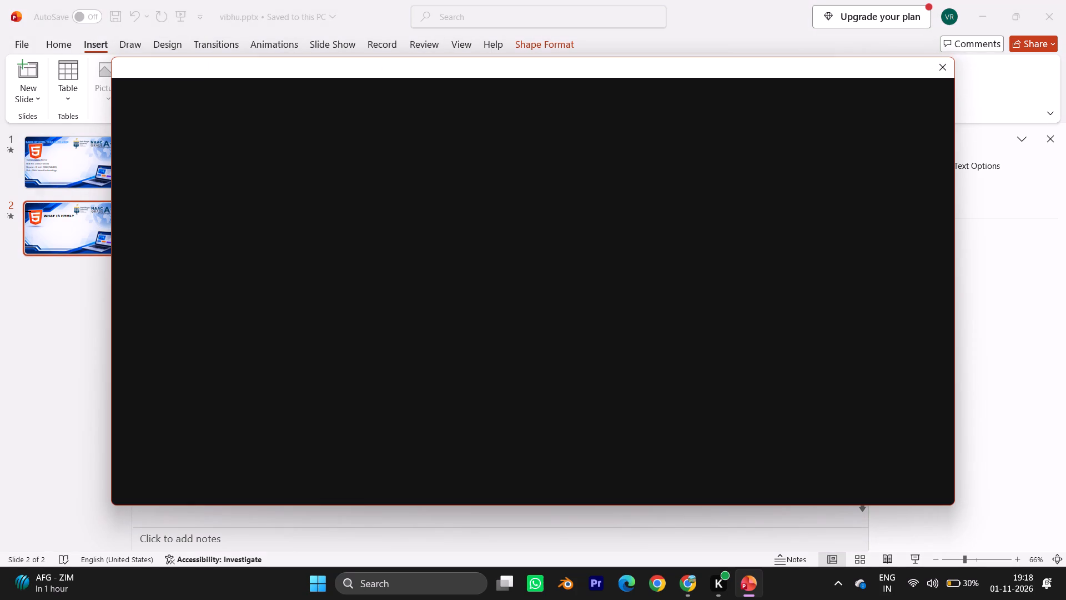
click(944, 68)
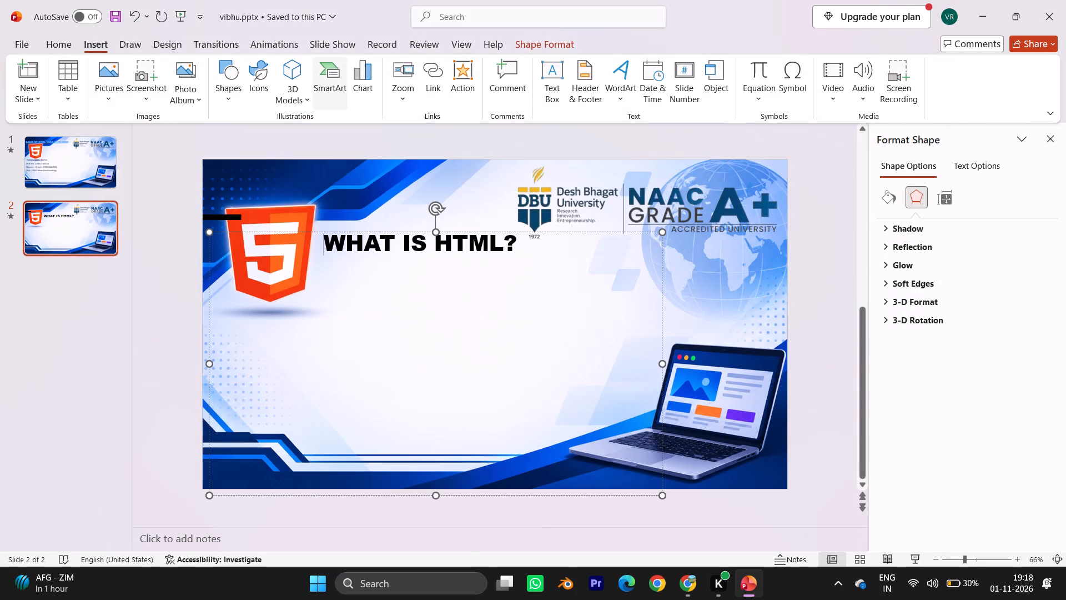
Insert a Basic Block List SmartArt graphic on slide 2.
click(334, 83)
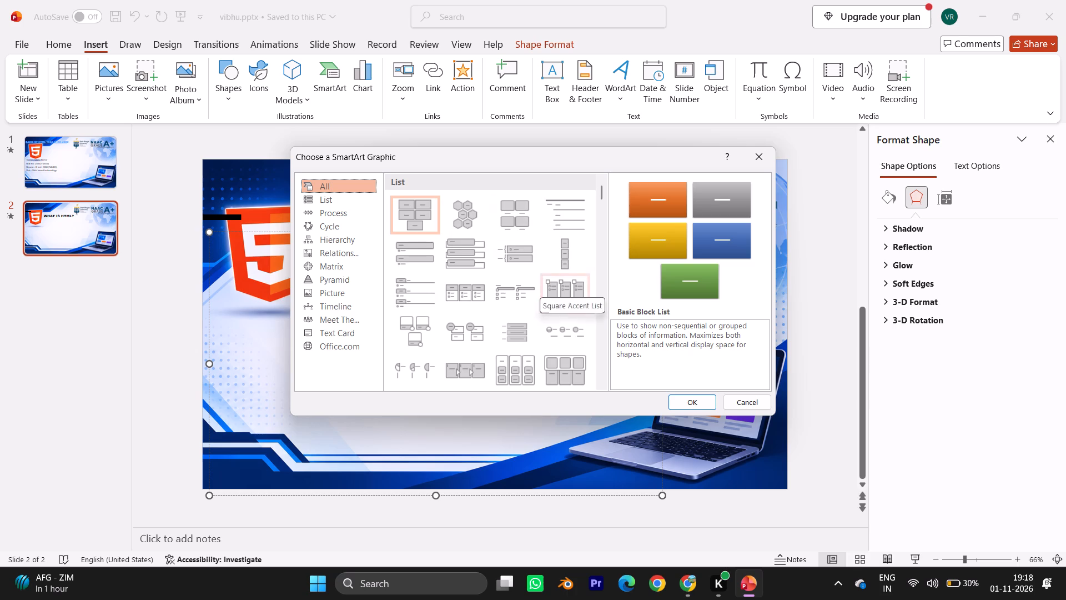
click(667, 192)
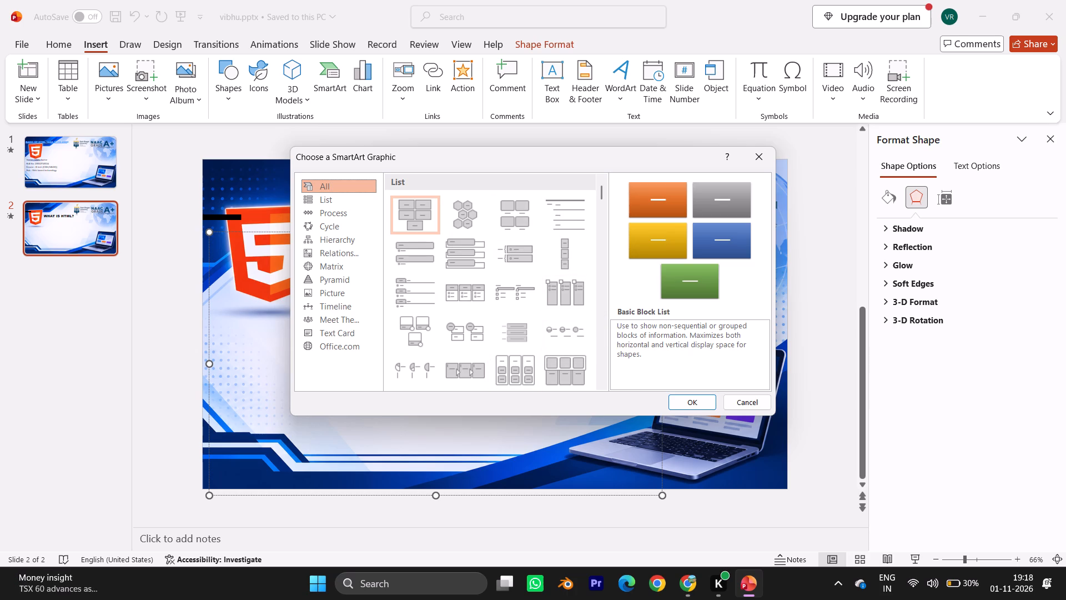
click(691, 407)
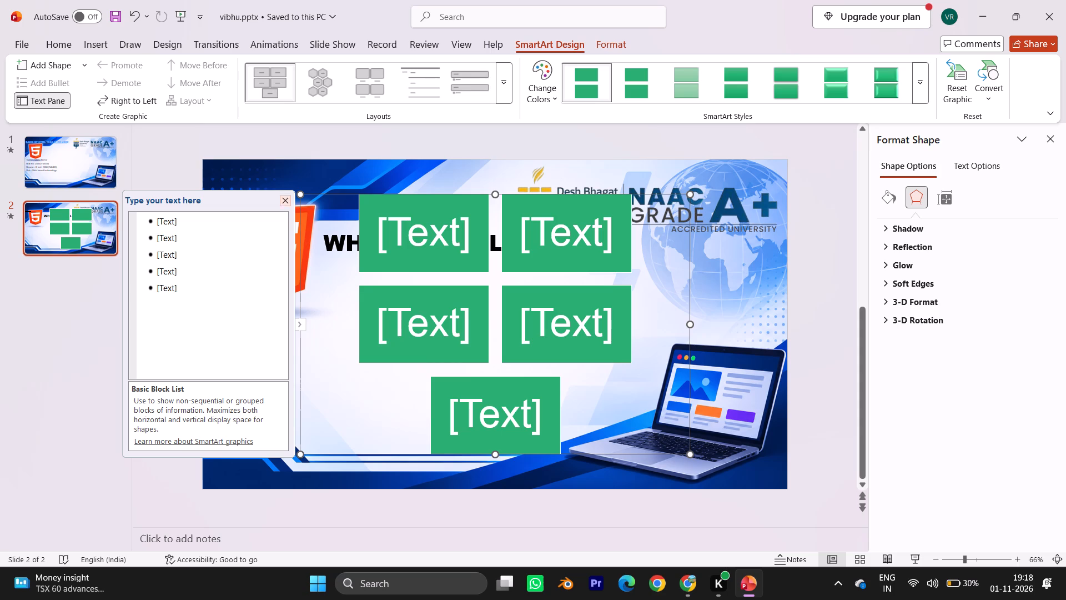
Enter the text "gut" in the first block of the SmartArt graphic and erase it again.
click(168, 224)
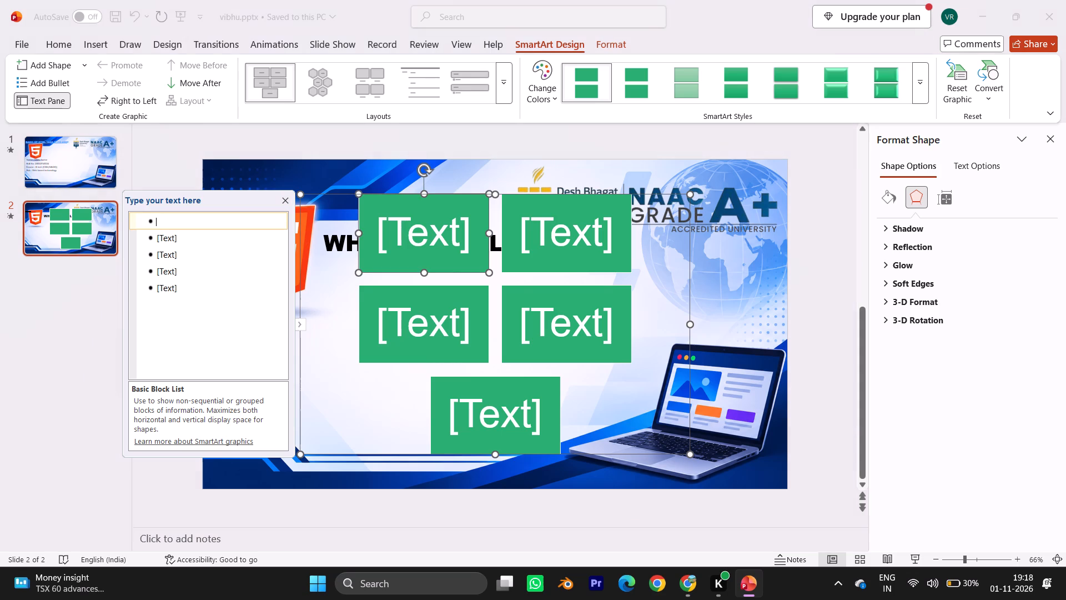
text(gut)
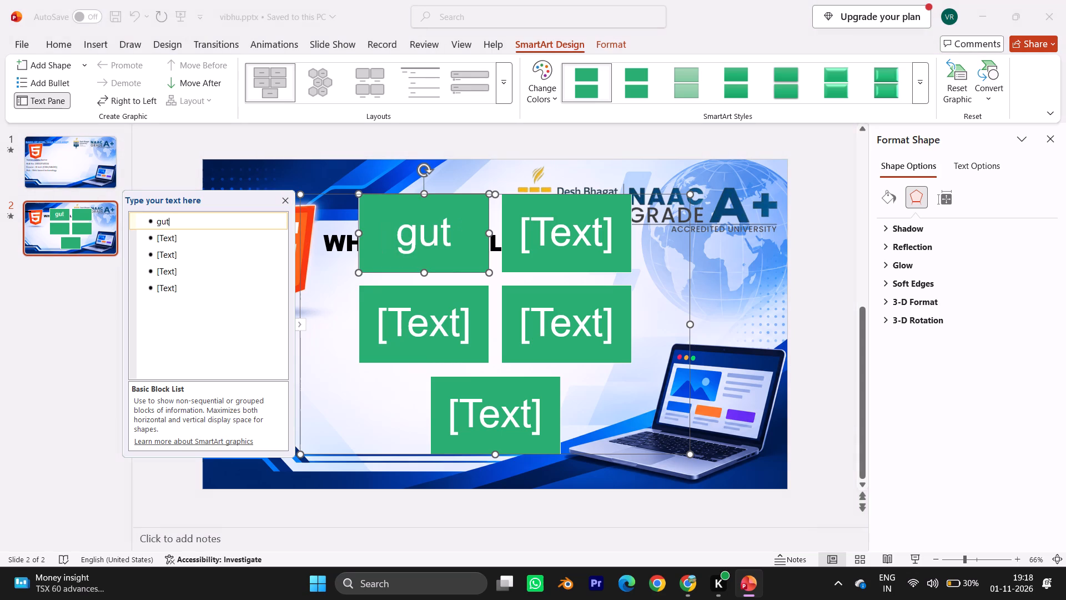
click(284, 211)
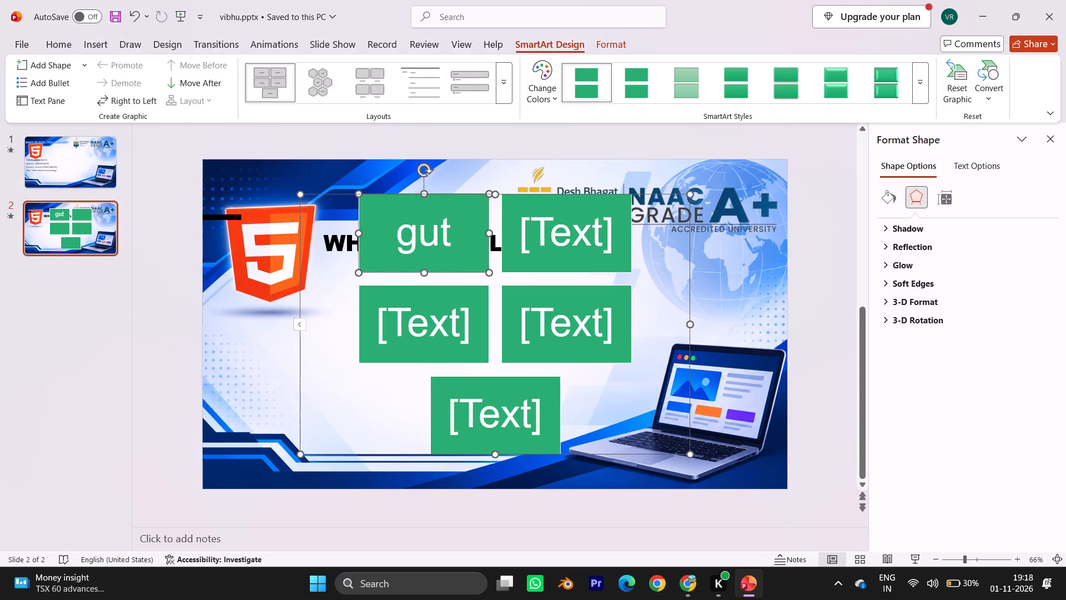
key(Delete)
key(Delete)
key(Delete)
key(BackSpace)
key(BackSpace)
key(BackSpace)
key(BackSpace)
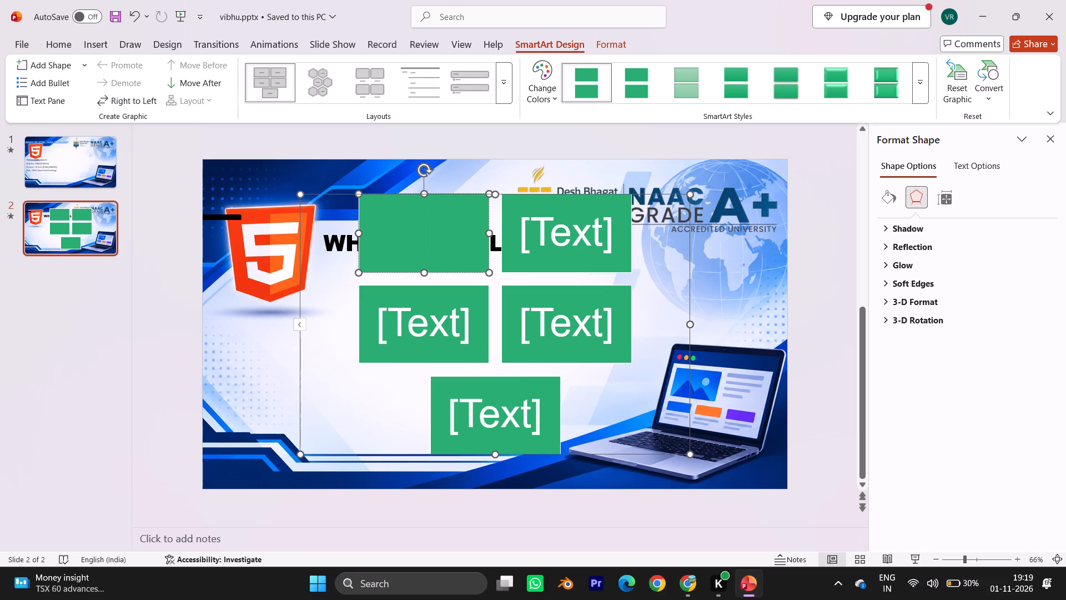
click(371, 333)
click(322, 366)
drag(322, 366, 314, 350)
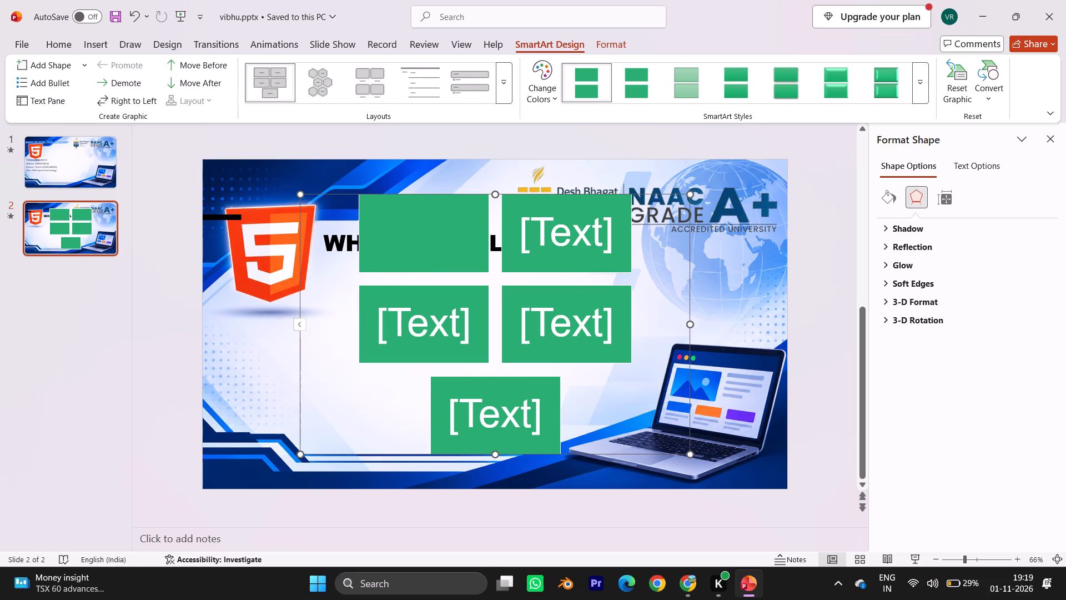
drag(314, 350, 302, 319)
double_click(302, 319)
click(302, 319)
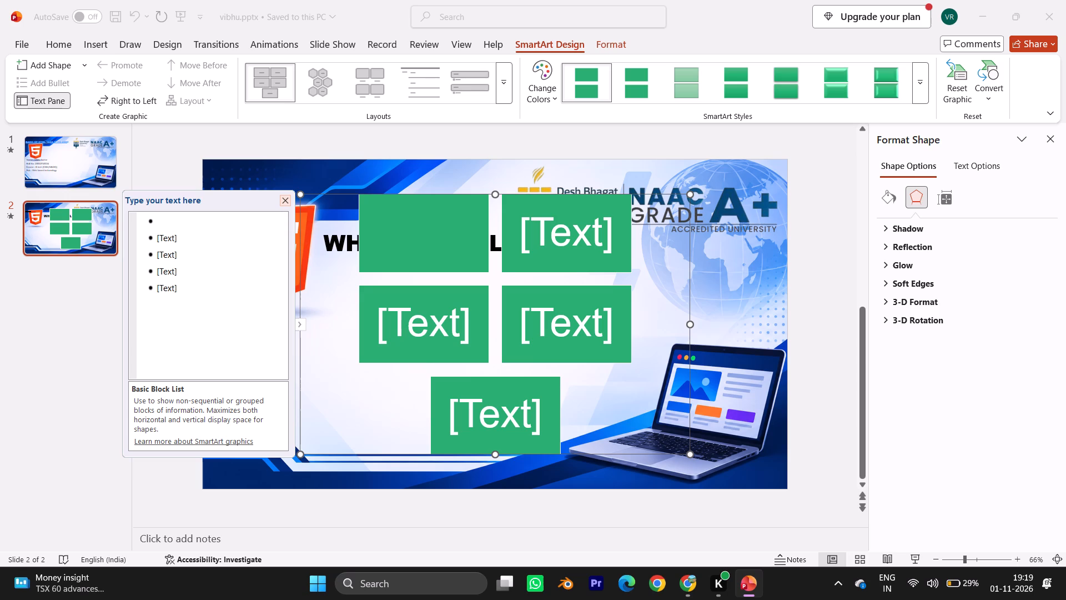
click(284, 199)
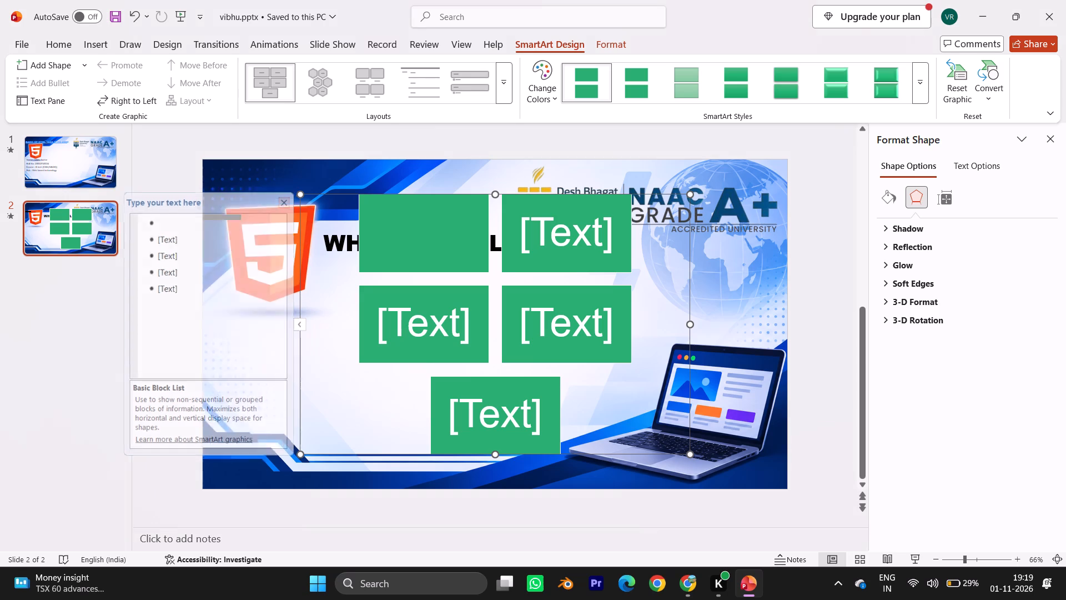
Change the SmartArt graphic's layout from blocks to the staggered hexagon arrangement.
click(318, 82)
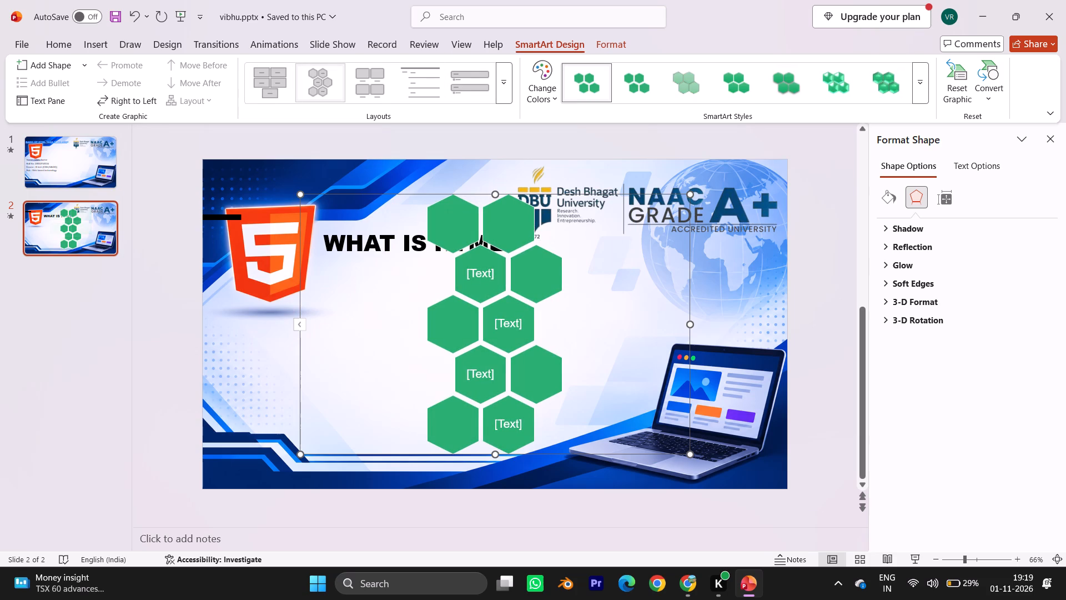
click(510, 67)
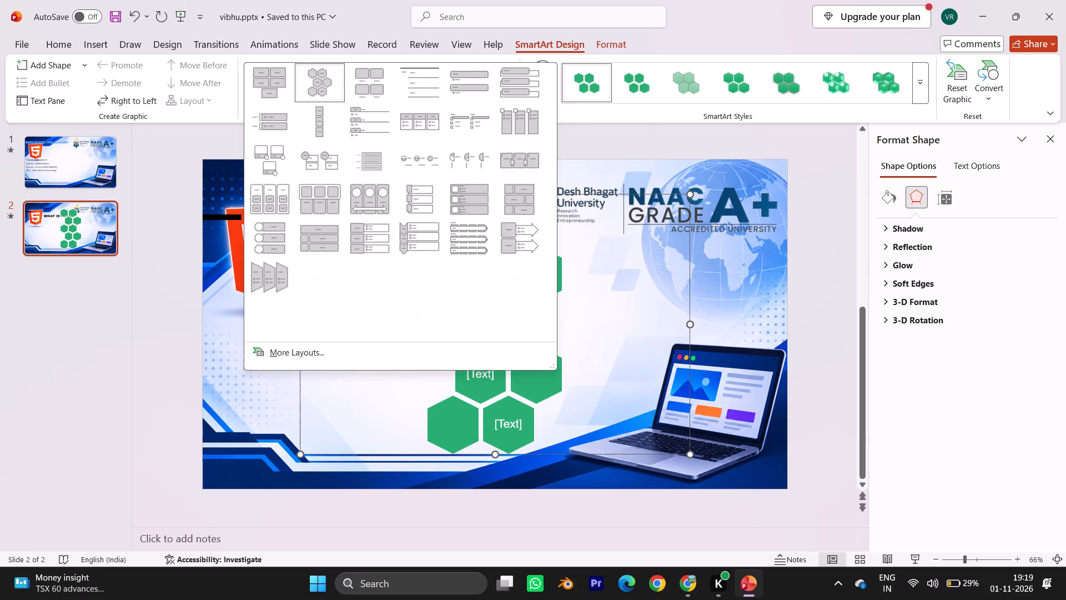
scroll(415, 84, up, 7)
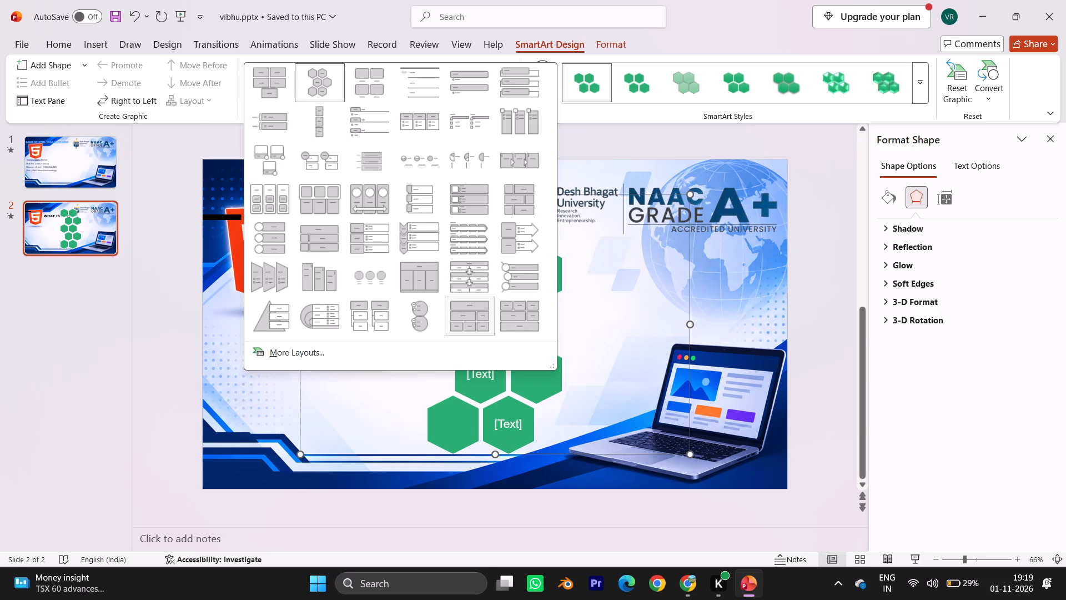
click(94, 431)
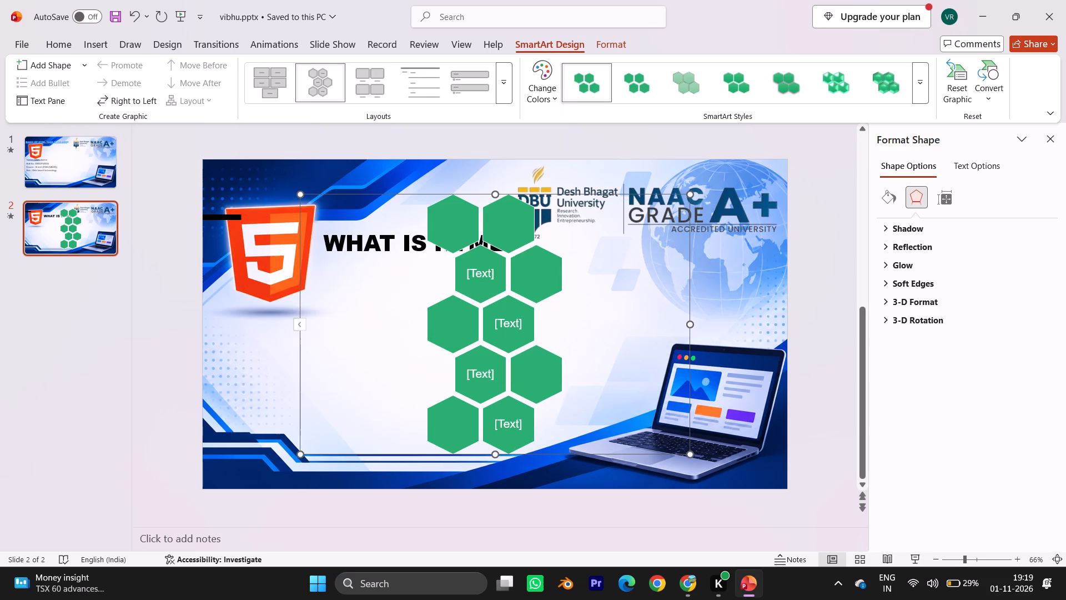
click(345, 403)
Cut the green hexagon SmartArt graphic from slide 2.
right_click(626, 309)
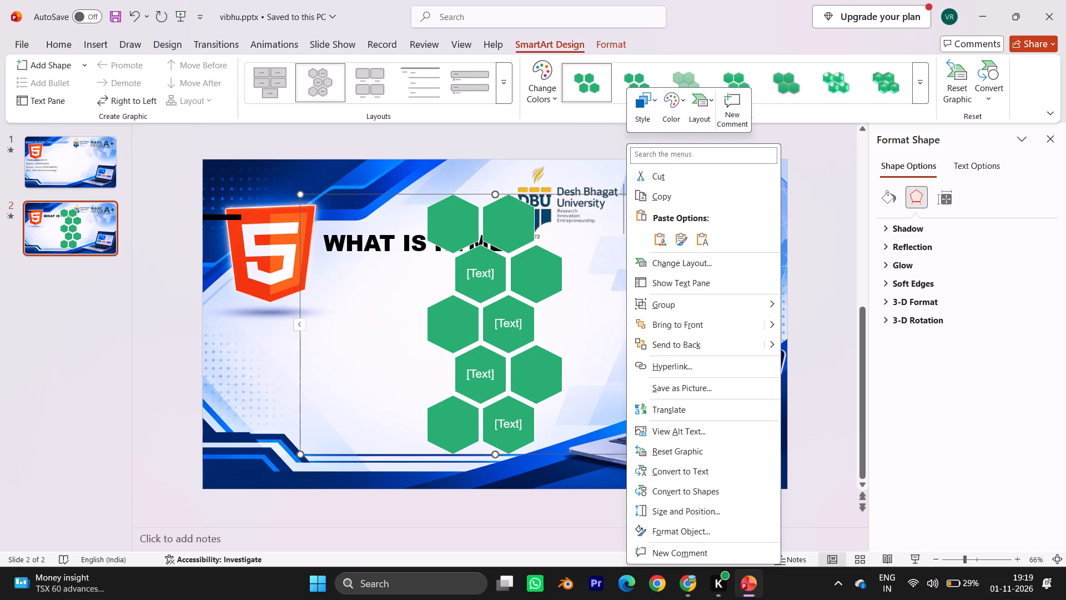
click(271, 173)
right_click(358, 209)
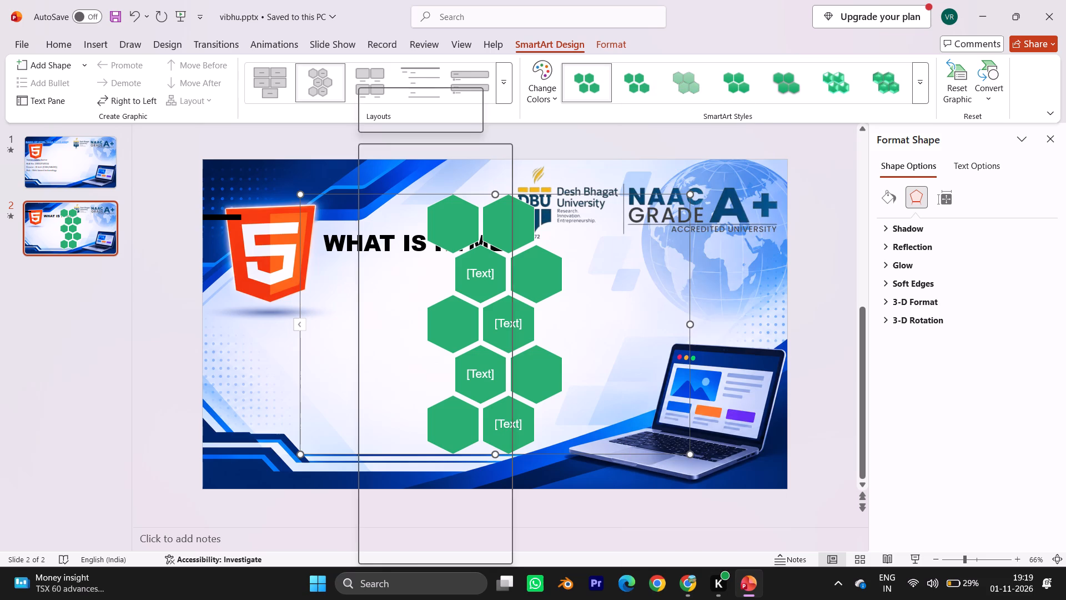
scroll(404, 267, down, 2)
click(388, 173)
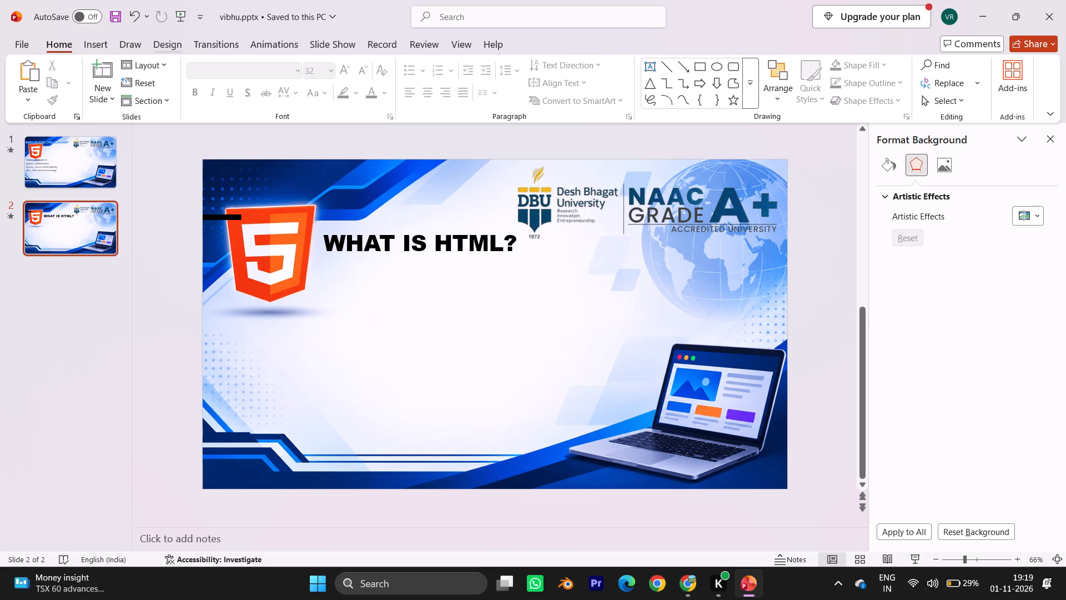
Look through the design, drawing and insertable elements, including the chart types and header and footer options, for something to use on slide 2.
click(154, 44)
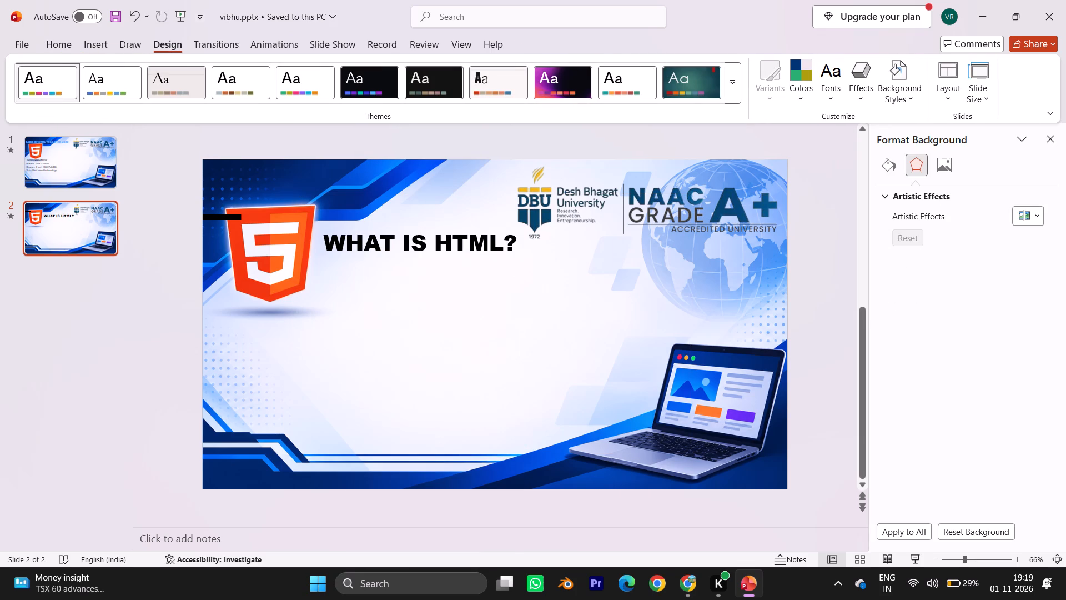
click(208, 39)
click(144, 44)
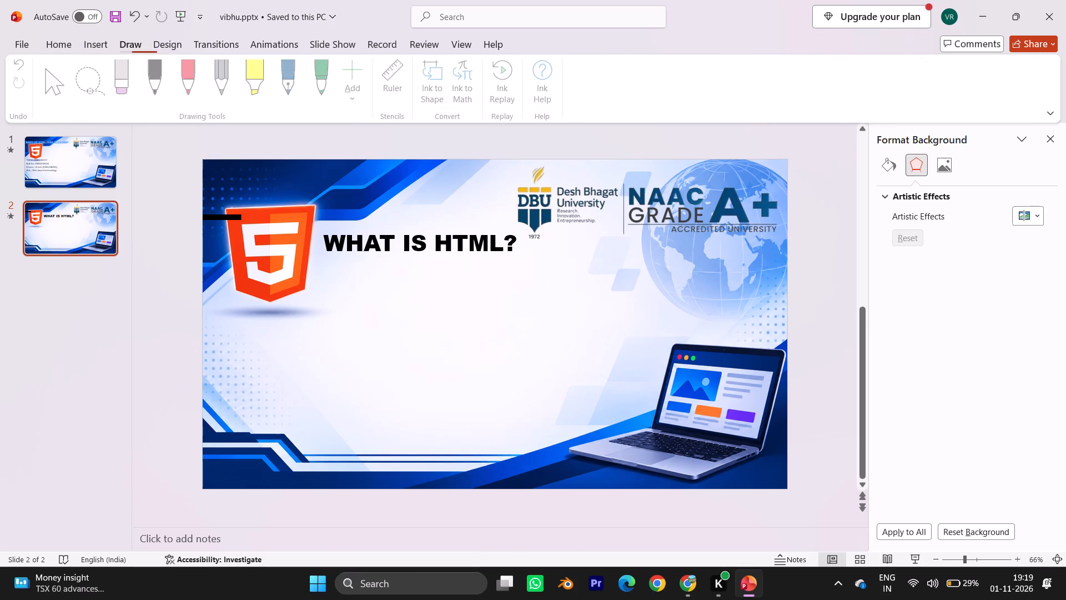
click(162, 44)
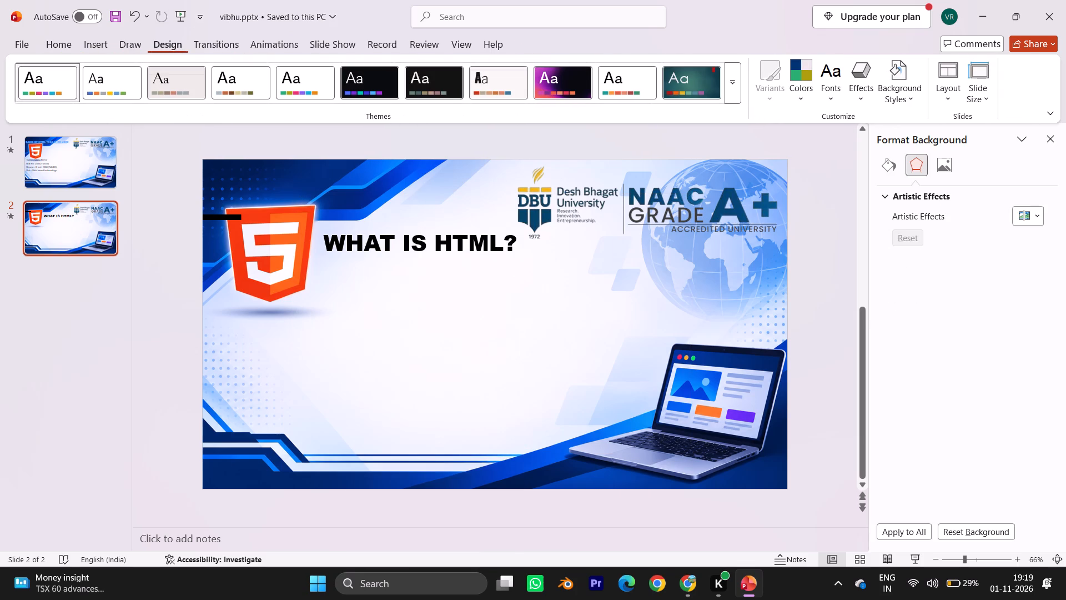
click(93, 40)
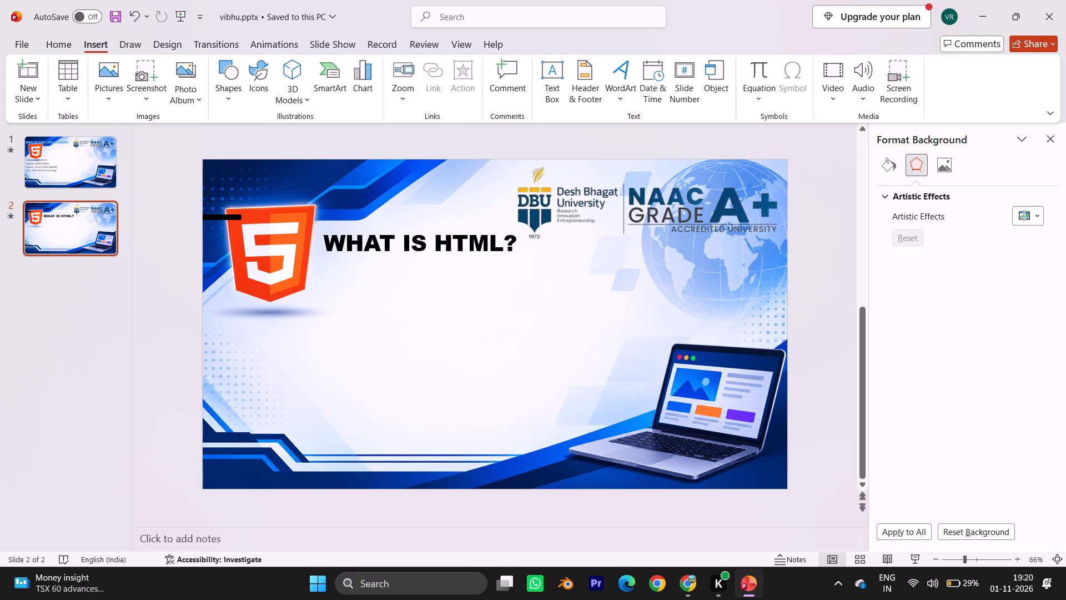
click(348, 86)
click(358, 83)
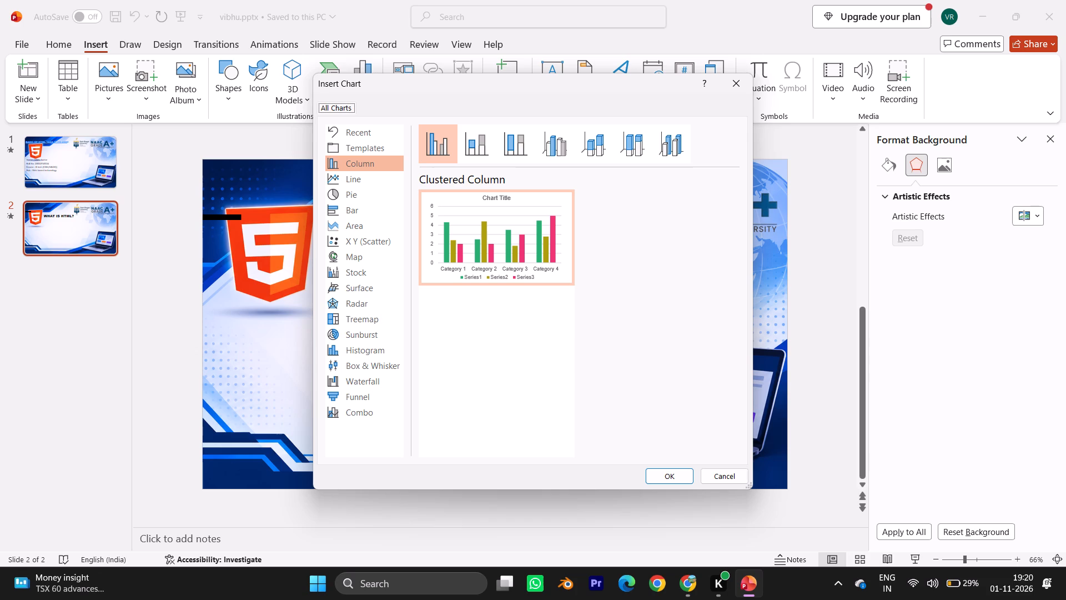
click(351, 165)
click(351, 152)
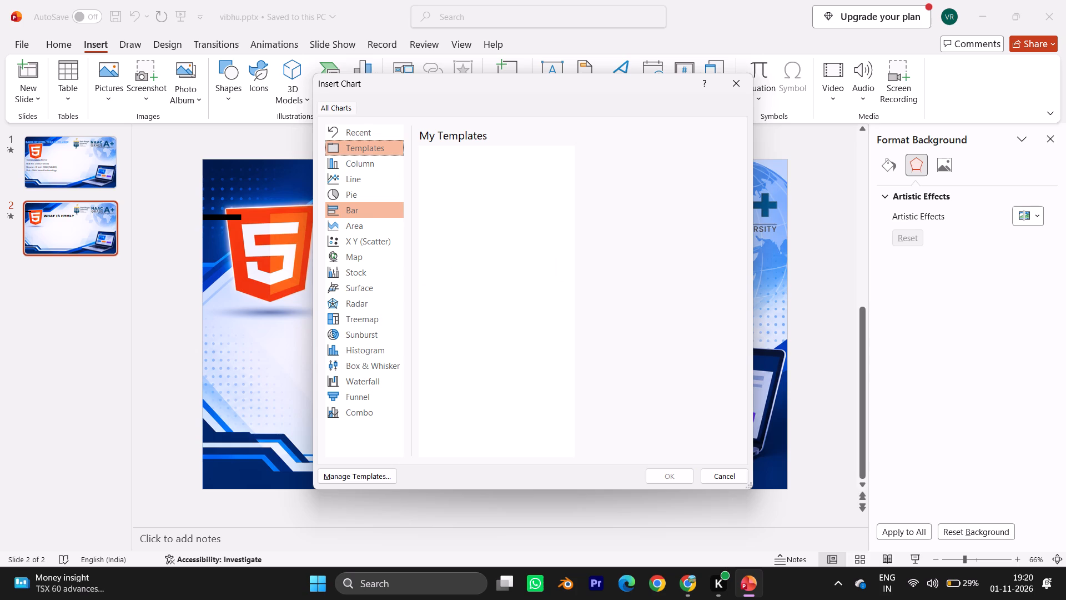
click(356, 196)
click(356, 186)
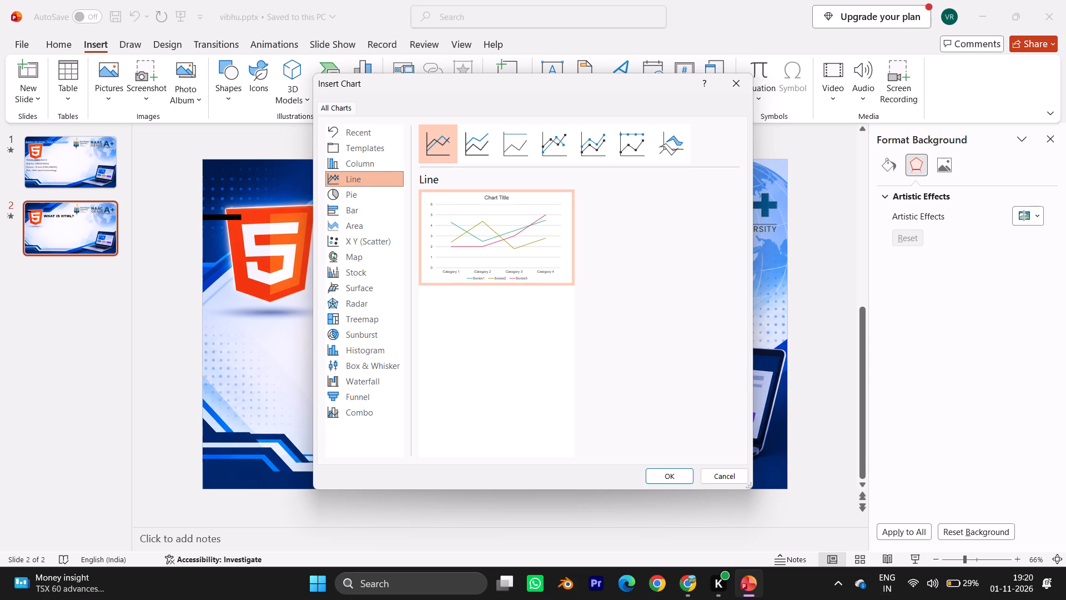
click(737, 86)
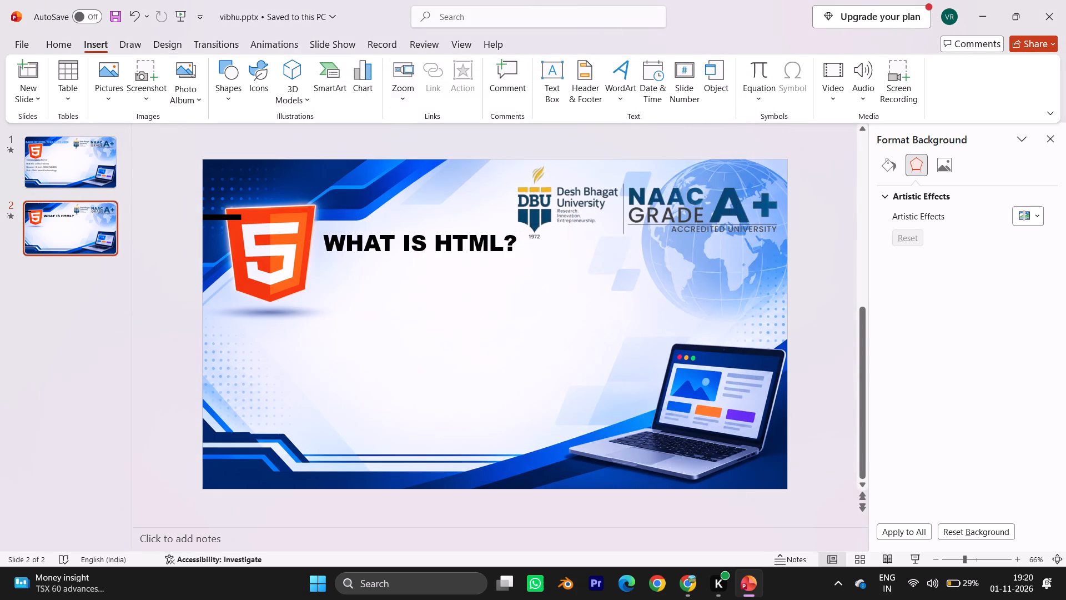
click(401, 91)
click(401, 91)
click(675, 86)
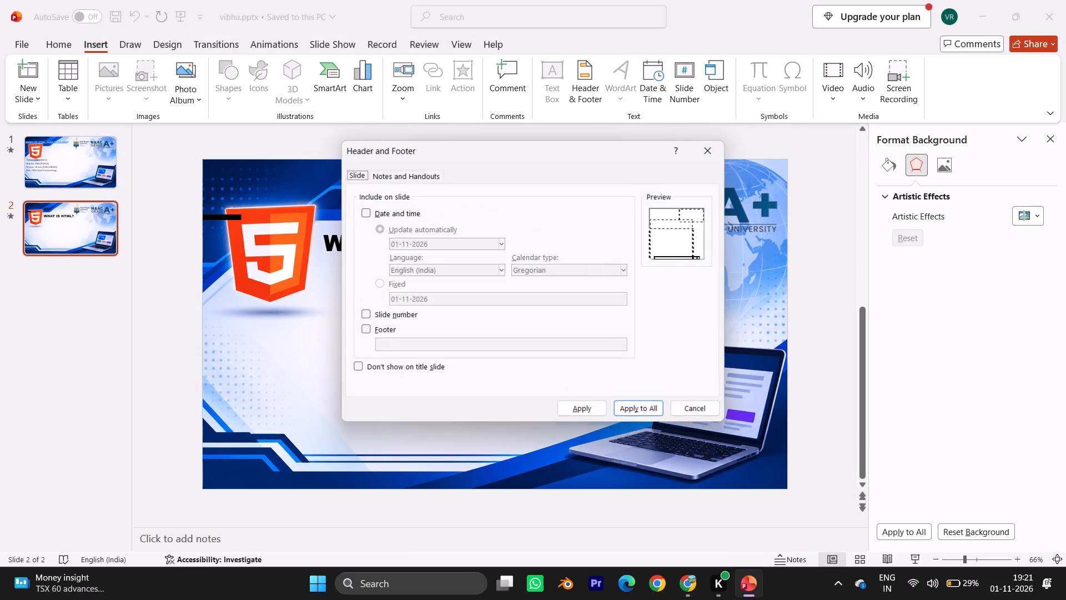
click(705, 152)
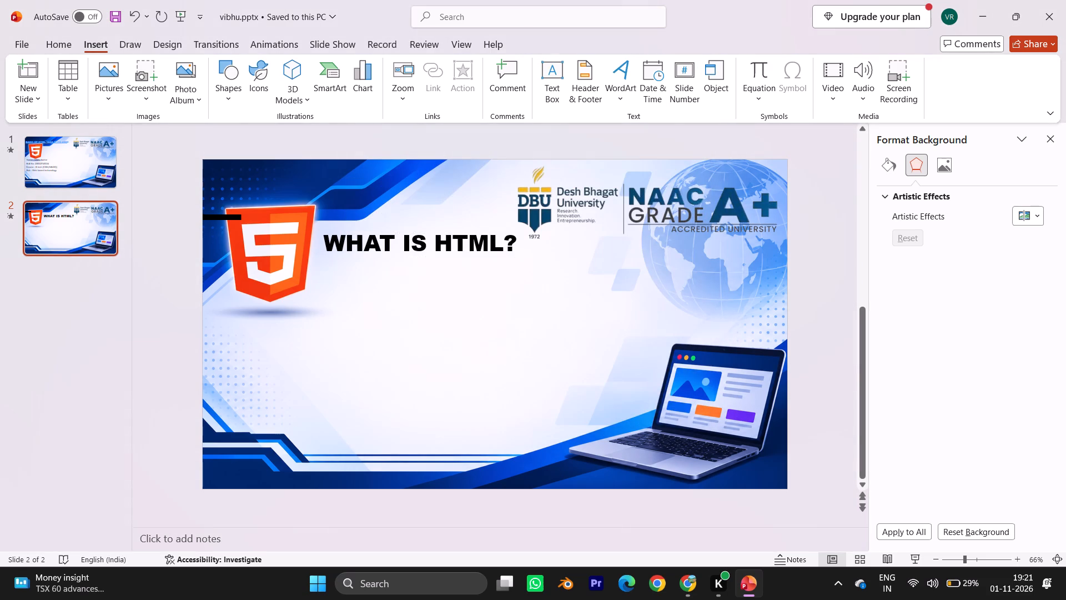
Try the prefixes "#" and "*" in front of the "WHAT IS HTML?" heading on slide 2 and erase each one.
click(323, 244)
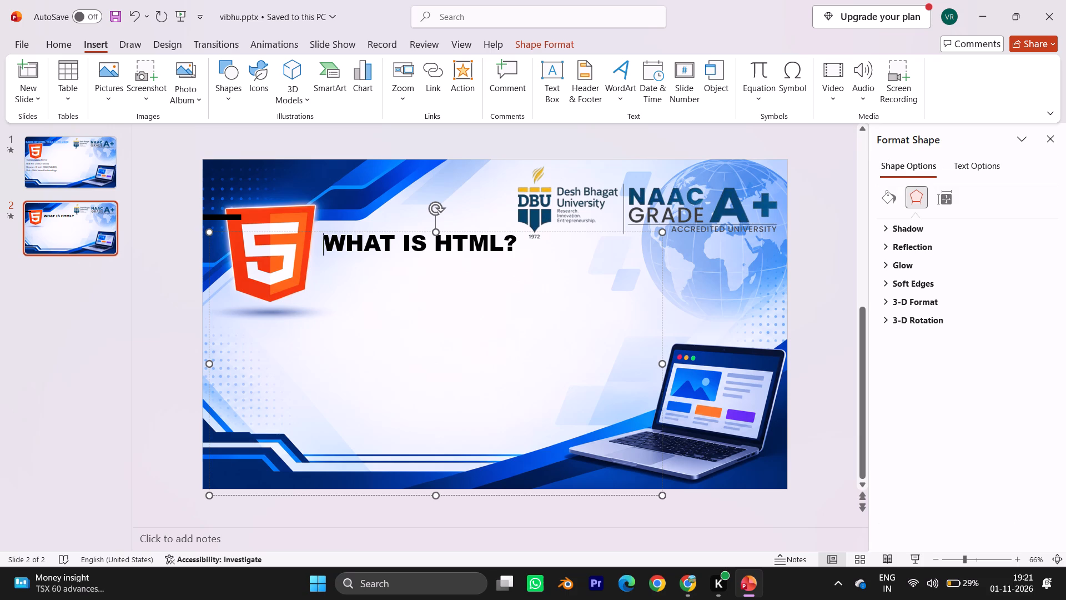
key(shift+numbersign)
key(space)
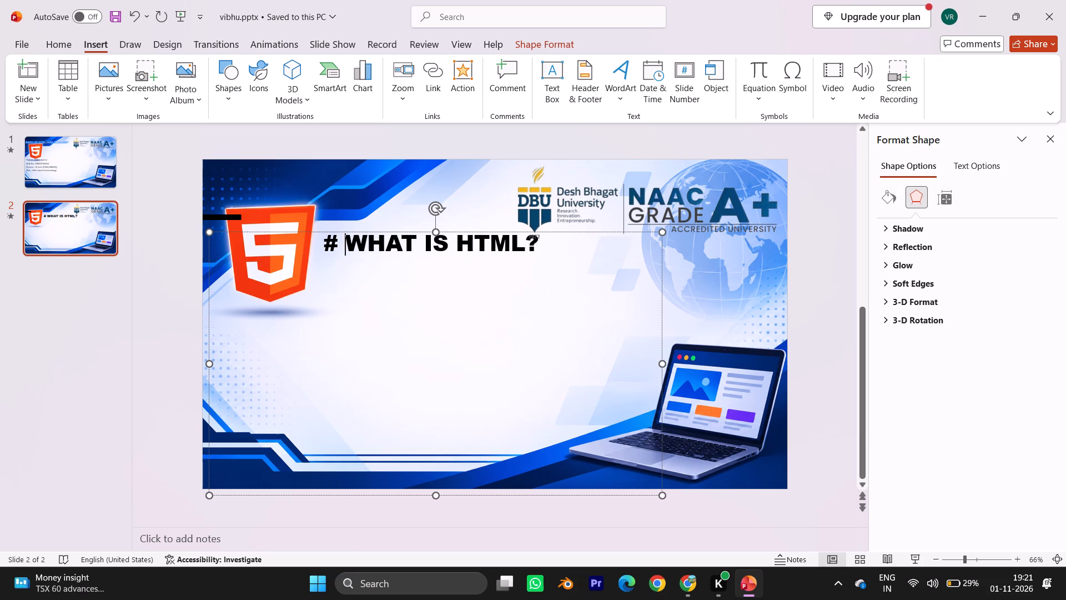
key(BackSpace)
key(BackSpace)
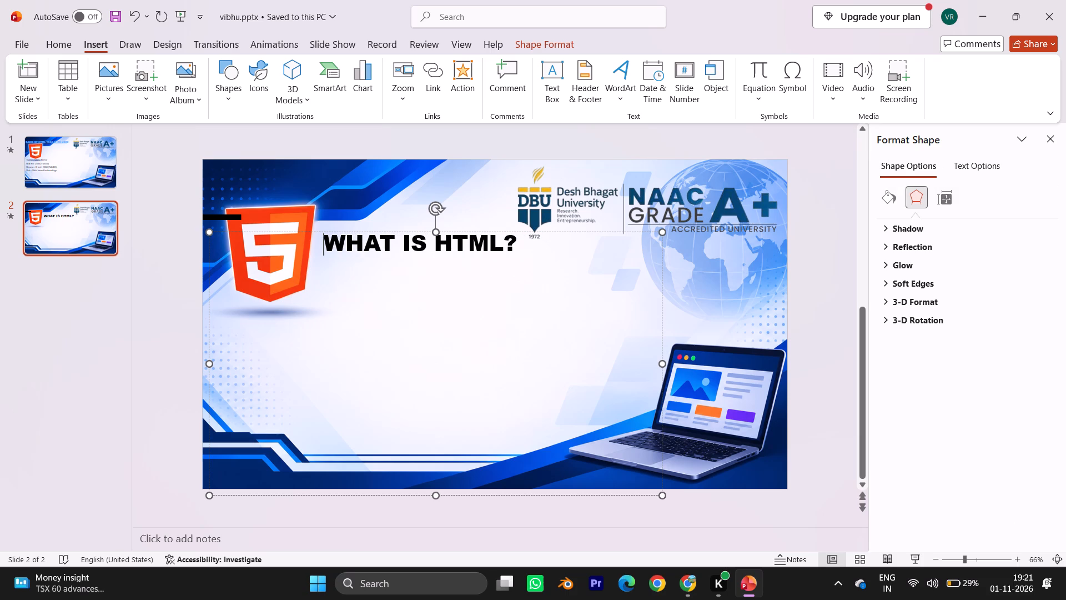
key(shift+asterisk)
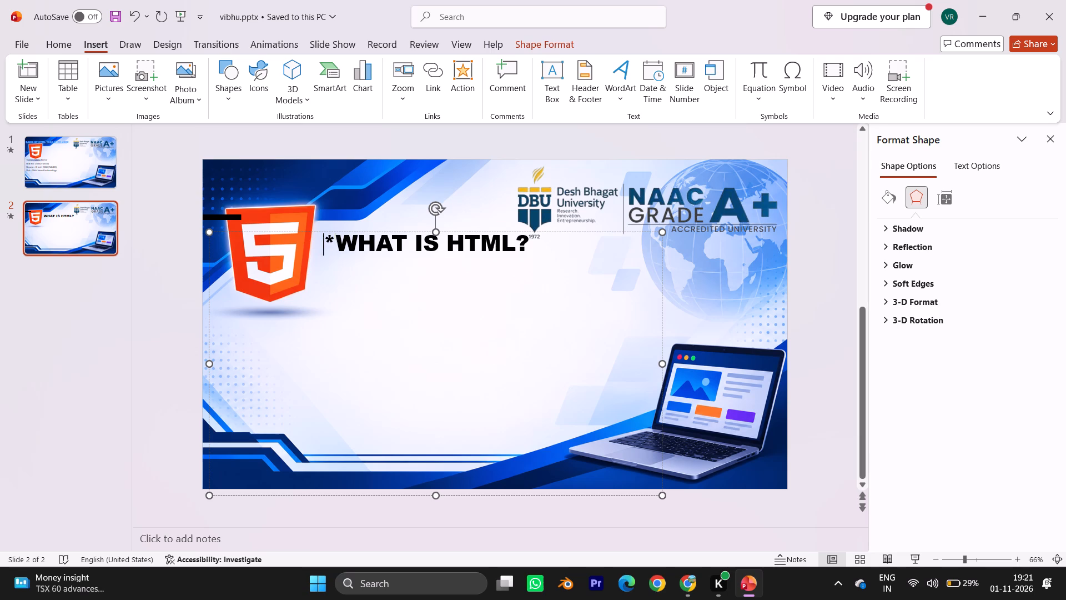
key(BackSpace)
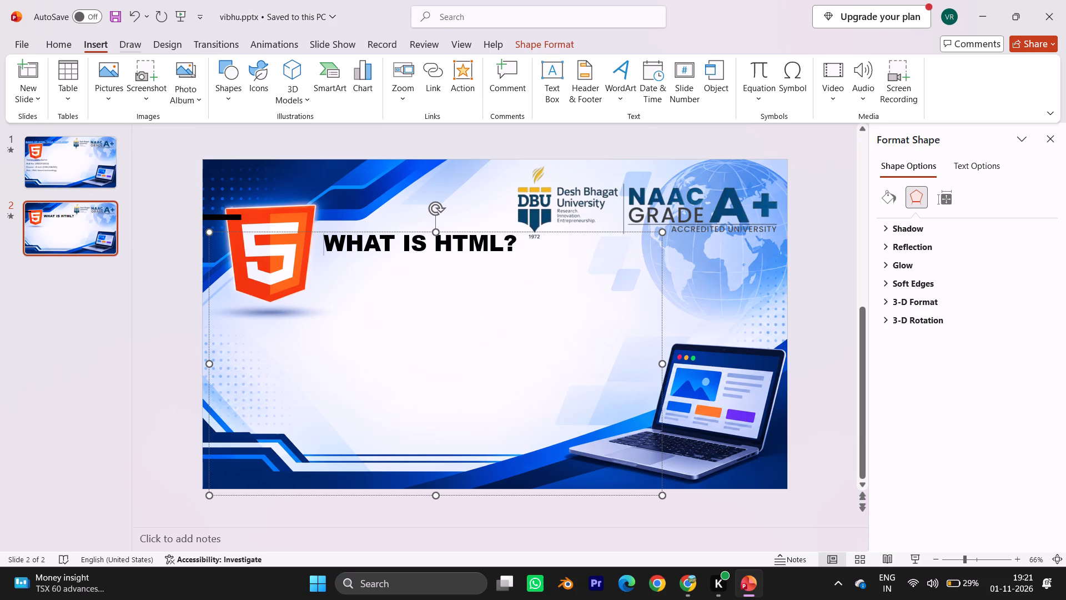
Change the font colour of the four student detail lines on slide 1 to the dark blue theme colour.
click(46, 157)
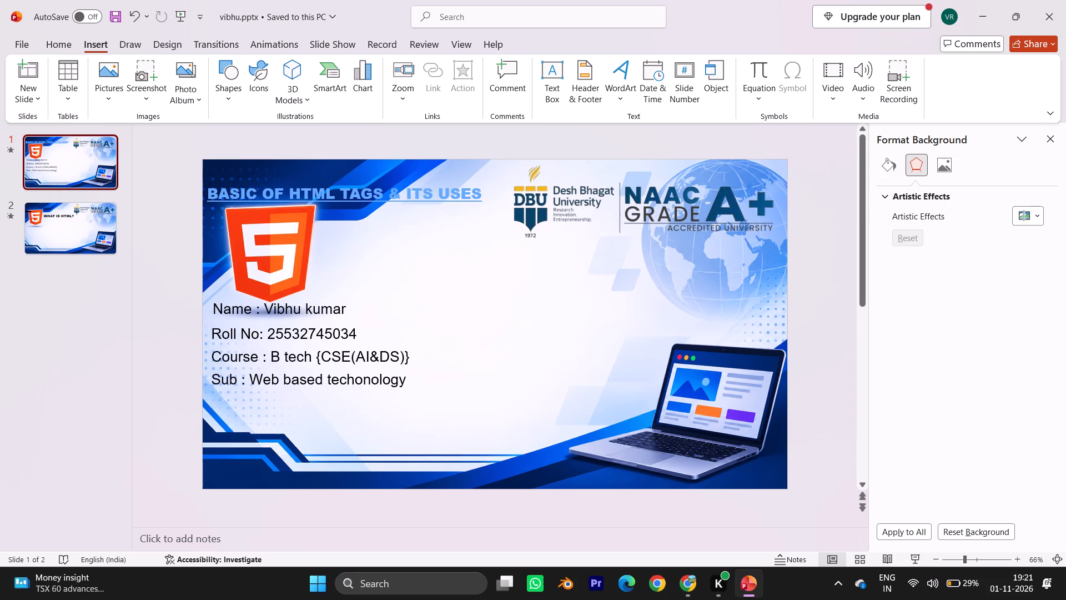
click(486, 191)
click(474, 191)
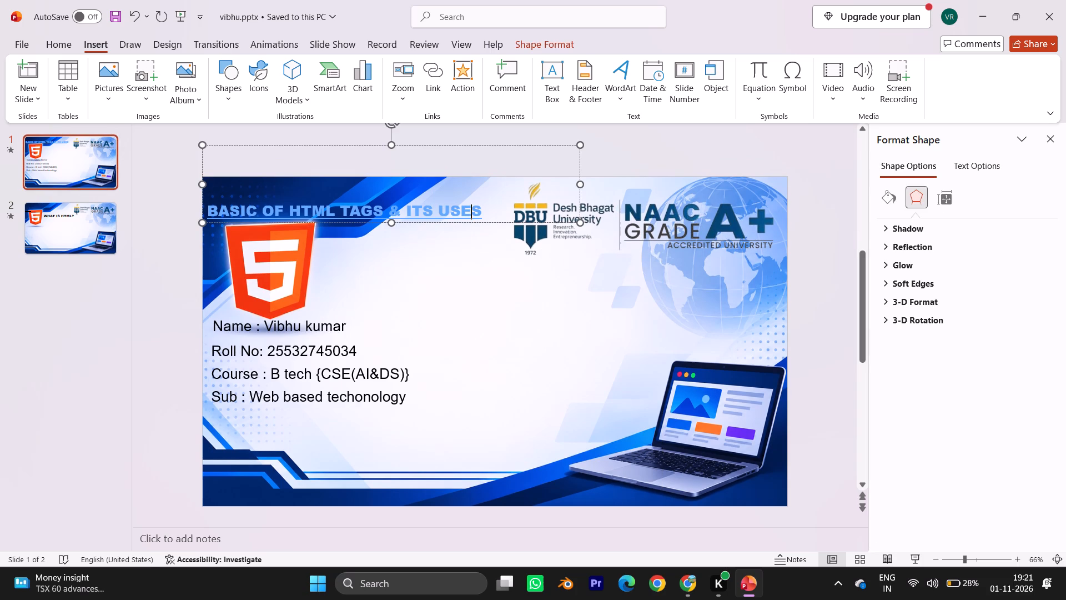
click(483, 210)
drag(212, 329, 375, 373)
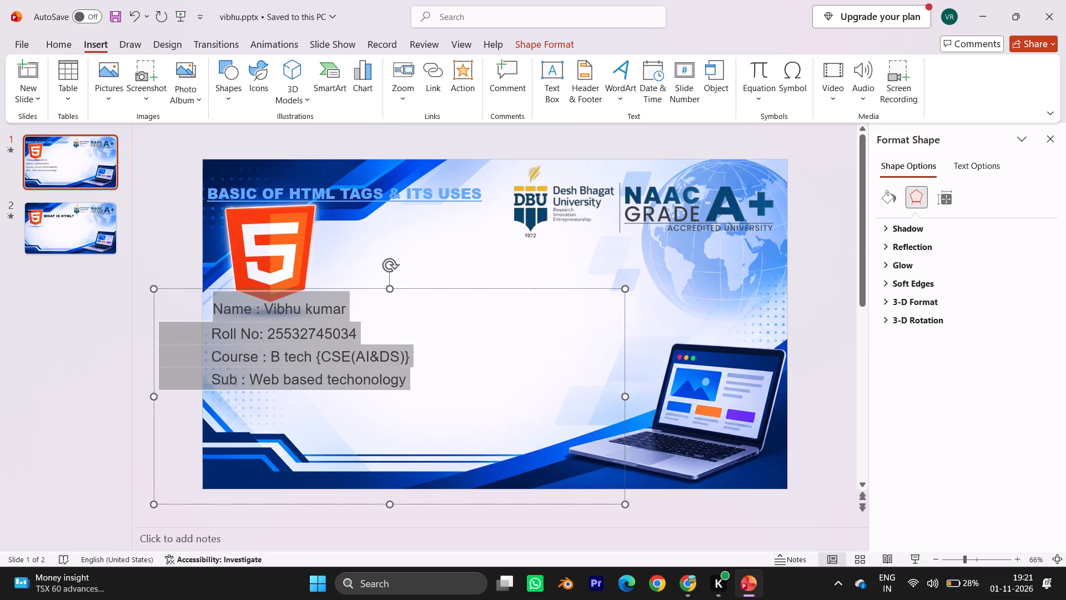
drag(375, 373, 328, 288)
right_click(376, 373)
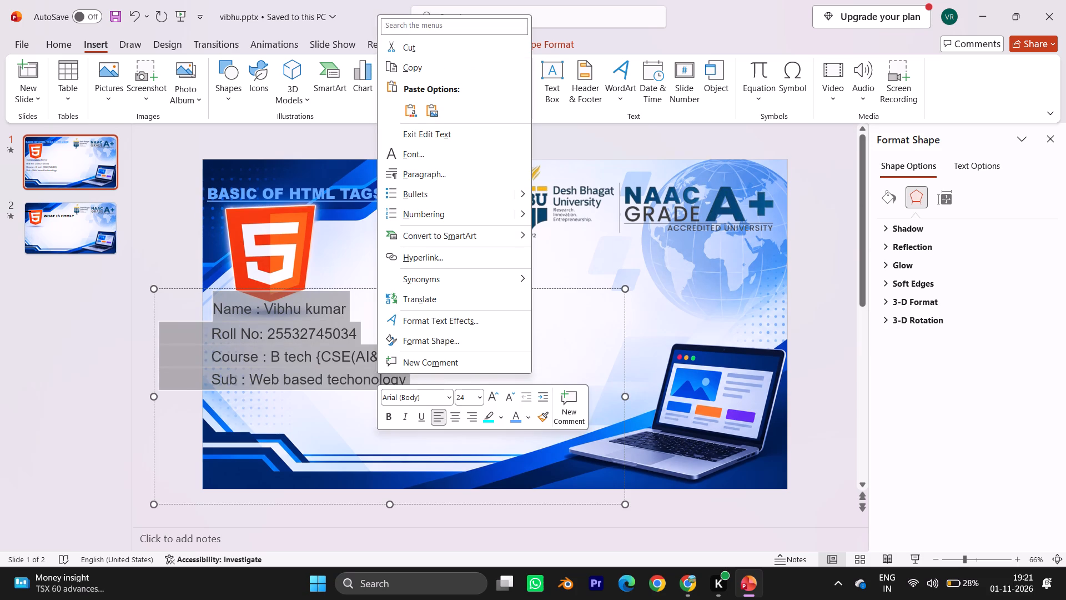
drag(328, 288, 496, 419)
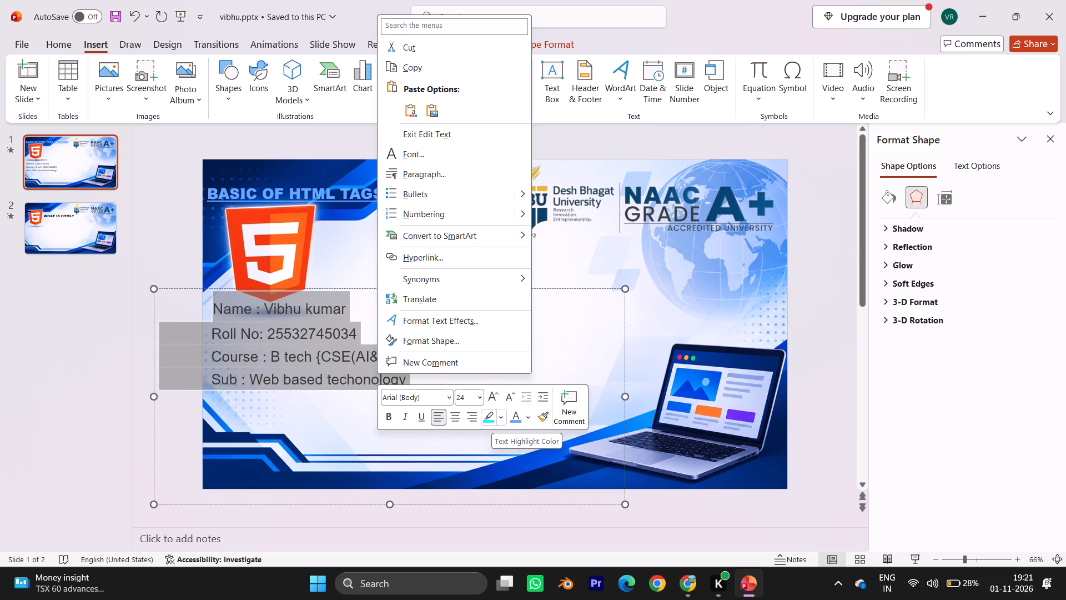
drag(496, 419, 497, 419)
click(529, 417)
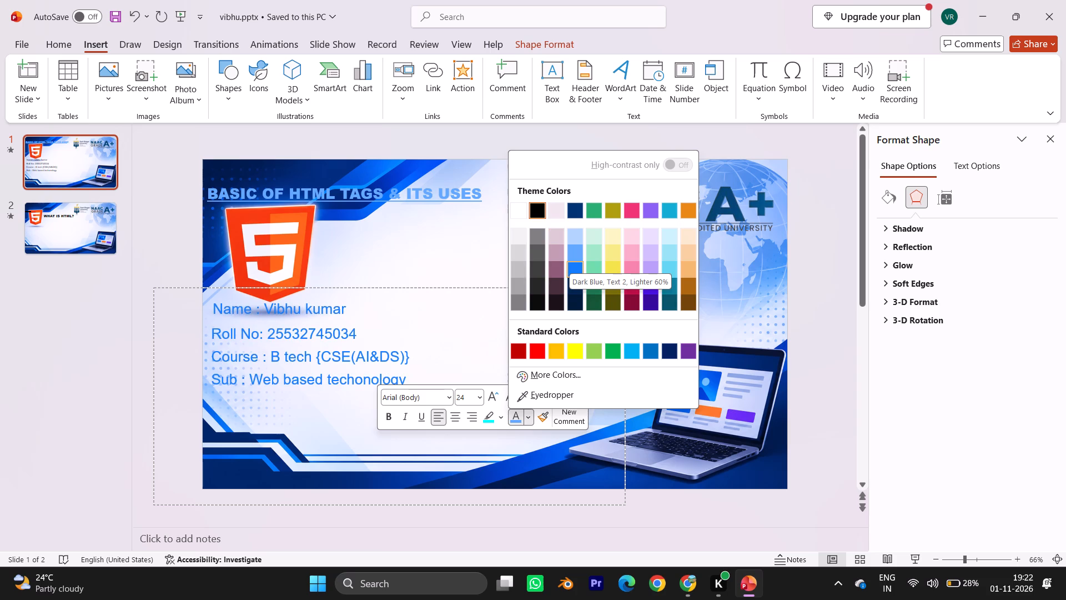
click(571, 210)
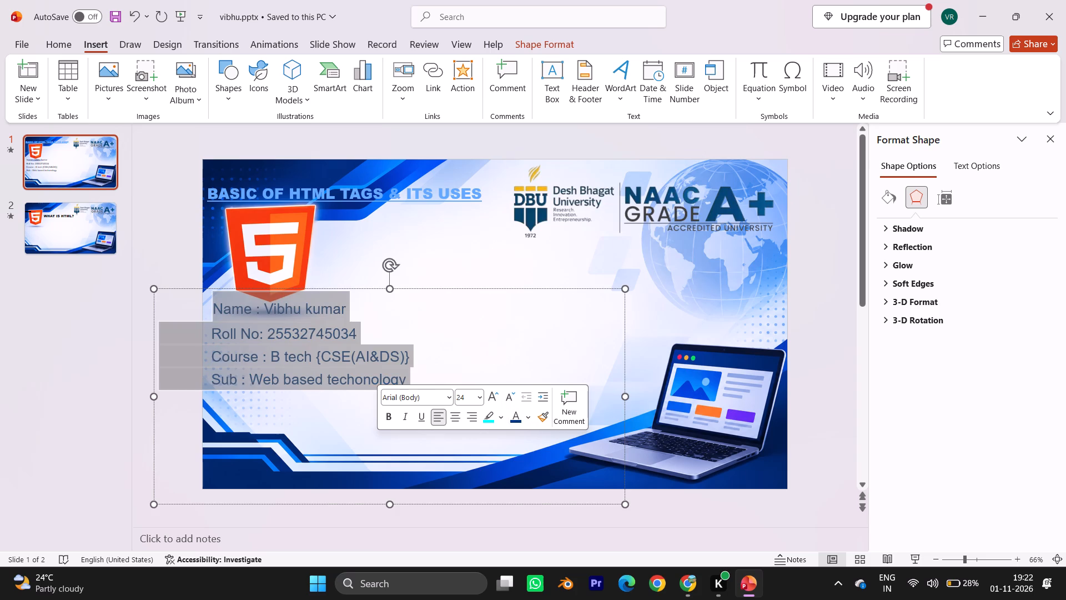
click(465, 366)
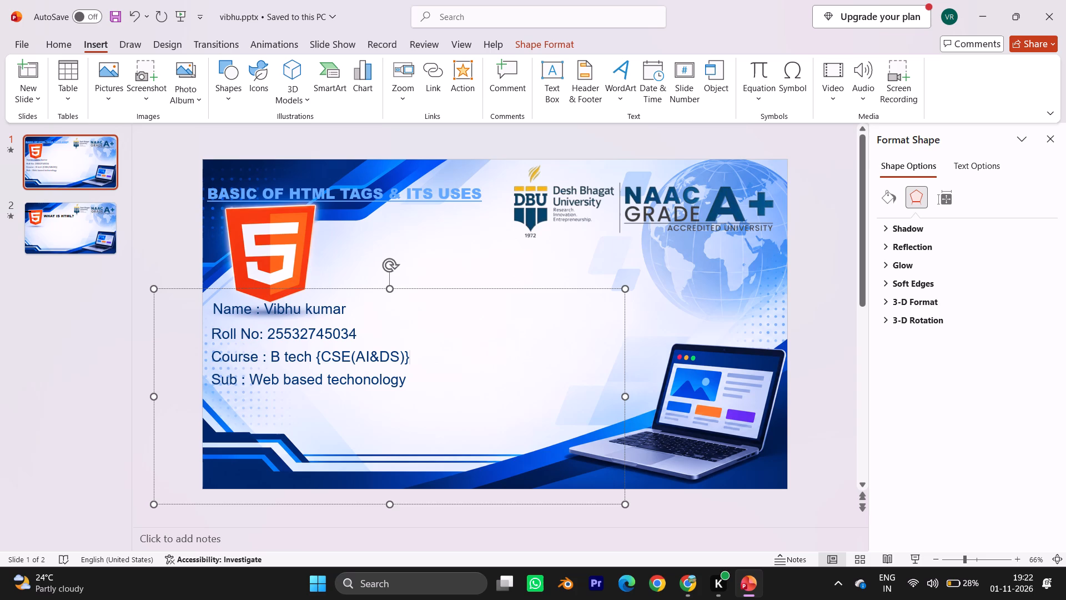
Add a text shadow to the four student detail lines on slide 1 with 0% transparency and 102% size.
click(216, 310)
drag(216, 310, 270, 308)
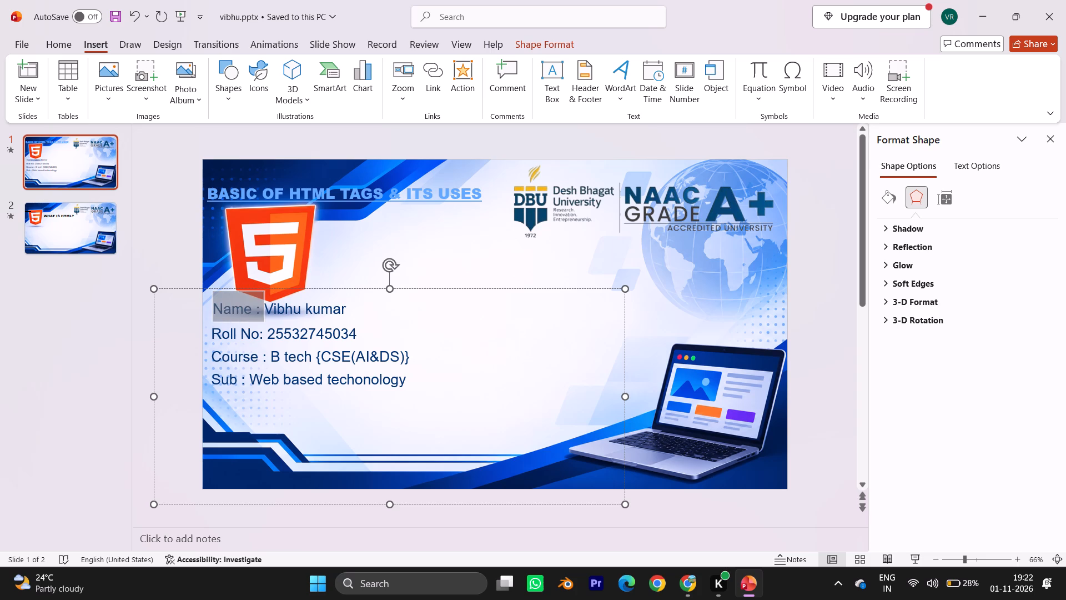
drag(270, 308, 378, 377)
right_click(378, 377)
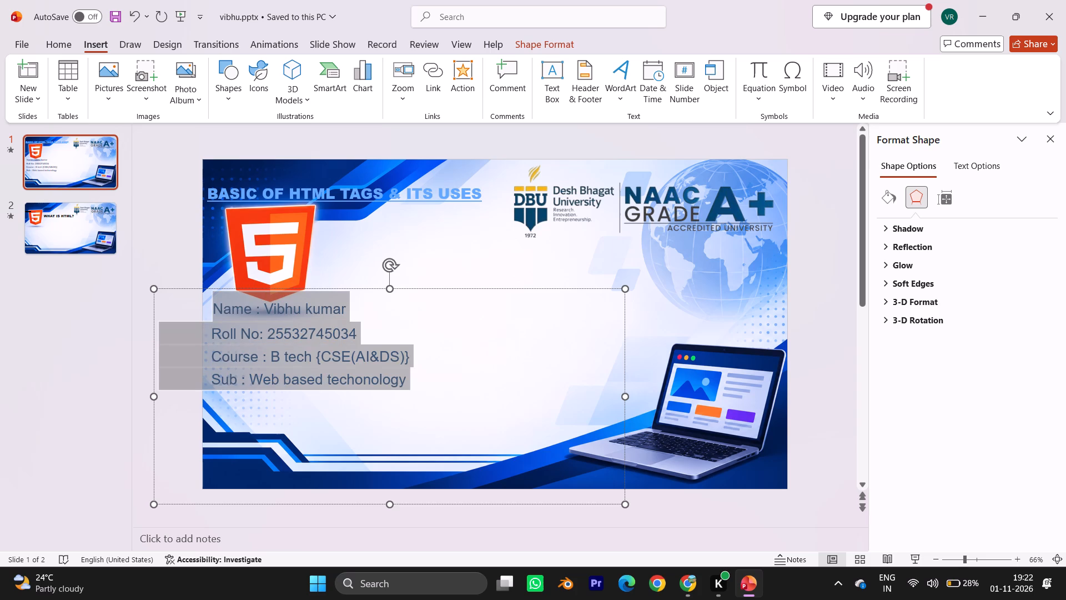
drag(378, 377, 413, 331)
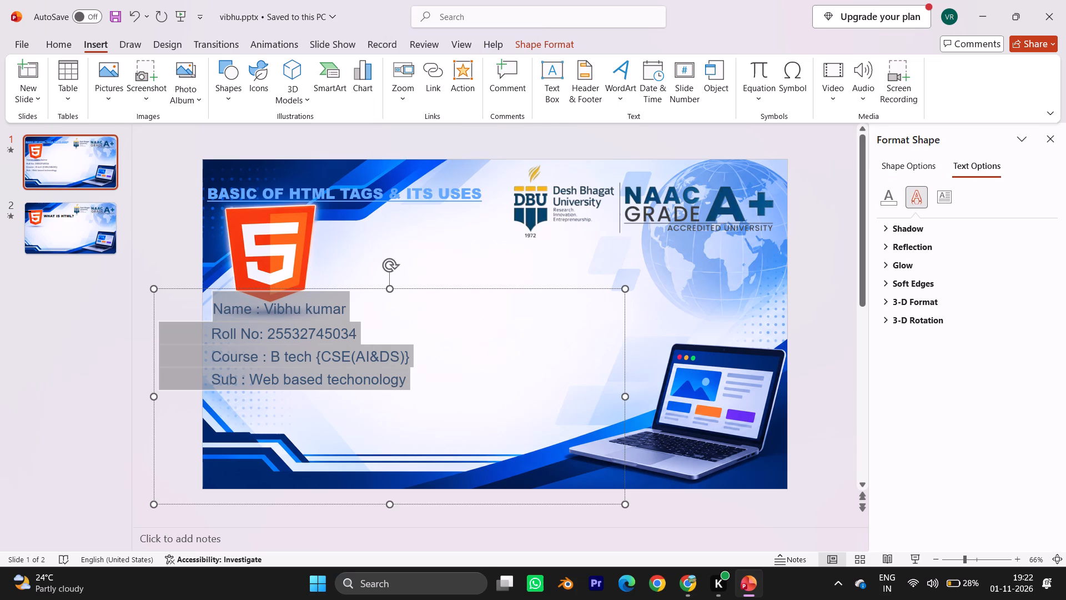
click(910, 228)
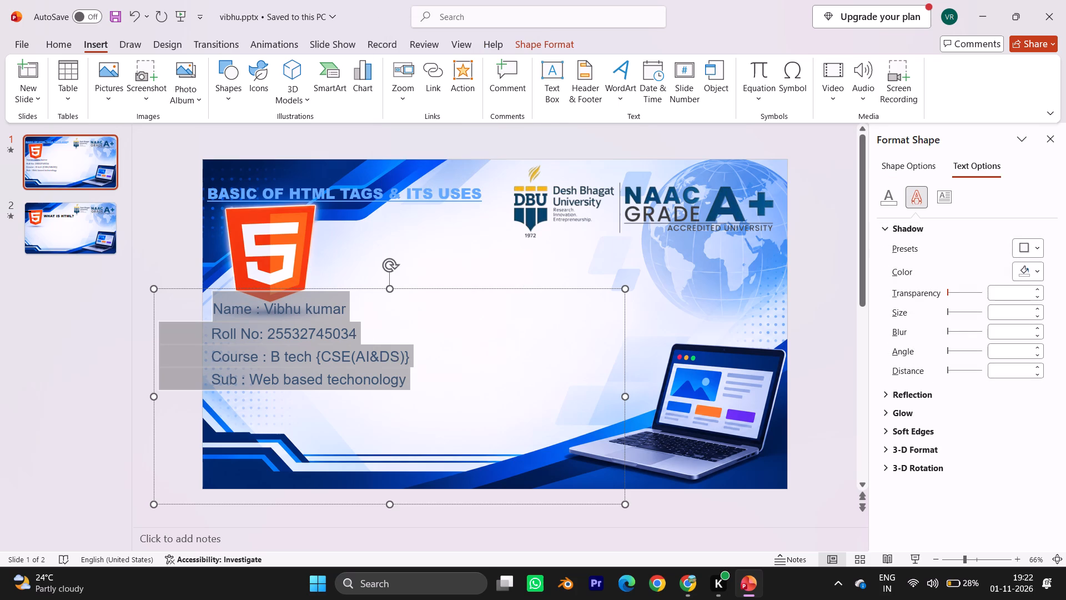
drag(947, 292, 957, 292)
drag(957, 292, 972, 329)
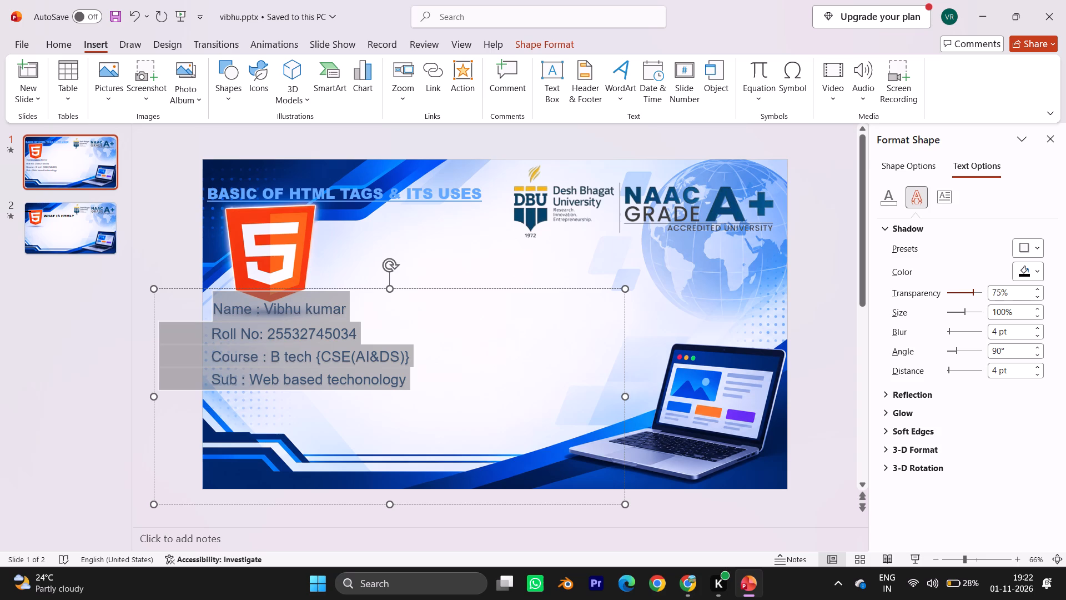
drag(972, 329, 918, 341)
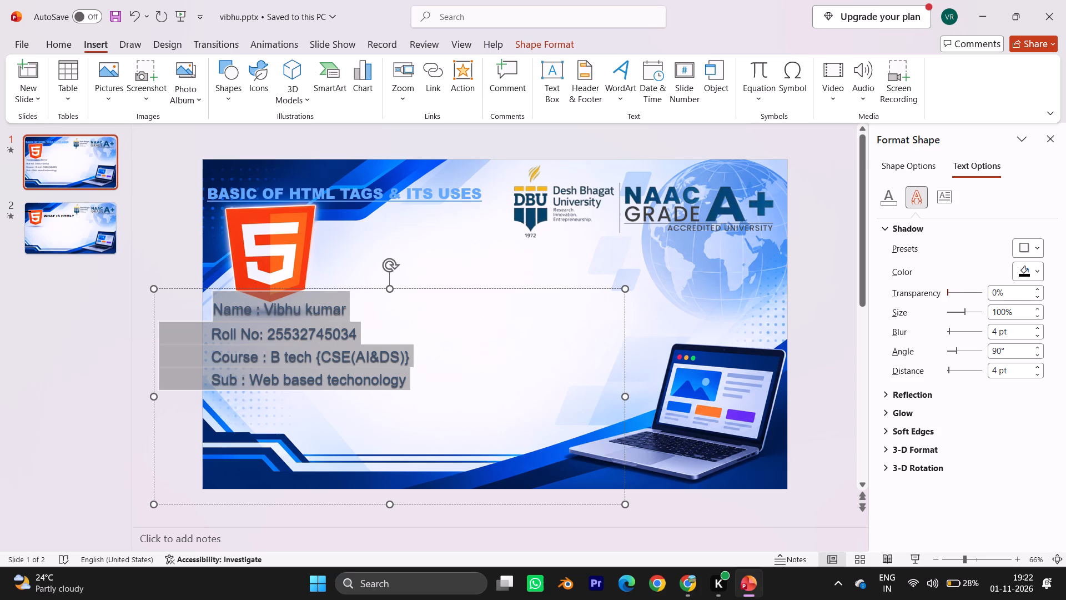
drag(918, 341, 944, 322)
click(969, 308)
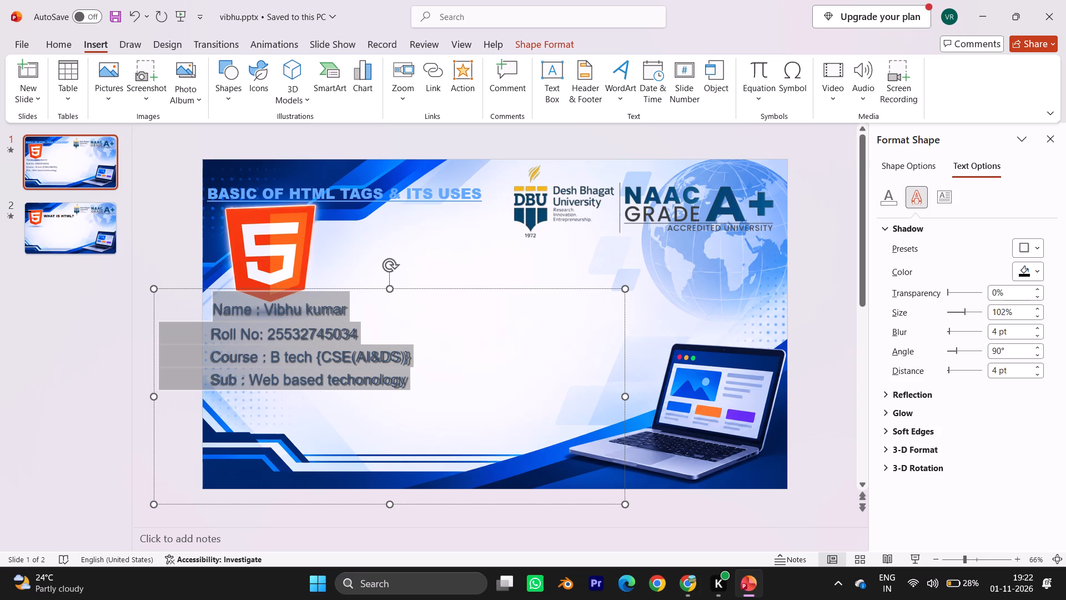
Set the blur of the detail lines' text shadow to 15 pt.
click(956, 328)
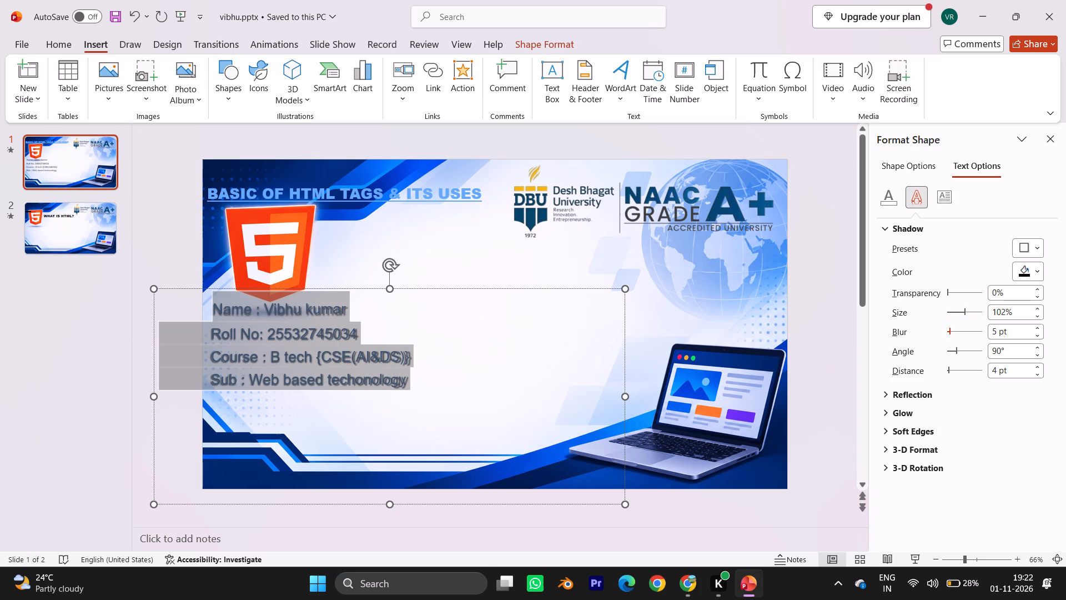
click(956, 328)
triple_click(956, 328)
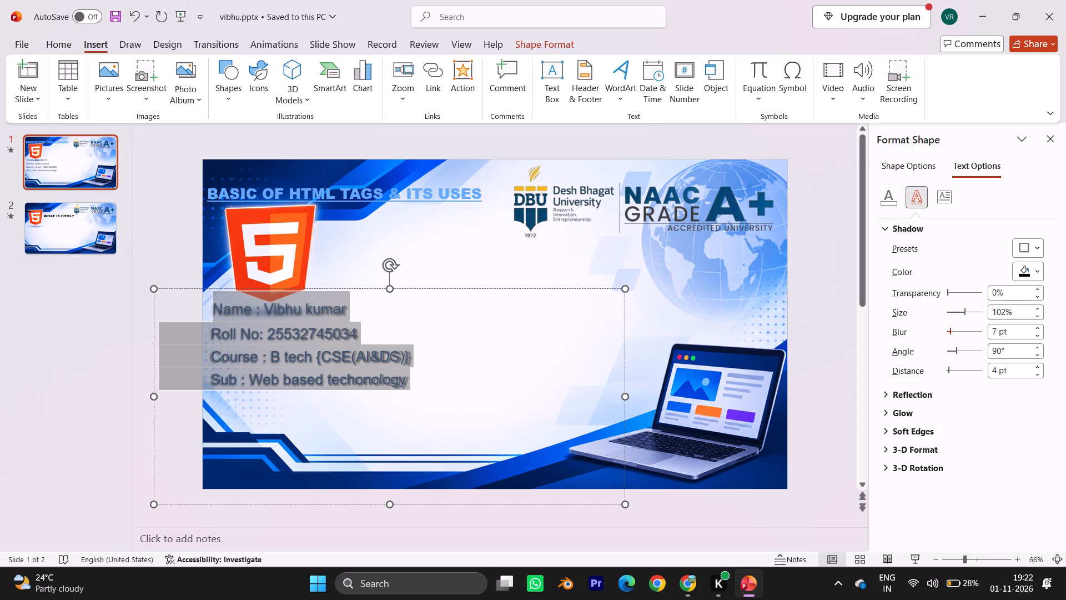
triple_click(956, 328)
triple_click(956, 328)
triple_click(956, 328)
triple_click(956, 328)
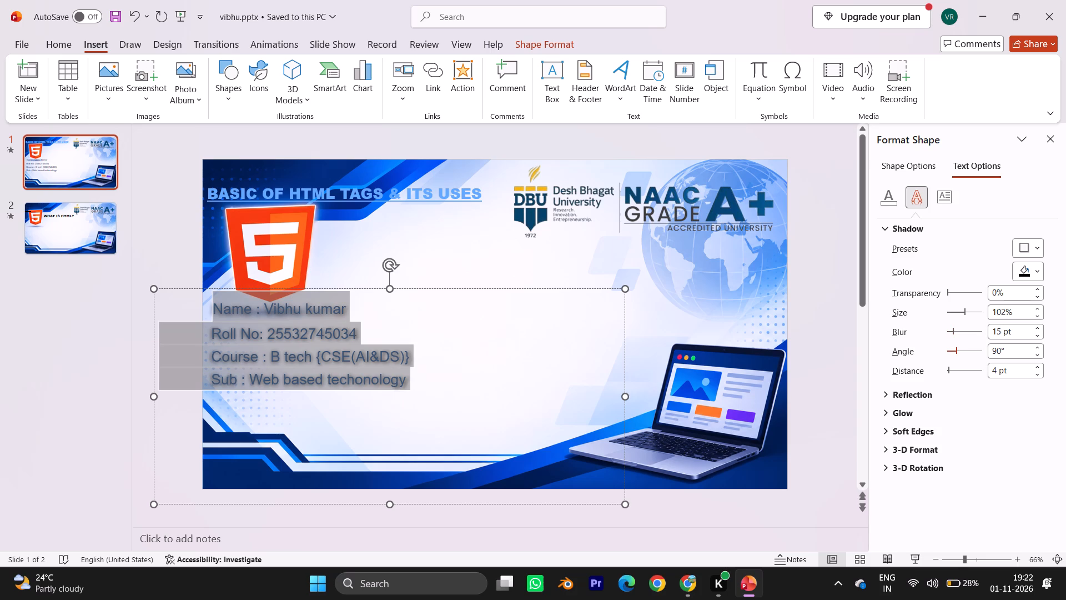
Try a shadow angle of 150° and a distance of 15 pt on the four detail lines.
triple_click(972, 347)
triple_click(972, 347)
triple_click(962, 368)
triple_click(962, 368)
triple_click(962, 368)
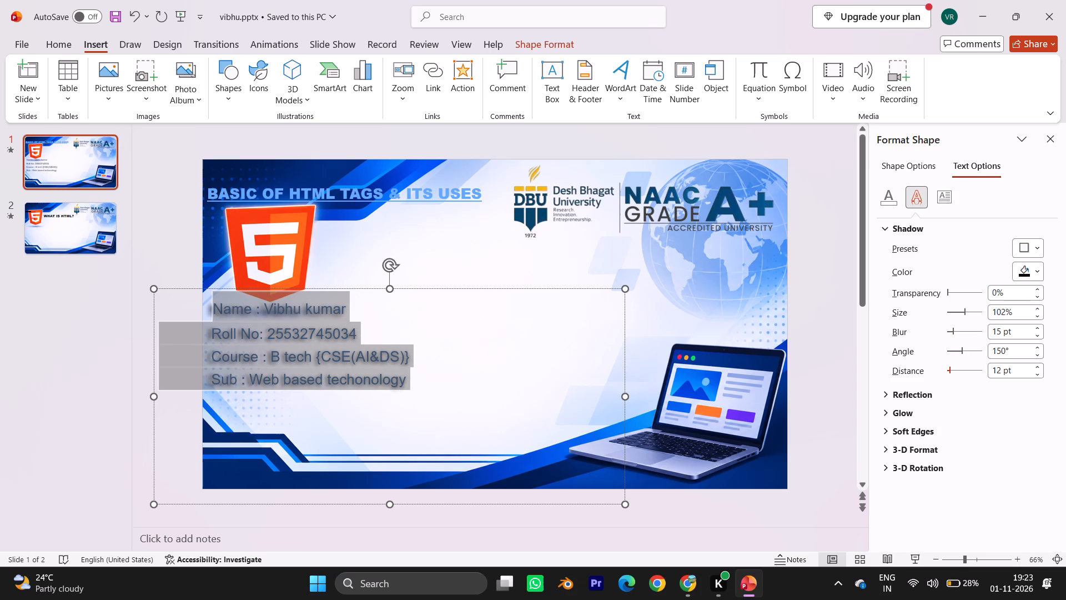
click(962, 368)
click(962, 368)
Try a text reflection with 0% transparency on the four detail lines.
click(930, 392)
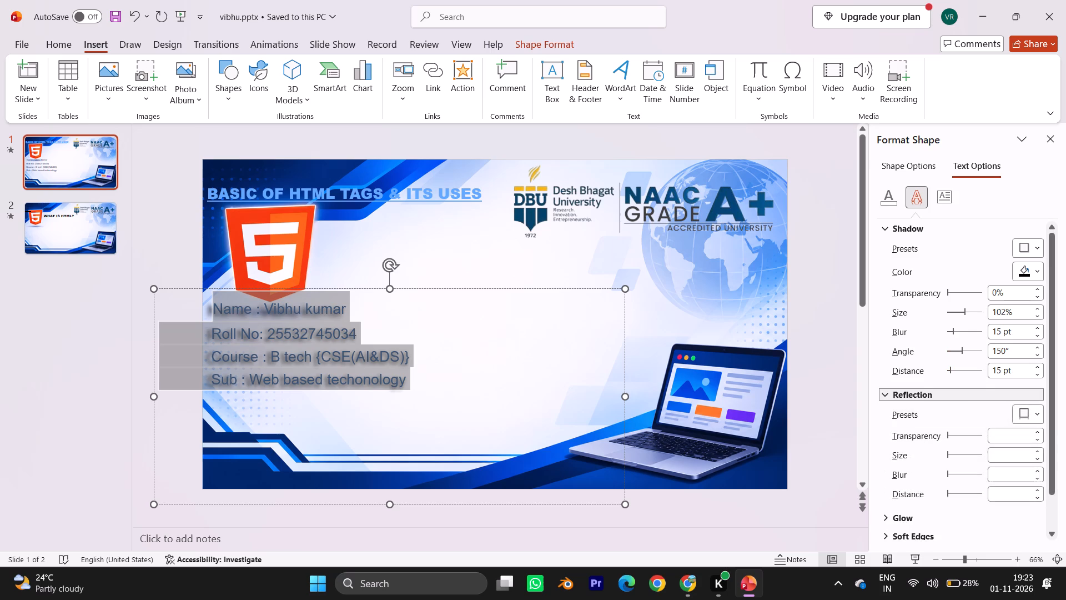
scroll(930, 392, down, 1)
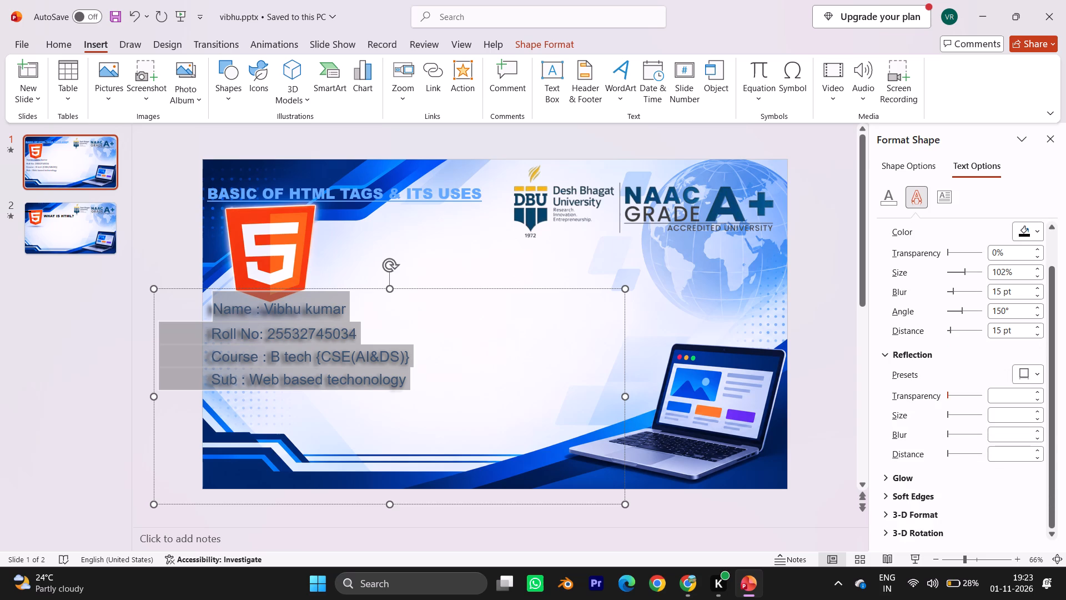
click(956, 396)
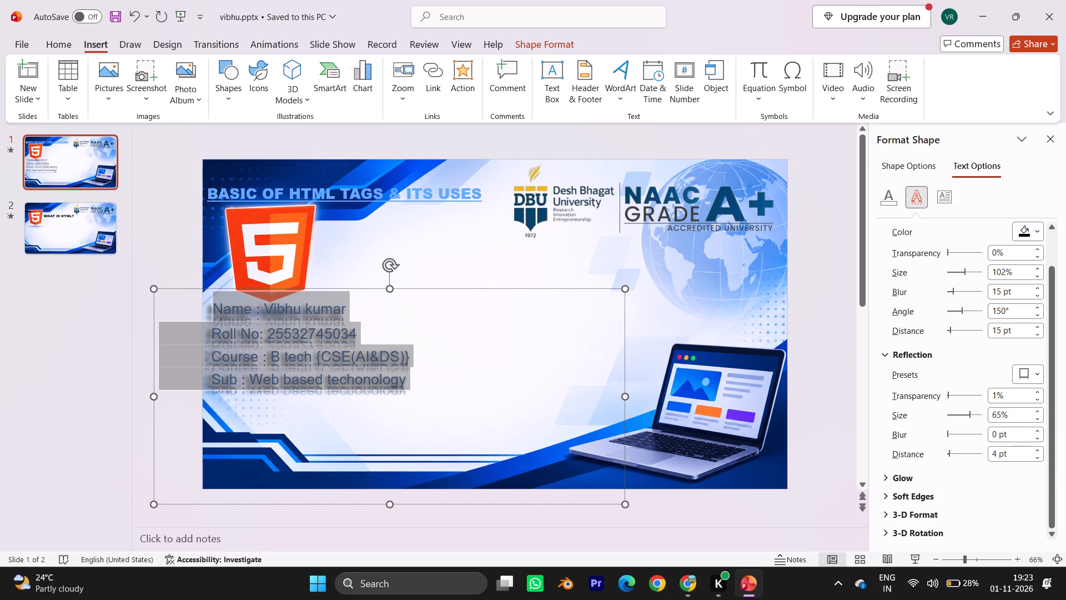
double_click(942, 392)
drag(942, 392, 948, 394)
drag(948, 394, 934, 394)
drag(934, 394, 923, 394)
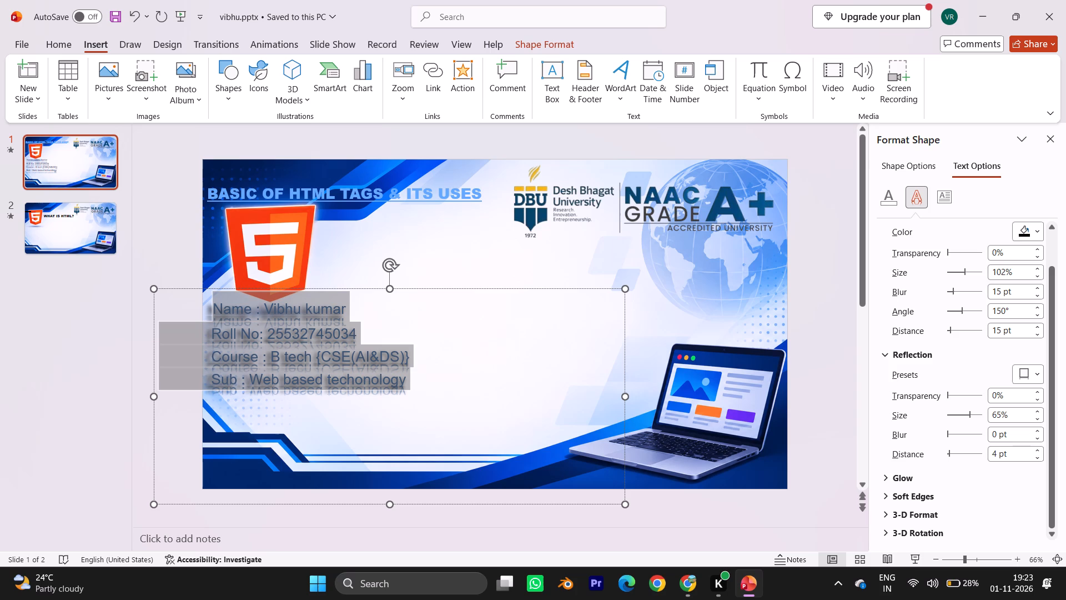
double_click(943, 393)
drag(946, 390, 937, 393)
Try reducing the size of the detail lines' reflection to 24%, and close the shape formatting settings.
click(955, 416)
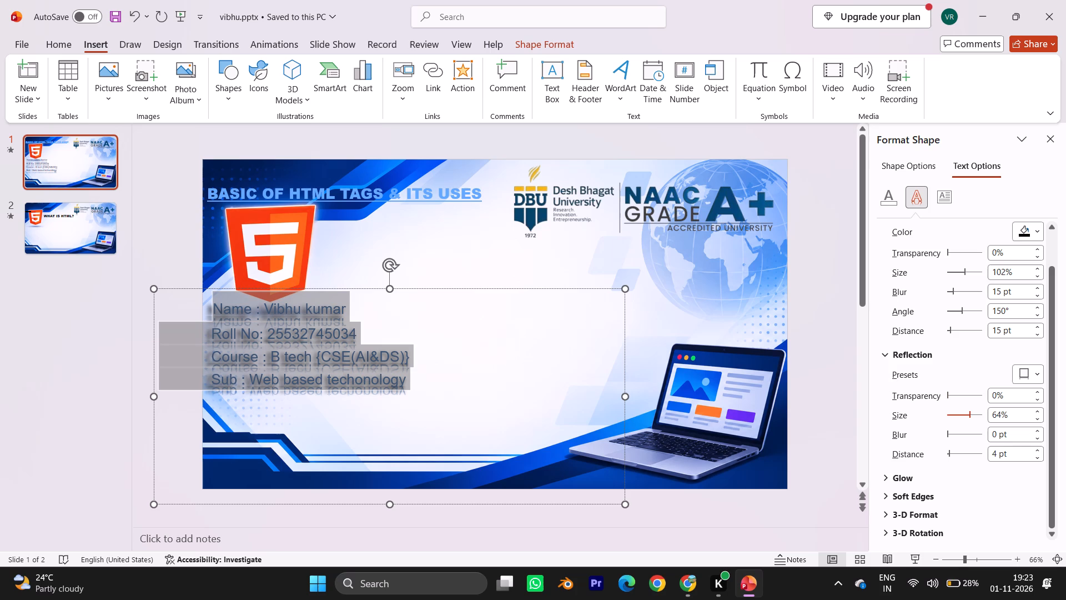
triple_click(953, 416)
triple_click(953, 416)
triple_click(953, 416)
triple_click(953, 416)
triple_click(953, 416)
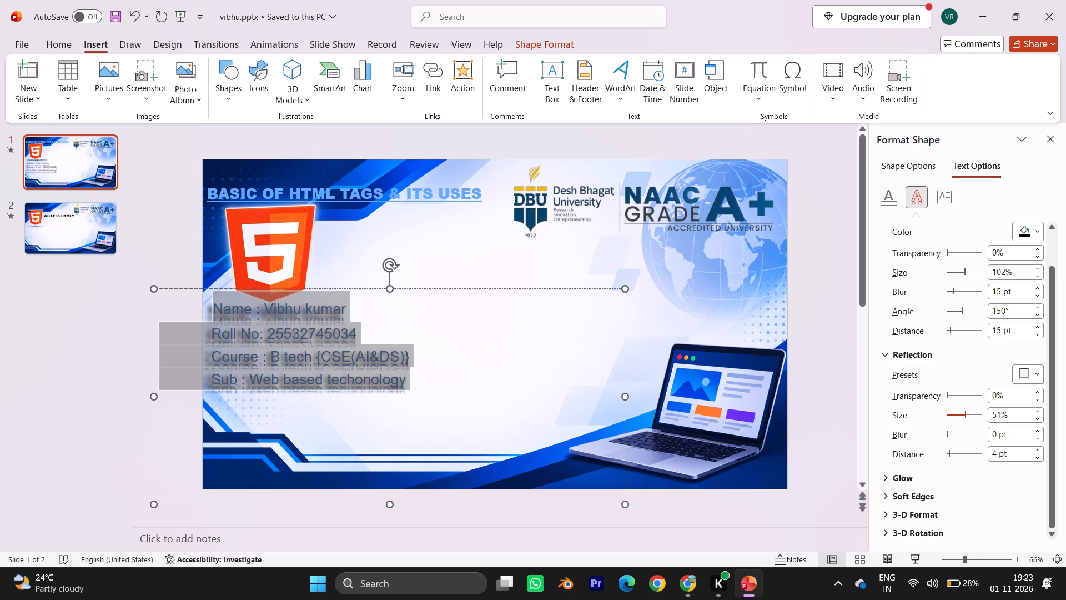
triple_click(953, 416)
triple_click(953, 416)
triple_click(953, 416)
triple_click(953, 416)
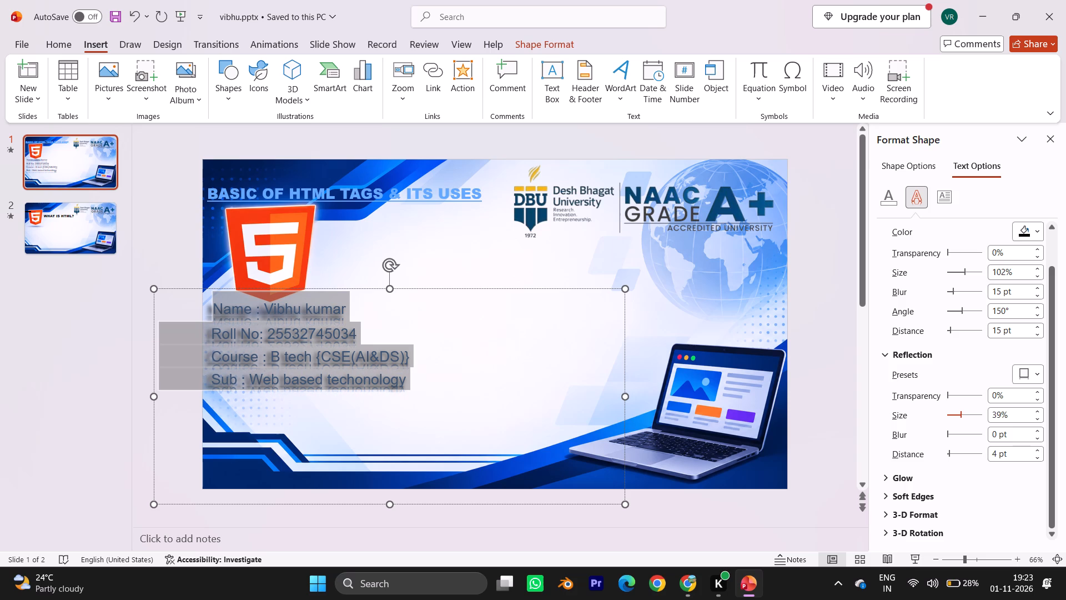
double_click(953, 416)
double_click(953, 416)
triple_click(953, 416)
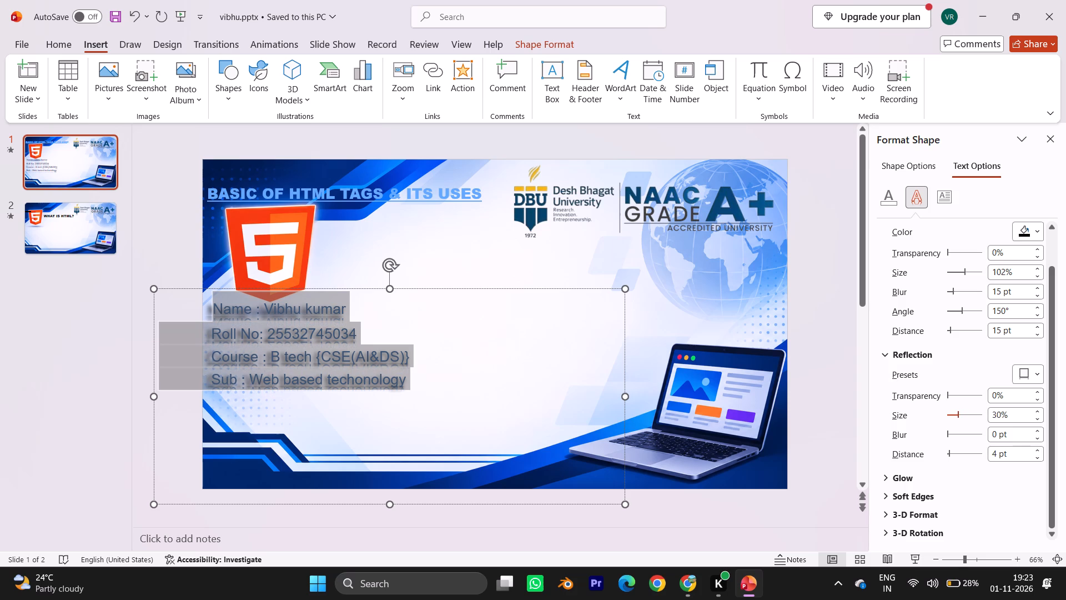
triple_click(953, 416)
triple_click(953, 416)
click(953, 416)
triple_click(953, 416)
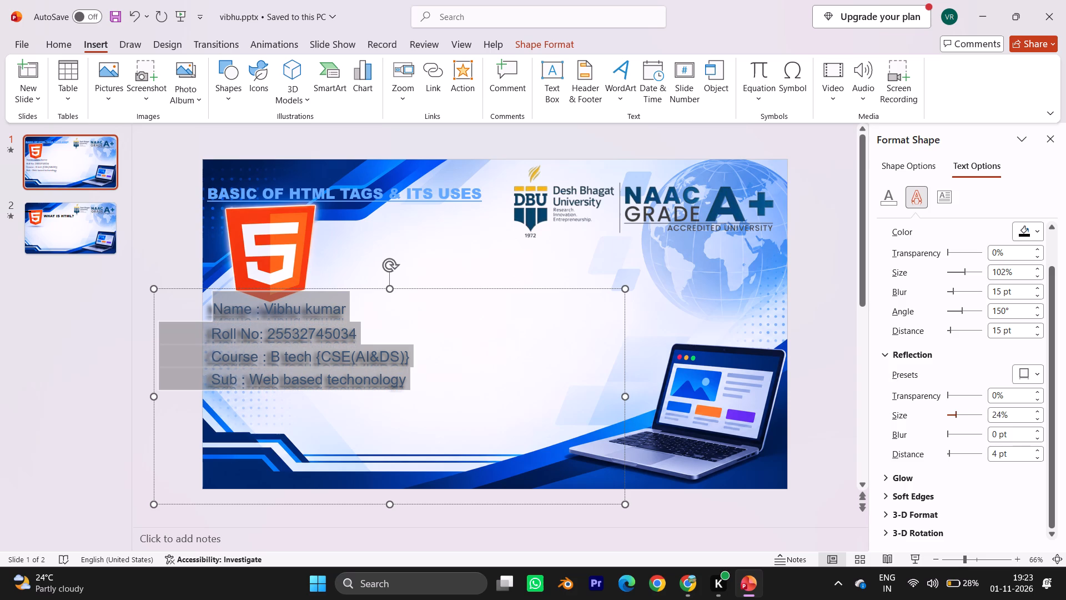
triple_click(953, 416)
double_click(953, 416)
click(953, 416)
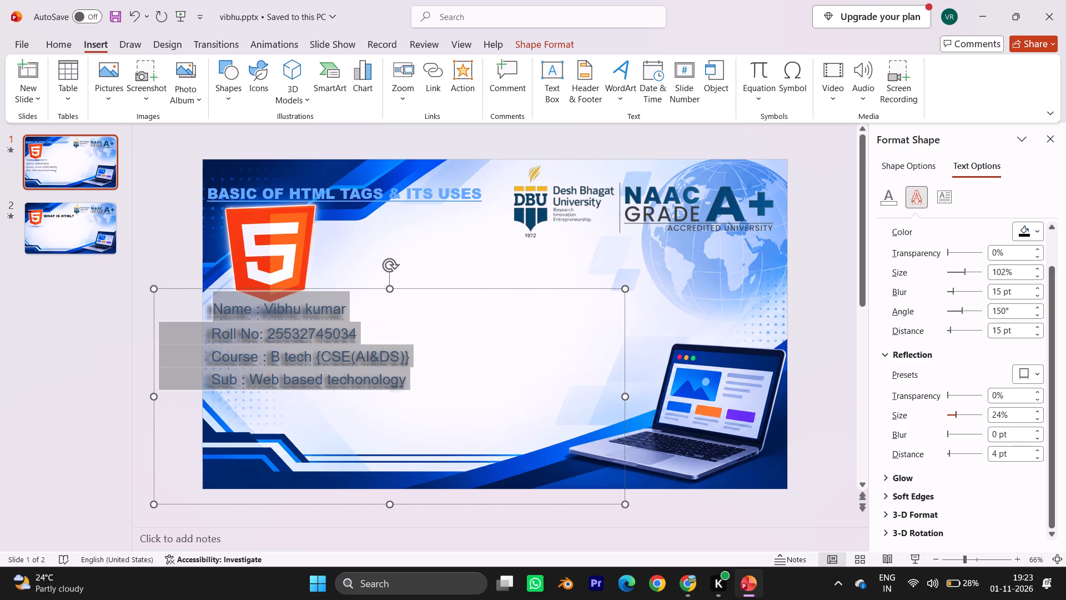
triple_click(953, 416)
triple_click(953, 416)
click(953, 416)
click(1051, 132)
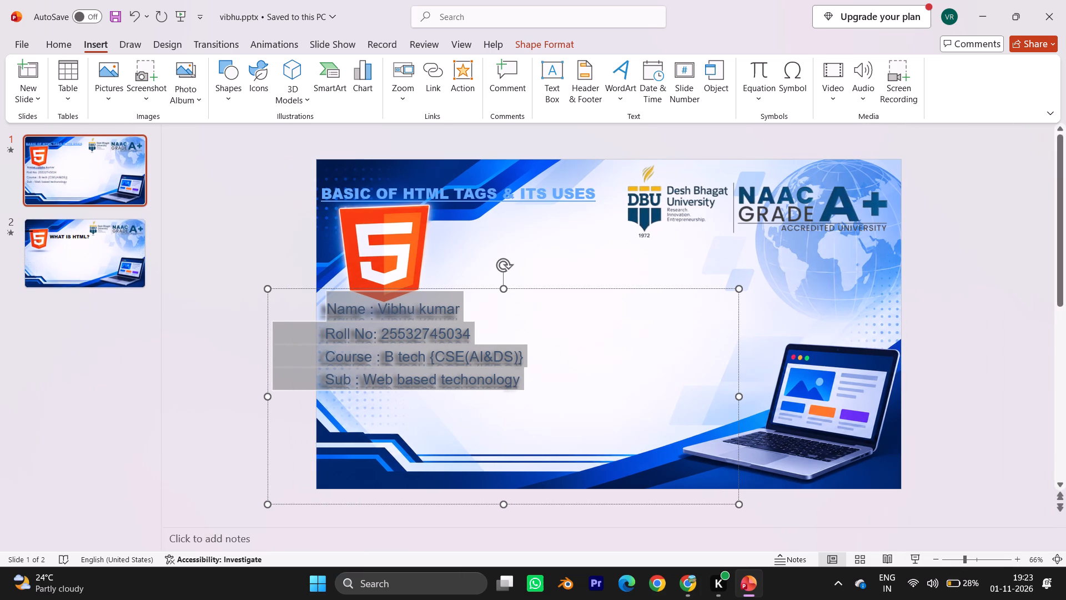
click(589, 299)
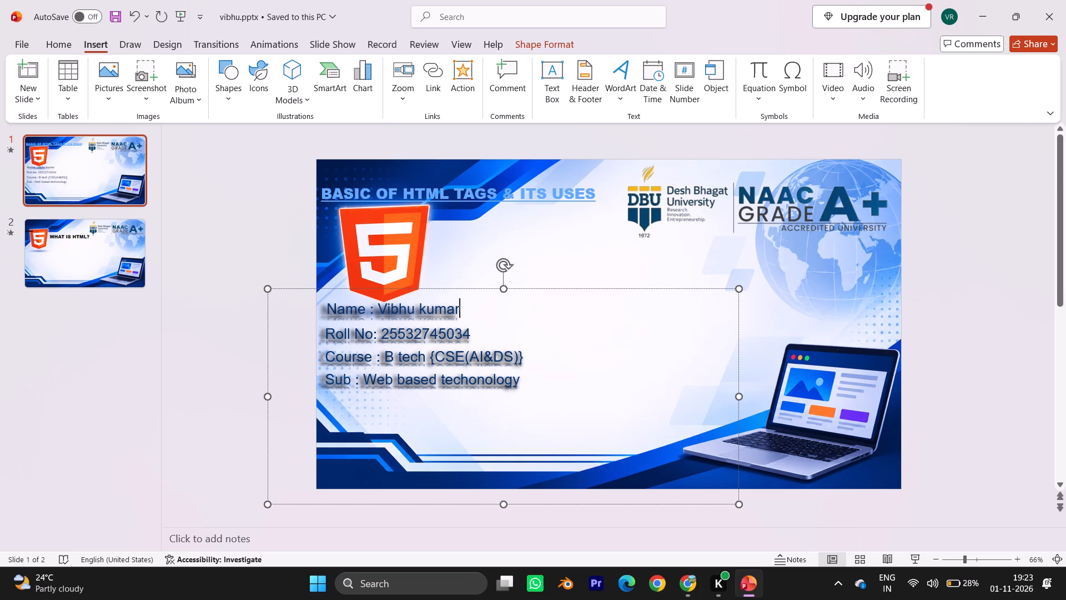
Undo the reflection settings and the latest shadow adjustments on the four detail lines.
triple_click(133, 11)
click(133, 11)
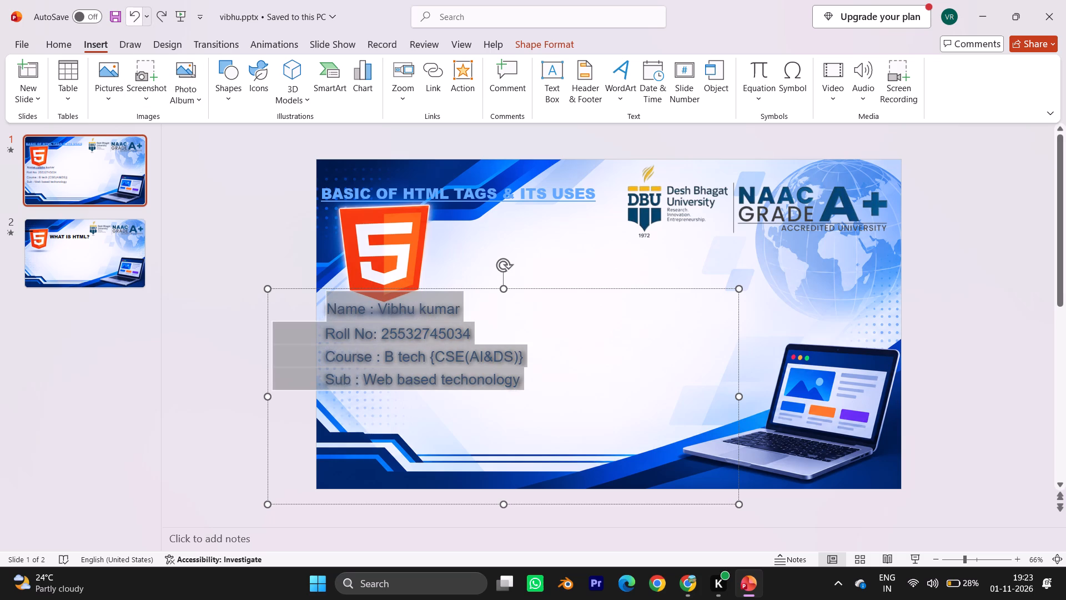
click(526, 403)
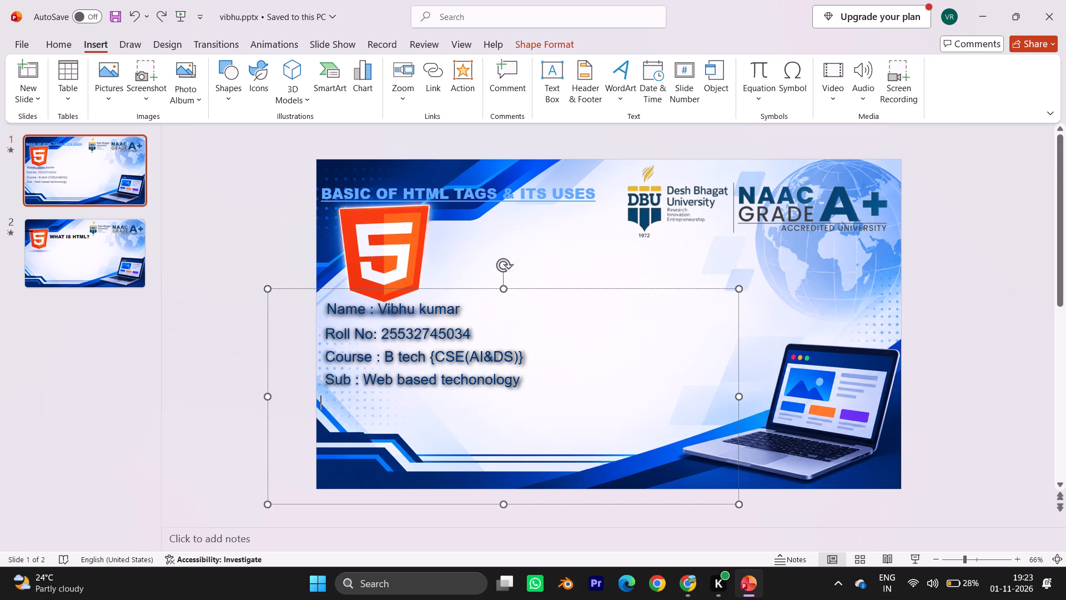
Extend the detail text box slightly at its bottom edge and move it a little lower, clear of the HTML5 logo.
drag(503, 504, 500, 517)
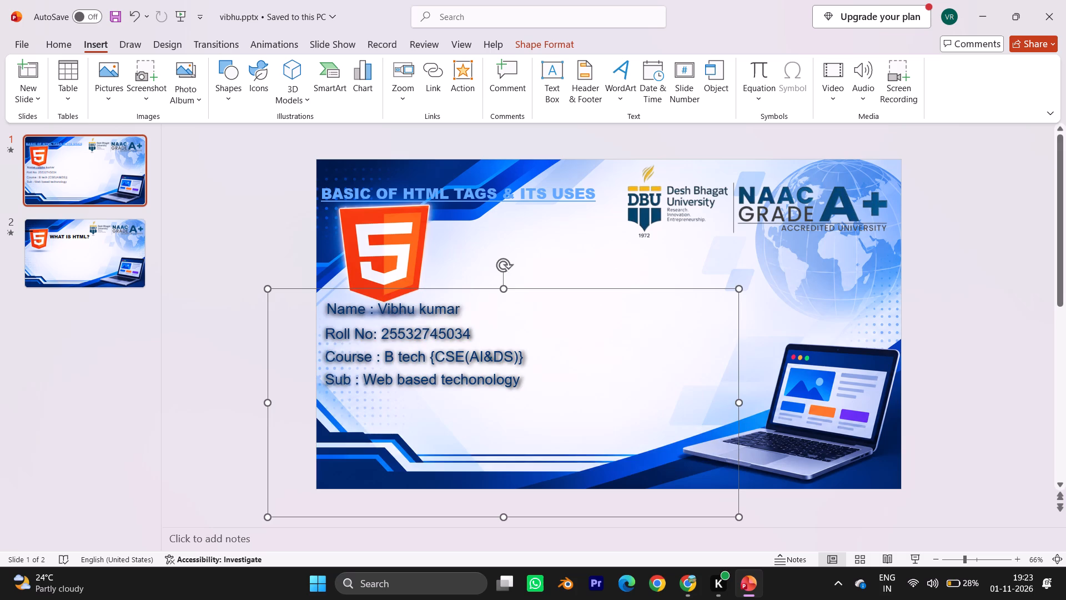
drag(508, 289, 508, 297)
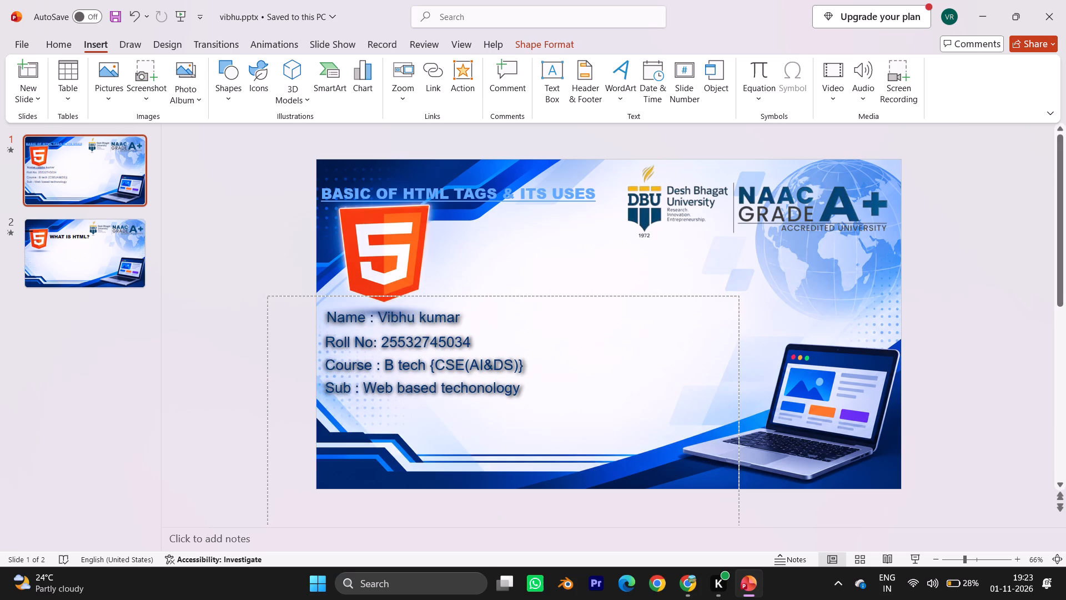
drag(508, 297, 506, 302)
click(557, 257)
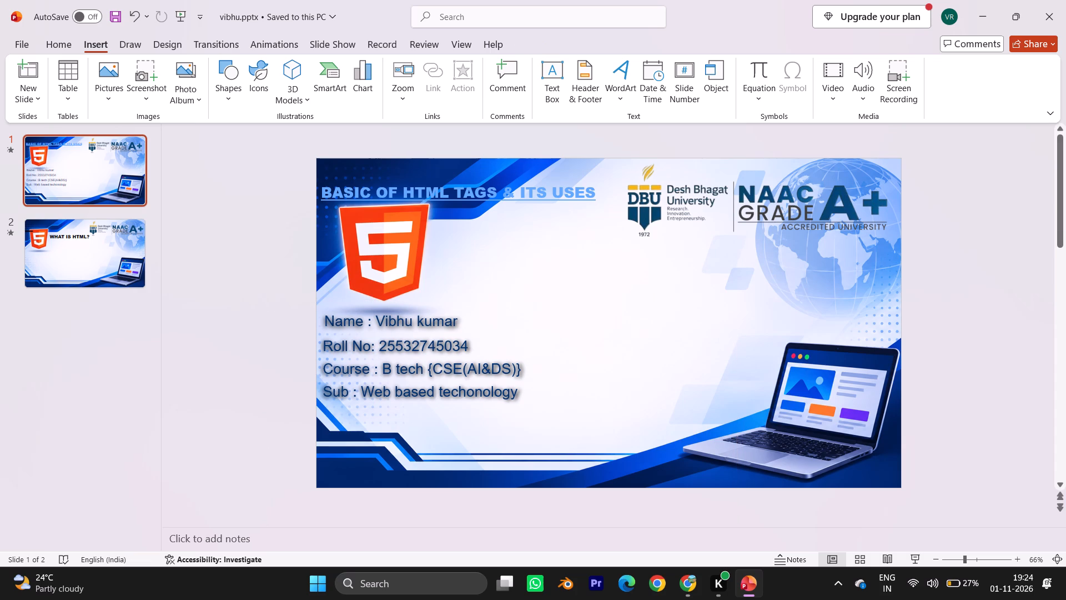
Add a text shadow with 81% transparency to the title slide's heading "BASIC OF HTML TAGS & ITS USES".
drag(591, 193, 349, 194)
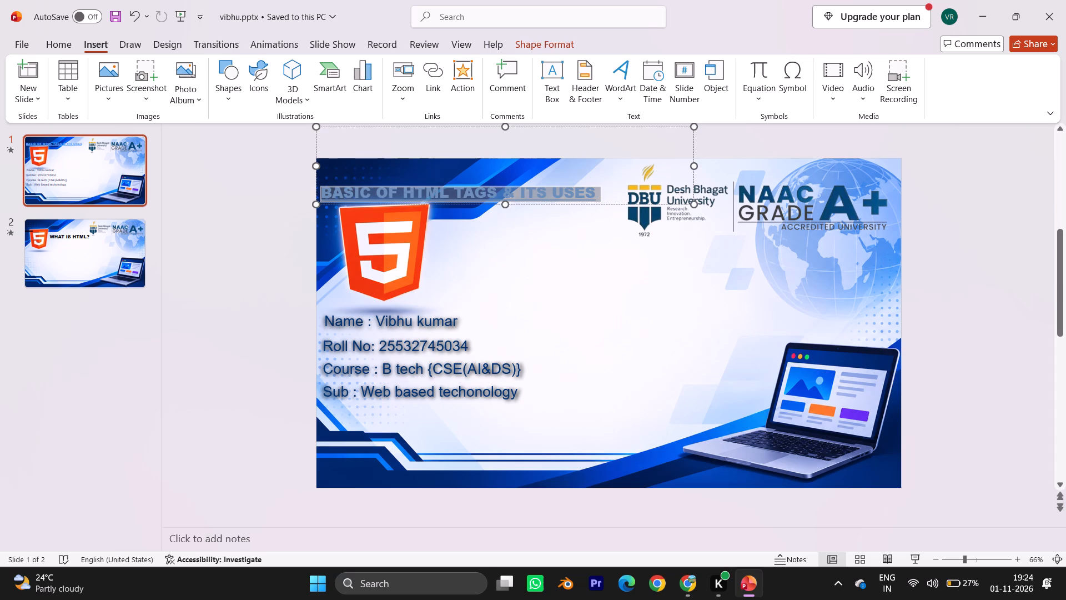
drag(349, 194, 409, 327)
right_click(349, 194)
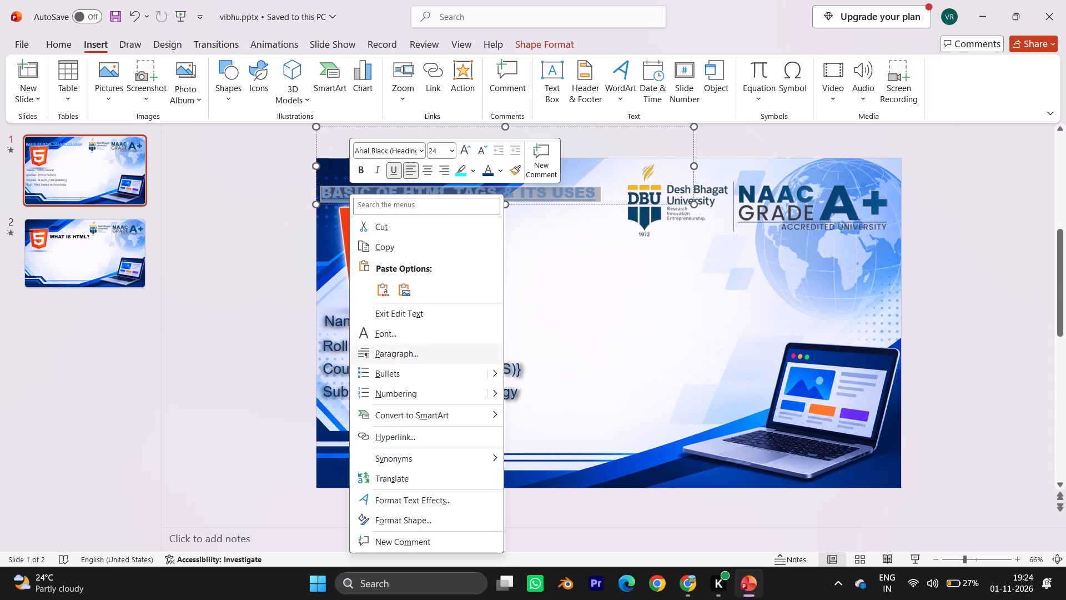
drag(409, 327, 404, 451)
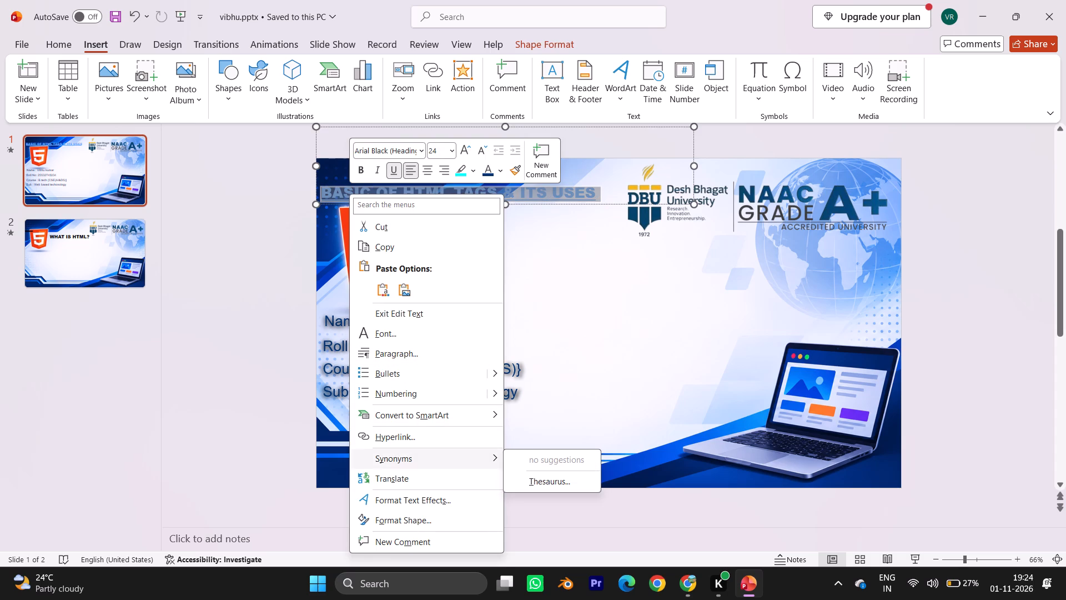
drag(404, 451, 414, 500)
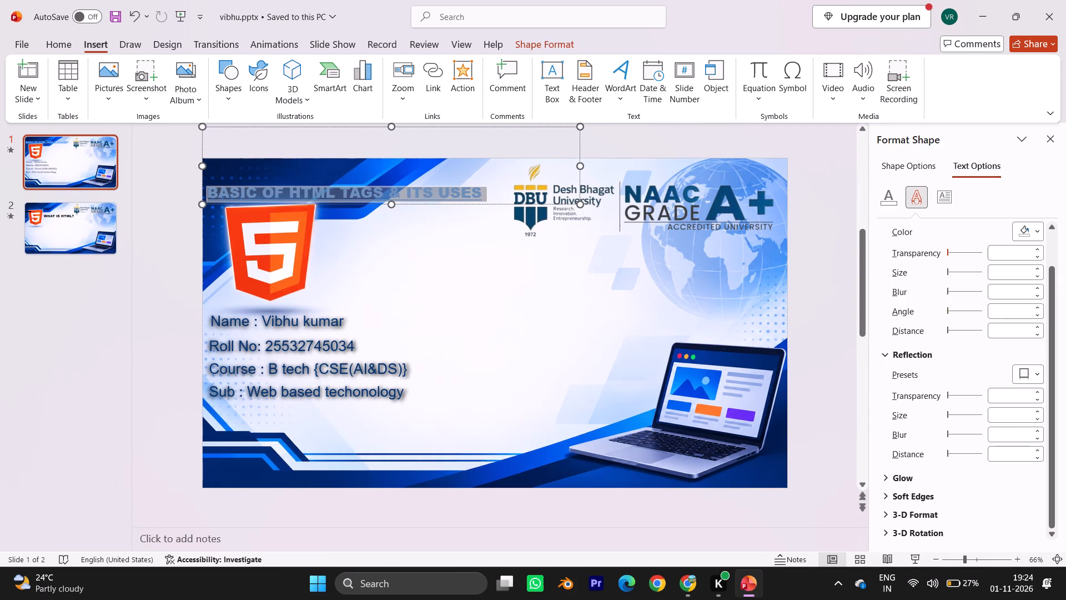
click(953, 252)
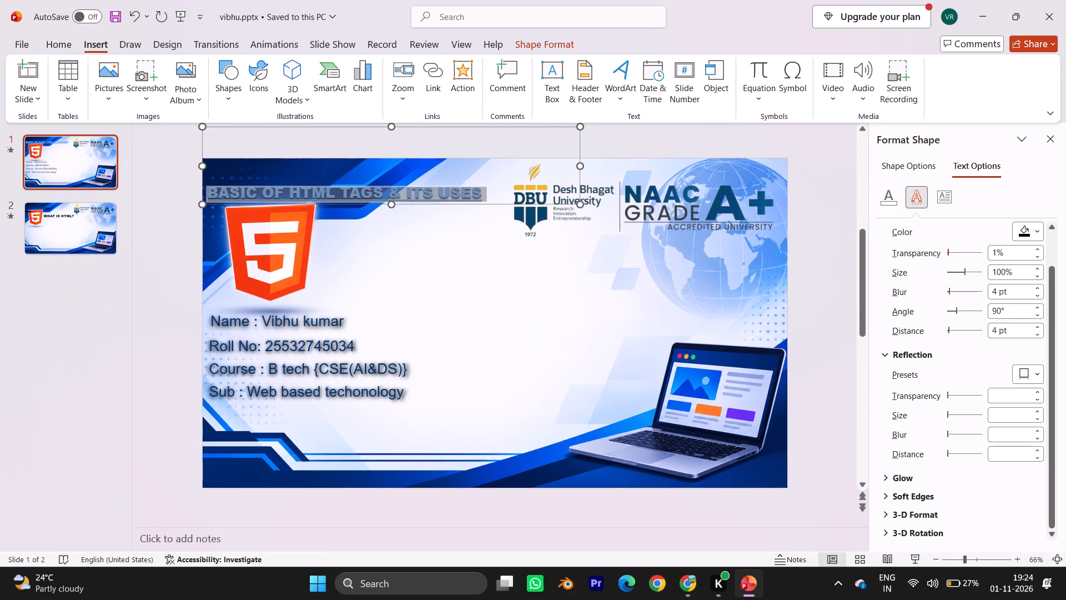
triple_click(962, 247)
click(962, 247)
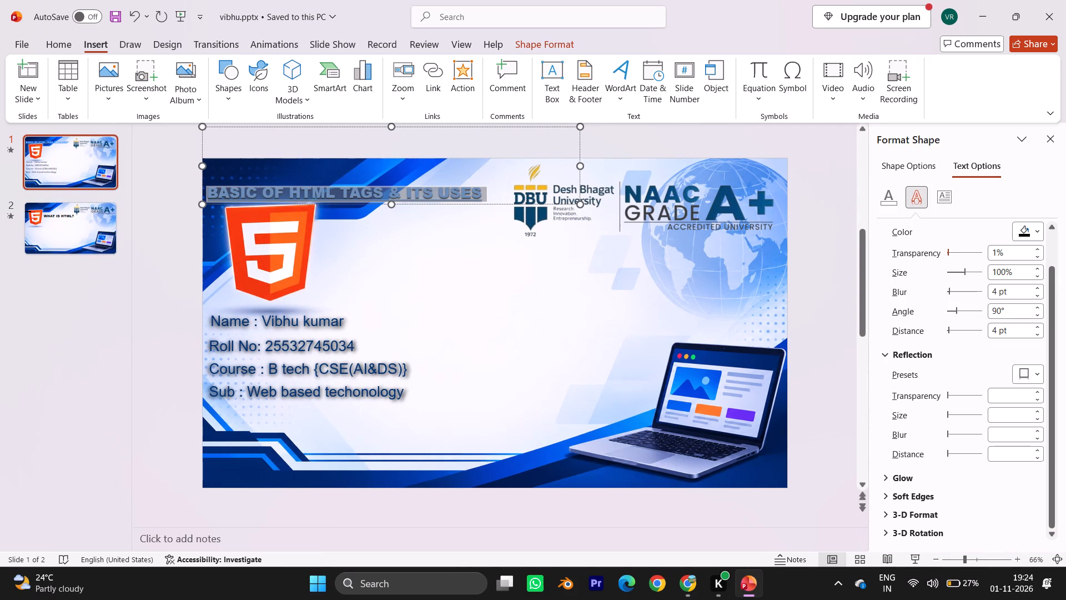
triple_click(955, 252)
triple_click(955, 252)
triple_click(955, 252)
triple_click(955, 252)
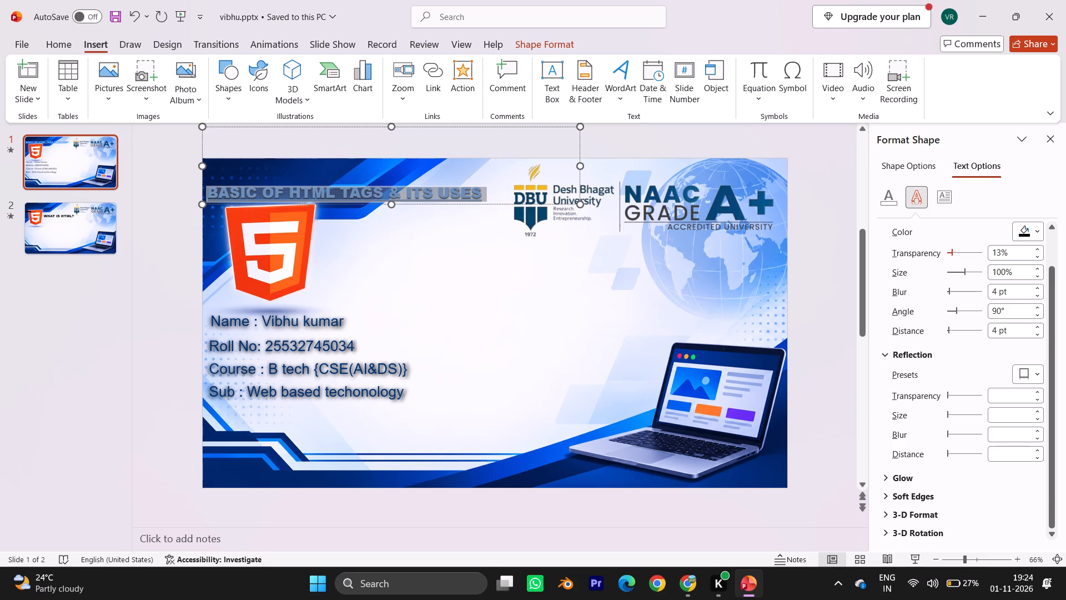
click(955, 252)
drag(955, 252, 978, 250)
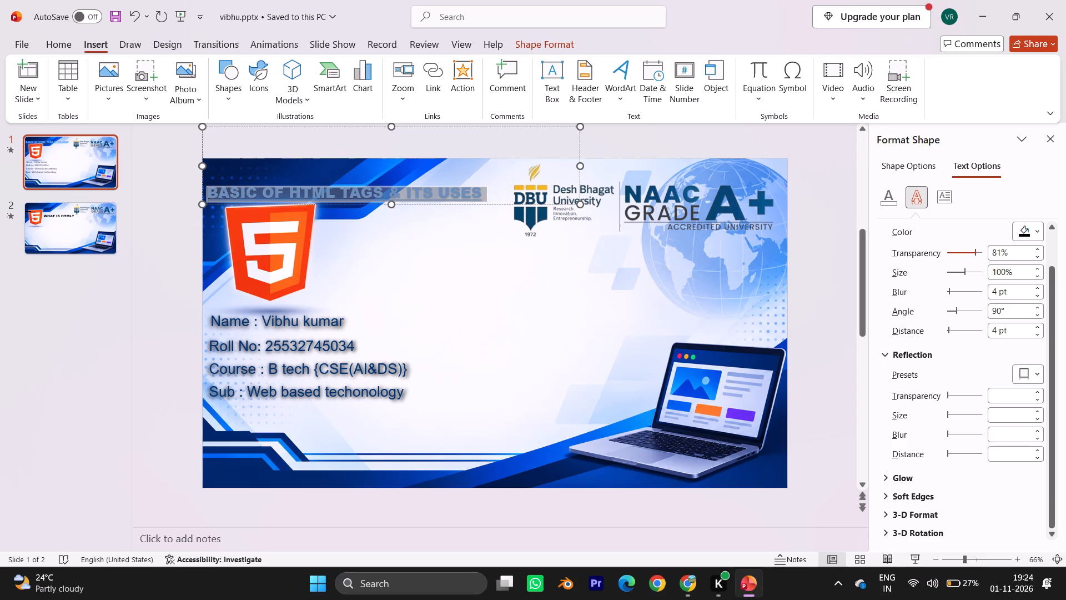
click(978, 250)
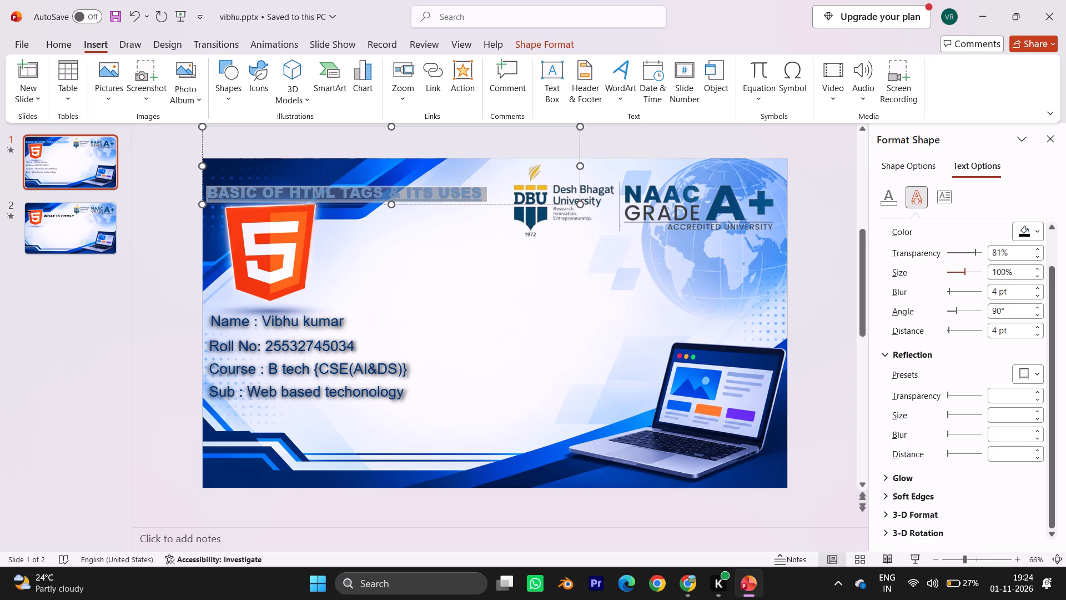
Set the size of the heading's text shadow to 1%.
click(974, 270)
double_click(974, 270)
drag(964, 268, 962, 271)
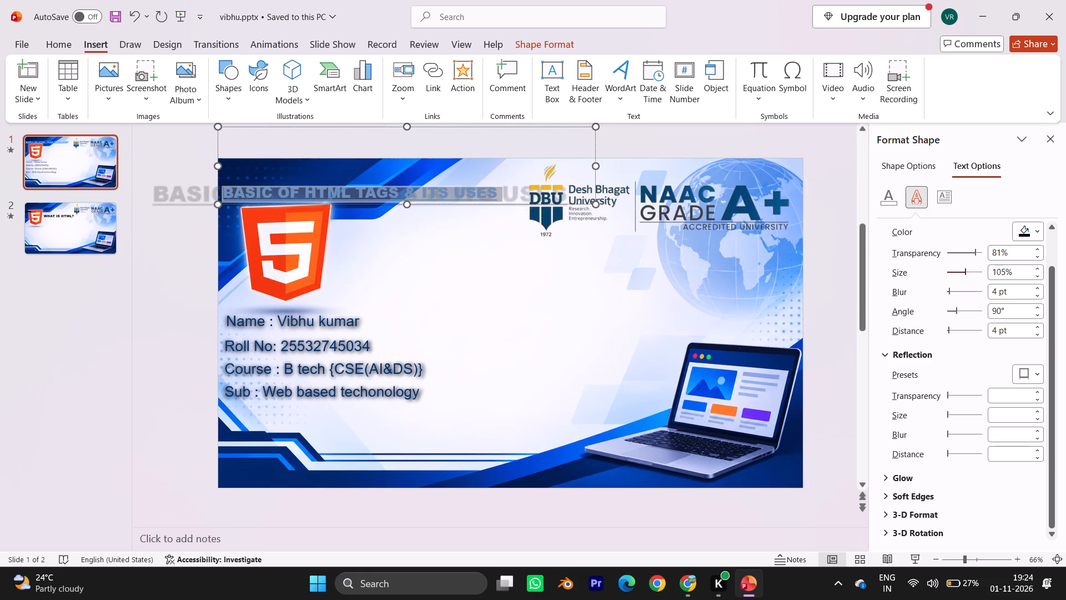
drag(962, 271, 946, 273)
Set the blur of the heading's text shadow to 22 pt.
triple_click(954, 287)
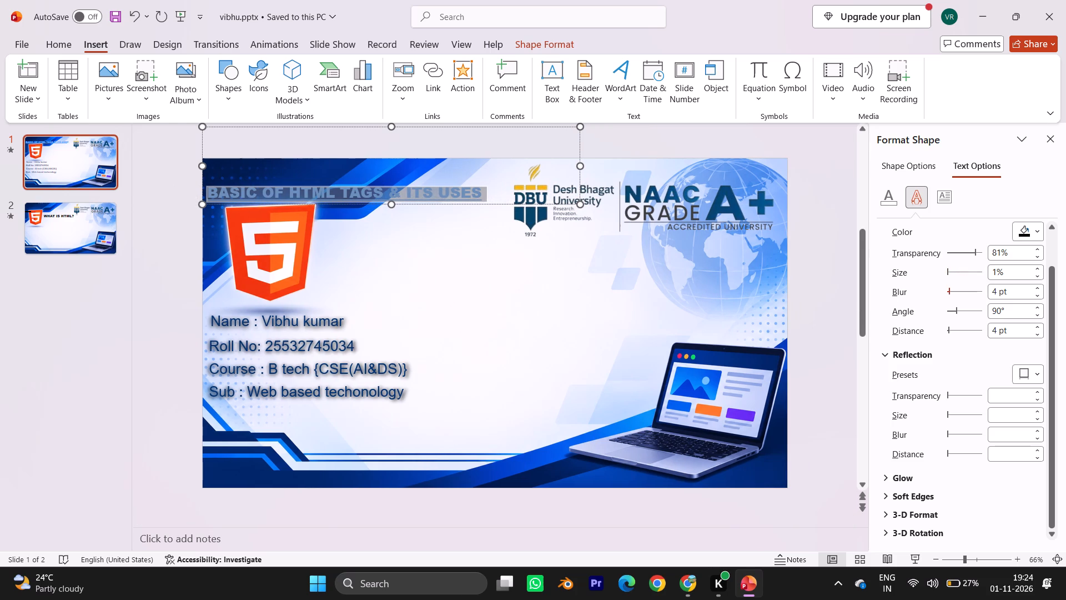
triple_click(951, 290)
click(951, 290)
drag(950, 290, 992, 302)
drag(992, 302, 958, 289)
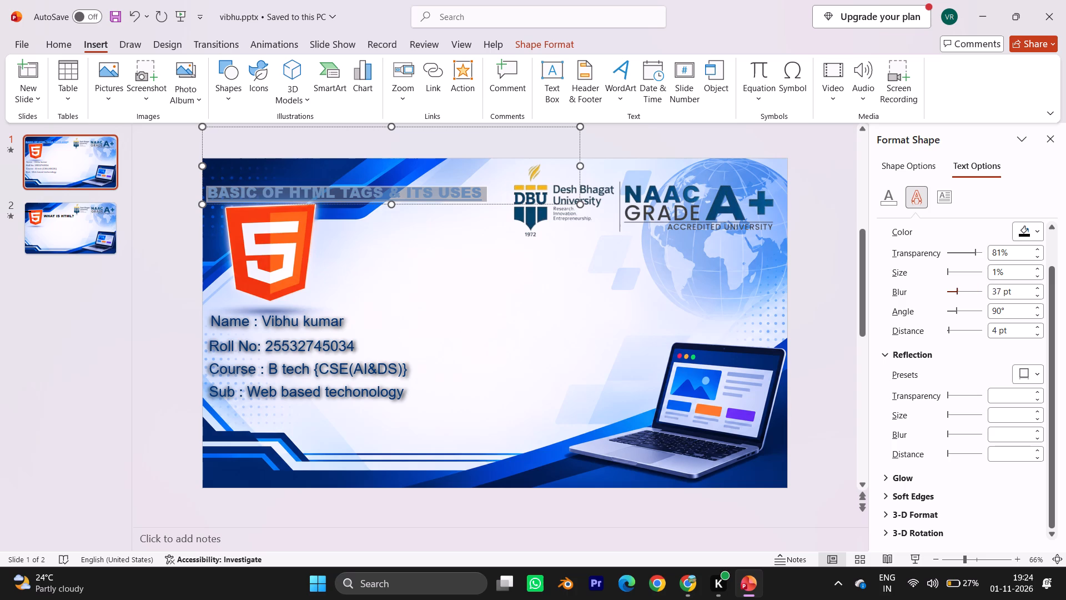
drag(958, 289, 956, 291)
click(956, 291)
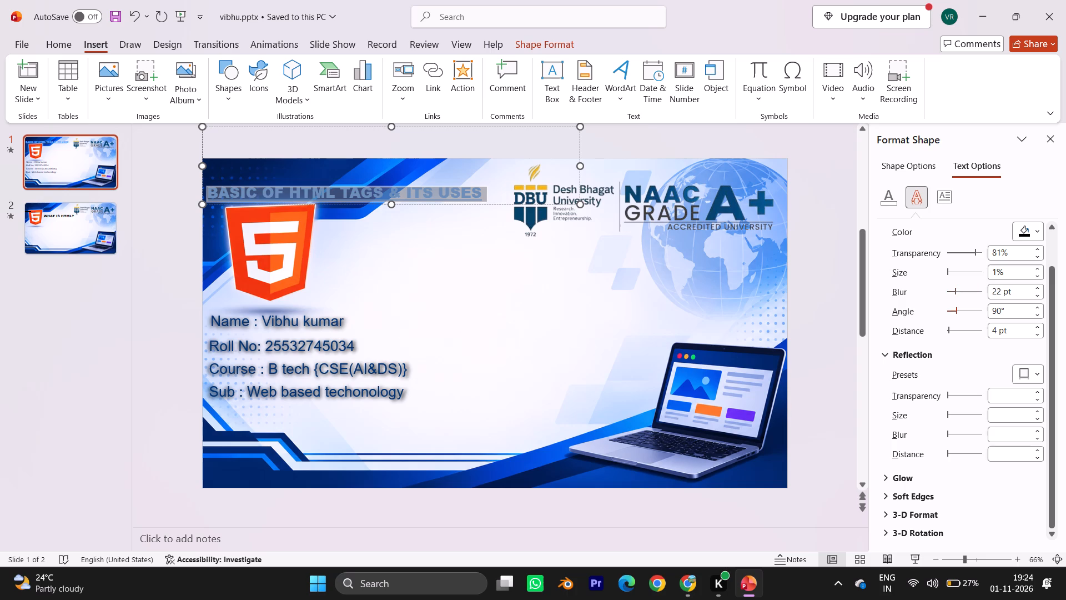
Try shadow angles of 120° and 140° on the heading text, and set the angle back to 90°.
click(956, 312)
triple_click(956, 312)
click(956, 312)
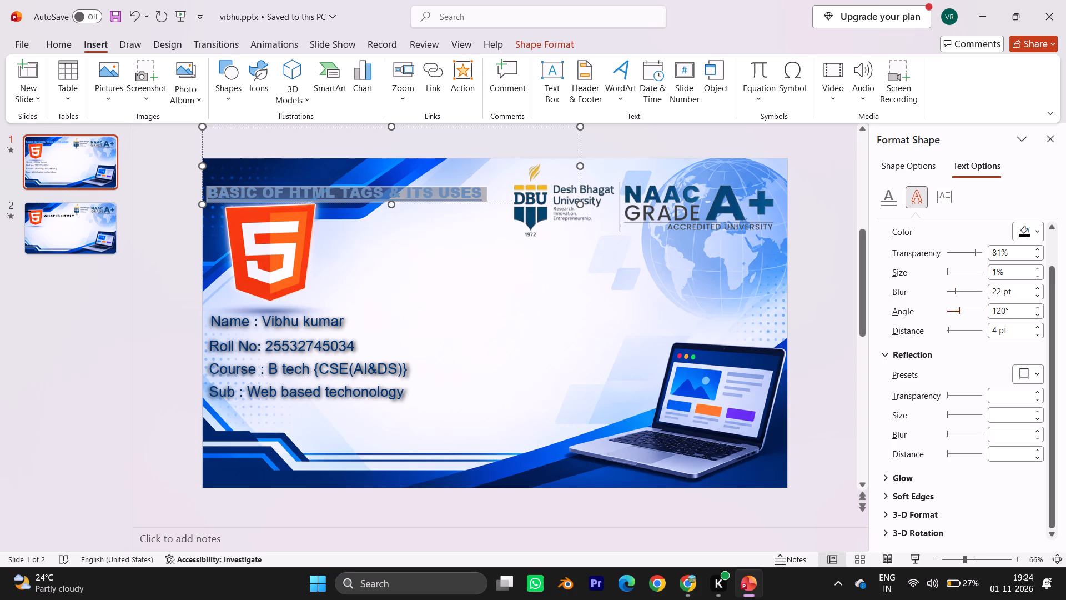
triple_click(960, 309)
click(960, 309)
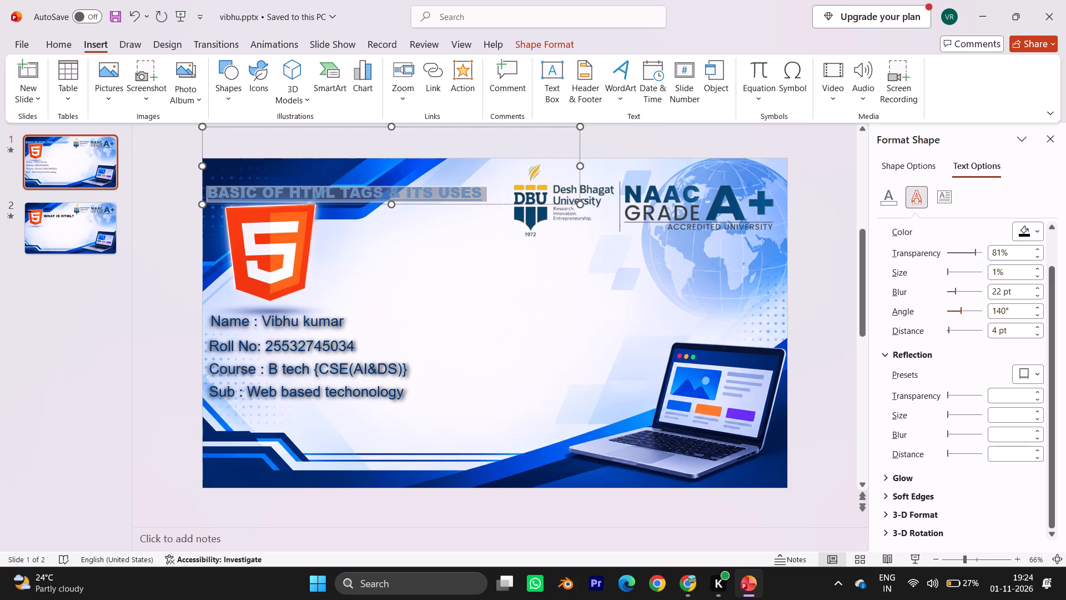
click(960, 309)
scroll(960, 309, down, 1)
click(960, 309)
Increase the distance of the heading's text shadow to 30 pt.
click(958, 332)
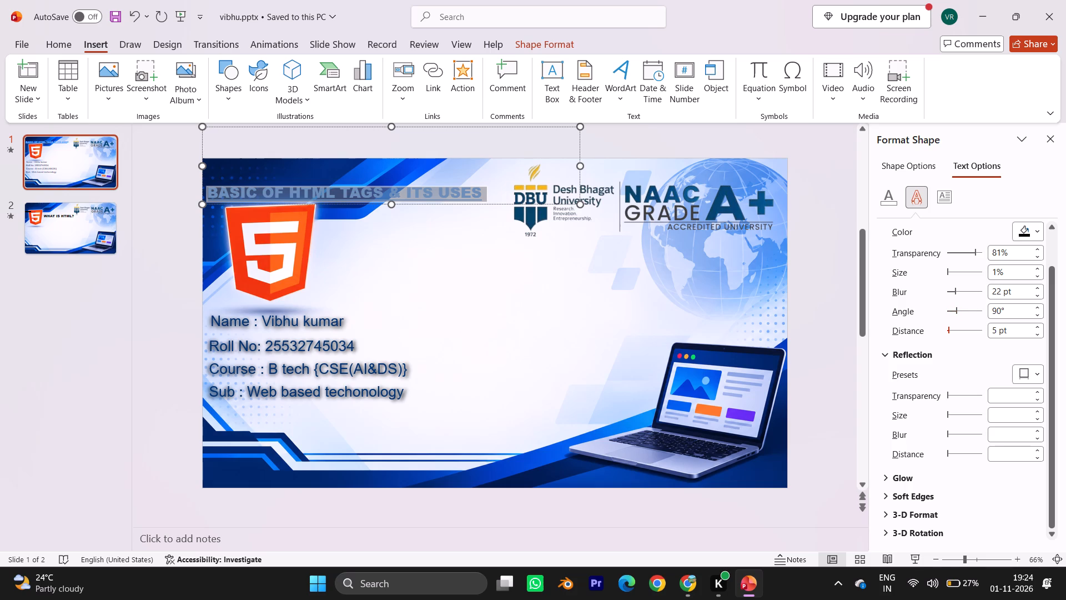
triple_click(958, 331)
triple_click(958, 331)
triple_click(958, 331)
triple_click(958, 331)
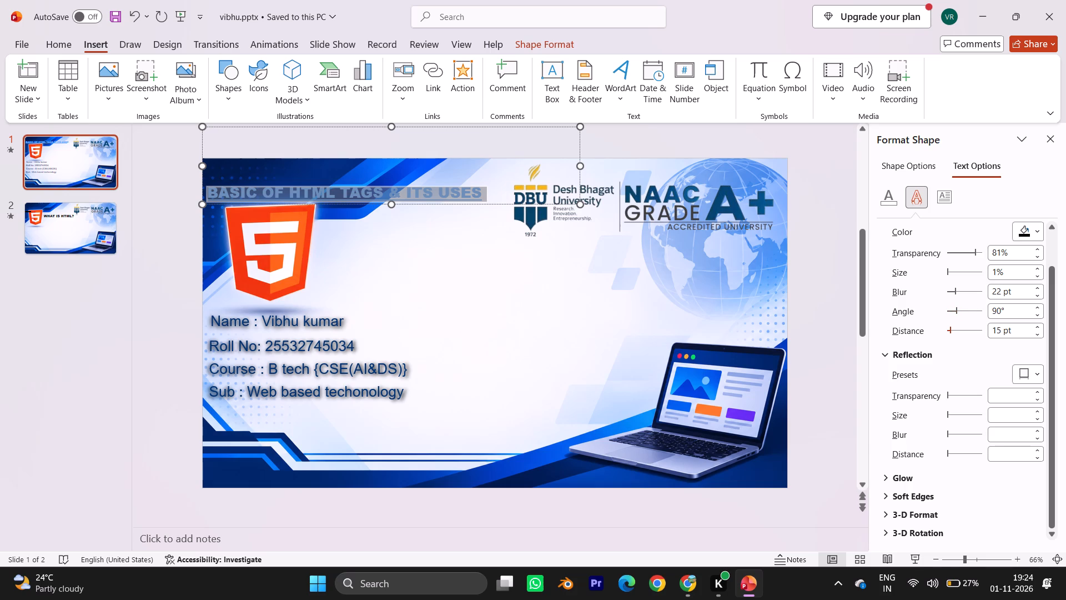
triple_click(958, 331)
click(958, 331)
triple_click(958, 331)
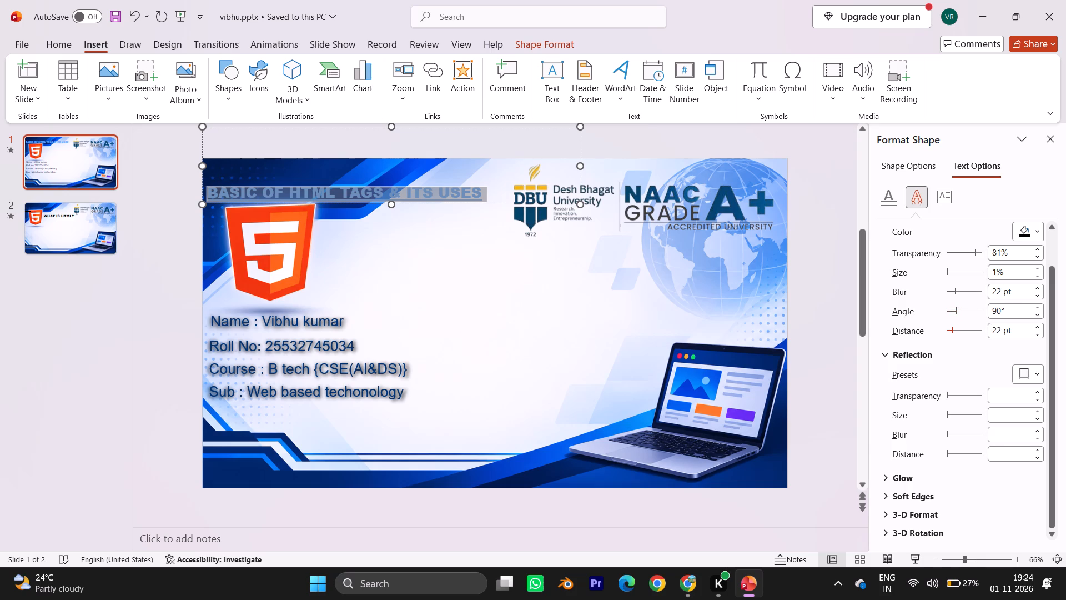
triple_click(958, 331)
triple_click(958, 331)
Add a green glow with 60% transparency to the heading text and raise its size to 21 pt.
click(894, 476)
scroll(894, 476, down, 2)
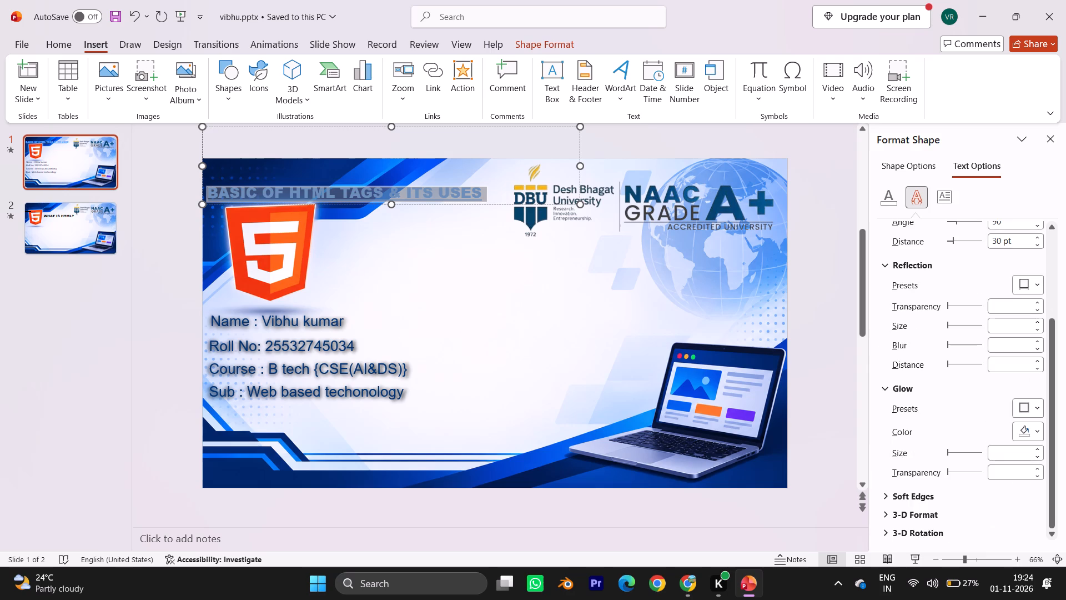
triple_click(958, 449)
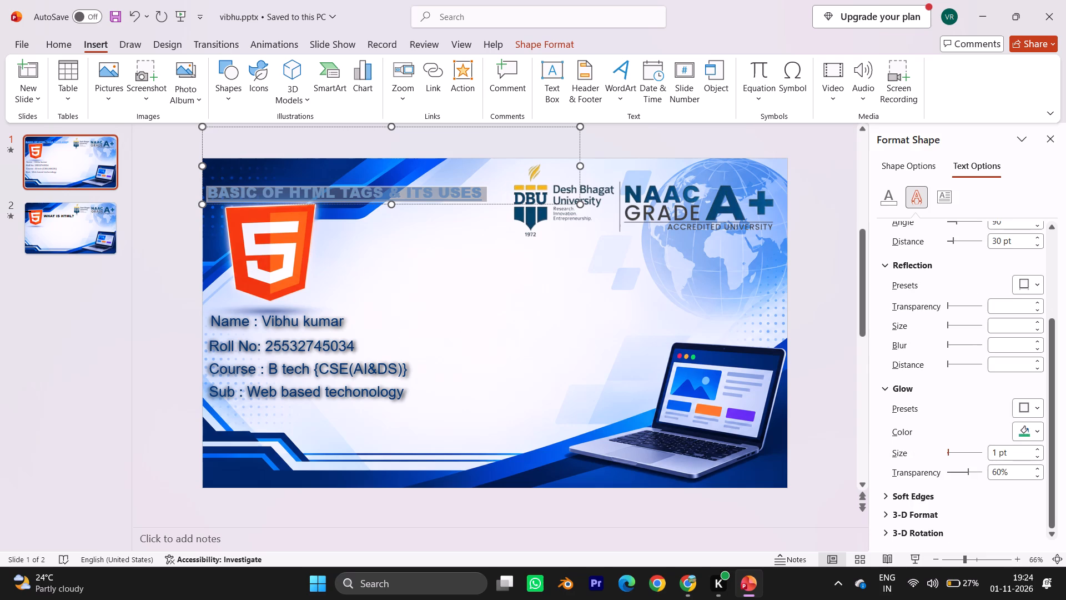
click(958, 449)
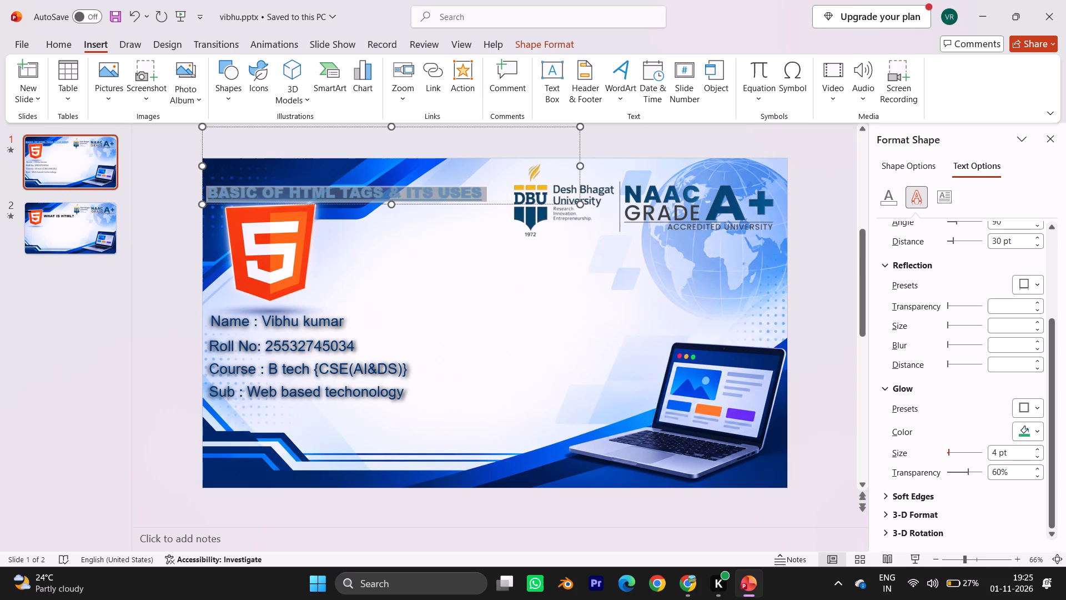
triple_click(958, 449)
click(958, 449)
click(958, 449)
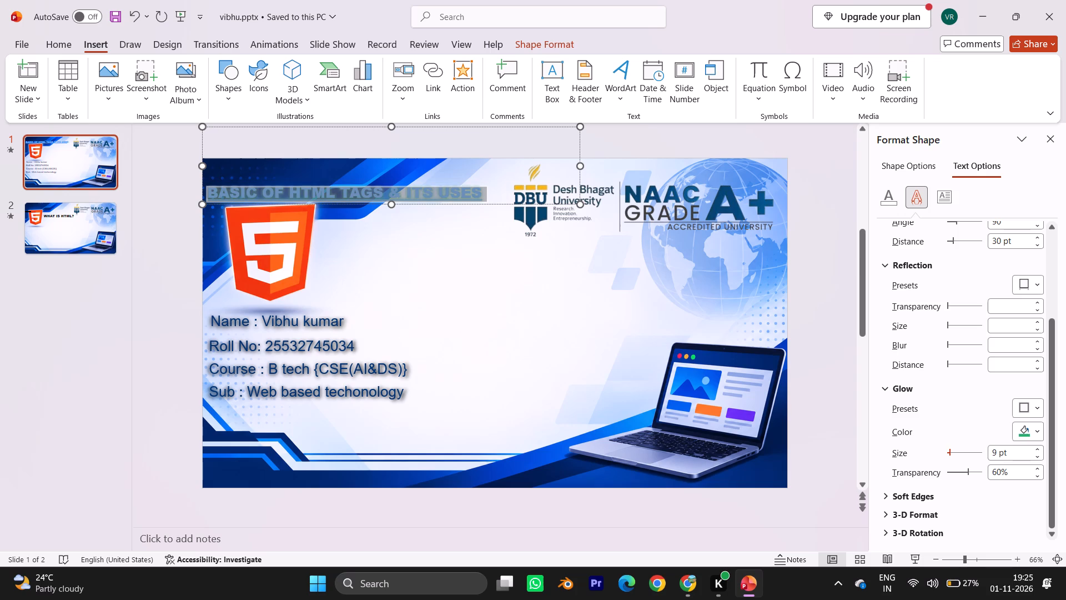
click(958, 449)
triple_click(958, 449)
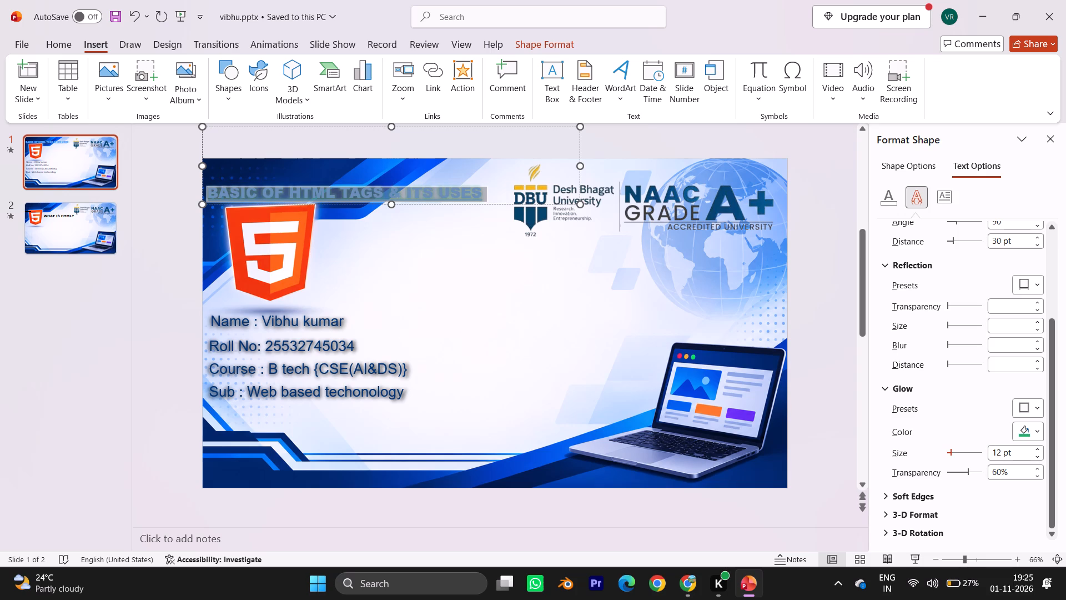
triple_click(958, 449)
triple_click(958, 449)
double_click(958, 449)
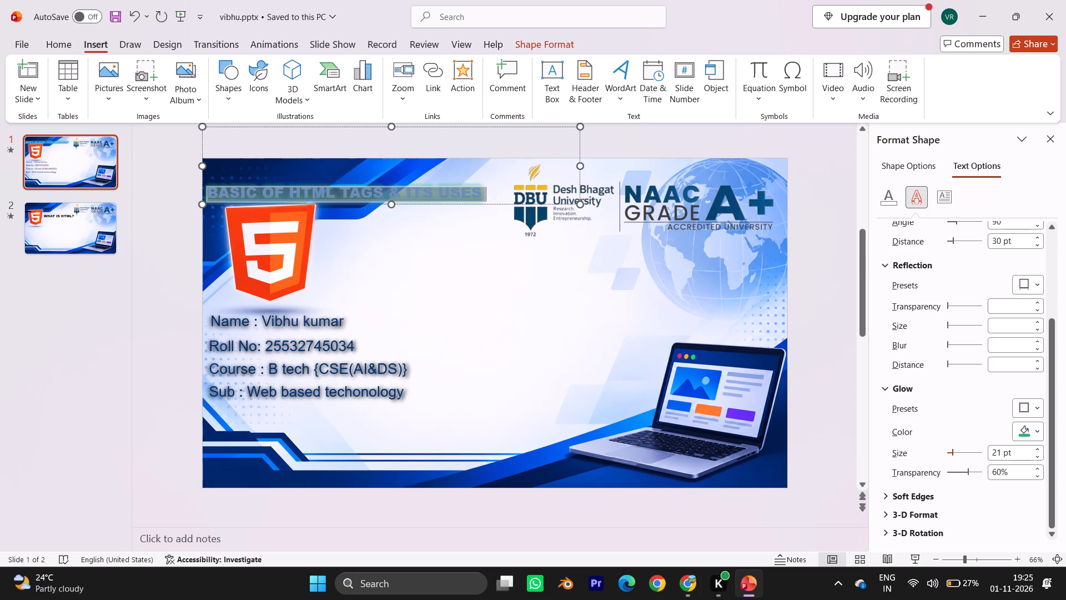
Reduce the heading text's glow size to 8 pt.
triple_click(945, 451)
triple_click(945, 451)
triple_click(945, 451)
click(945, 451)
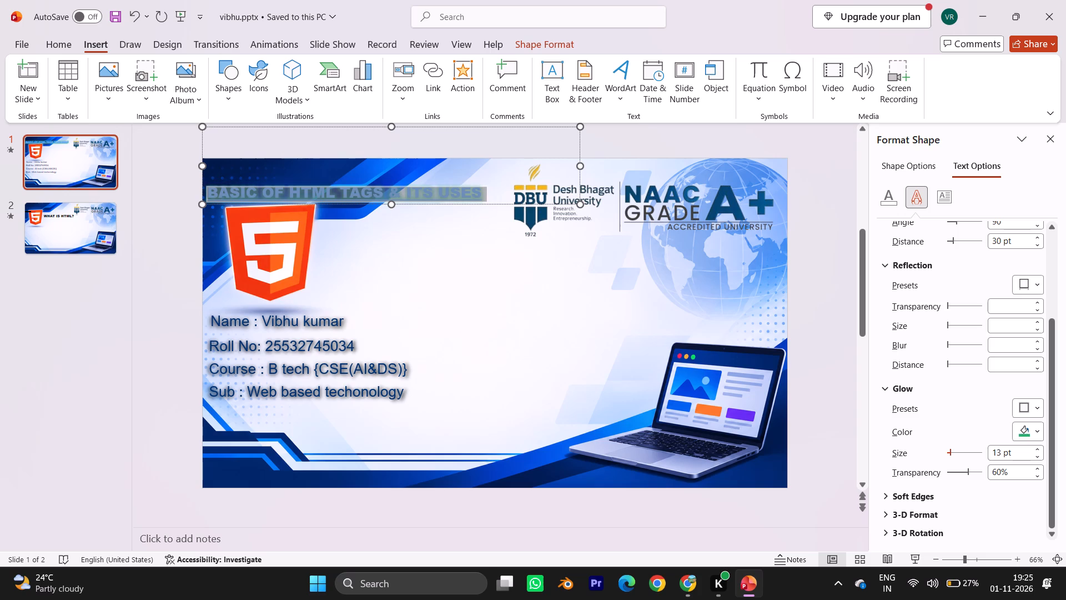
double_click(945, 451)
click(945, 451)
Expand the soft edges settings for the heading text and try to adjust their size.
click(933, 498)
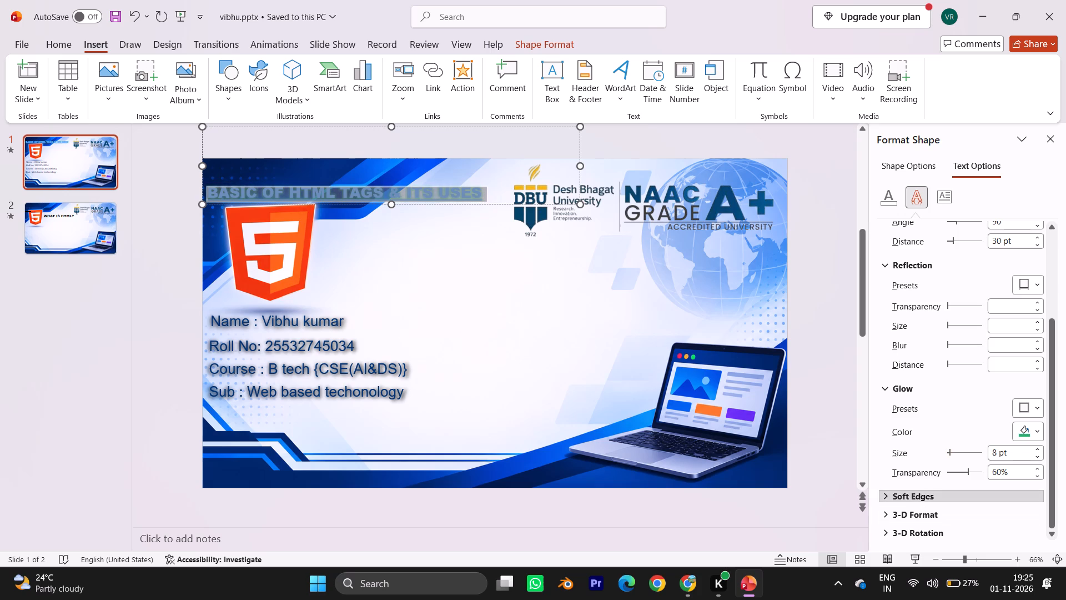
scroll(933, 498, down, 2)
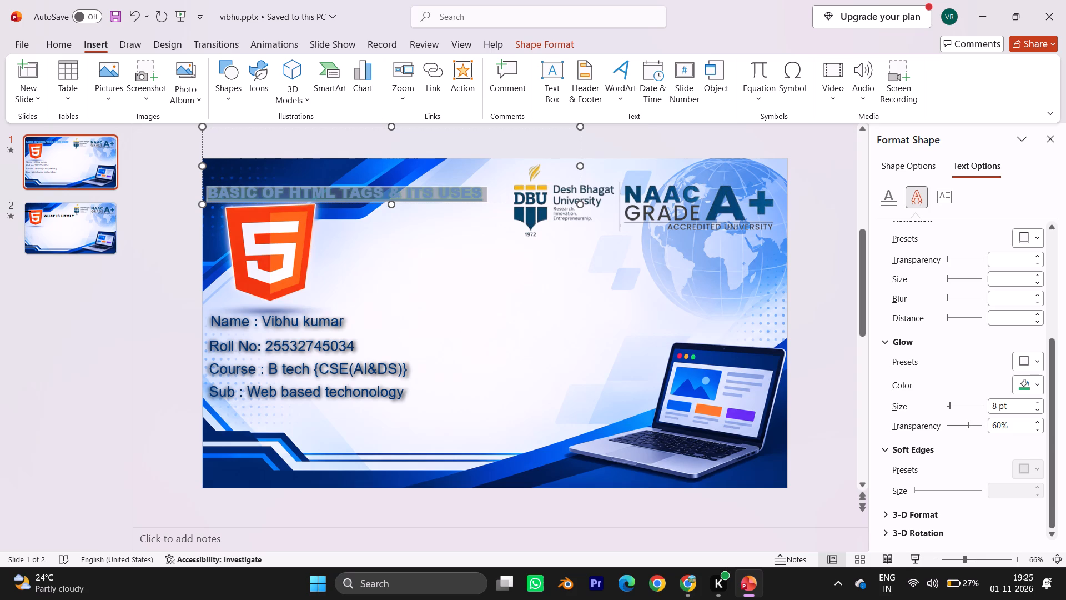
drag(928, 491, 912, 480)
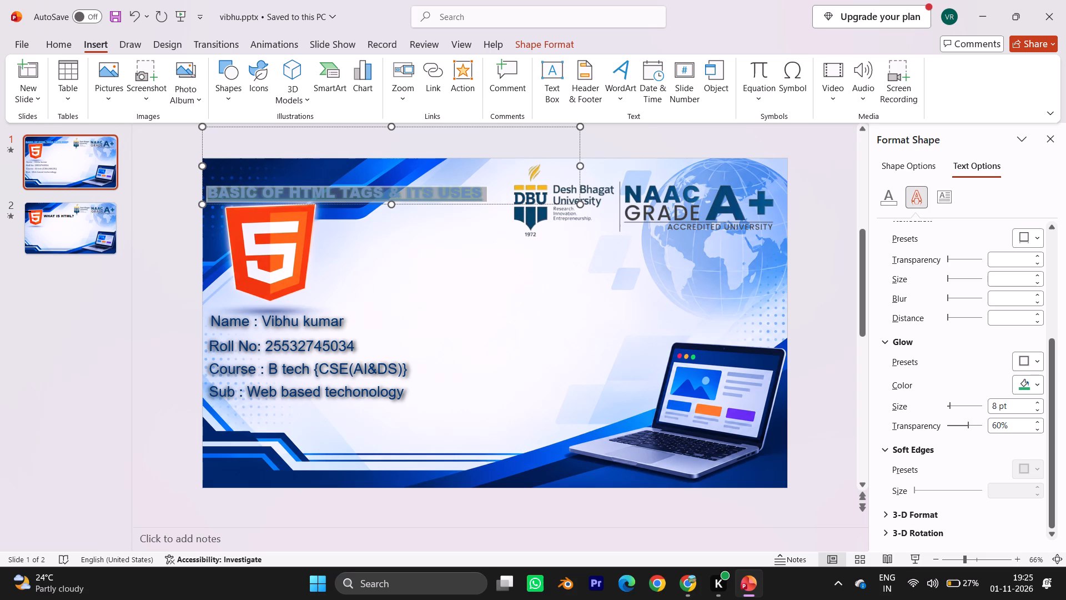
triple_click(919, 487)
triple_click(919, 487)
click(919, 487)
In the heading text's 3-D format settings, change the lighting to the third, dark preset in the Special group.
drag(929, 505, 926, 515)
click(926, 515)
scroll(926, 515, down, 1)
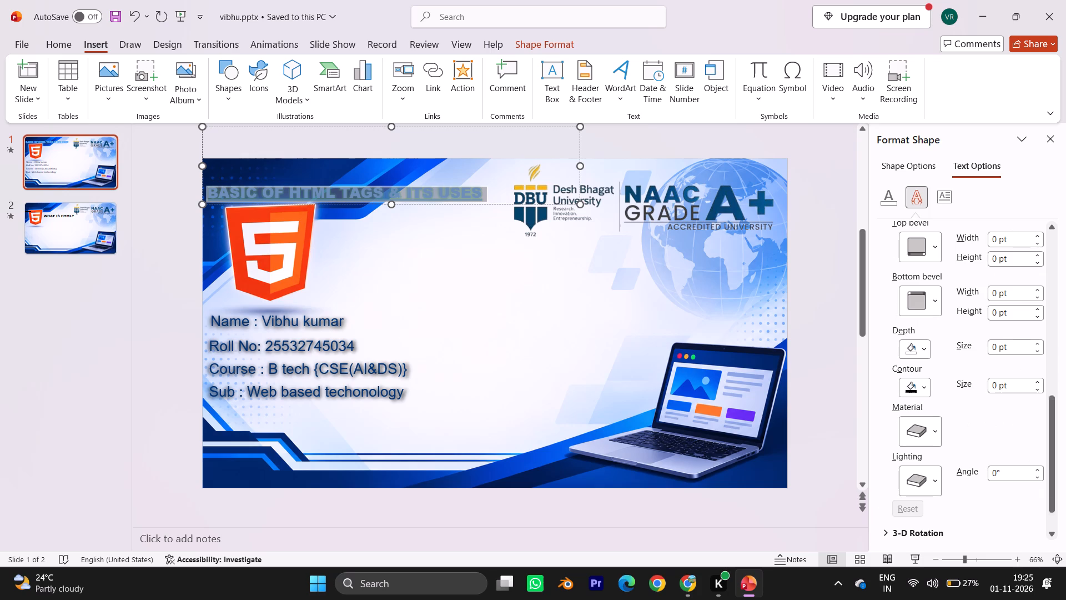
scroll(926, 515, down, 1)
click(917, 483)
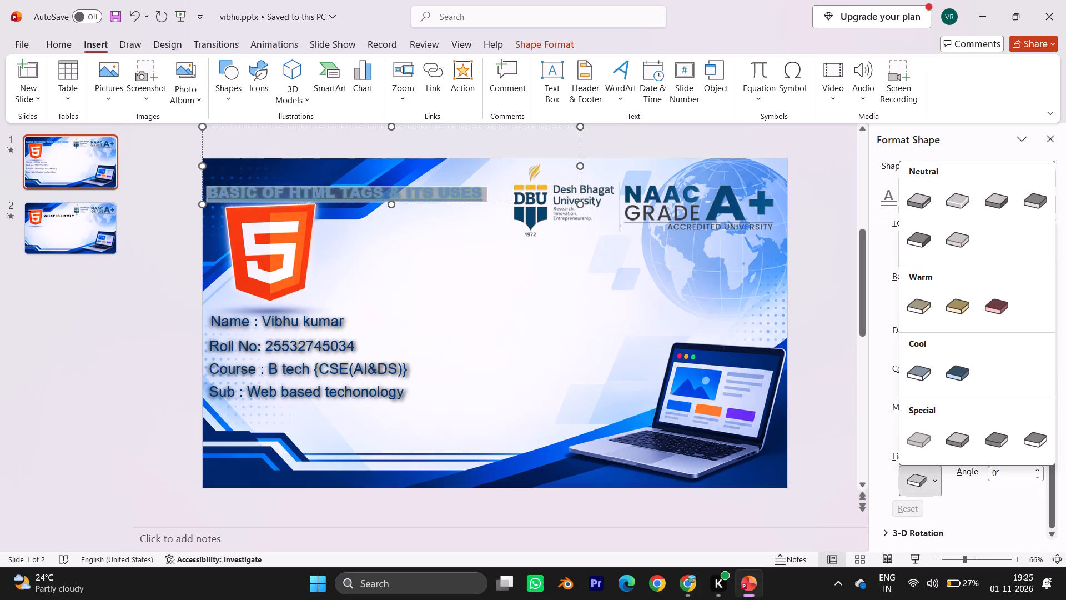
click(951, 288)
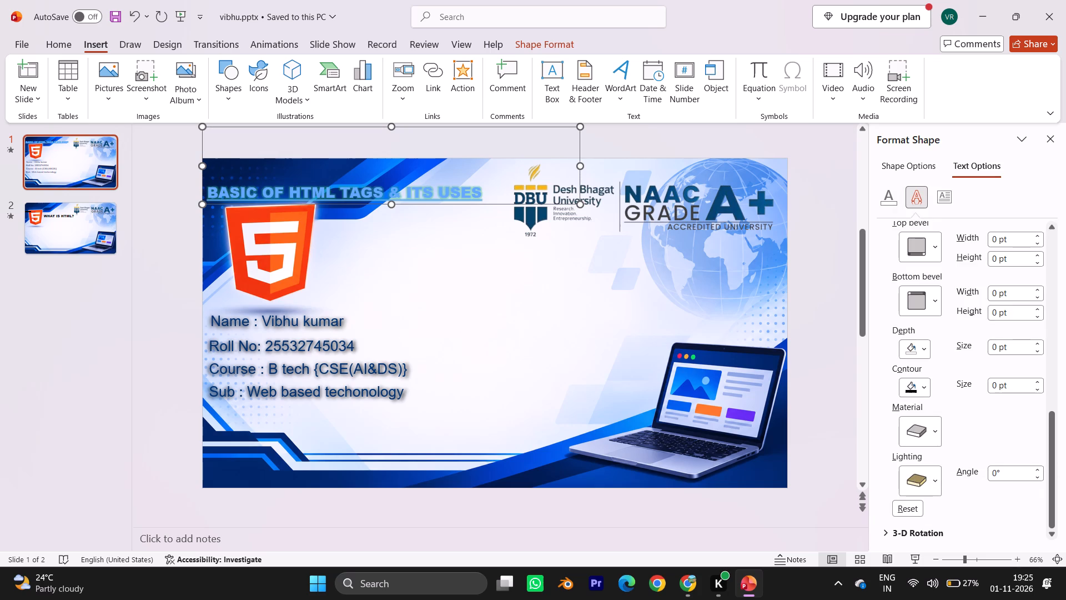
click(926, 476)
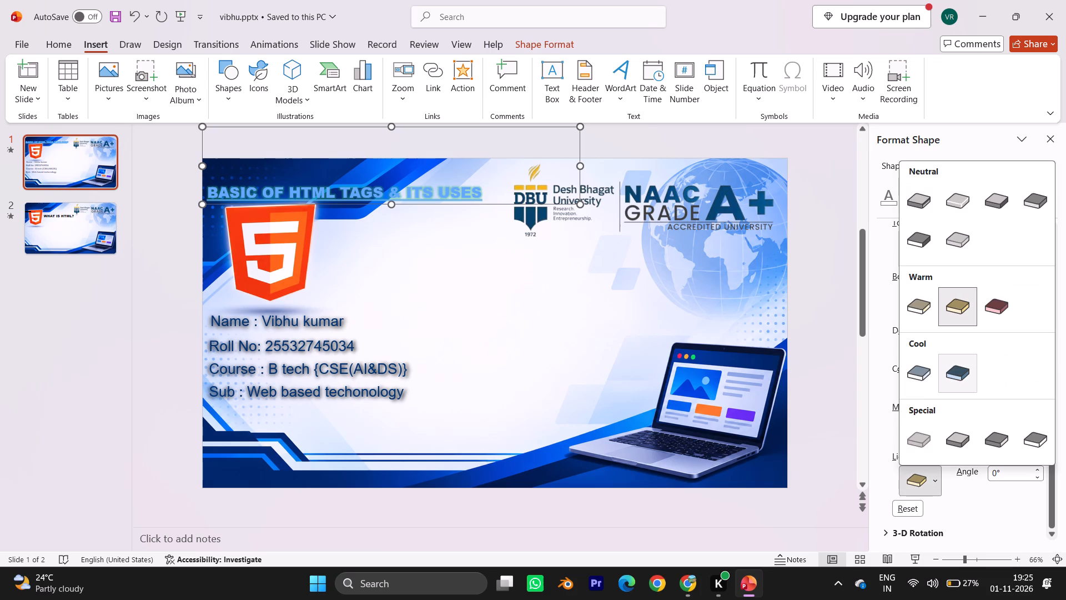
click(988, 439)
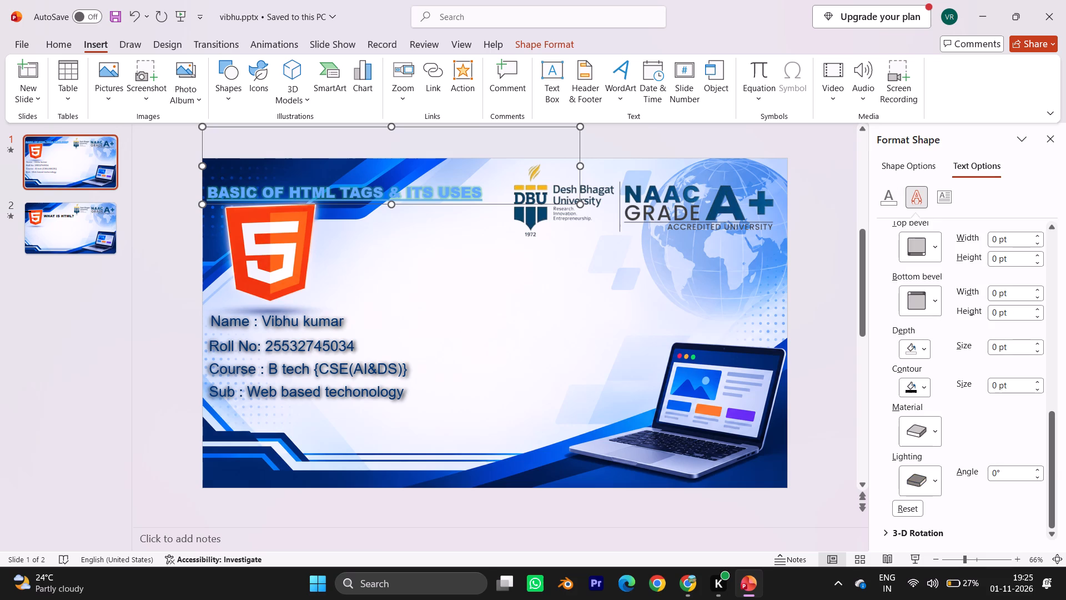
click(1007, 474)
click(1007, 474)
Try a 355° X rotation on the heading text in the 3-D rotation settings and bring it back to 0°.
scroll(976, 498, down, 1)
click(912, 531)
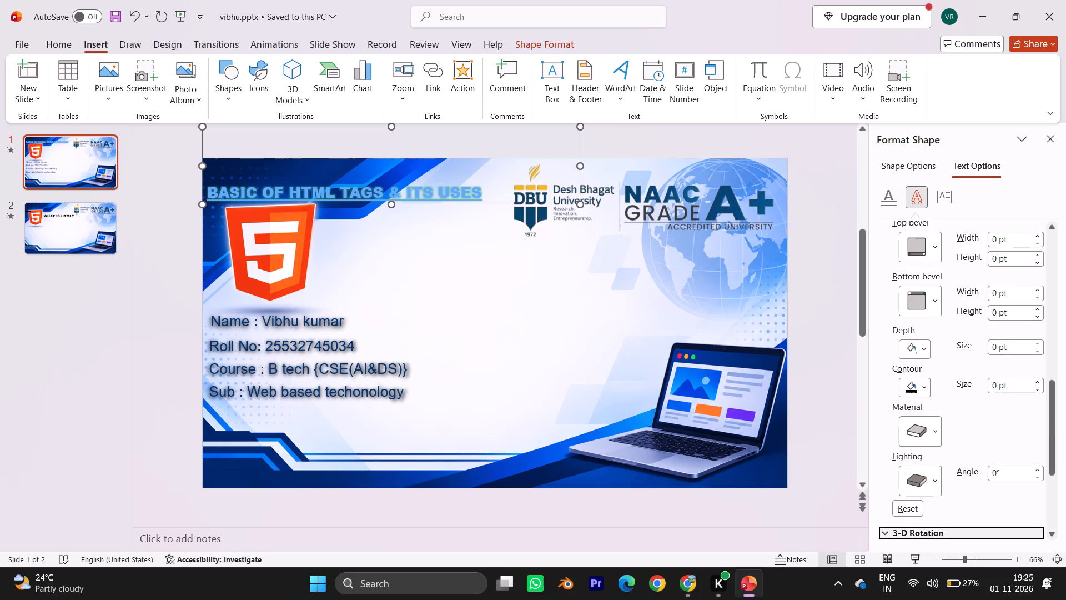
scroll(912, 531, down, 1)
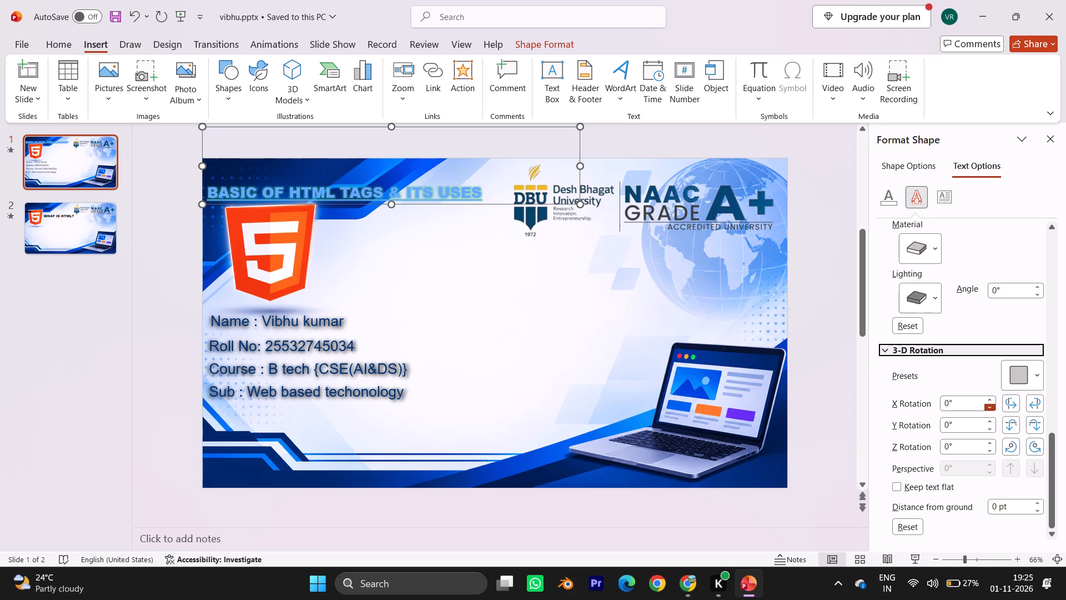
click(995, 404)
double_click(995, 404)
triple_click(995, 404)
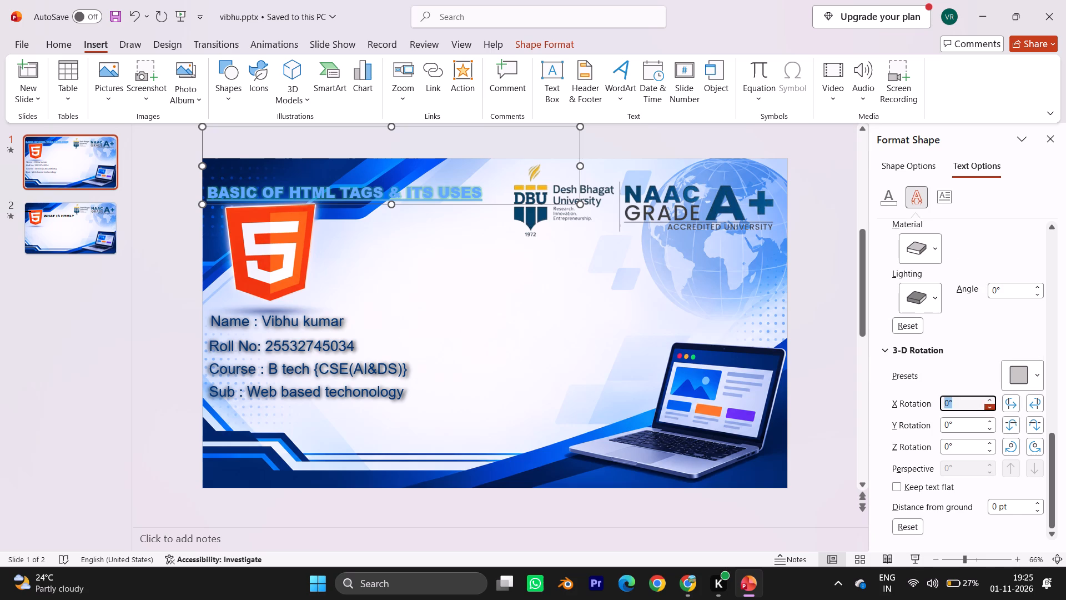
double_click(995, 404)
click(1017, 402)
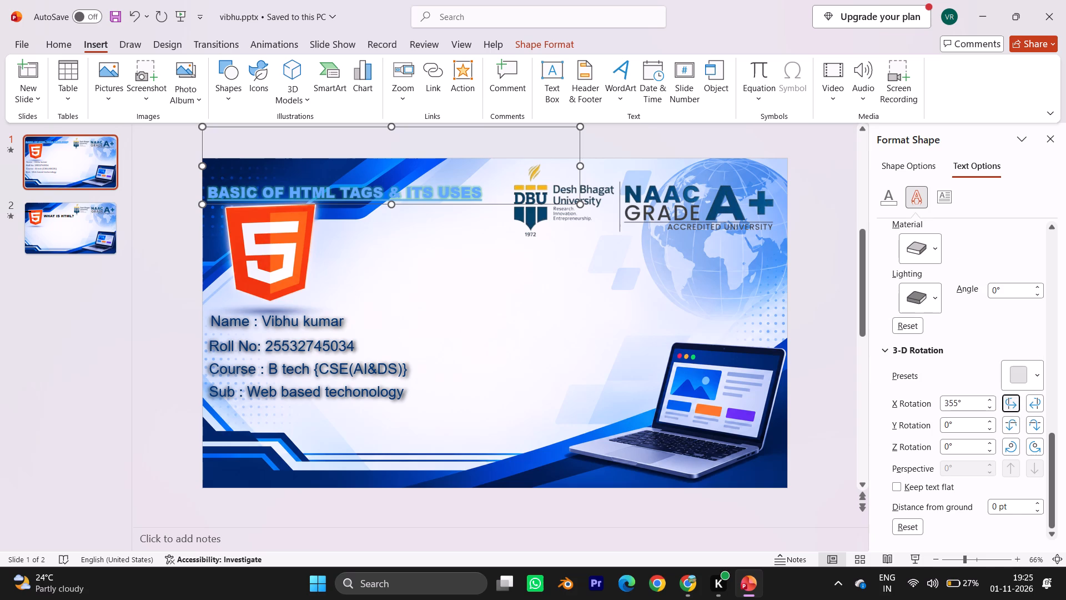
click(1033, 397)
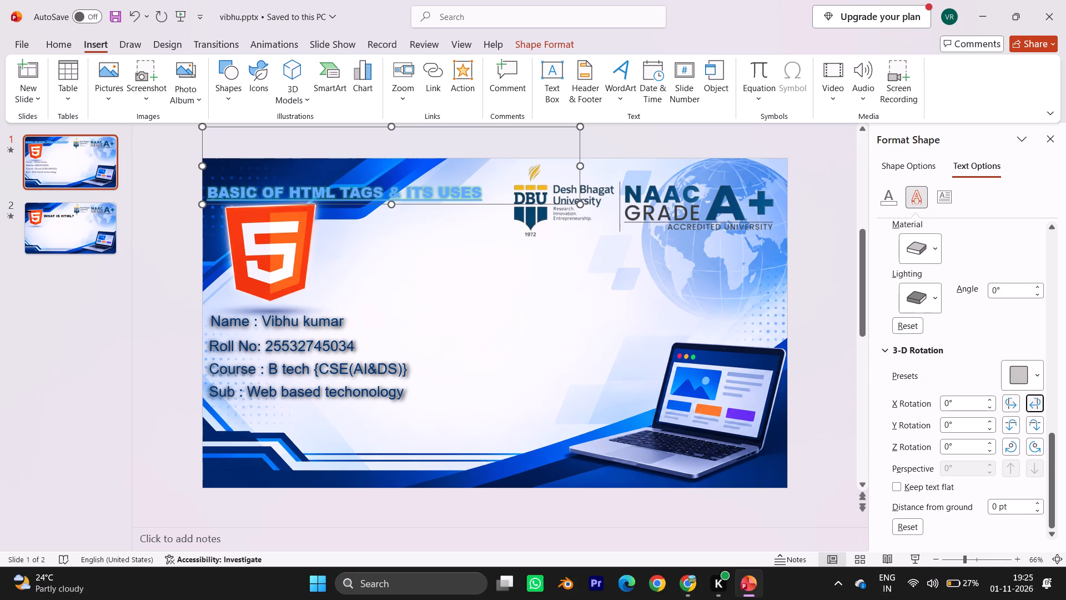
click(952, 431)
Look through the heading's shape and text formatting options, and close the Format Shape pane.
click(912, 165)
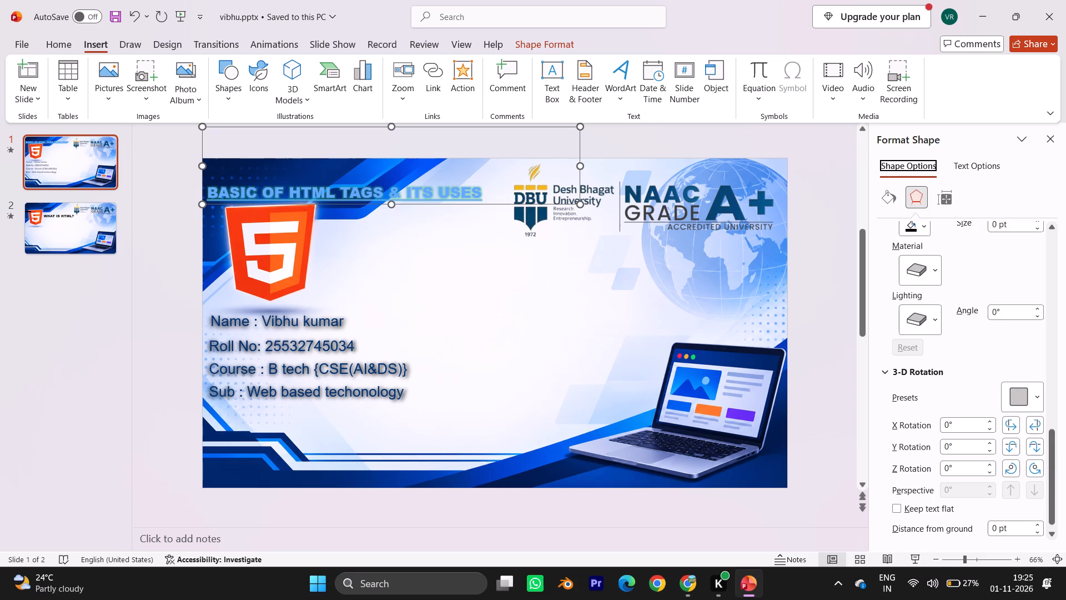
scroll(928, 247, up, 11)
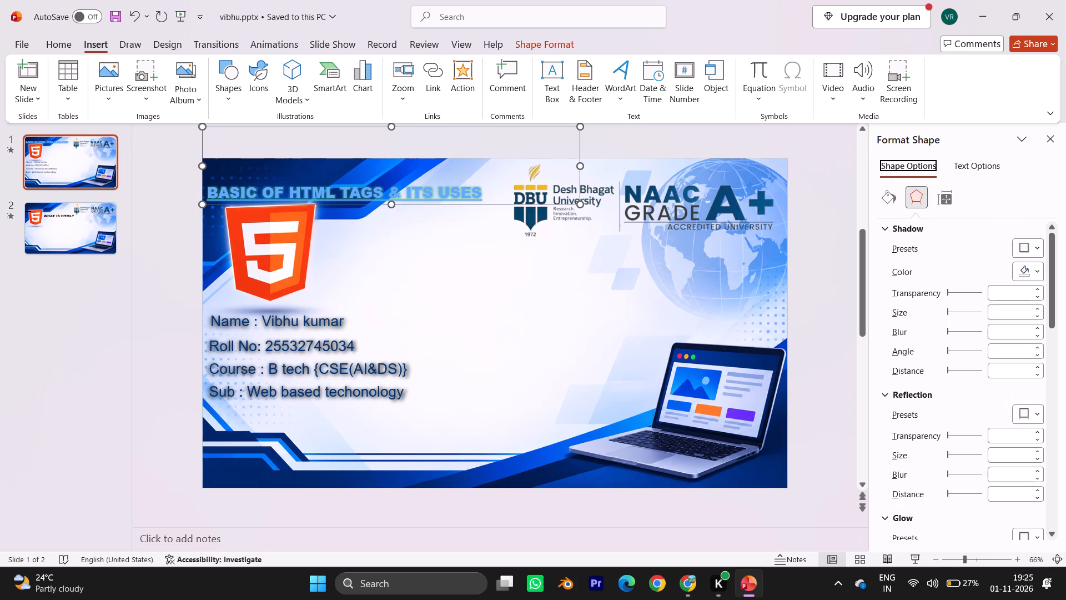
click(963, 161)
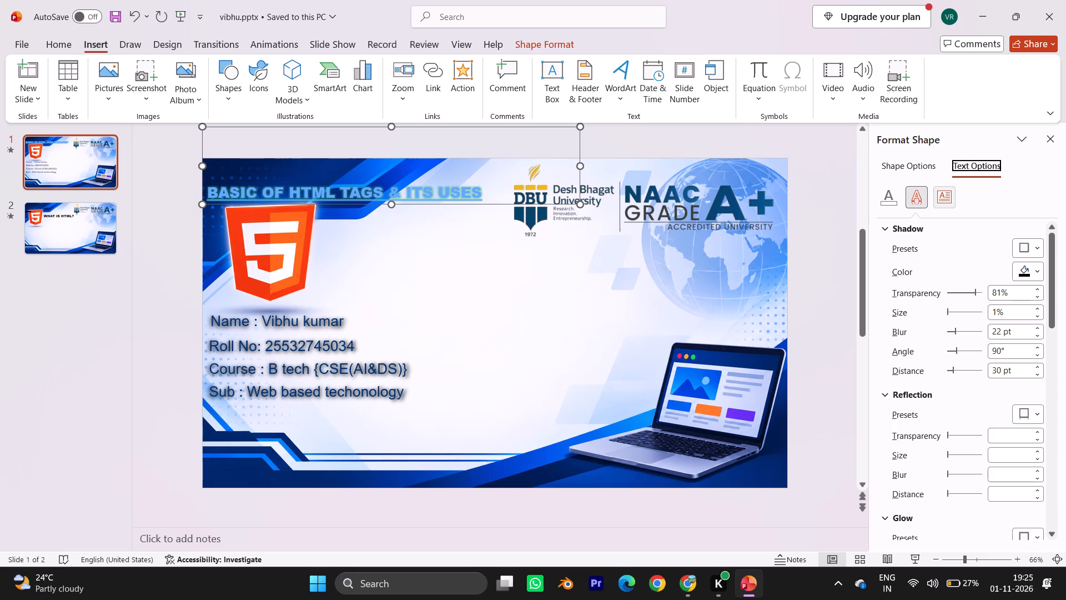
click(946, 198)
click(919, 198)
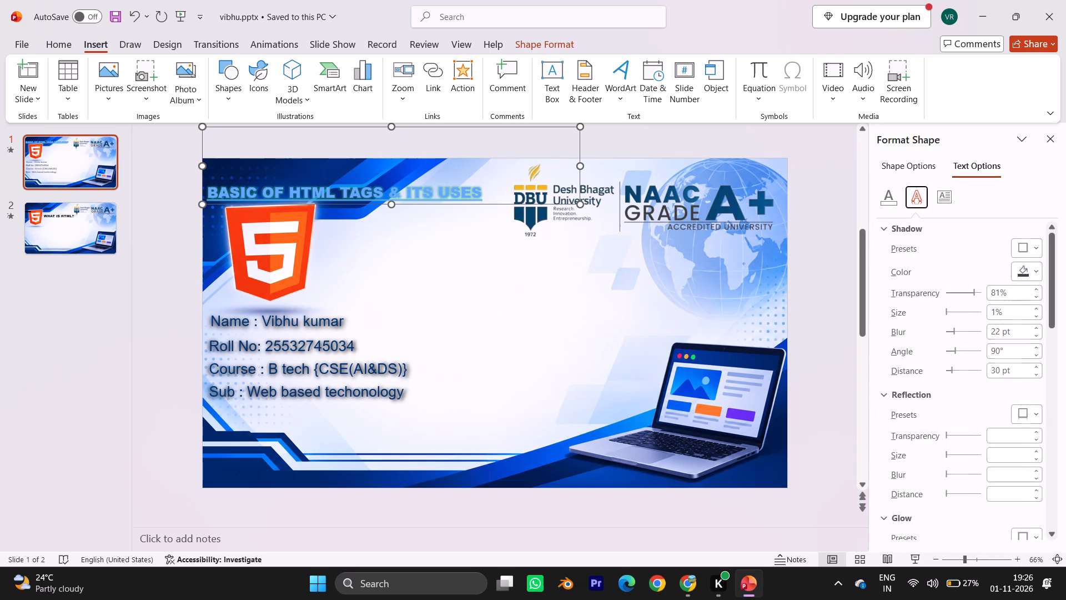
click(897, 198)
click(908, 198)
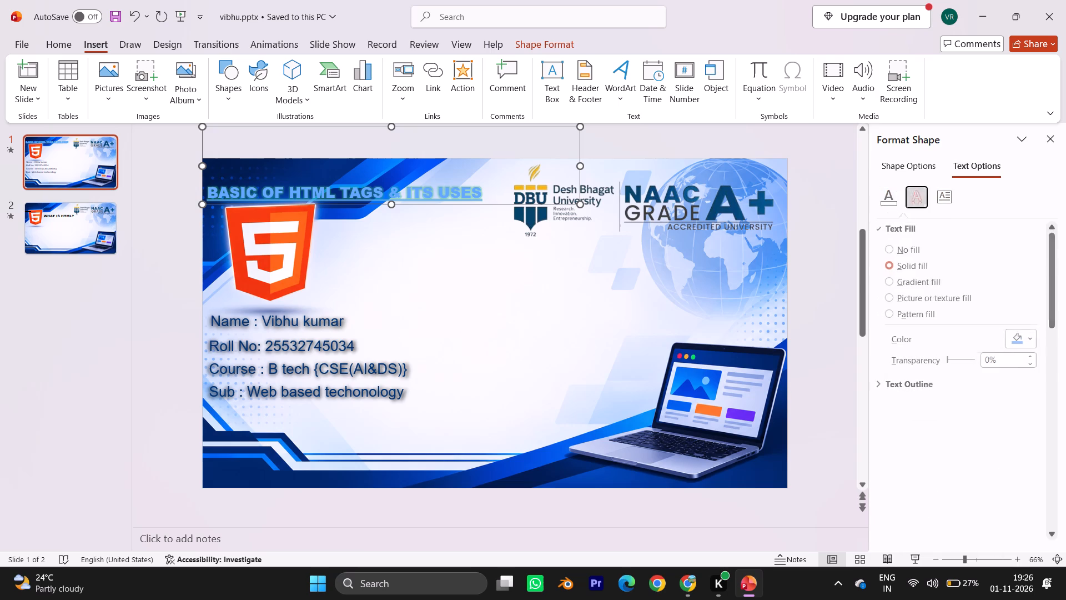
click(968, 288)
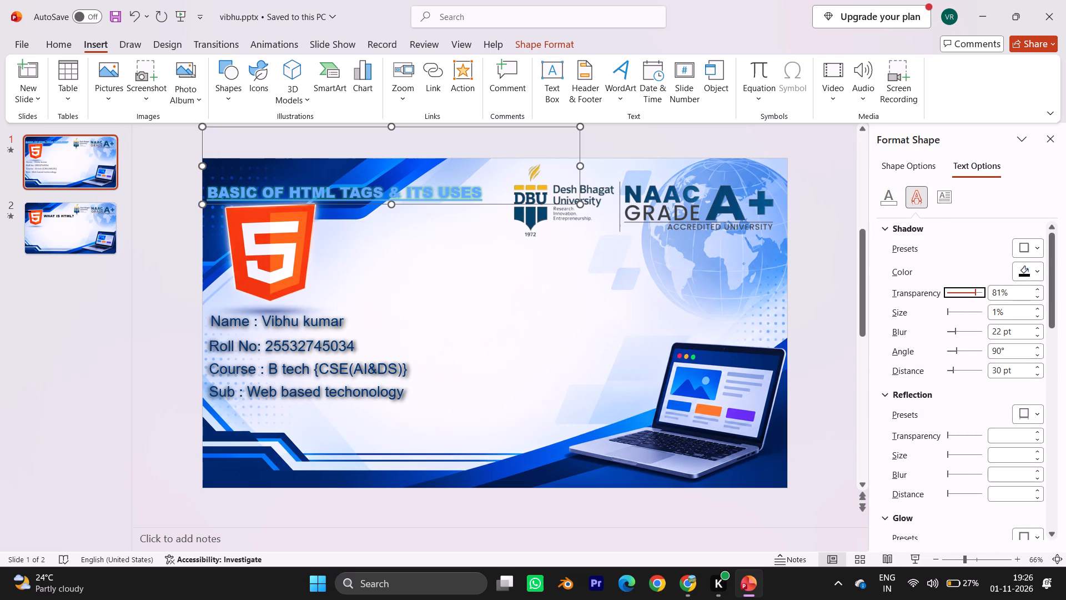
triple_click(968, 288)
triple_click(968, 288)
click(1050, 129)
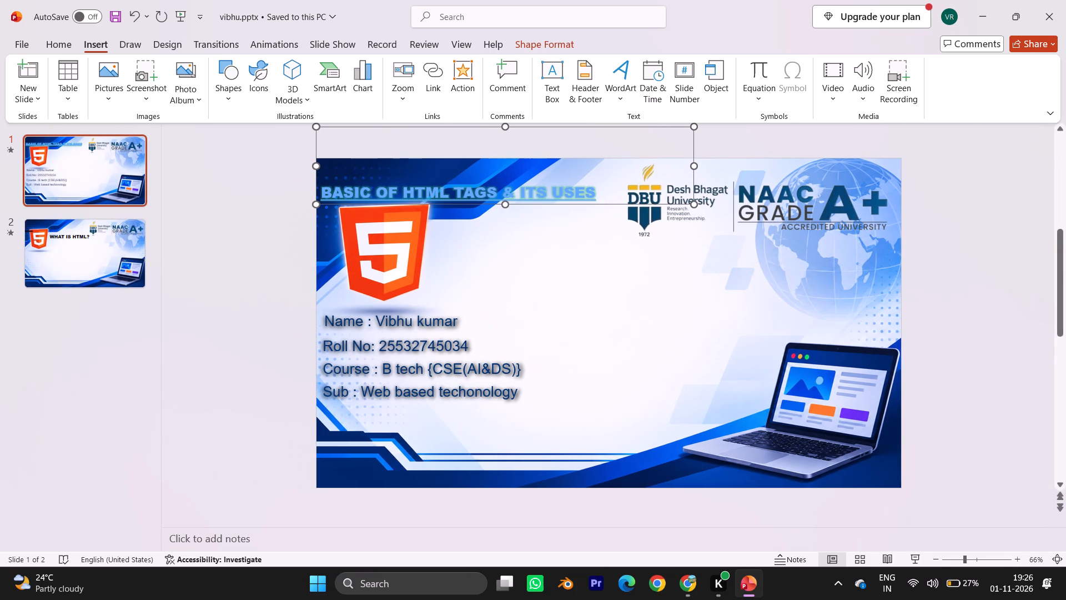
Select the whole heading "BASIC OF HTML TAGS & ITS USES" and change its font colour to the standard golden yellow.
click(748, 318)
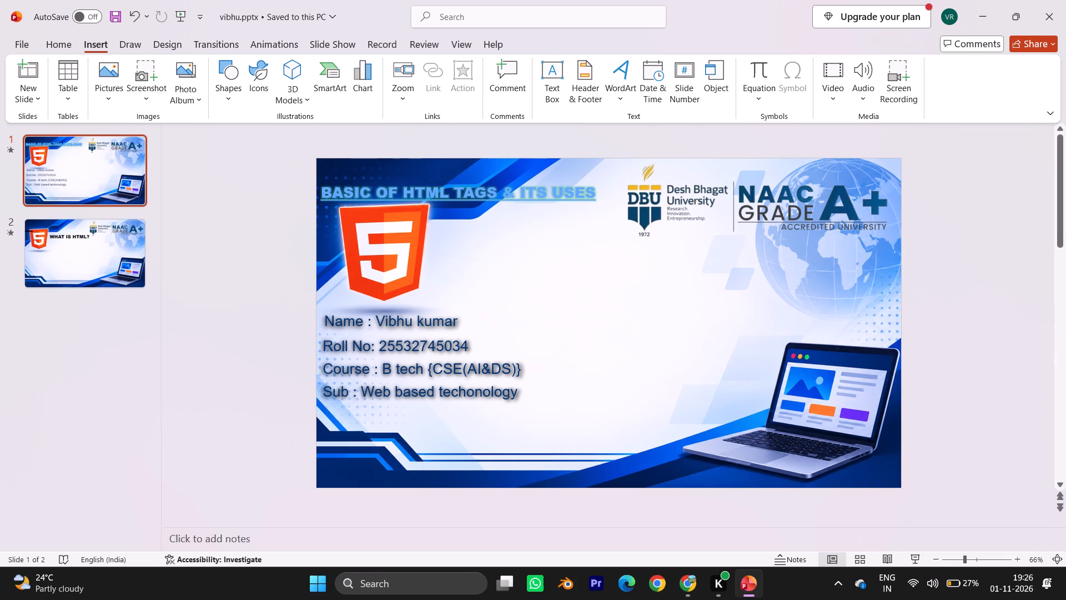
drag(596, 195, 504, 207)
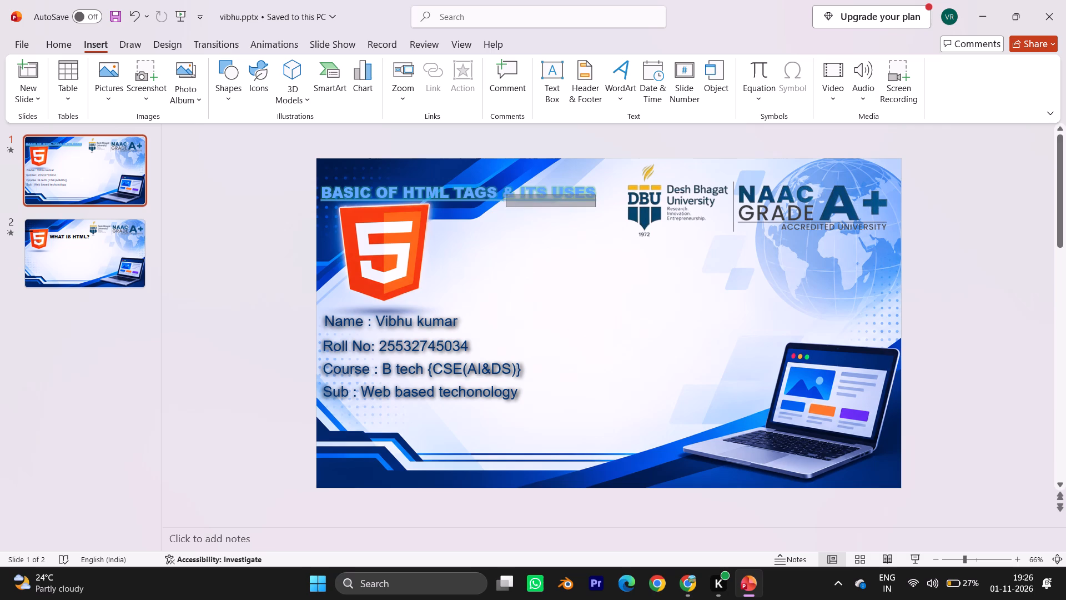
drag(504, 207, 311, 191)
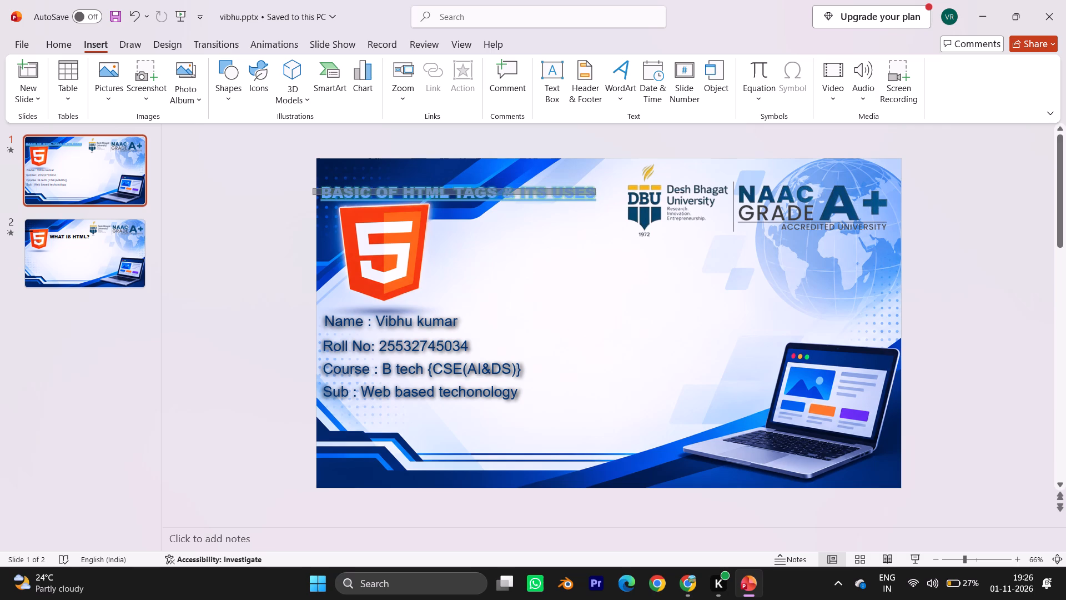
drag(311, 191, 332, 194)
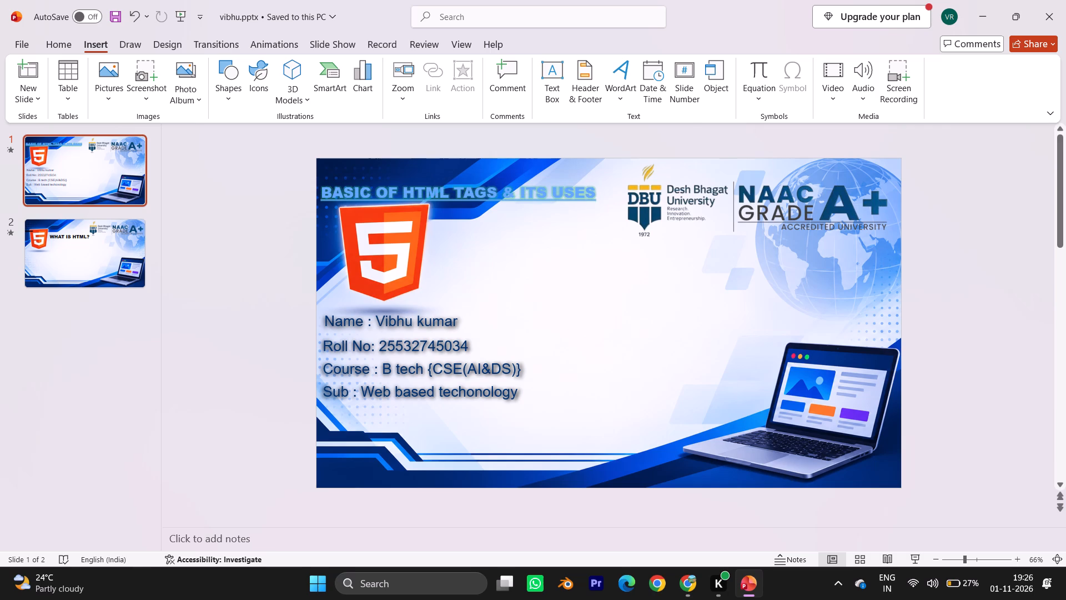
click(389, 203)
click(420, 179)
click(393, 193)
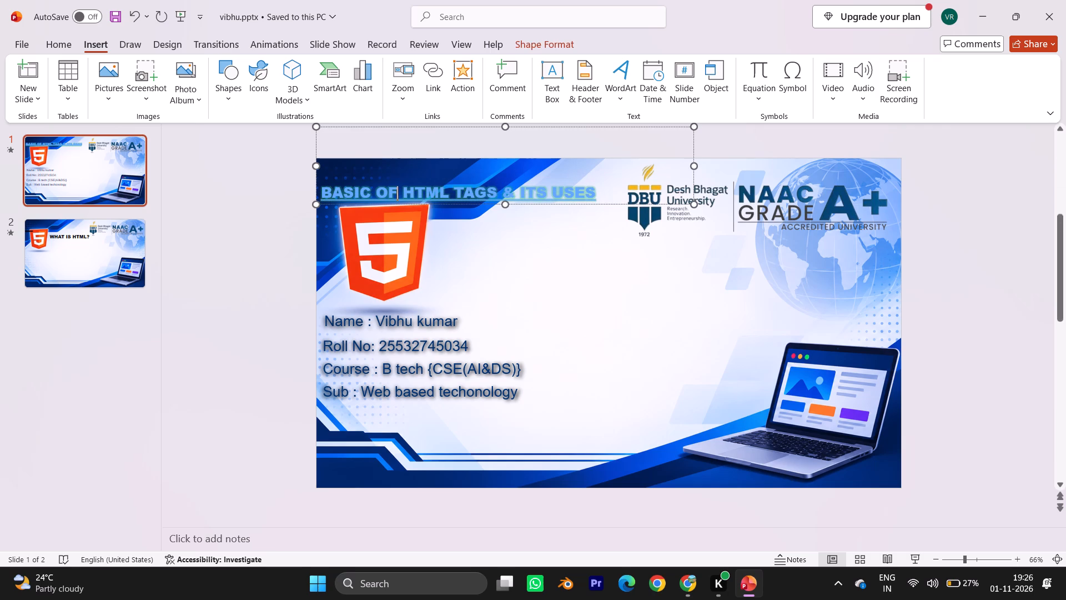
click(328, 193)
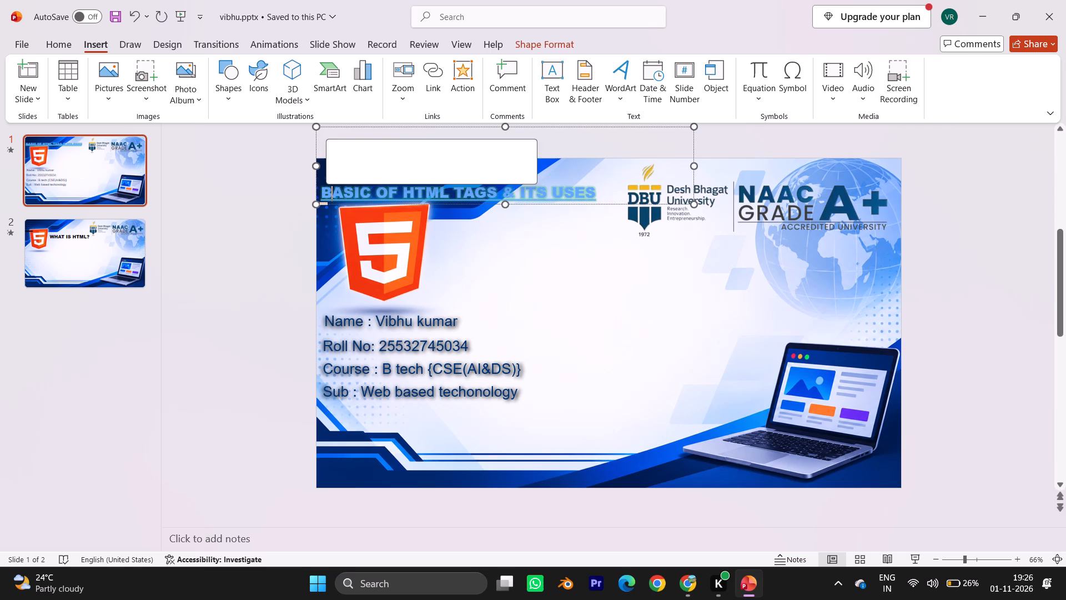
click(321, 195)
drag(321, 195, 501, 198)
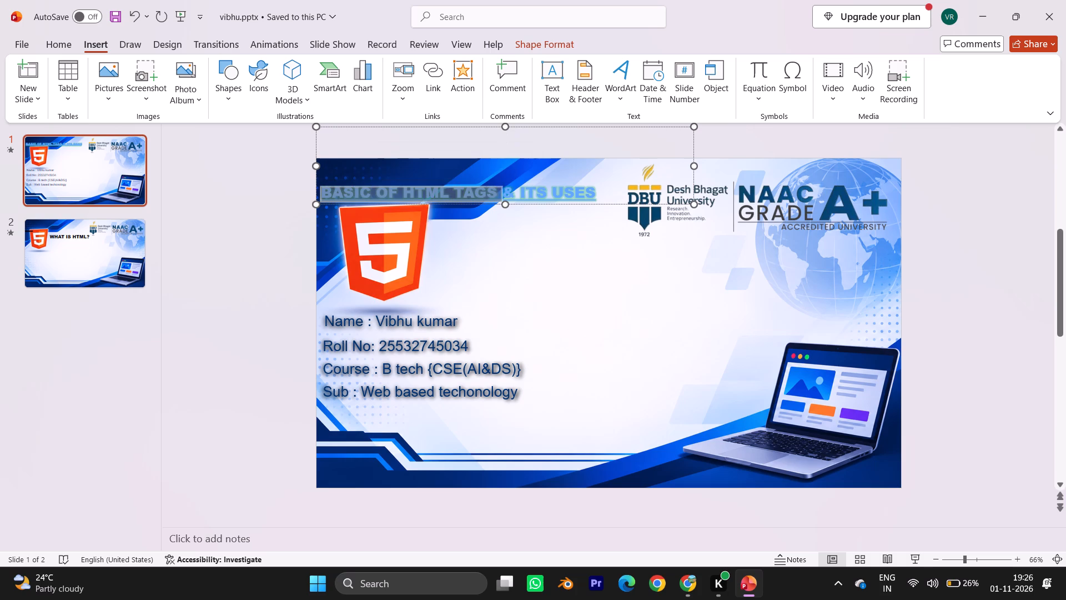
drag(501, 198, 578, 193)
right_click(578, 193)
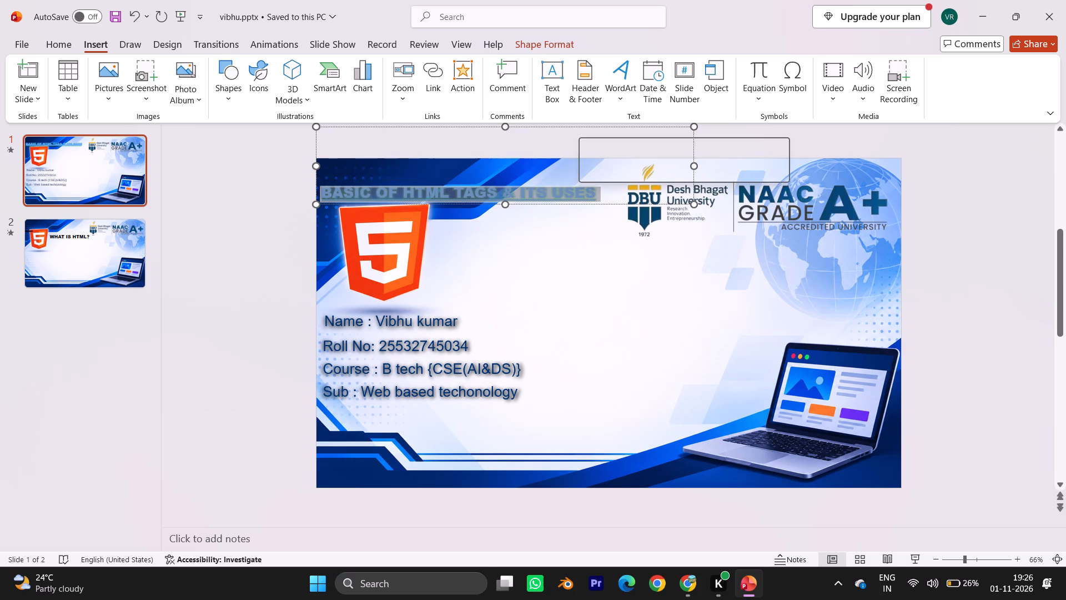
drag(578, 193, 715, 166)
click(724, 168)
click(730, 167)
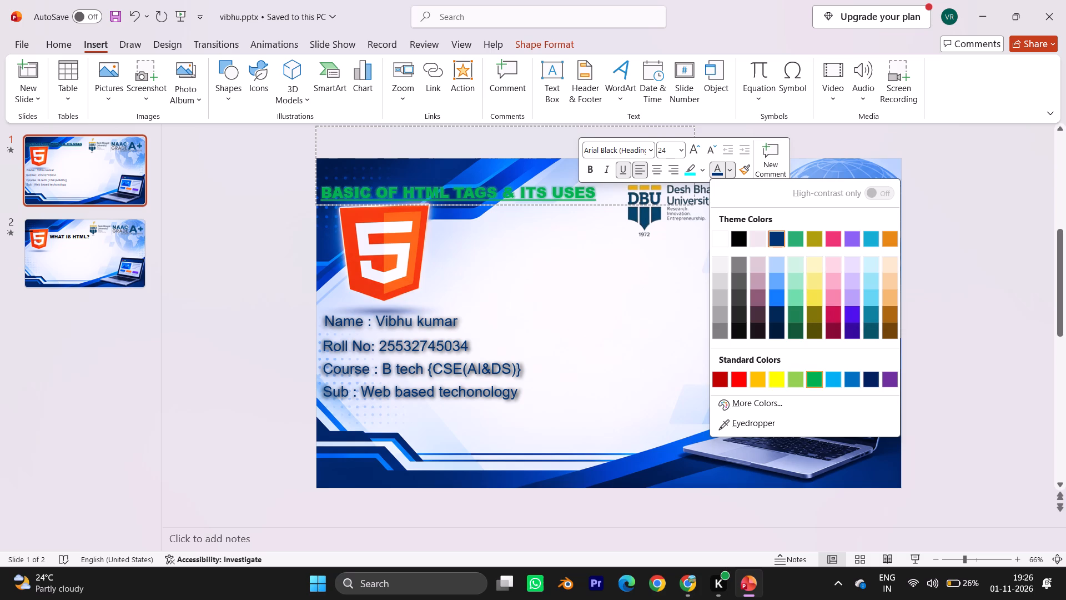
click(750, 377)
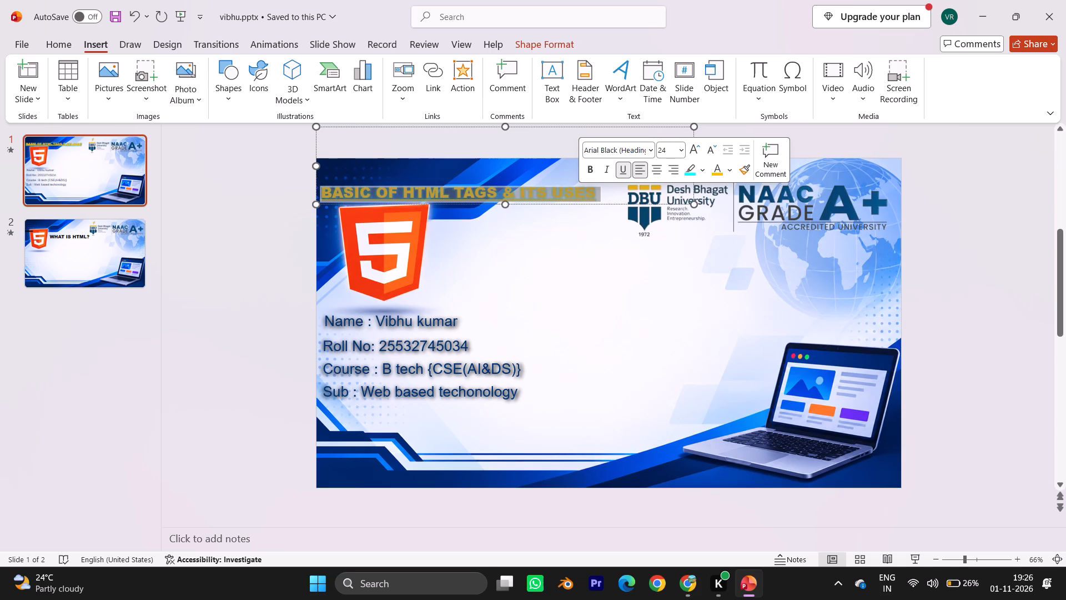
Move the heading's text box slightly upward, keeping it just above the HTML5 logo on the title slide.
click(558, 200)
drag(558, 200, 554, 189)
click(554, 189)
click(554, 189)
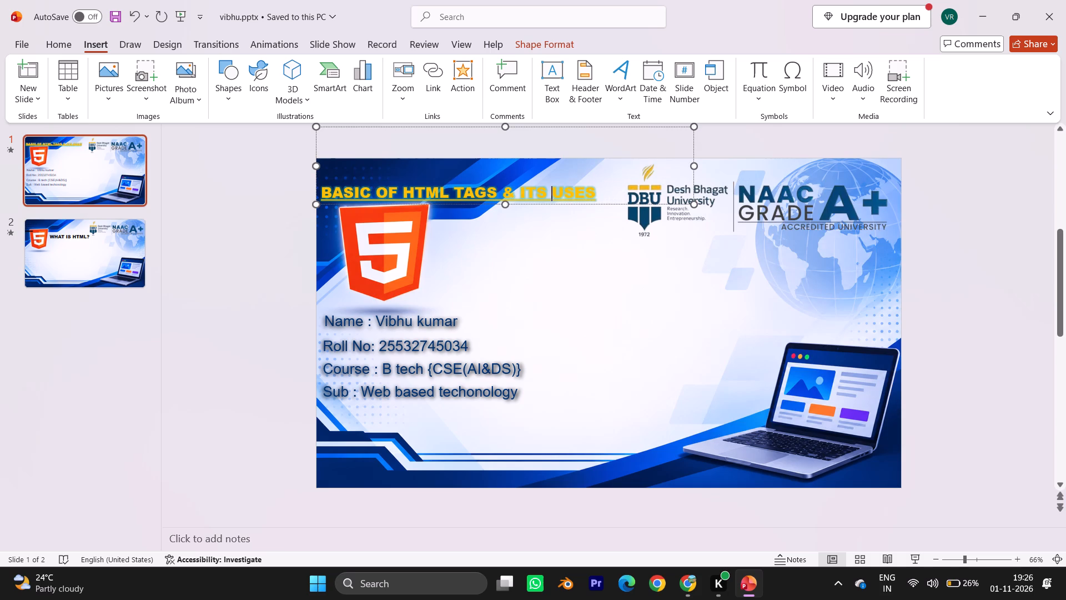
click(602, 192)
drag(504, 204, 500, 188)
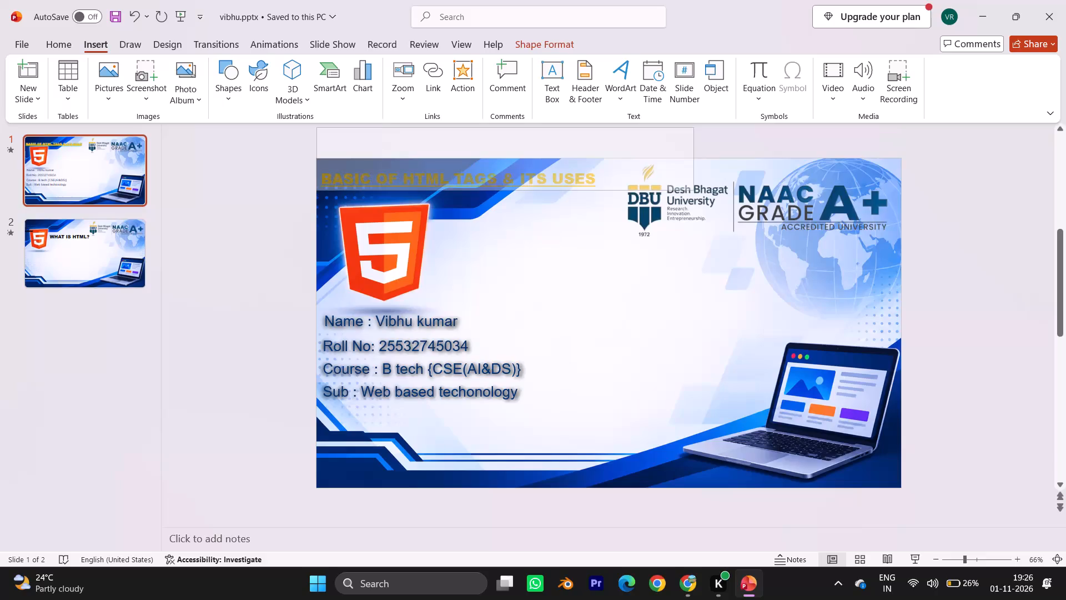
drag(500, 188, 500, 186)
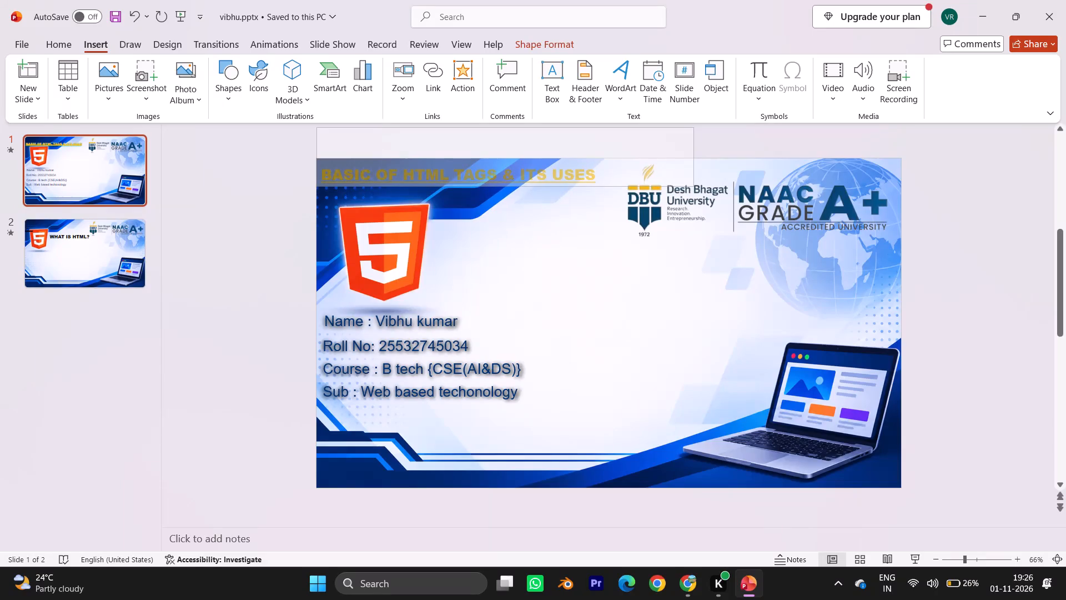
drag(500, 186, 497, 203)
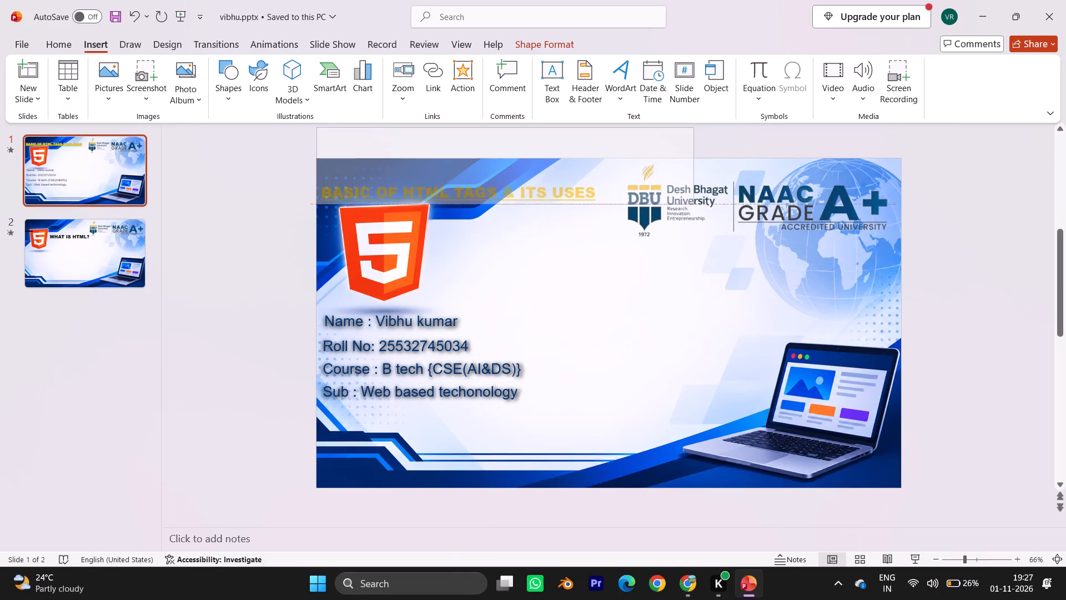
drag(497, 203, 497, 200)
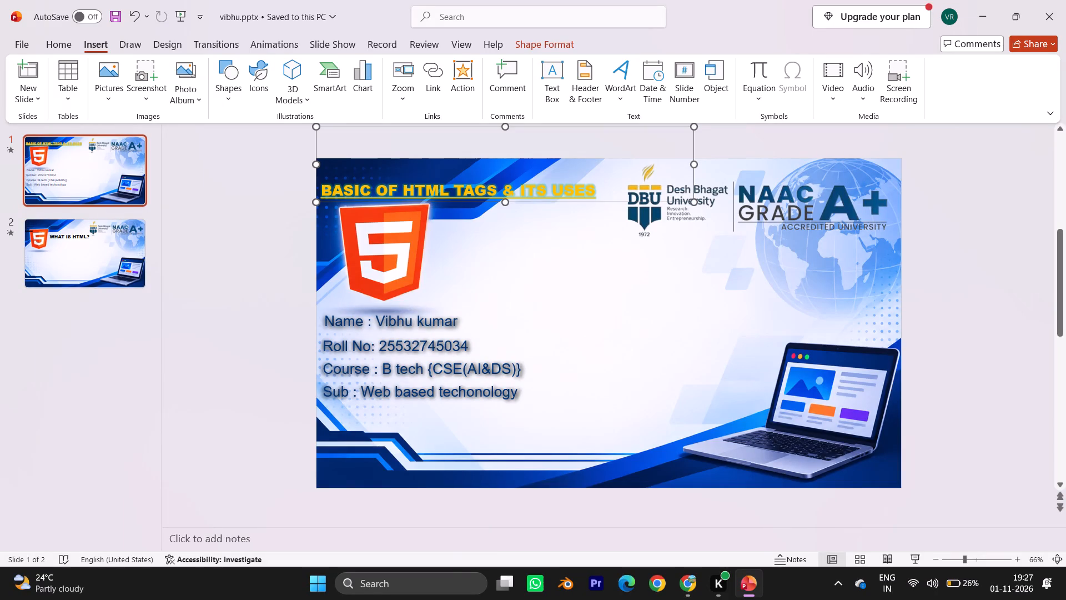
click(503, 223)
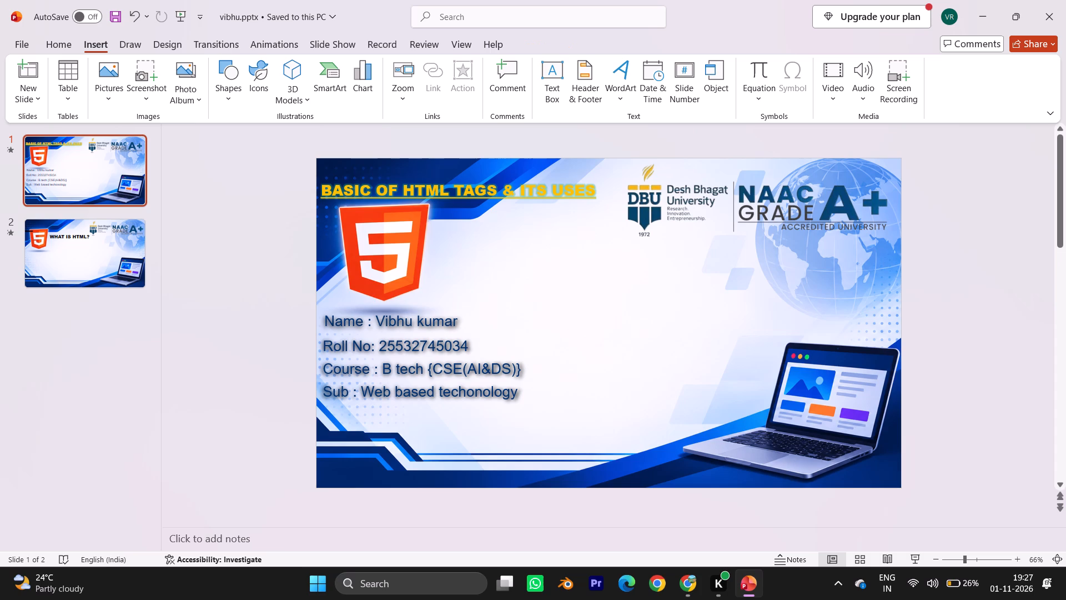
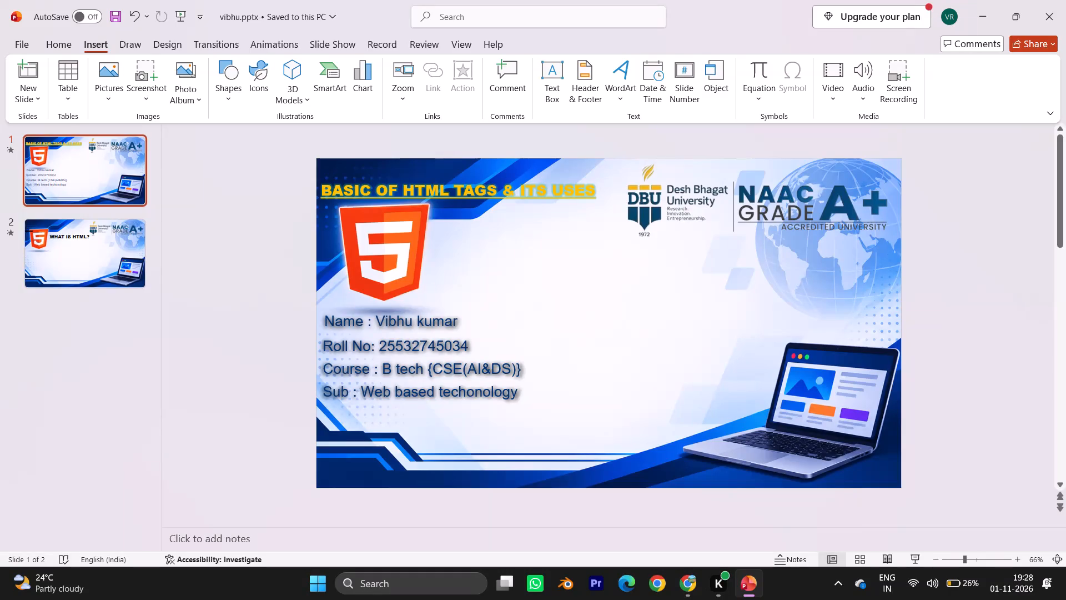
Narrow the student-details text box on slide 1 by pulling its left edge inward to the HTML5 logo's right side, raising its top edge slightly.
click(460, 349)
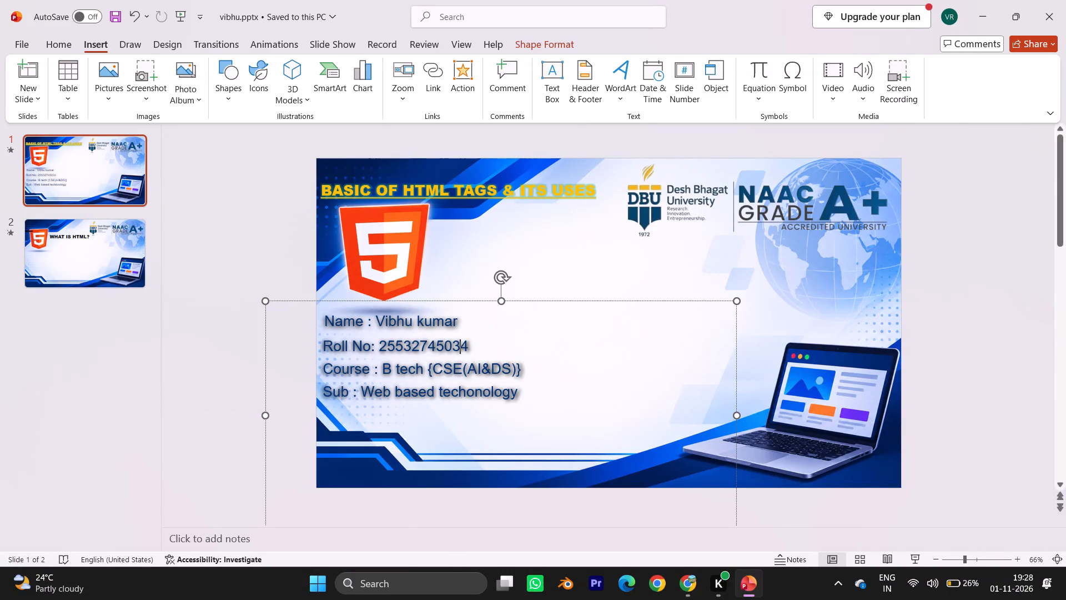
triple_click(484, 343)
click(602, 387)
double_click(501, 303)
drag(501, 303, 552, 302)
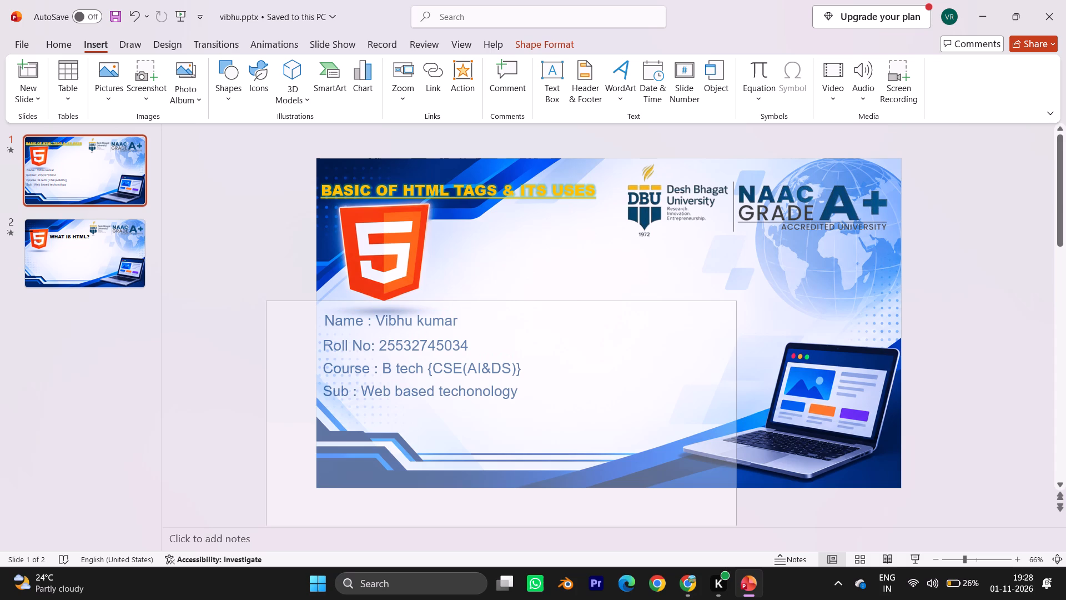
drag(552, 302, 556, 296)
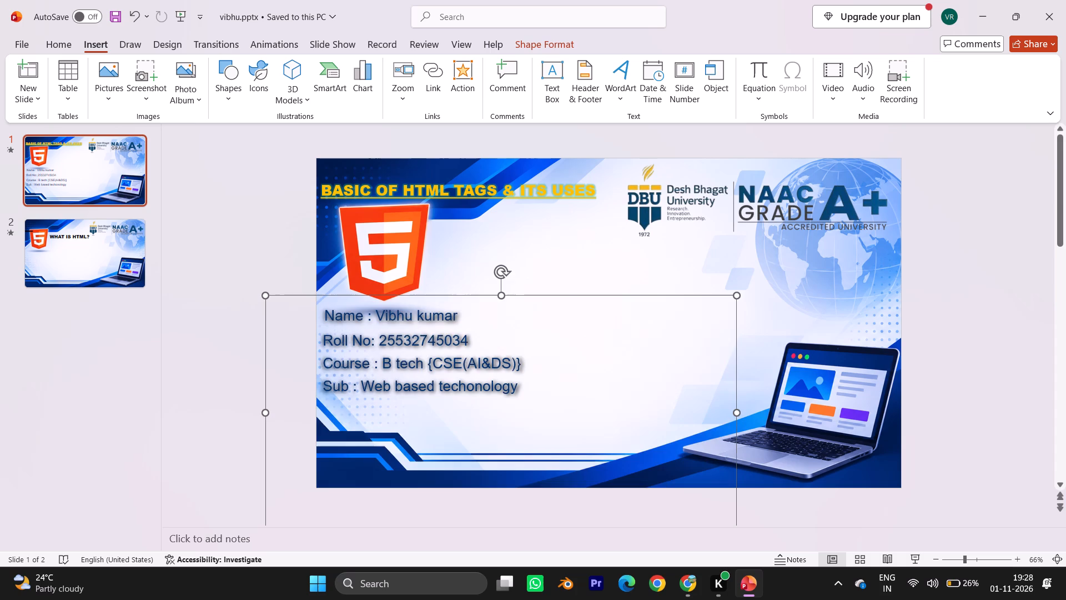
click(556, 296)
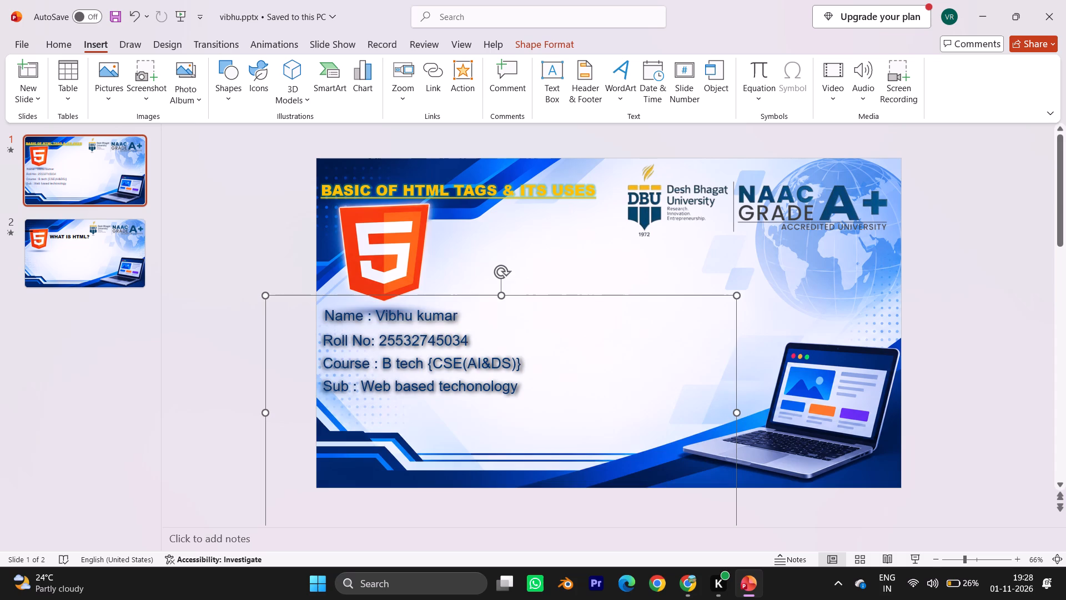
drag(263, 416, 400, 387)
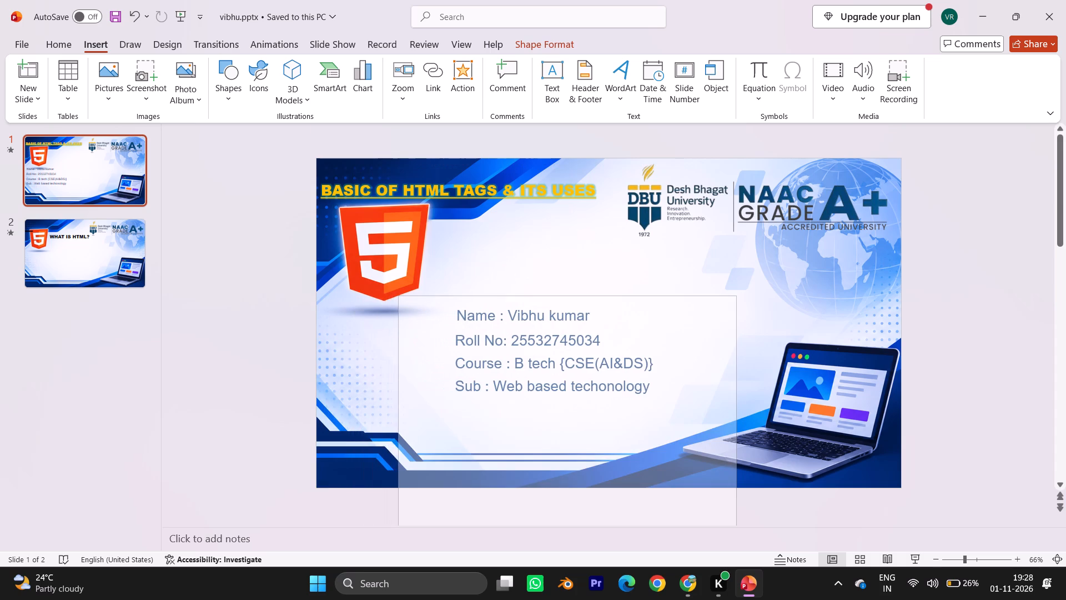
drag(400, 387, 401, 387)
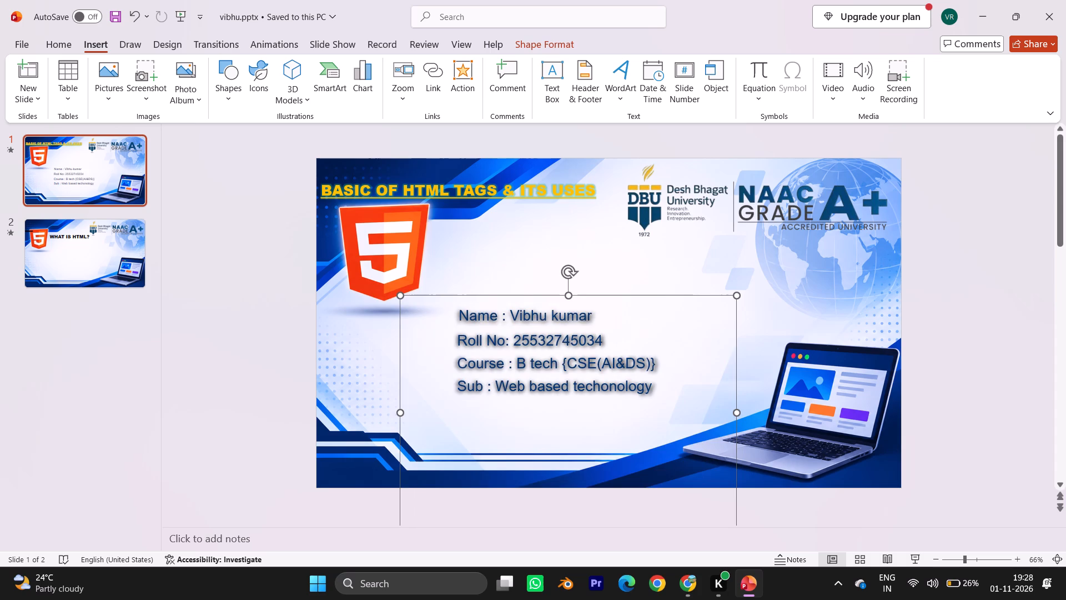
Widen the student-details text box slightly on its right side and move it up beside the HTML5 logo.
click(349, 369)
click(539, 362)
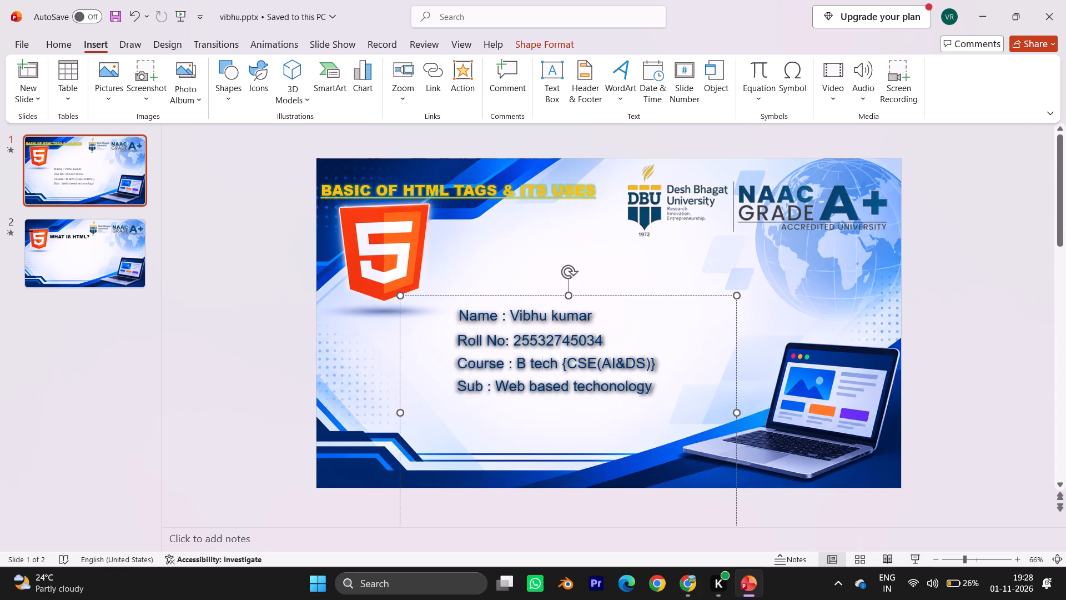
drag(736, 414, 767, 407)
click(767, 407)
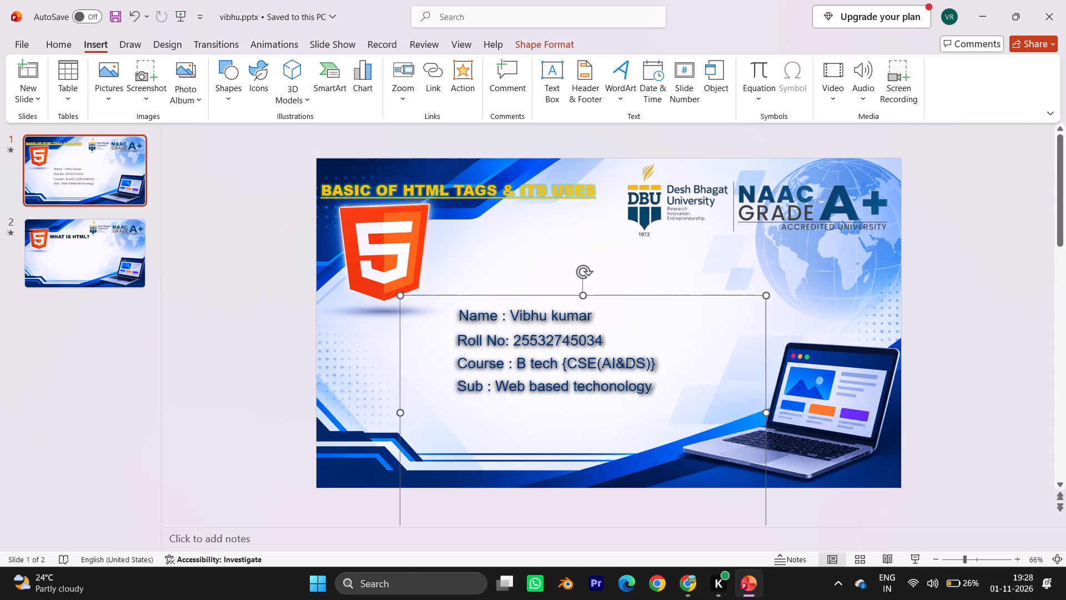
drag(767, 407, 782, 369)
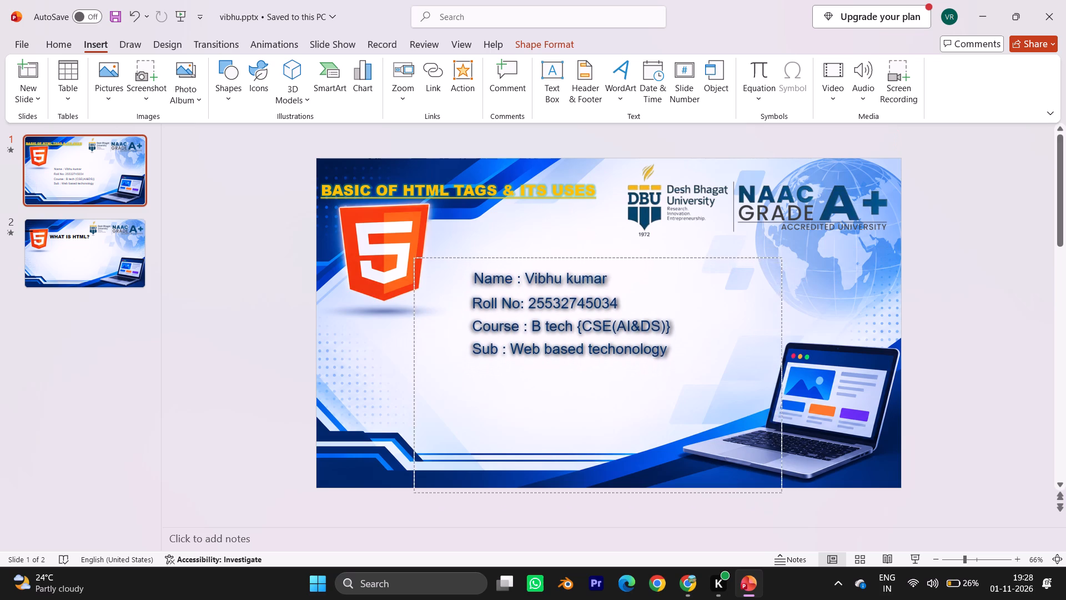
drag(782, 369, 779, 358)
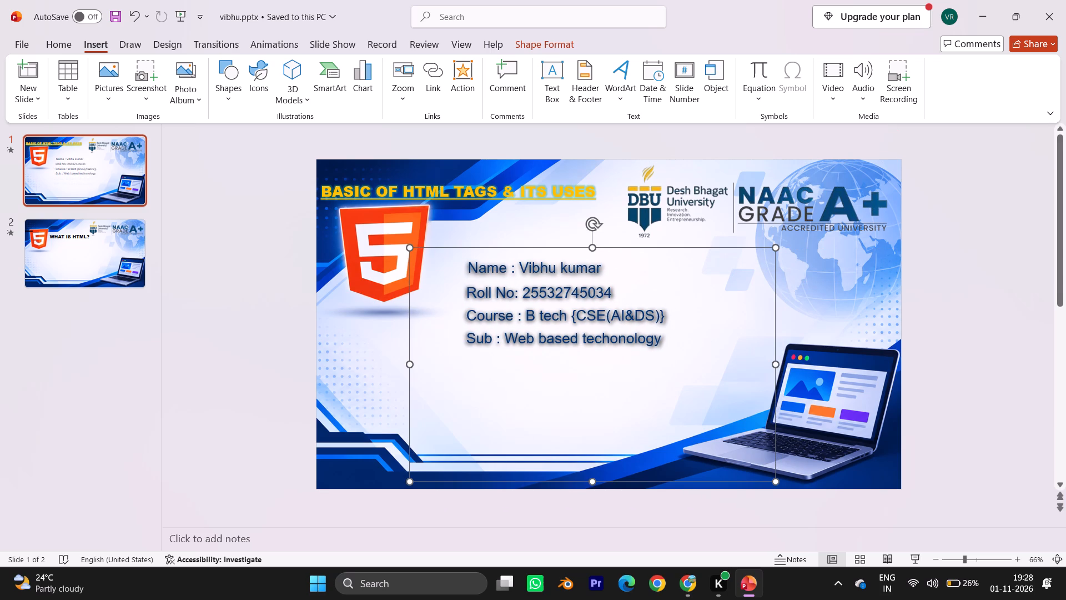
Enlarge the student-details text box by extending its left edge over the logo and its bottom edge past the slide.
drag(413, 364, 384, 368)
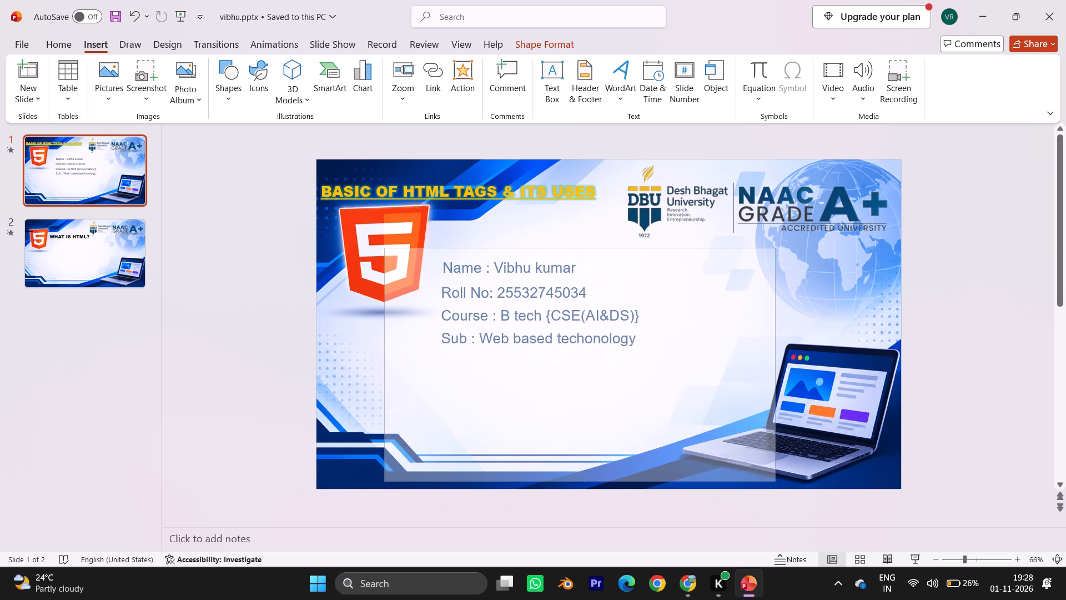
drag(384, 368, 378, 370)
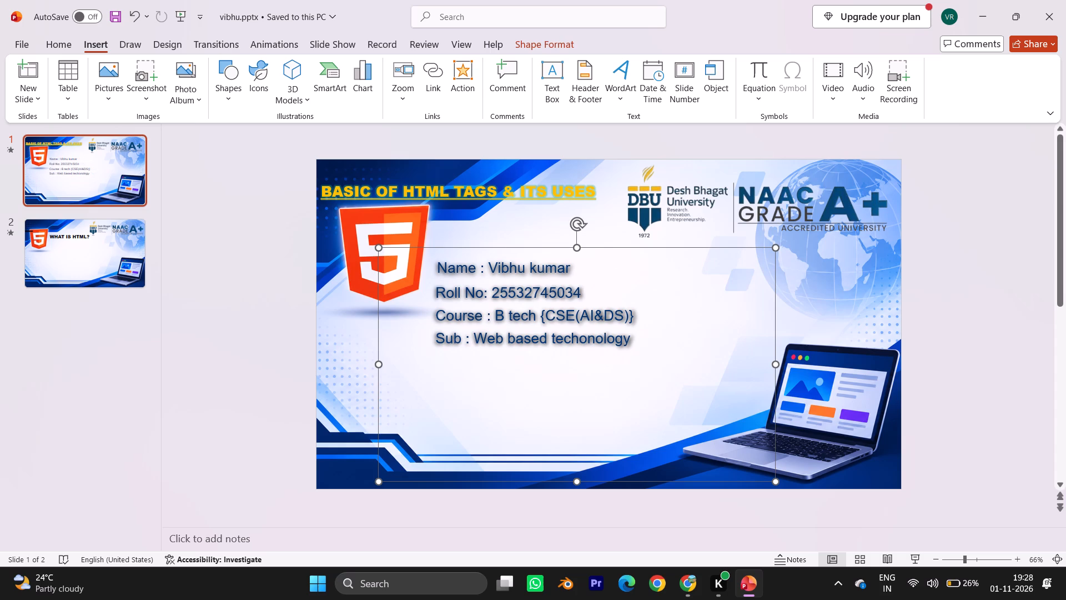
click(337, 373)
click(482, 343)
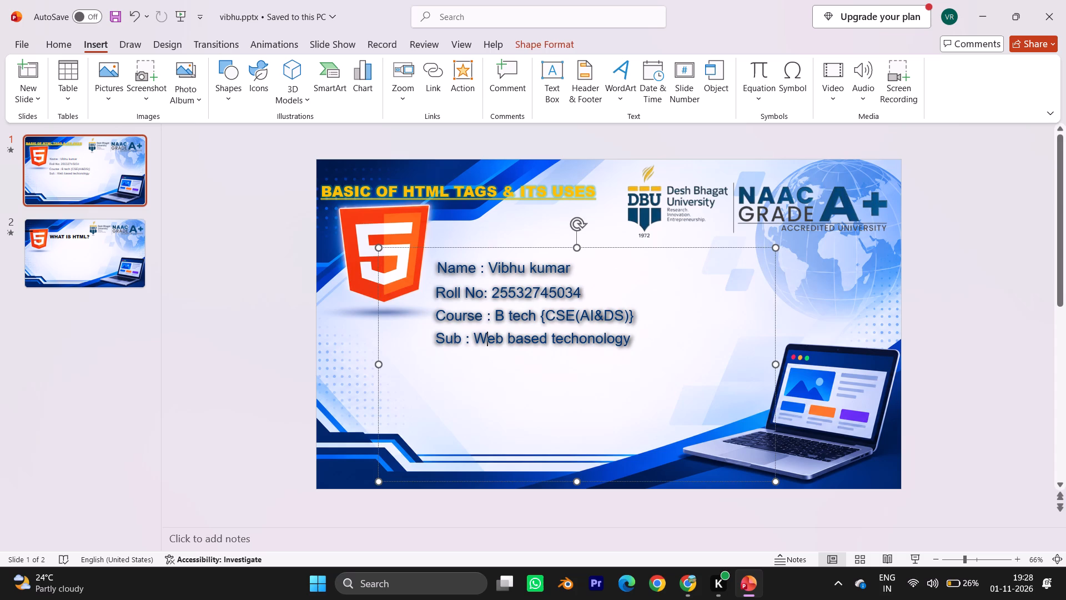
drag(579, 486, 576, 499)
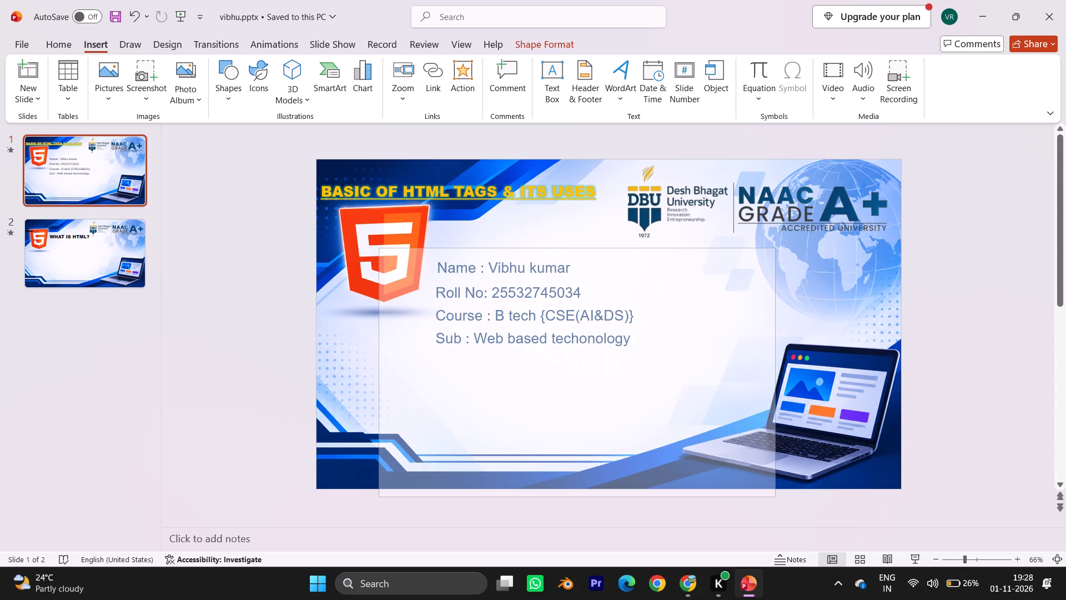
drag(576, 499, 570, 524)
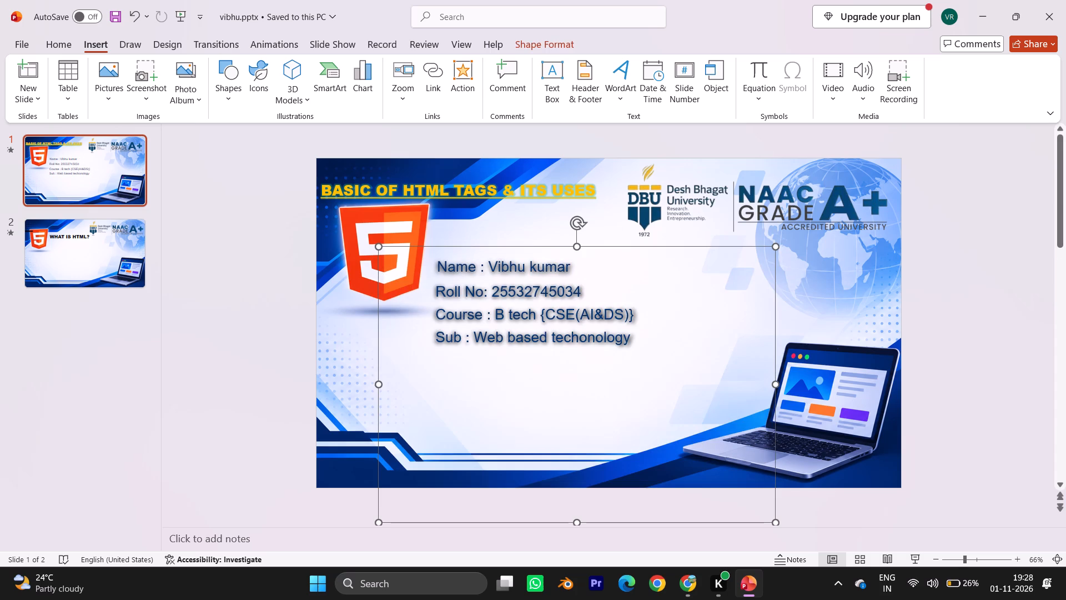
Lower the top edge of the student-details text box so its first line starts just below the HTML5 logo.
click(632, 346)
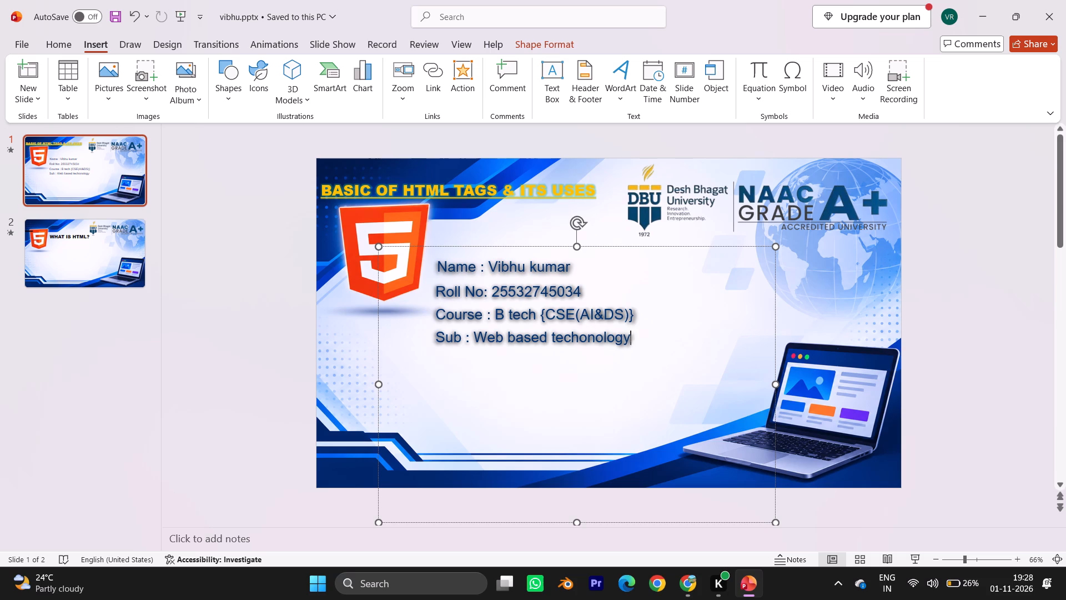
drag(576, 244, 576, 259)
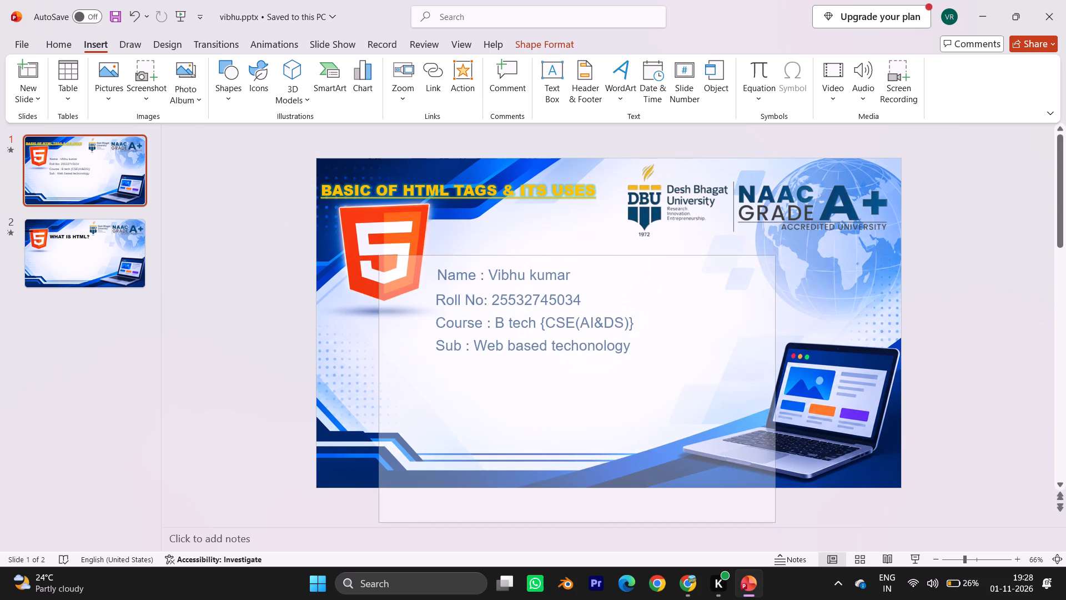
drag(576, 259, 578, 292)
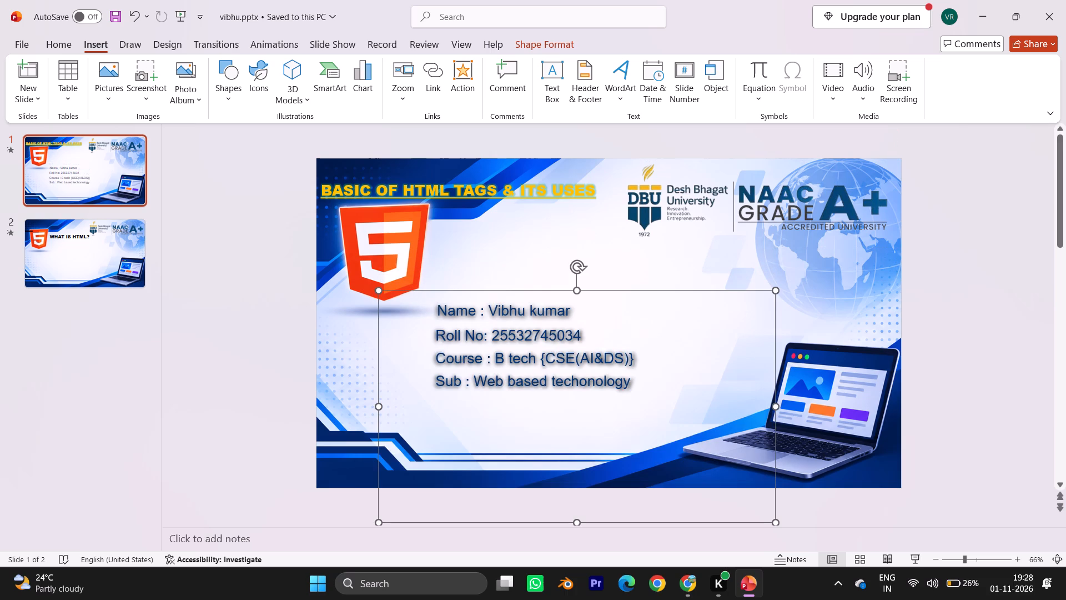
click(512, 234)
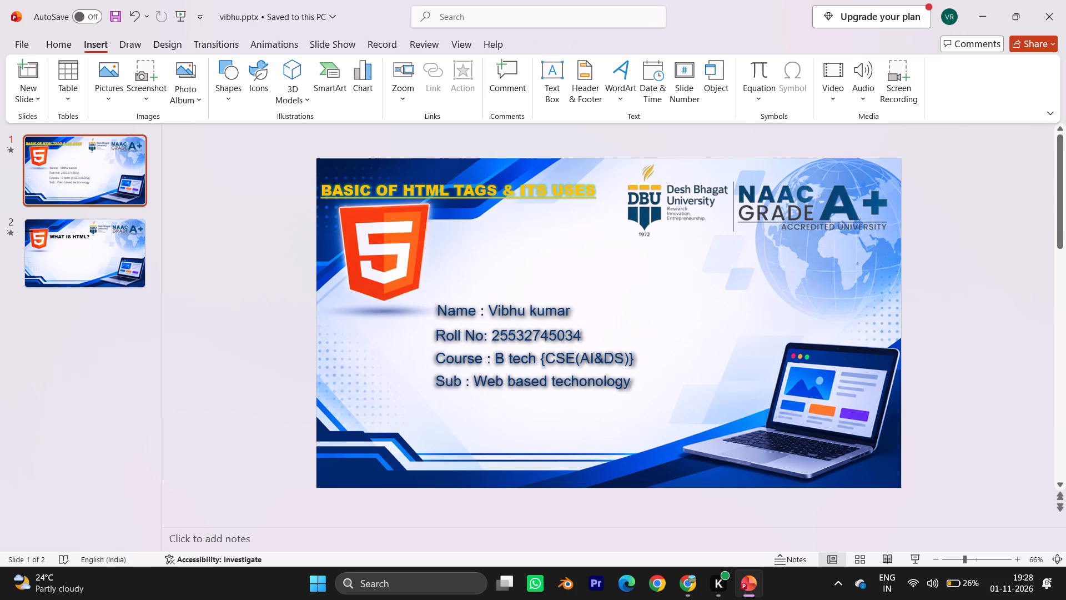
Set the font size of the Name, Roll No, Course and Sub lines to 28.
click(435, 311)
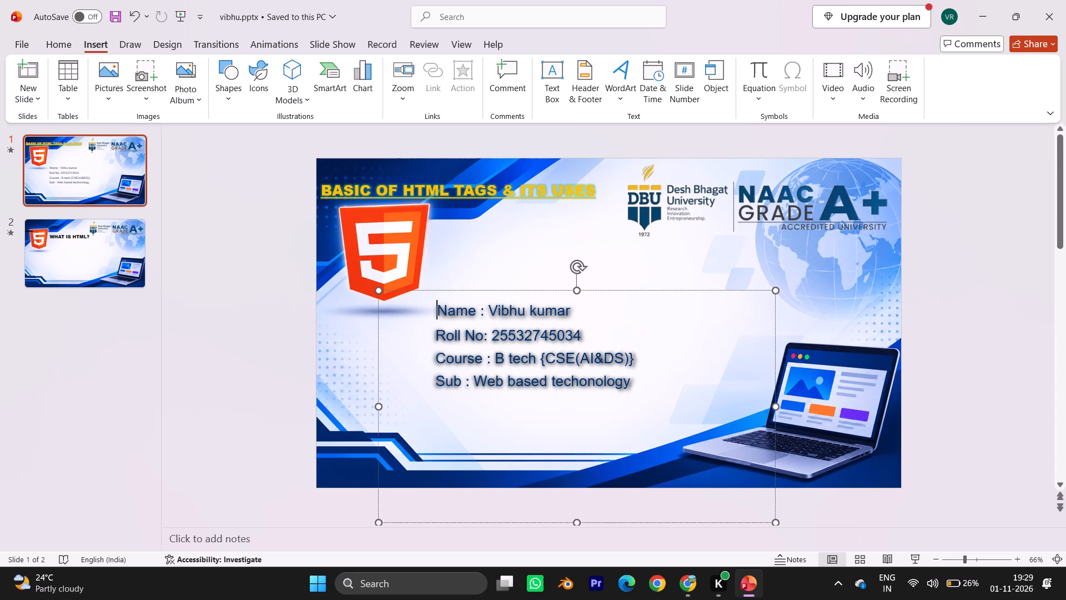
drag(435, 311, 782, 386)
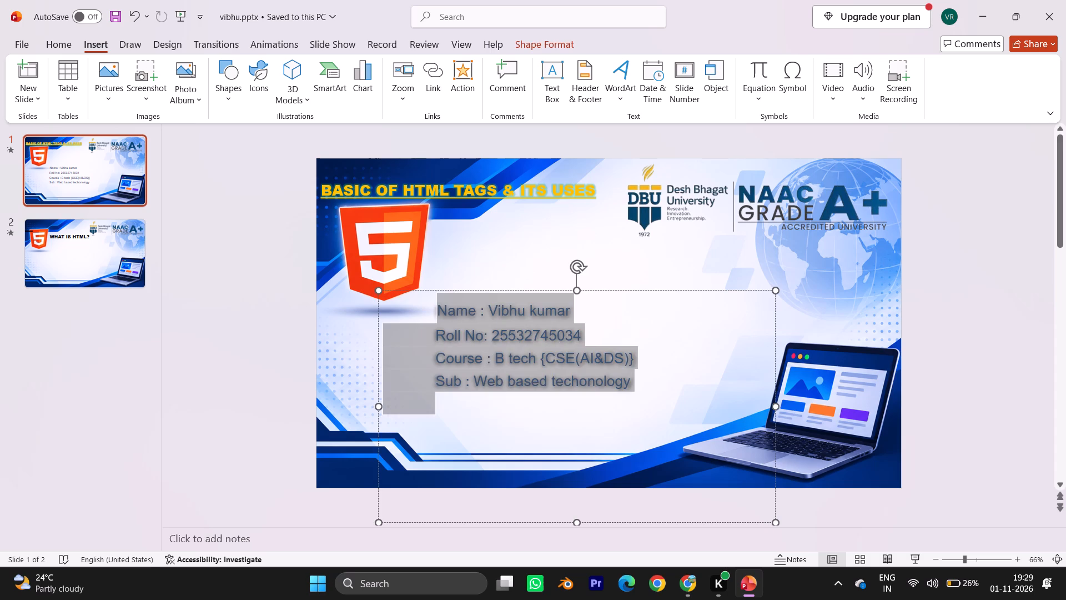
drag(782, 386, 747, 81)
right_click(688, 383)
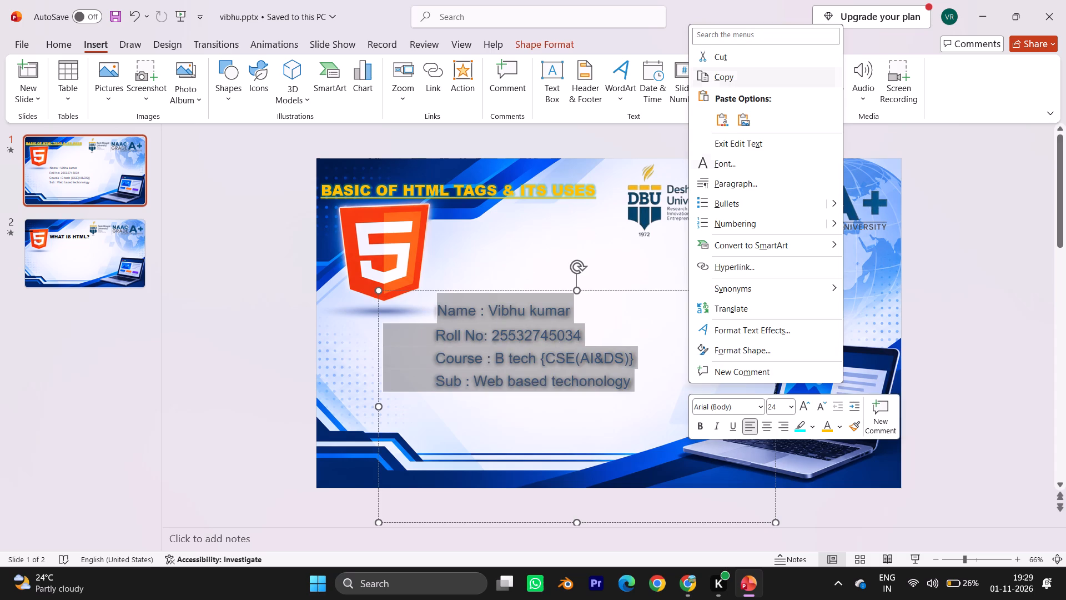
drag(747, 81, 791, 402)
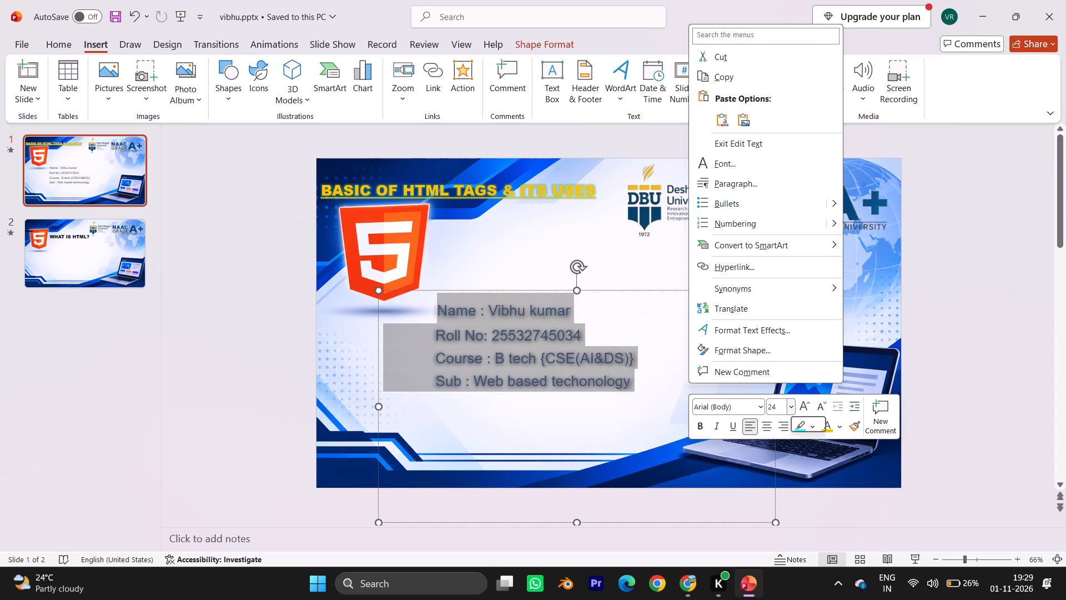
click(791, 402)
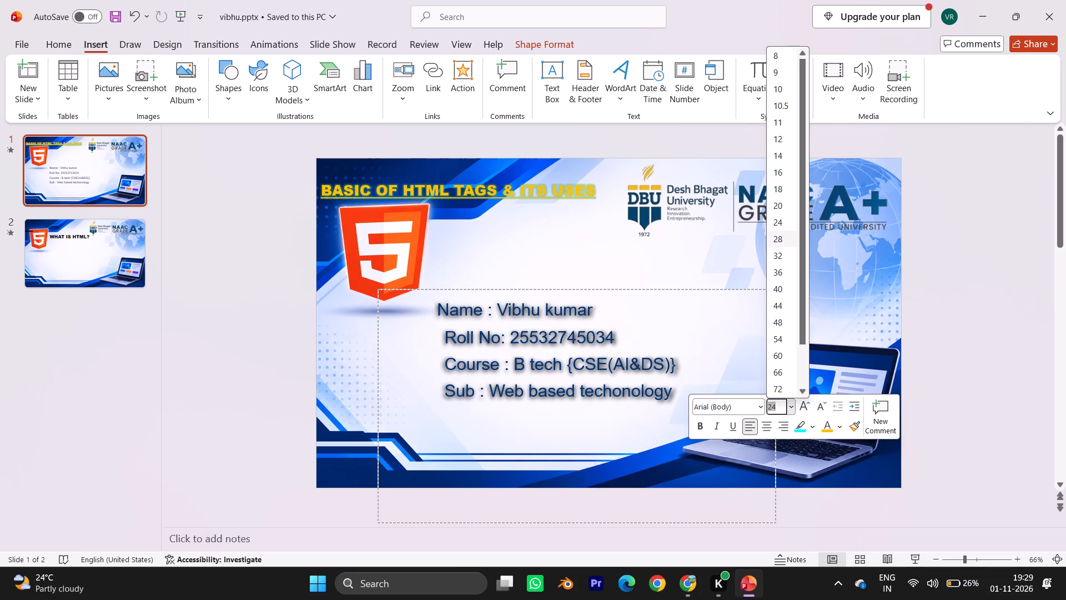
click(782, 237)
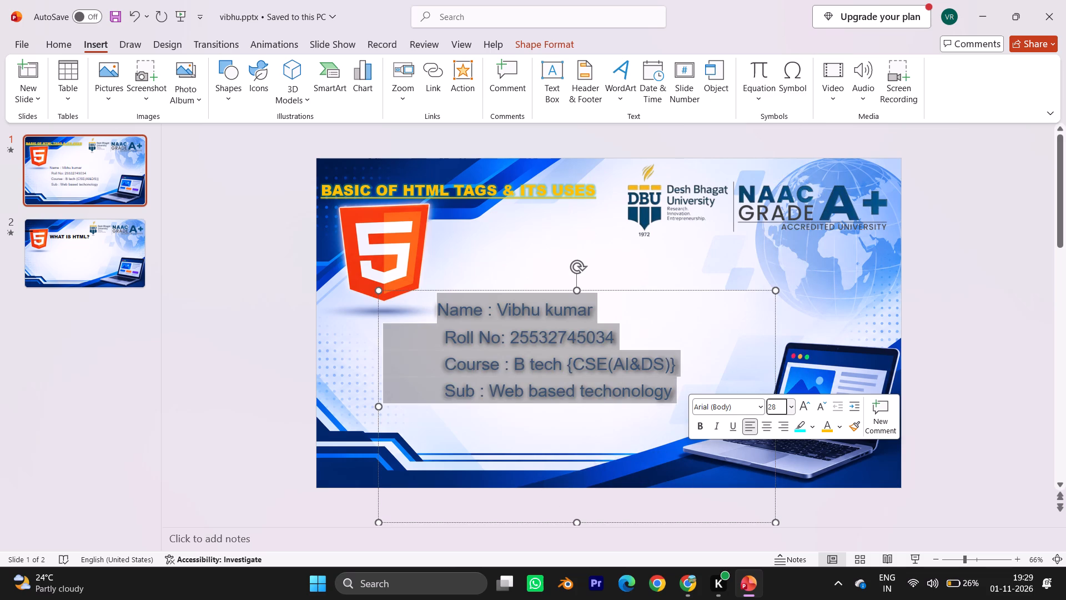
click(721, 296)
Delete one leading space from each of the Roll No, Course and Sub lines to align them with the Name line.
click(435, 314)
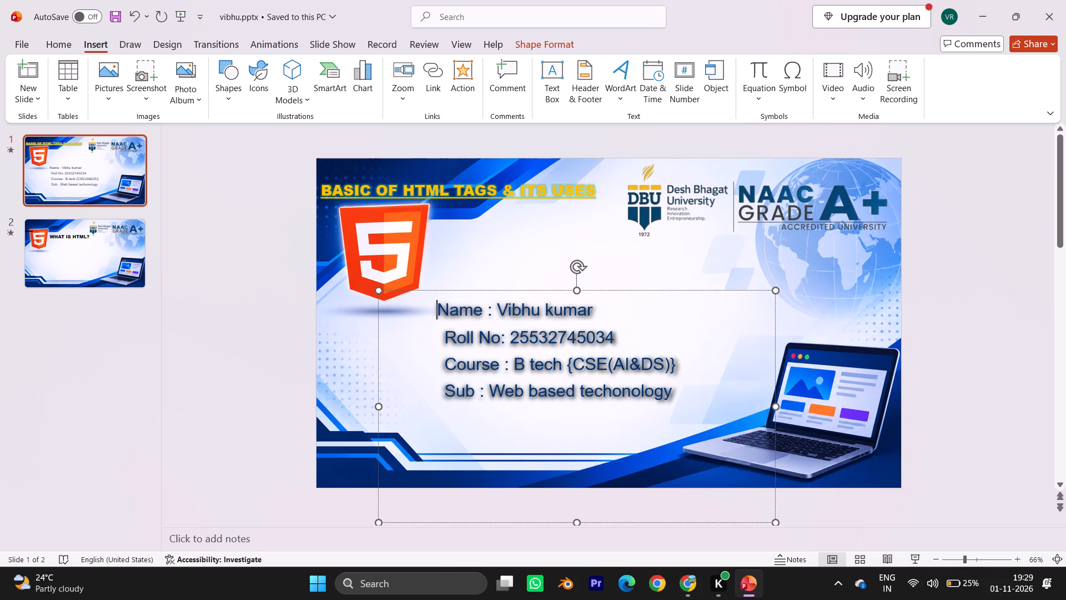
click(444, 337)
key(BackSpace)
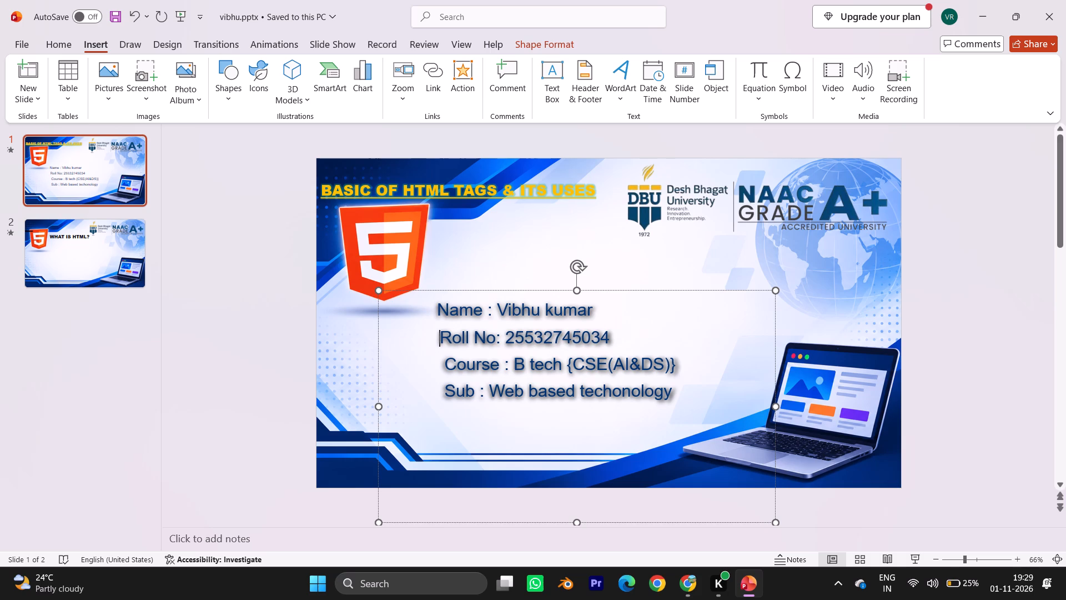
click(444, 367)
key(BackSpace)
click(445, 388)
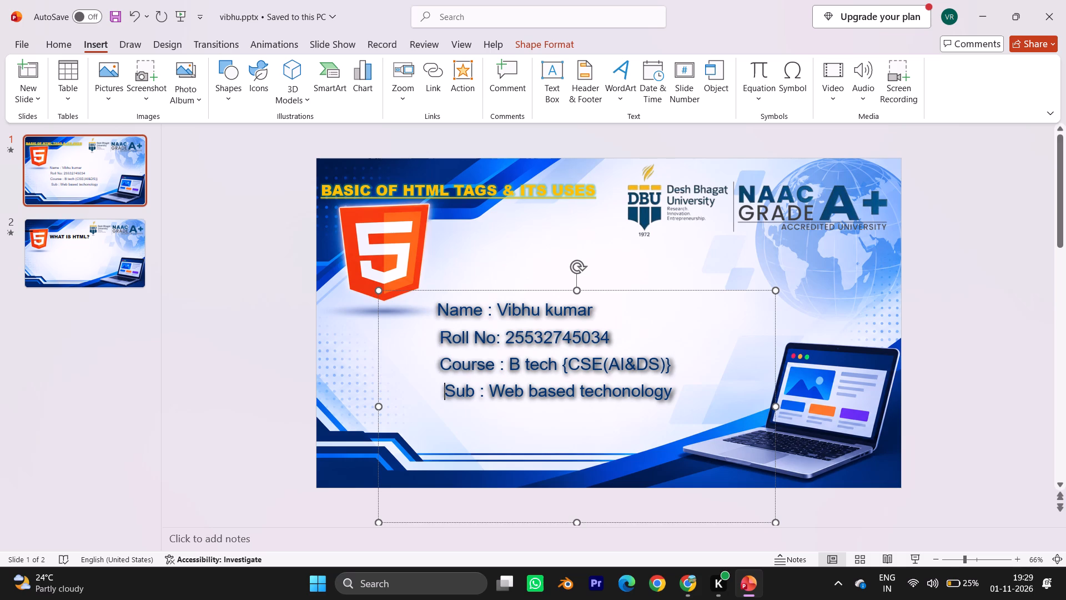
key(BackSpace)
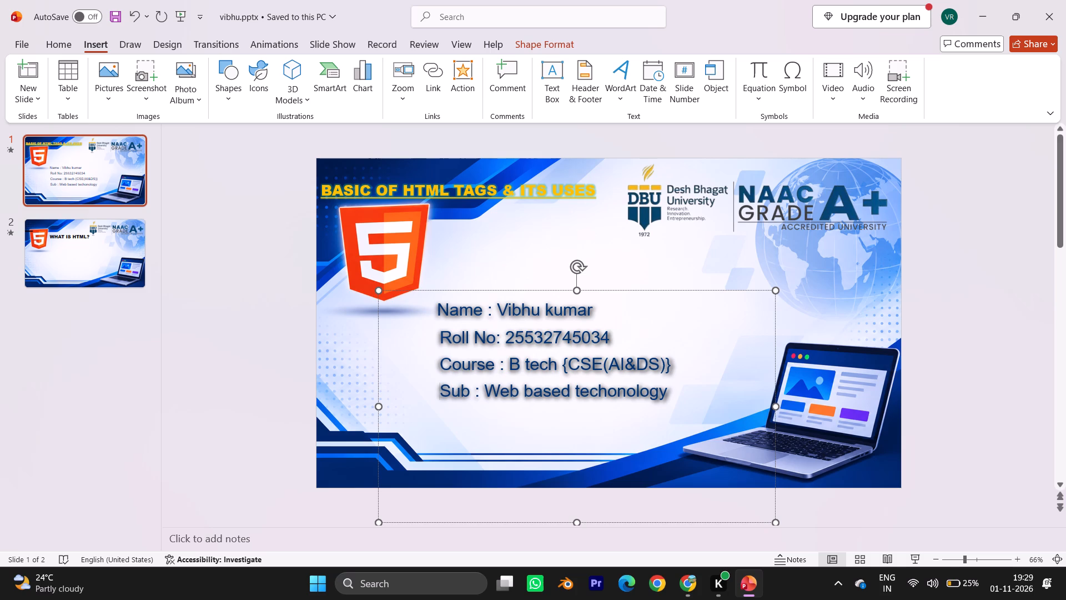
click(682, 389)
click(689, 410)
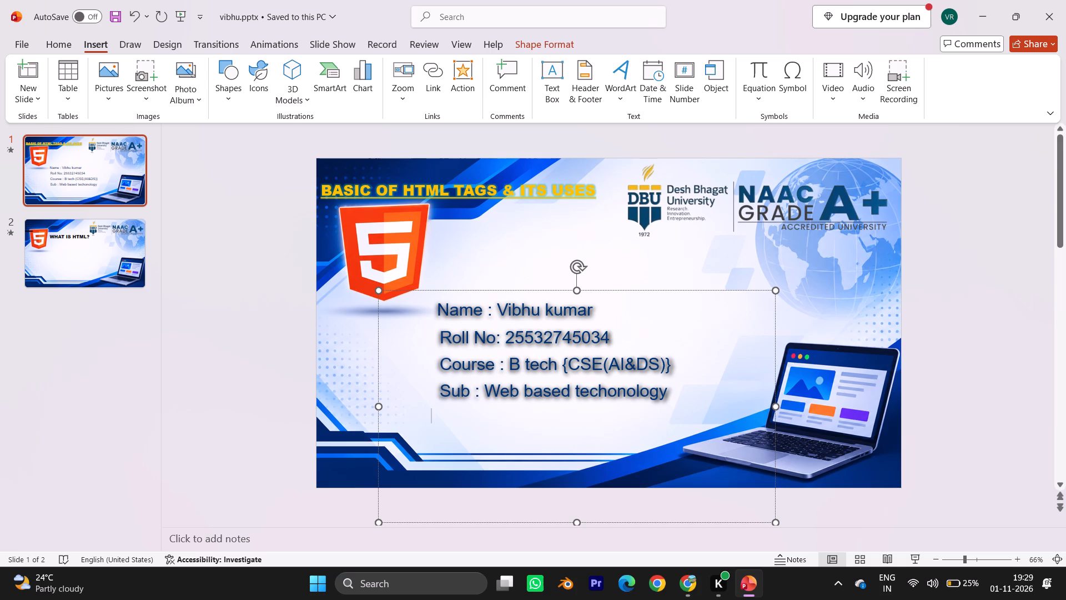
click(237, 364)
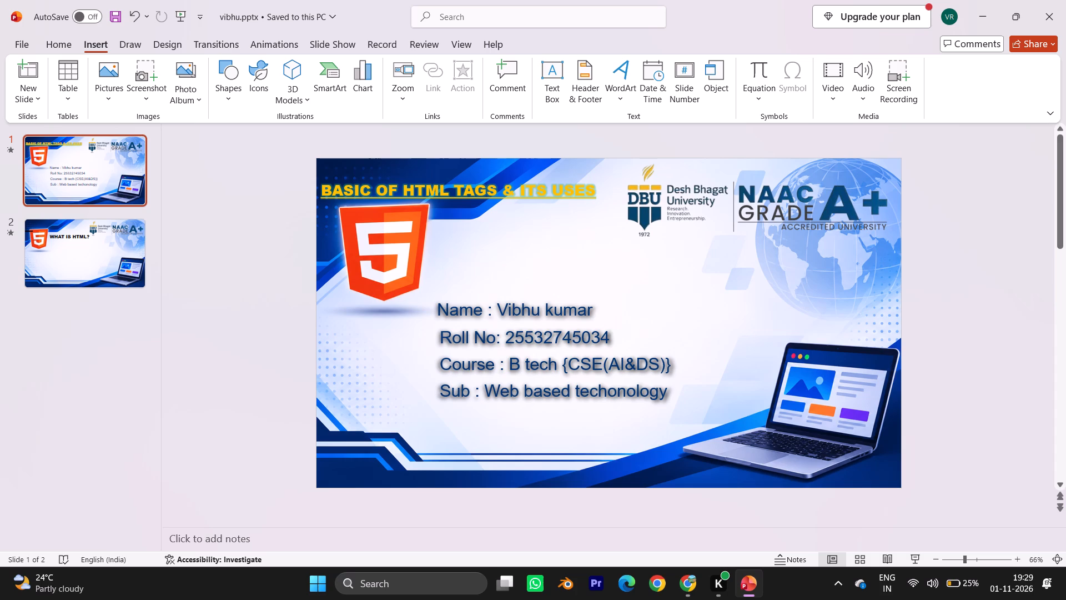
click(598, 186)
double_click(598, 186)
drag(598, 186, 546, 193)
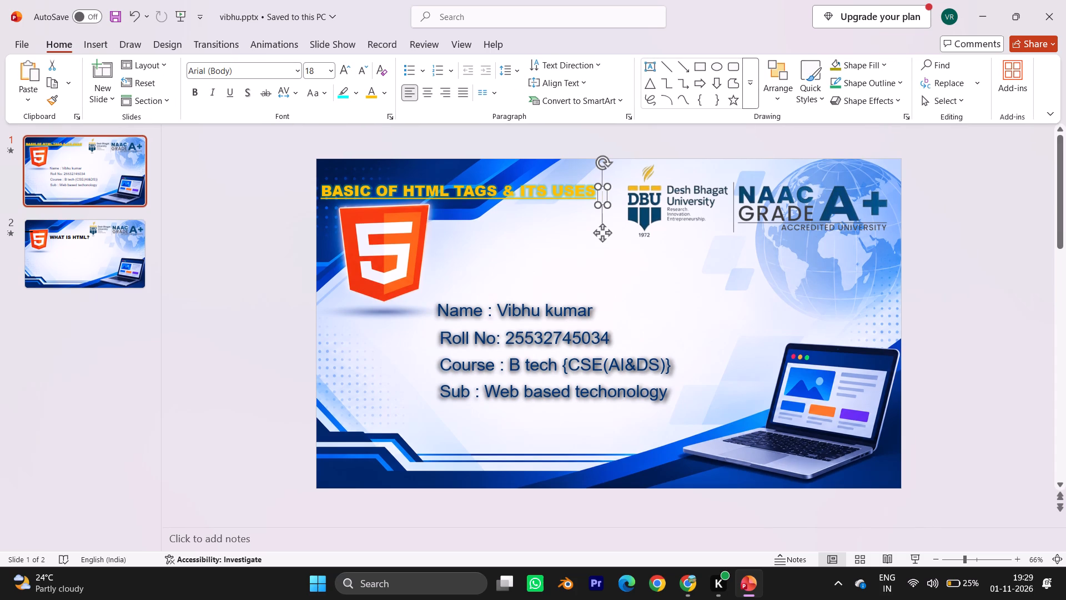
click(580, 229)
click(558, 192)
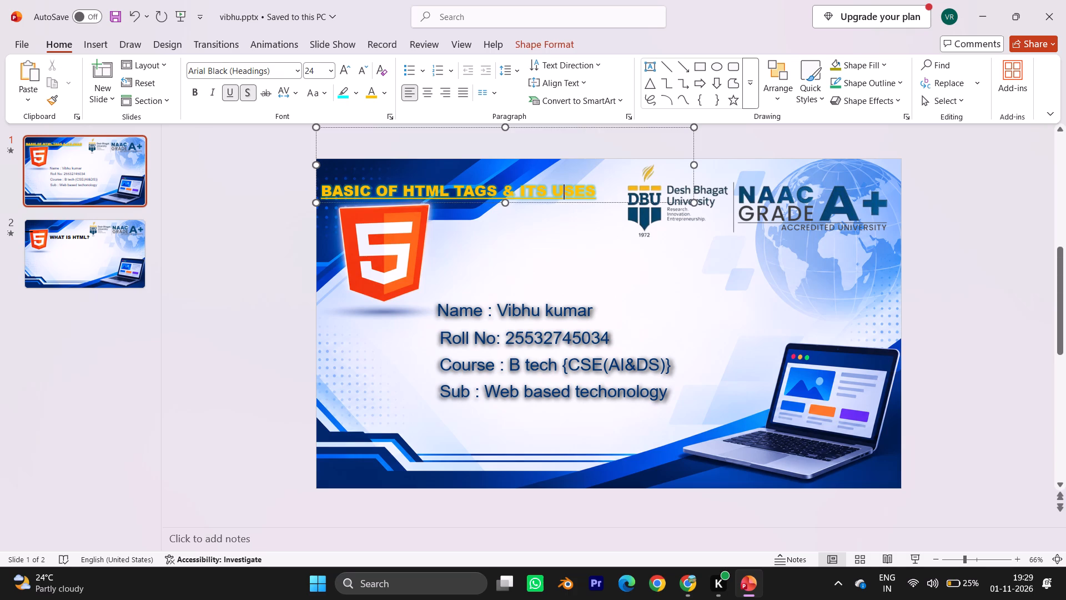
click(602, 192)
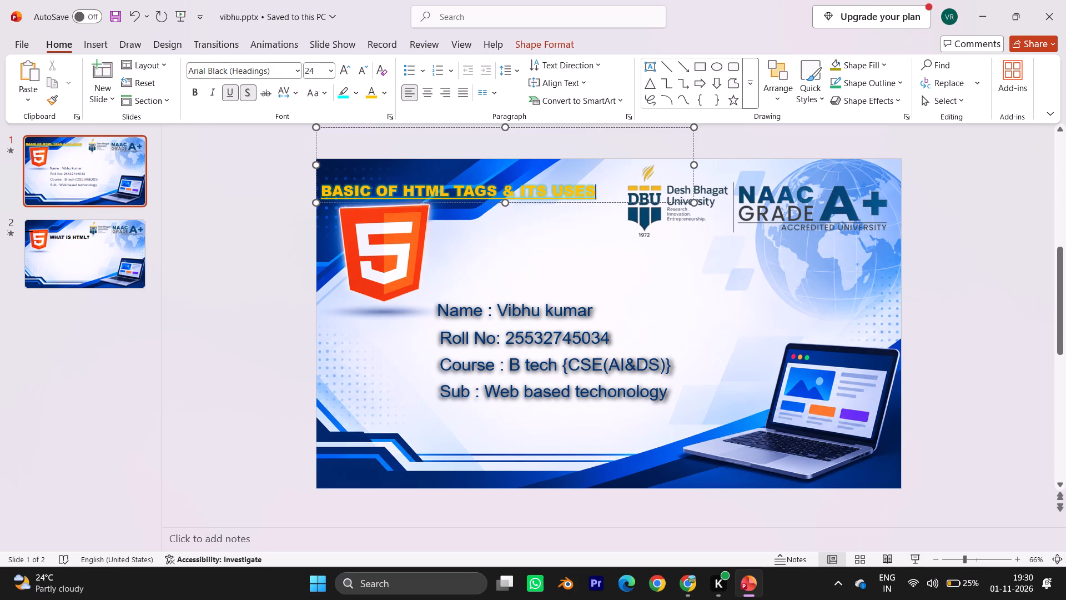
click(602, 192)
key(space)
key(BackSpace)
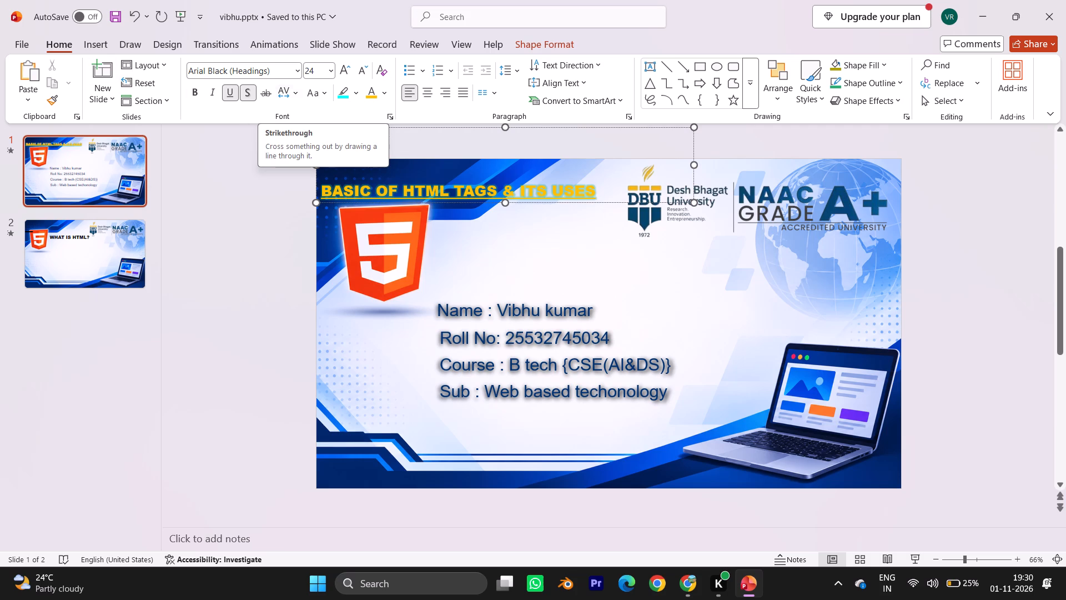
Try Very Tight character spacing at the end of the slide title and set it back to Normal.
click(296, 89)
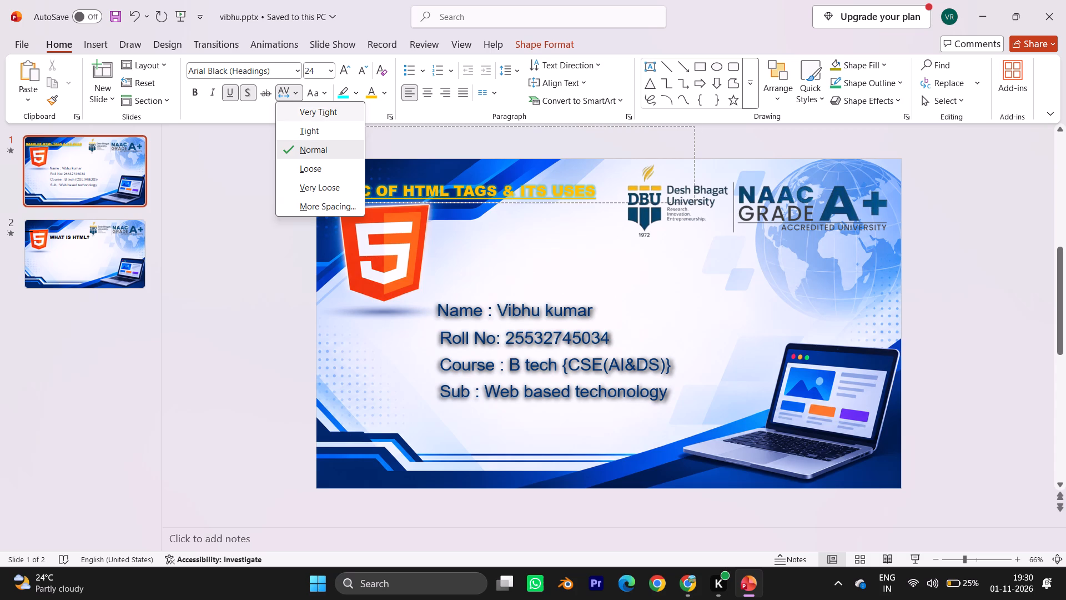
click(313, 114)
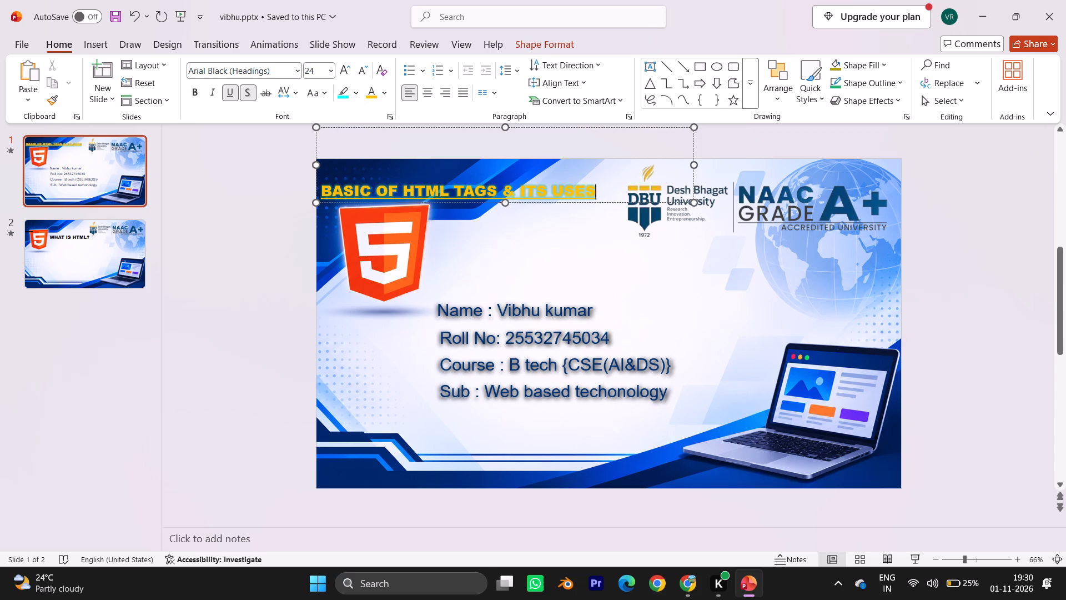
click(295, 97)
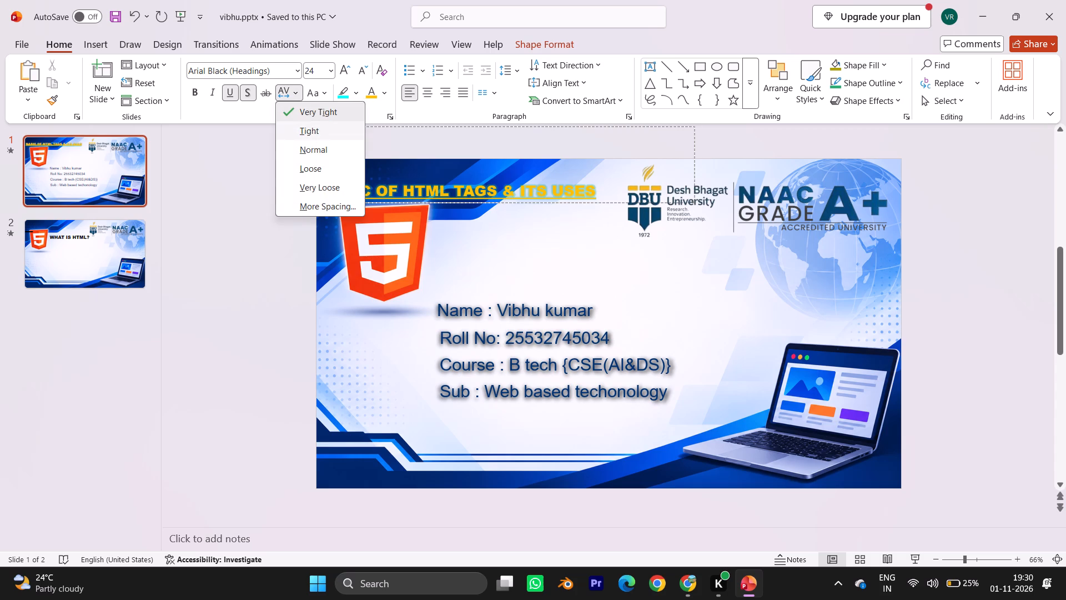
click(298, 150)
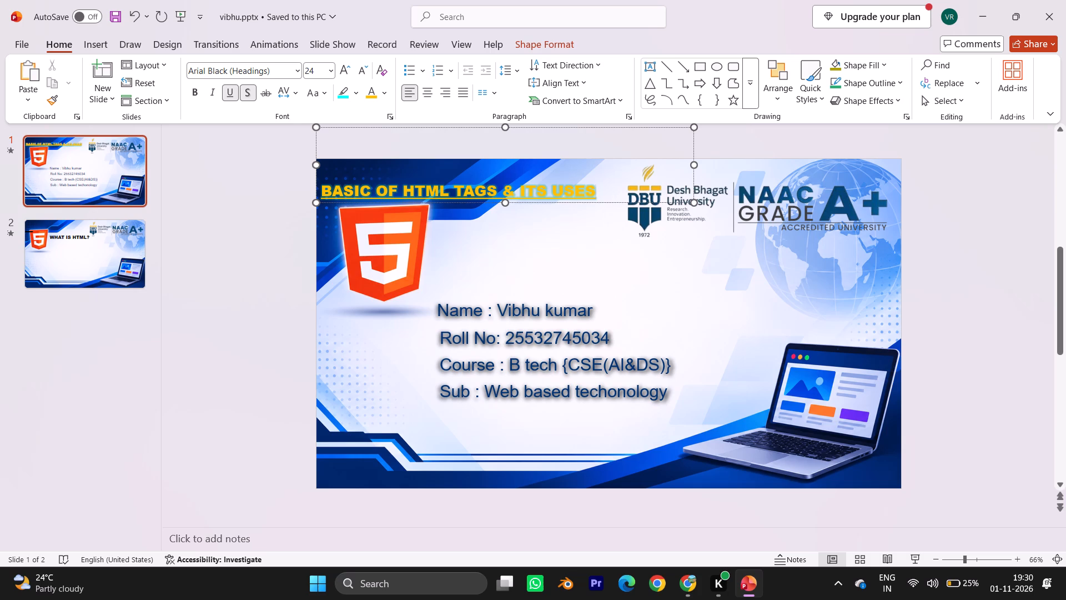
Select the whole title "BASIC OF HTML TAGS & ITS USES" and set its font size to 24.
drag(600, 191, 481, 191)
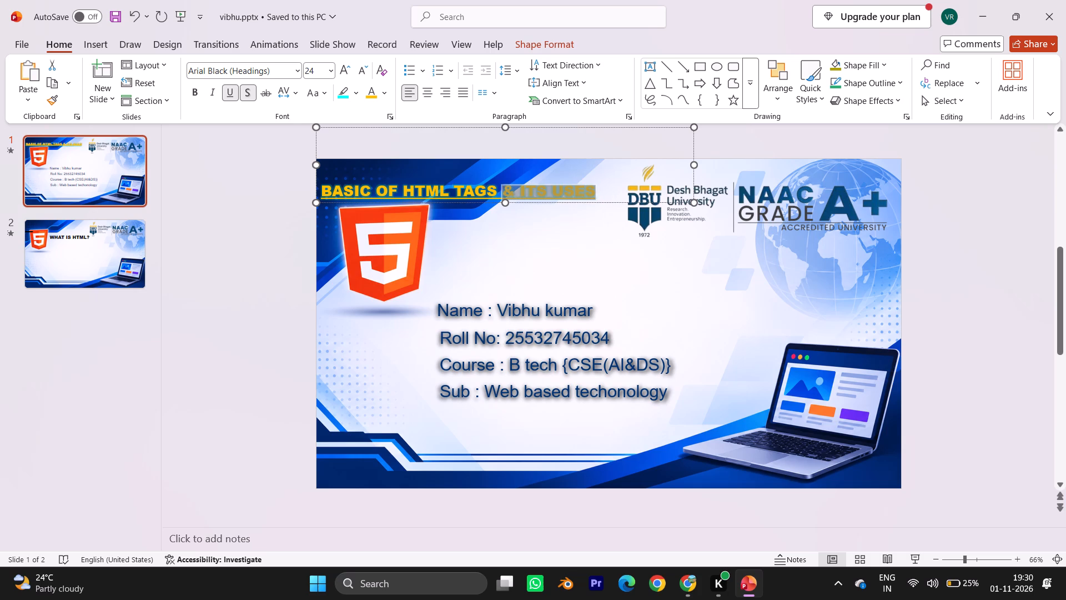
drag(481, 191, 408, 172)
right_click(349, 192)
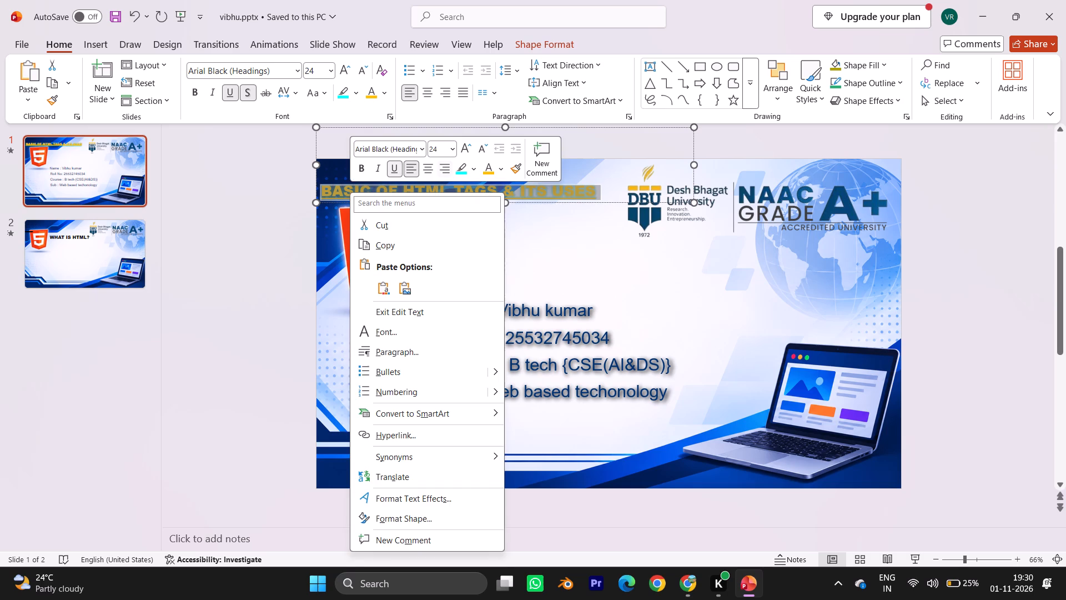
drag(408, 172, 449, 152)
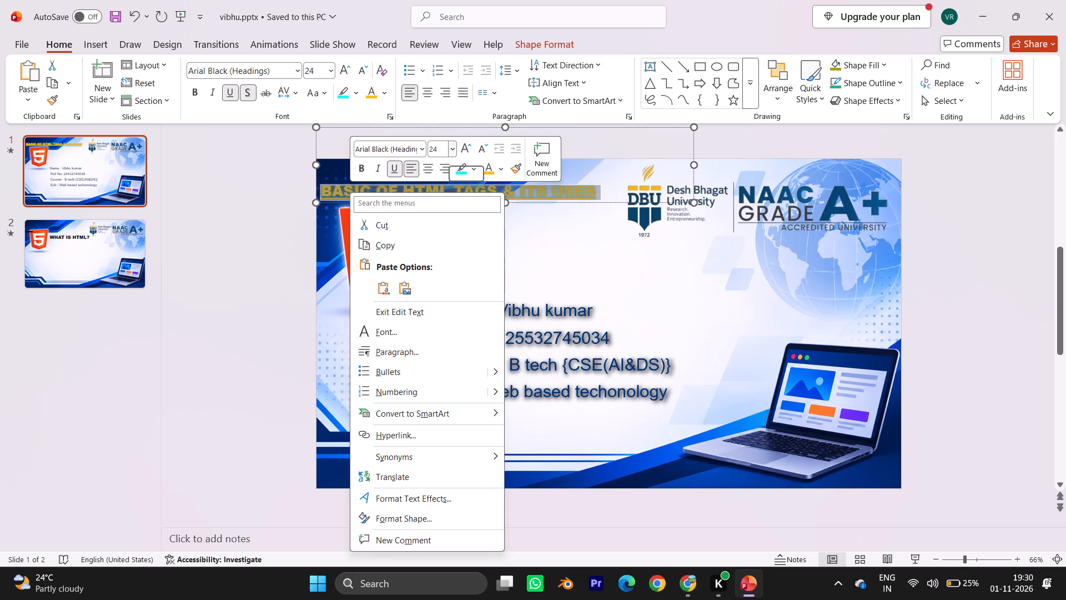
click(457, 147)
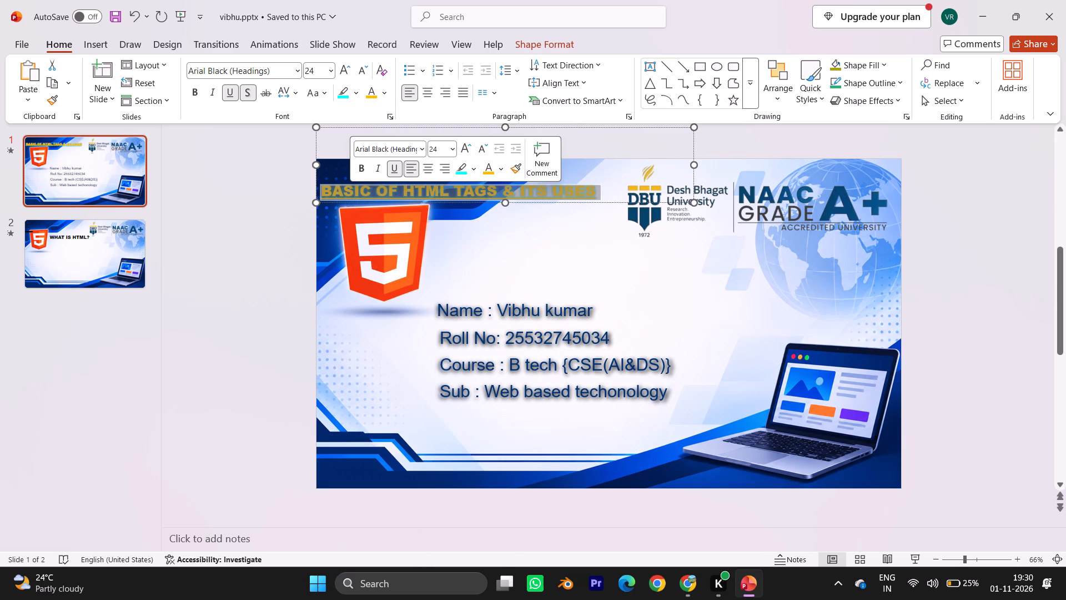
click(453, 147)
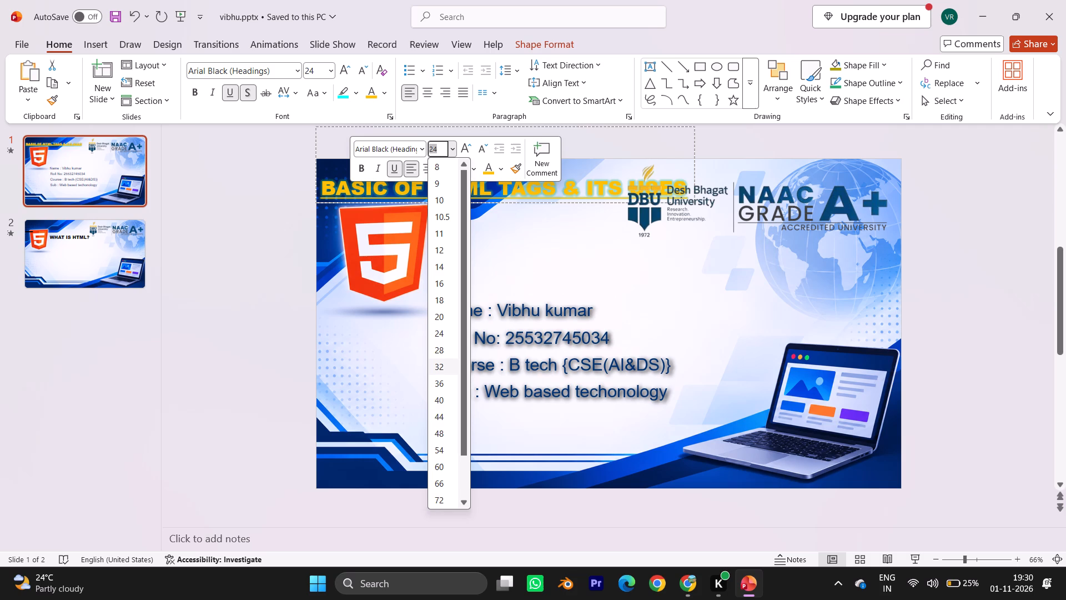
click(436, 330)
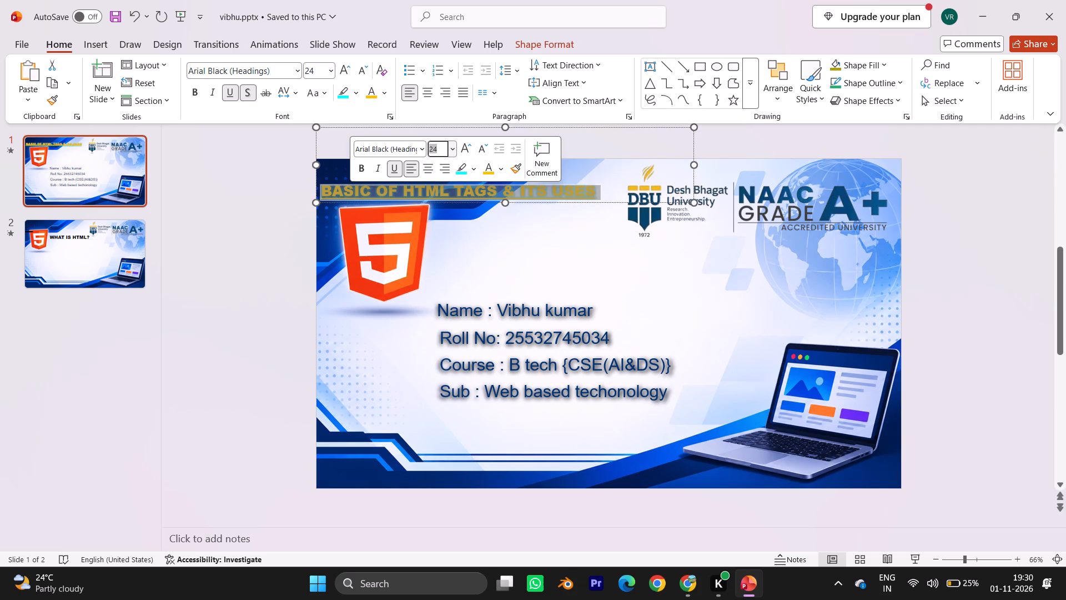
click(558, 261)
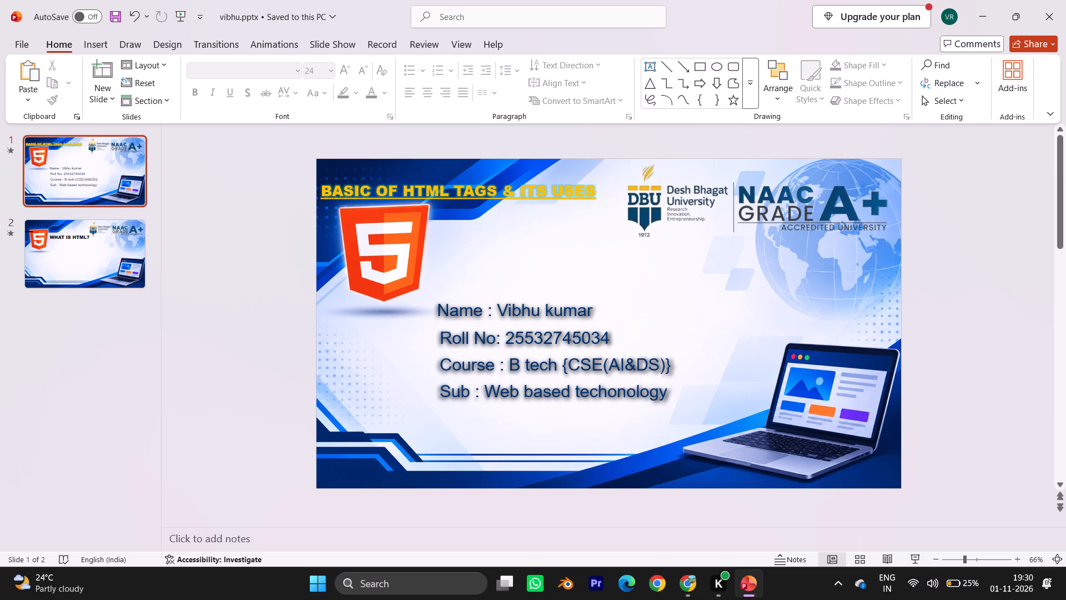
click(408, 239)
On slide 2, add a new line after the "WHAT IS HTML?" heading.
click(132, 258)
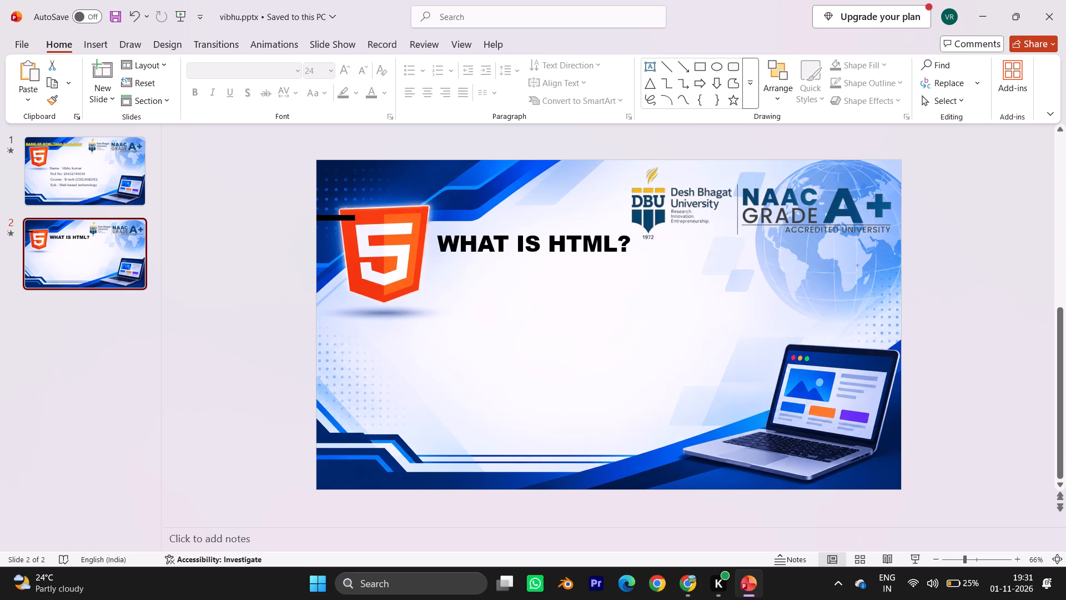
click(640, 244)
click(563, 264)
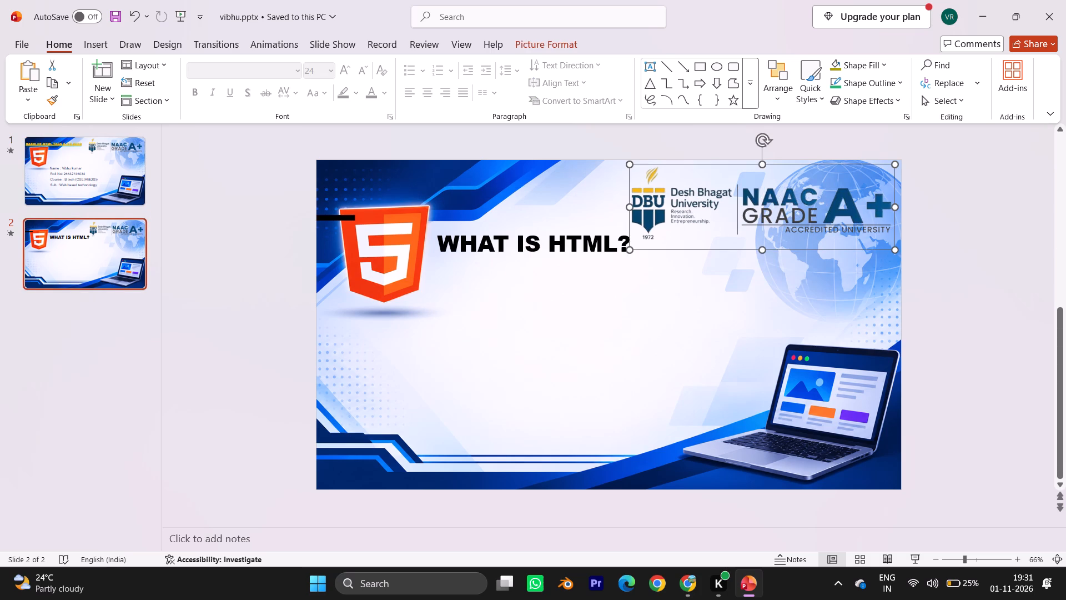
click(530, 241)
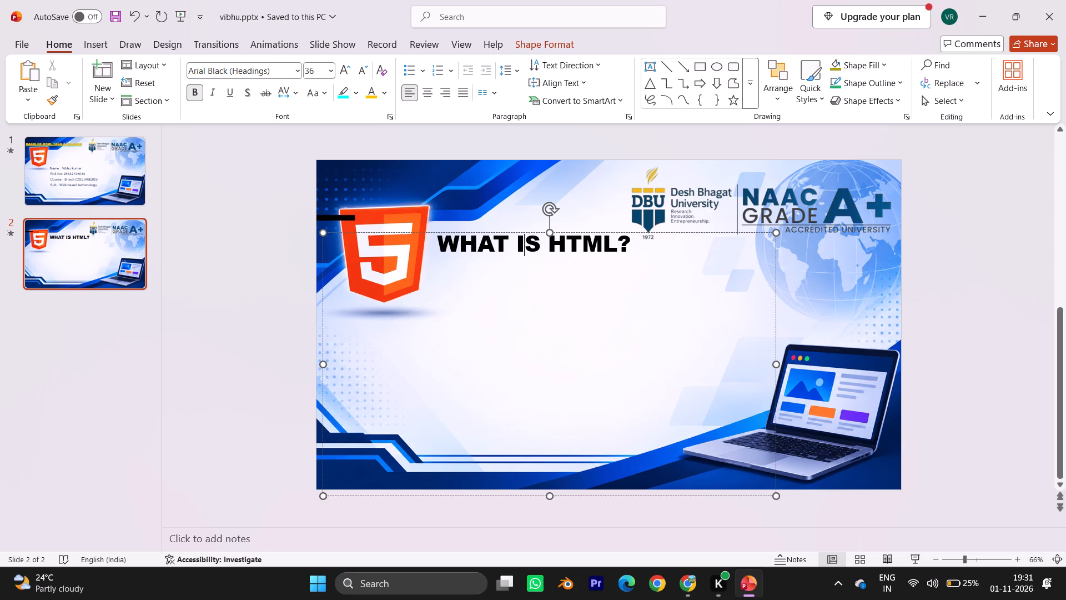
click(638, 247)
click(563, 277)
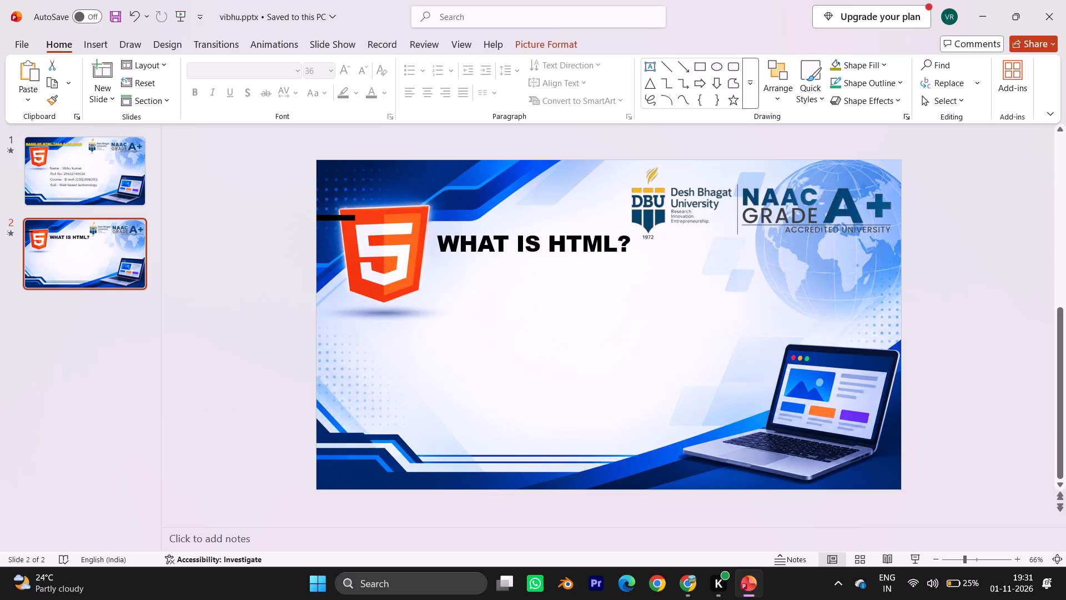
click(550, 257)
key(Right)
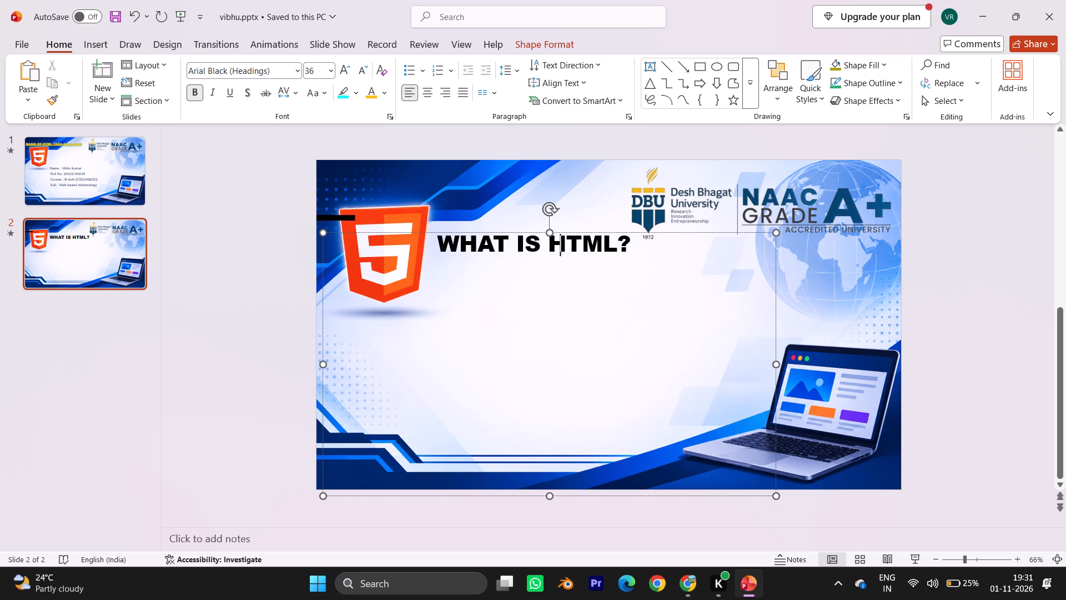
key(Right)
key(Right)
key(Right)
key(Right)
key(Right)
key(Return)
Indent the new line with spaces until it starts just past the HTML5 logo, nearly under the heading's first letter.
key(space)
key(space)
key(space)
key(BackSpace)
key(BackSpace)
key(space)
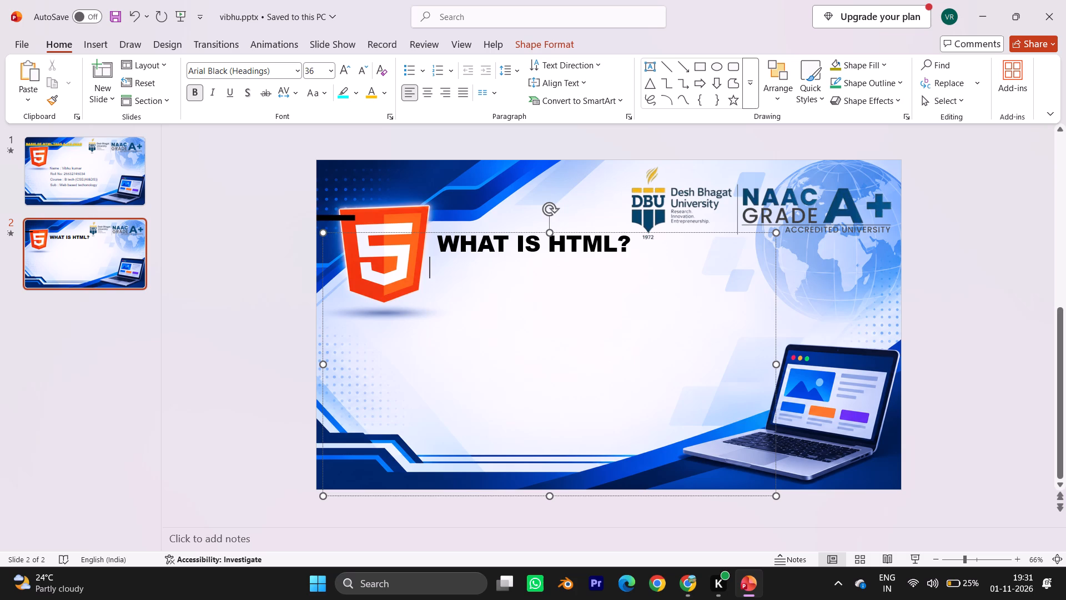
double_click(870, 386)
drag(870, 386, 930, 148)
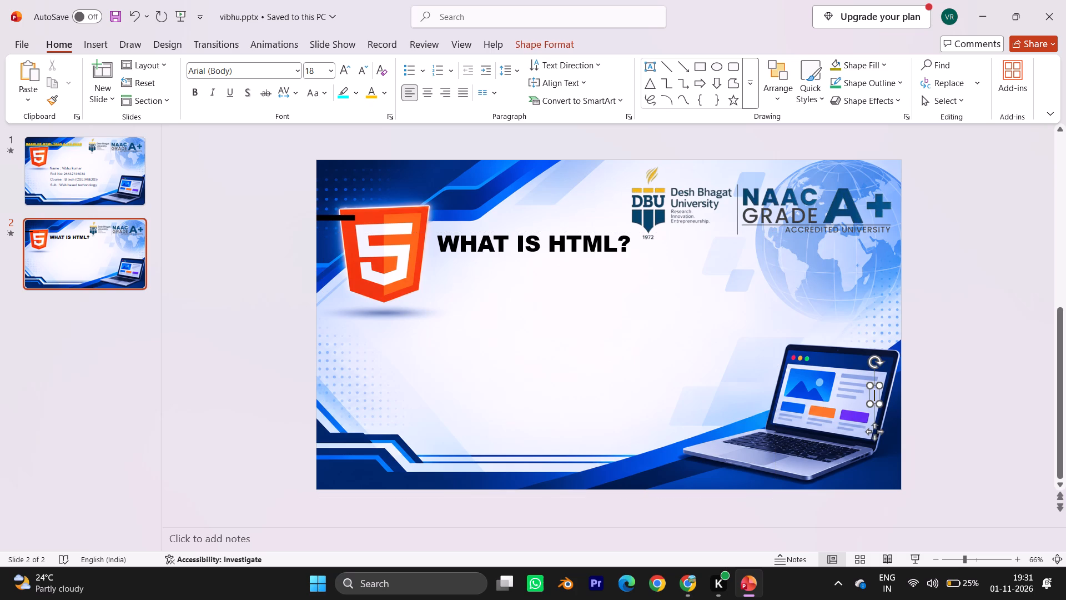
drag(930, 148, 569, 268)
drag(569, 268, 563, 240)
Move the "WHAT IS HTML?" heading text box down so the heading sits beside the lower part of the HTML5 logo.
double_click(619, 242)
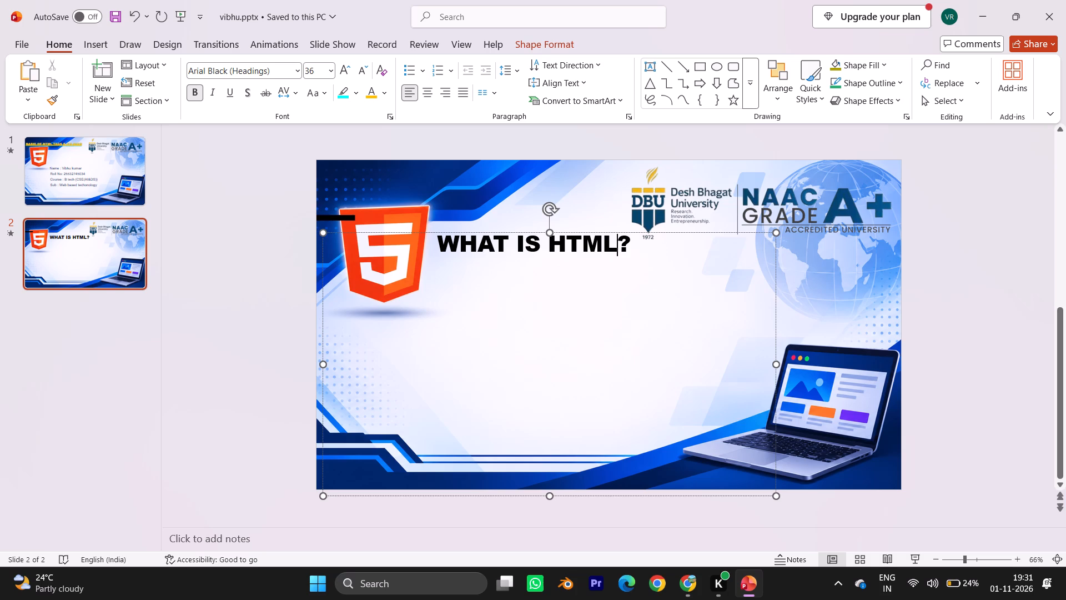
click(640, 239)
click(590, 247)
drag(546, 227, 539, 261)
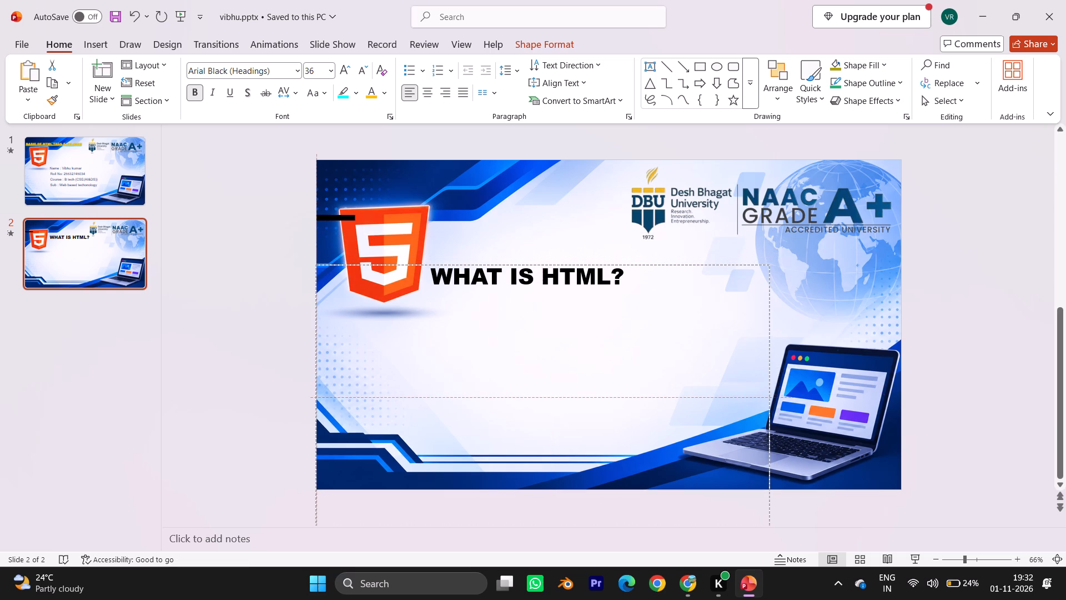
drag(539, 261, 539, 266)
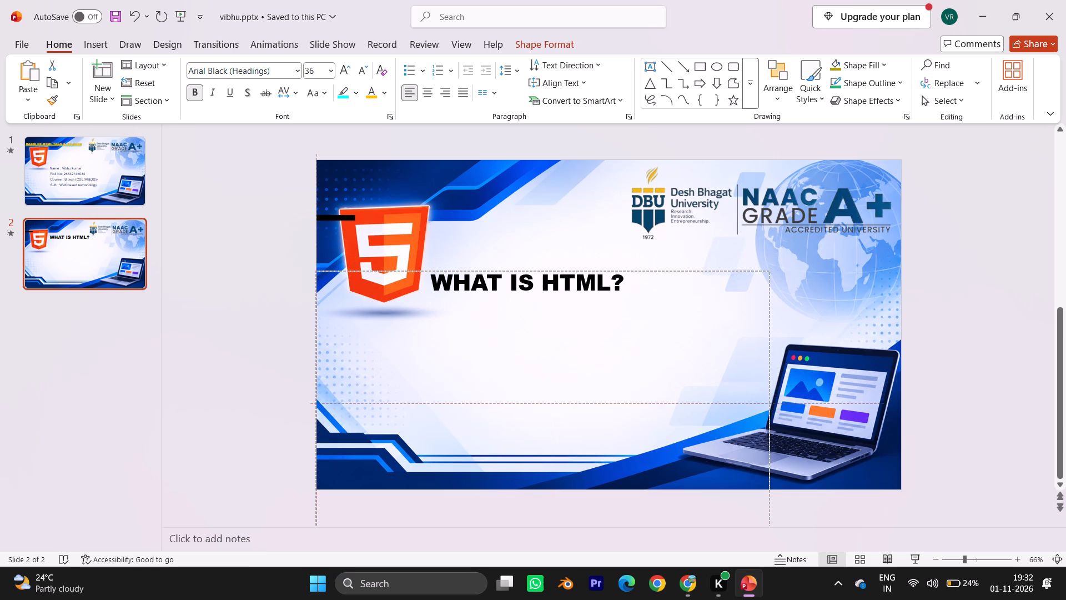
drag(539, 266, 539, 269)
drag(539, 269, 540, 276)
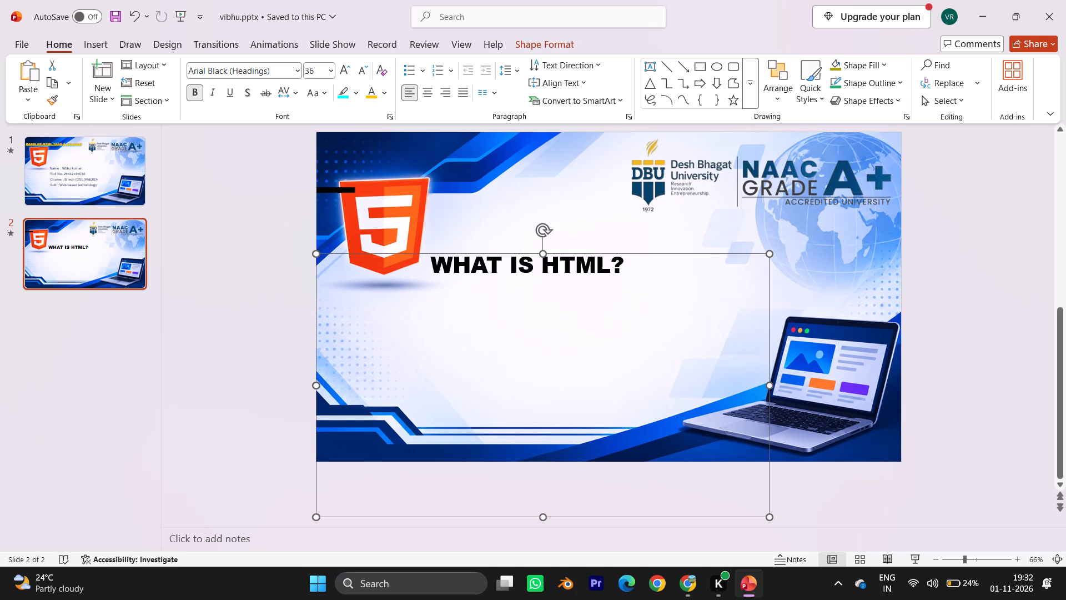
click(506, 197)
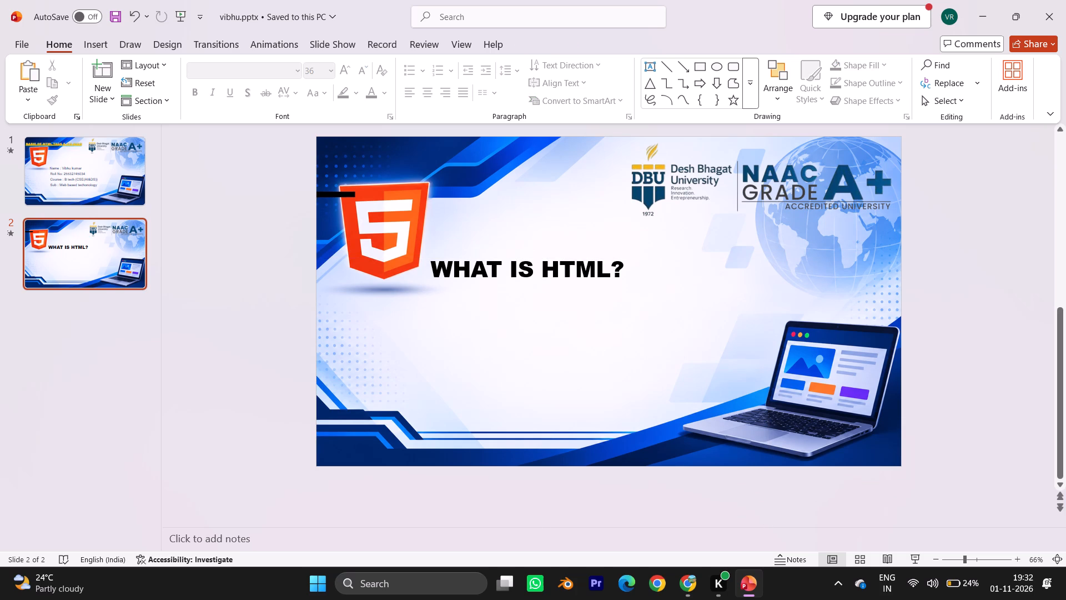
Nudge the "WHAT IS HTML?" heading text box up very slightly.
click(646, 269)
click(633, 269)
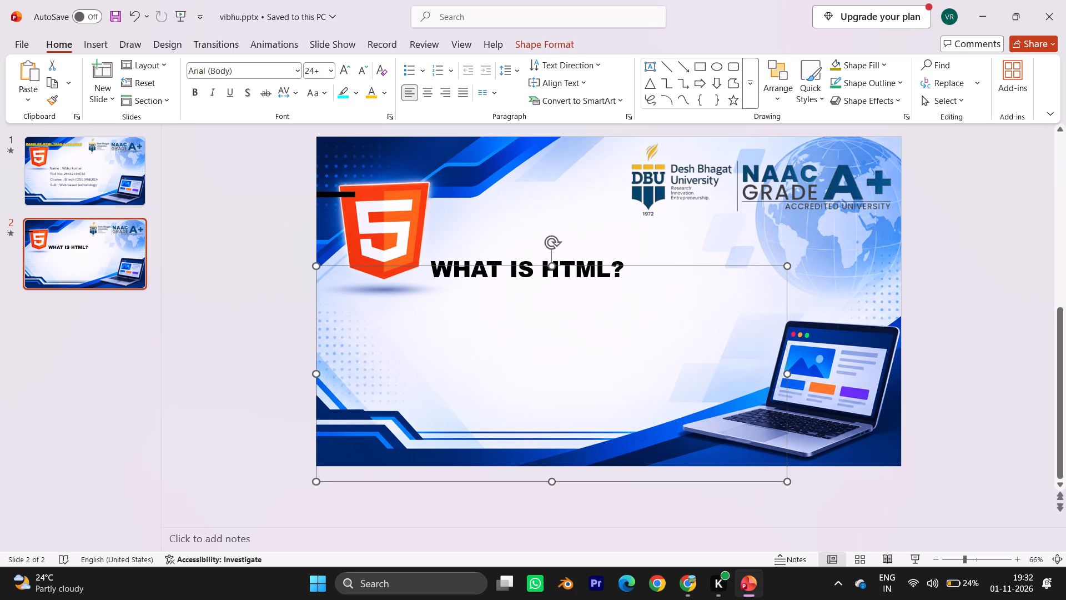
drag(630, 278, 626, 268)
click(626, 268)
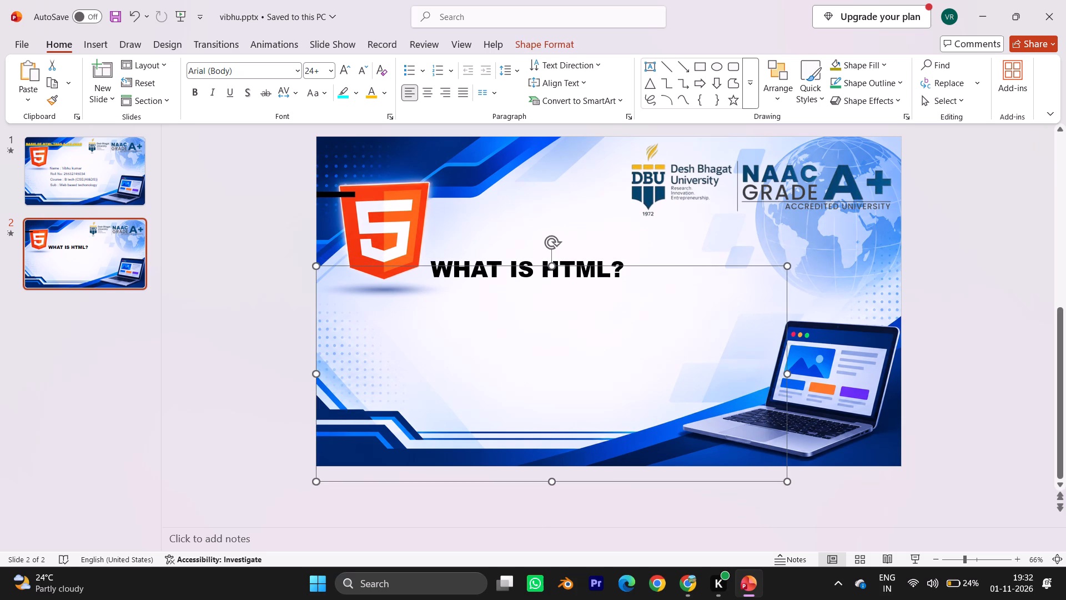
click(625, 273)
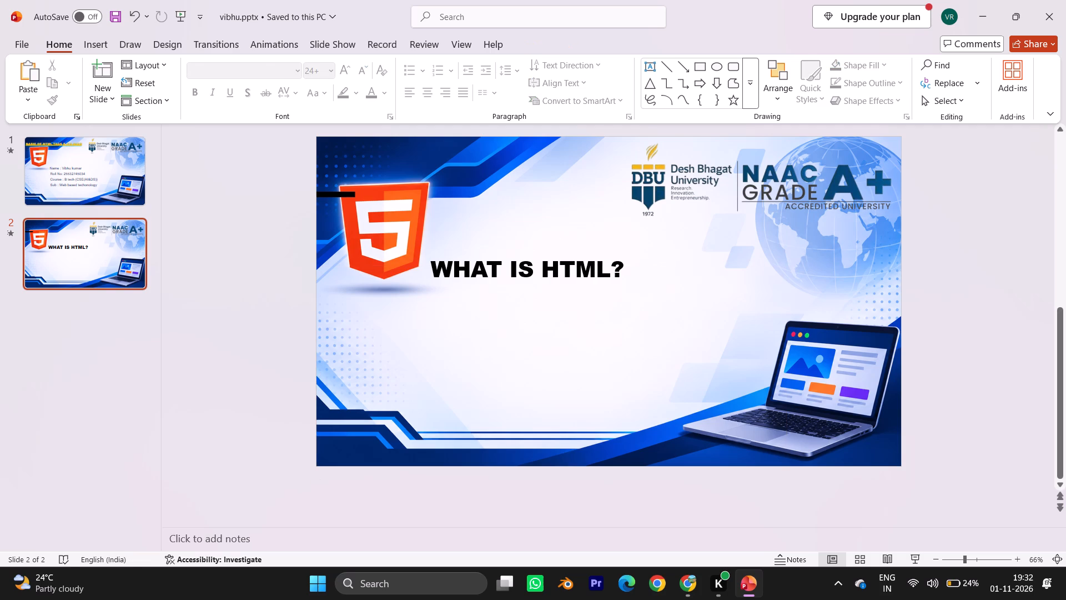
click(558, 258)
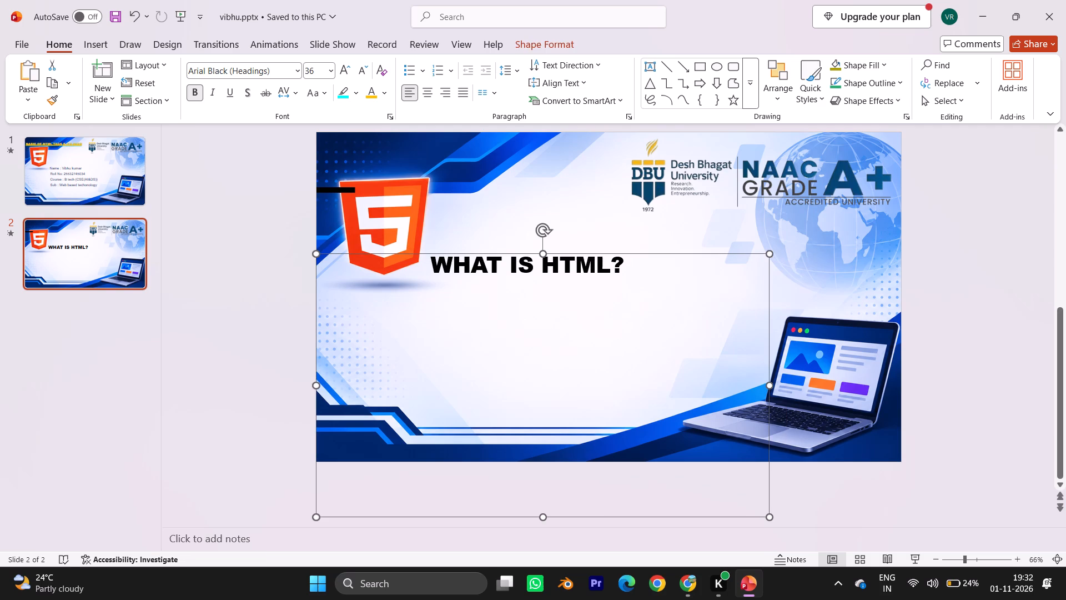
double_click(540, 249)
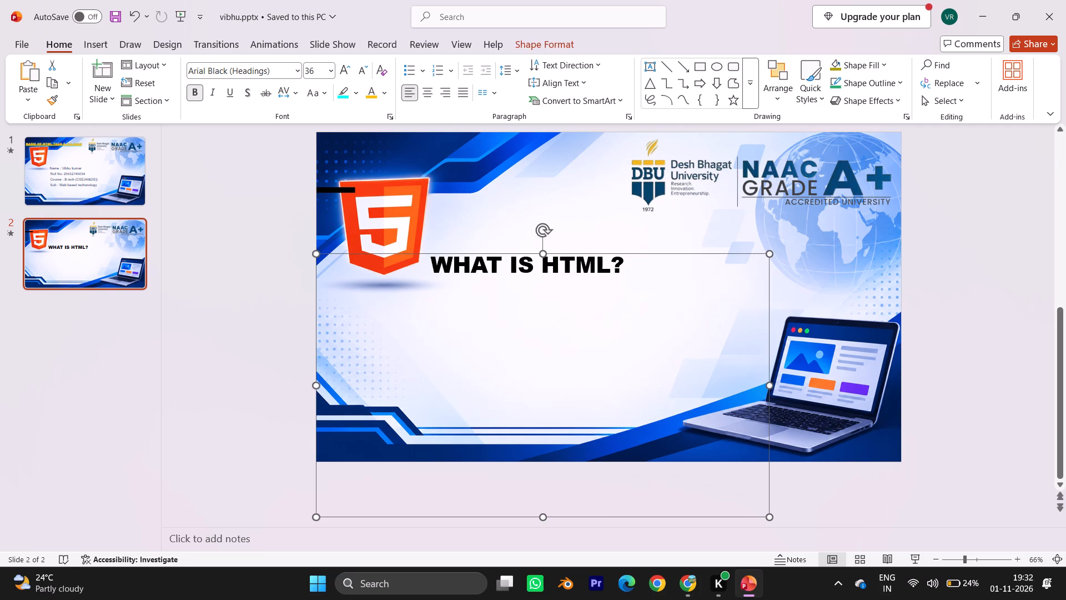
click(540, 249)
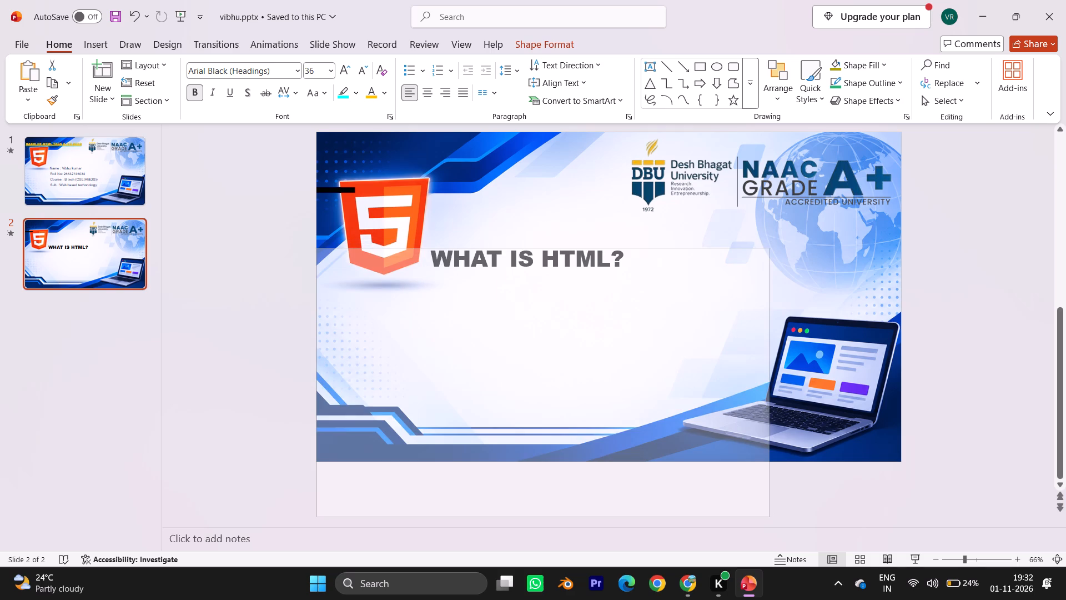
Delete three spaces of indentation from the empty line under the "WHAT IS HTML?" heading.
click(512, 286)
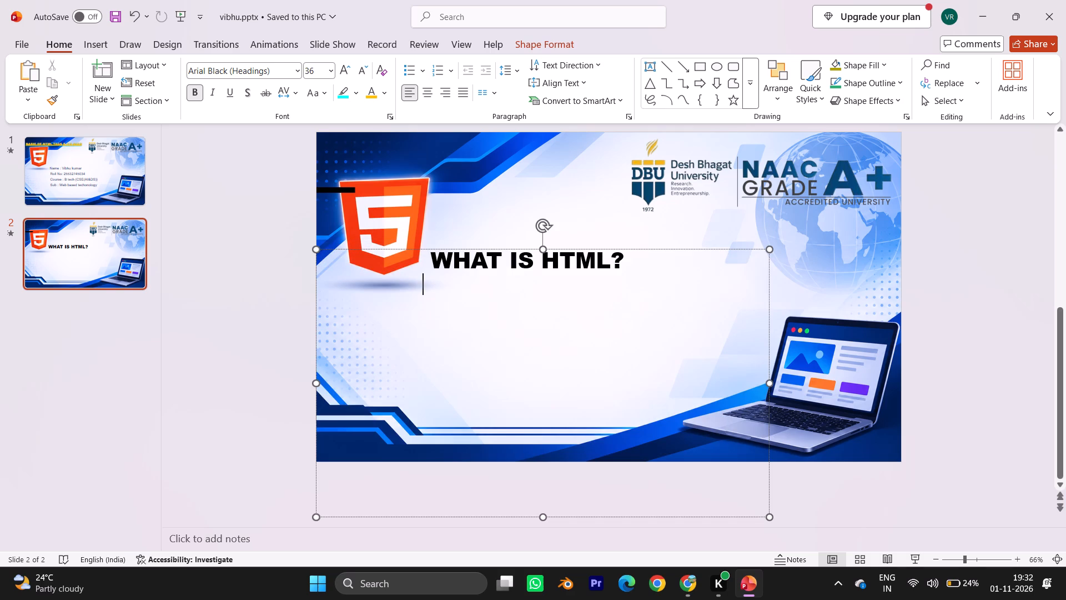
key(BackSpace)
key(BackSpace)
key(BackSpace)
click(684, 587)
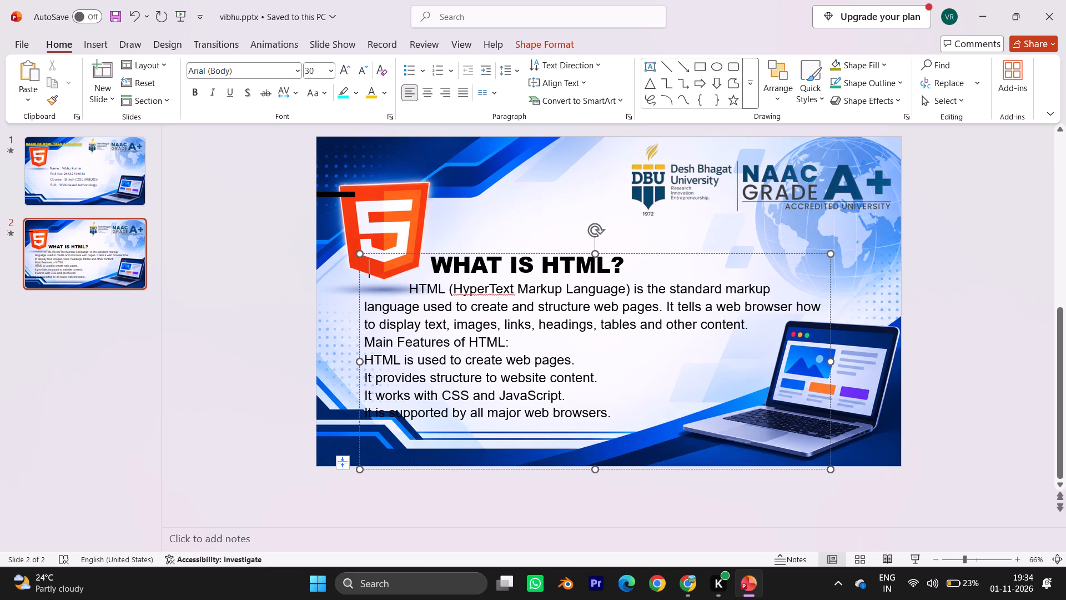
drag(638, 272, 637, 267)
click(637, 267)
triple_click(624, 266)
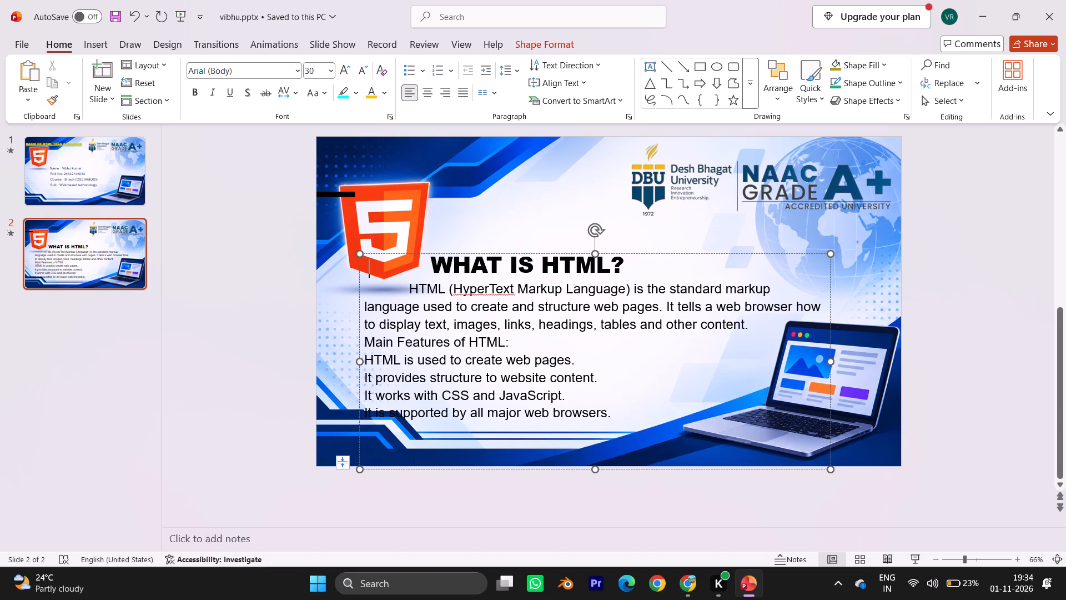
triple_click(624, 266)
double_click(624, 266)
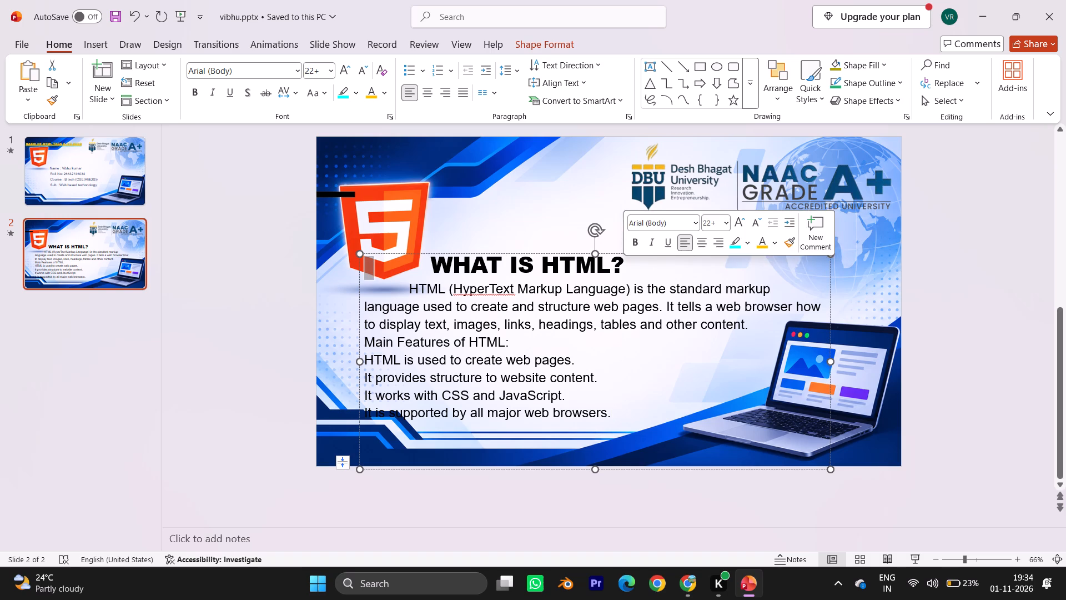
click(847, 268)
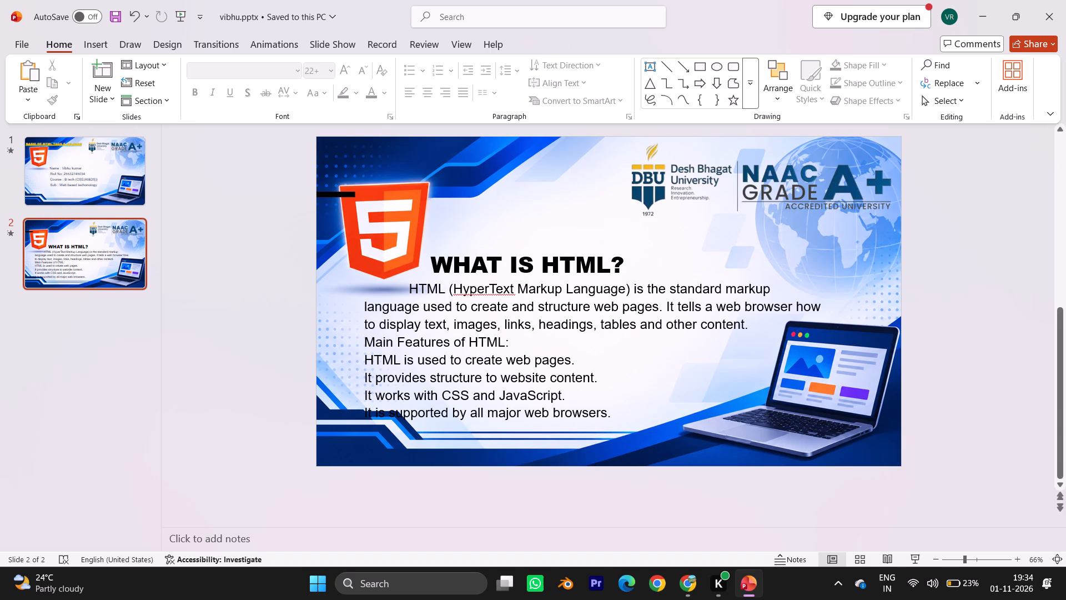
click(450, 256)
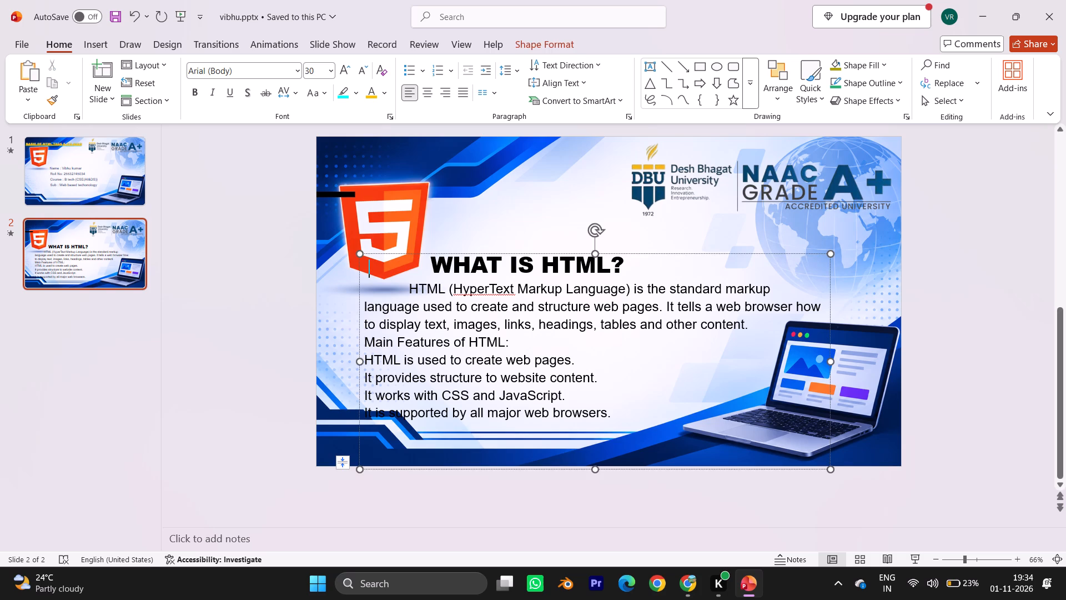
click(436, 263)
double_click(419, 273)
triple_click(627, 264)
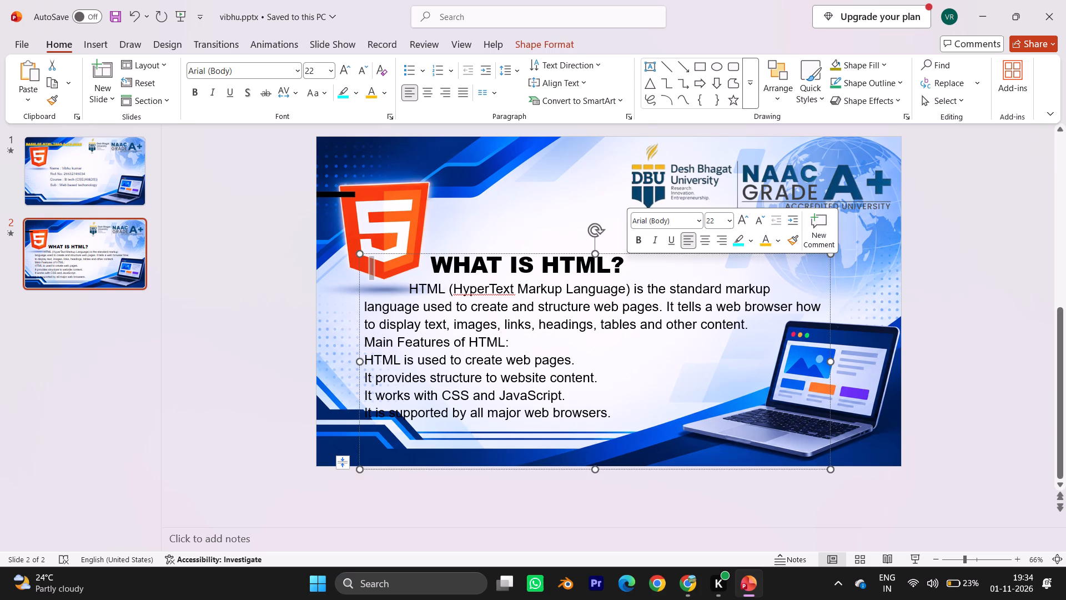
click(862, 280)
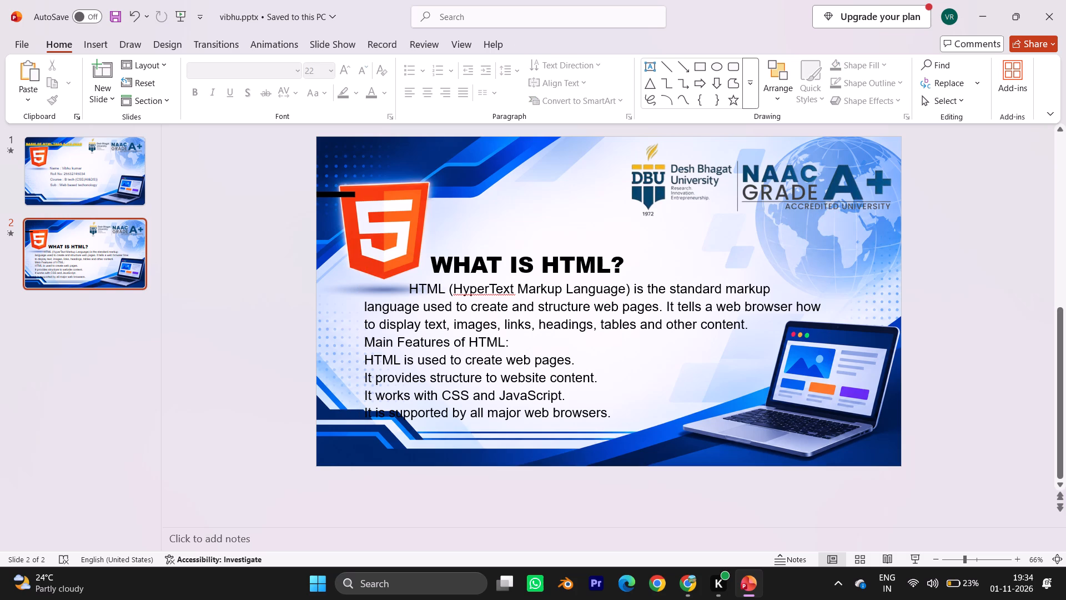
Nudge the body text box slightly right and up so its lower edge aligns with the slide's bottom edge.
click(363, 412)
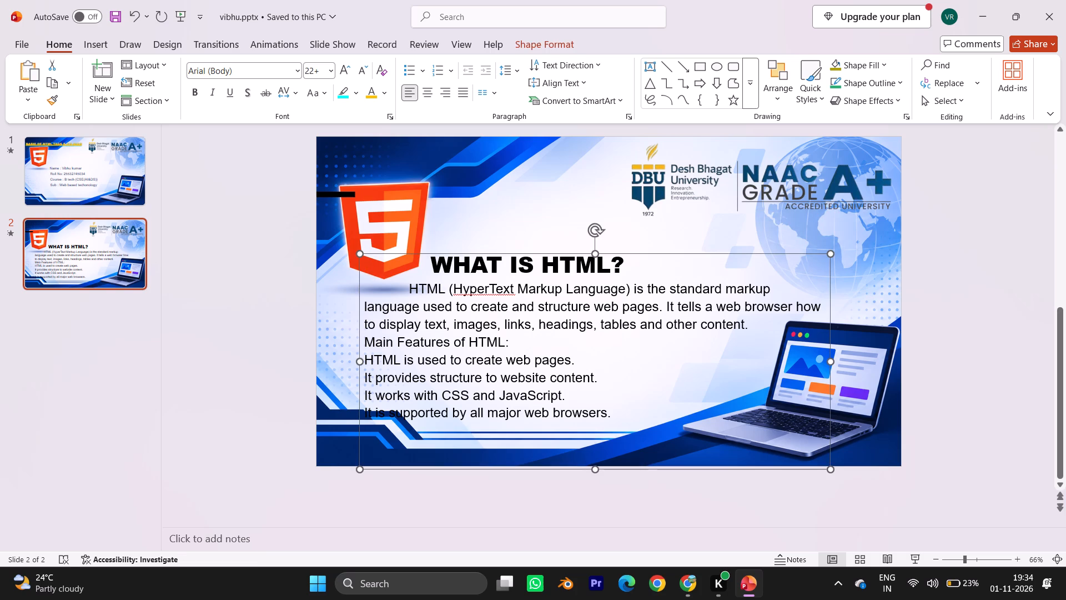
drag(363, 412, 358, 411)
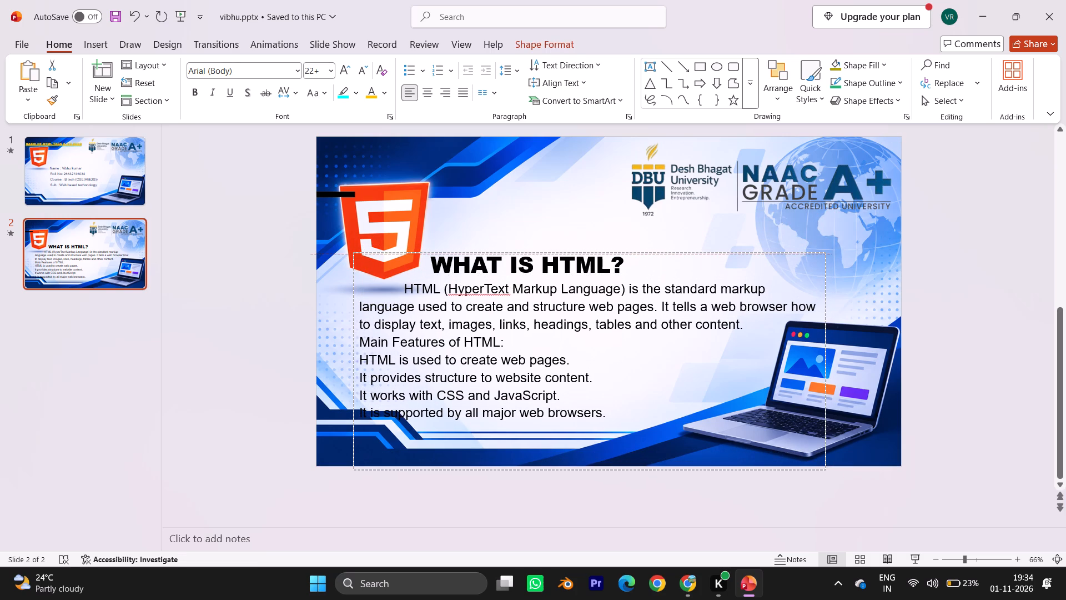
drag(358, 411, 335, 408)
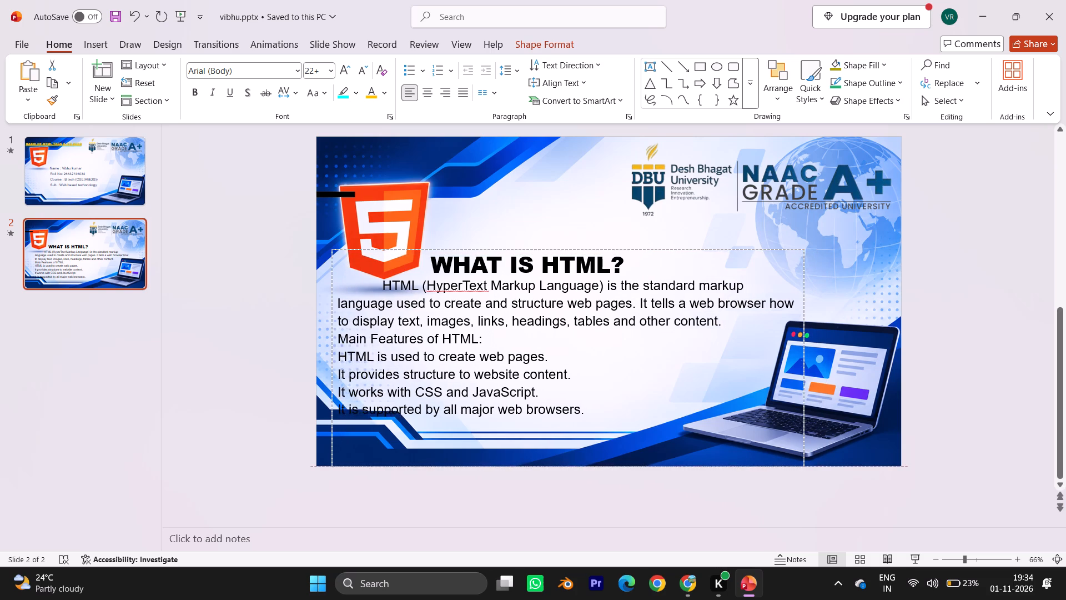
drag(335, 408, 348, 417)
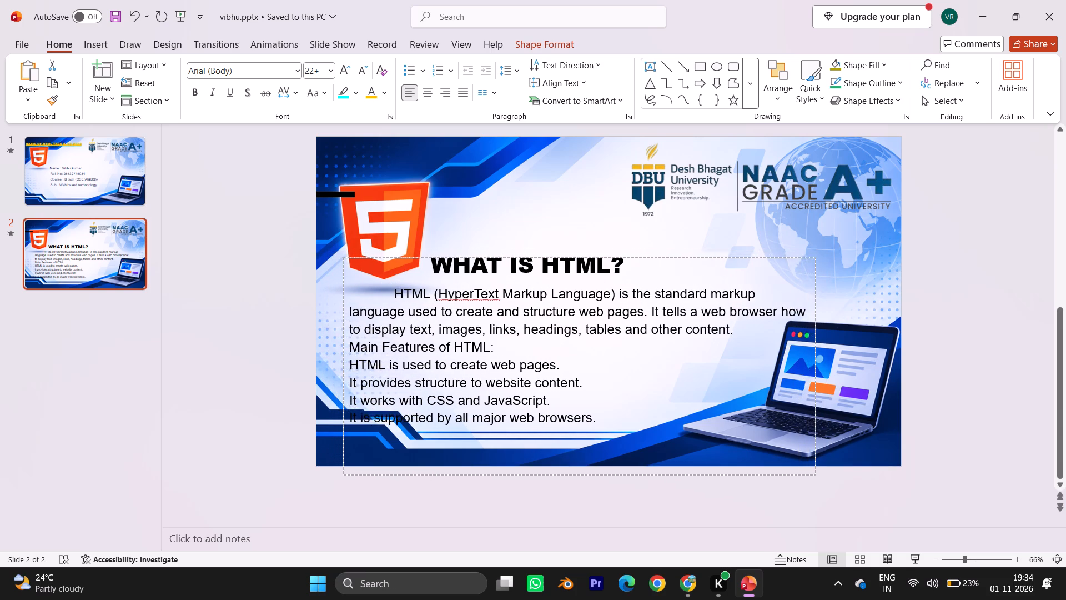
drag(348, 417, 364, 408)
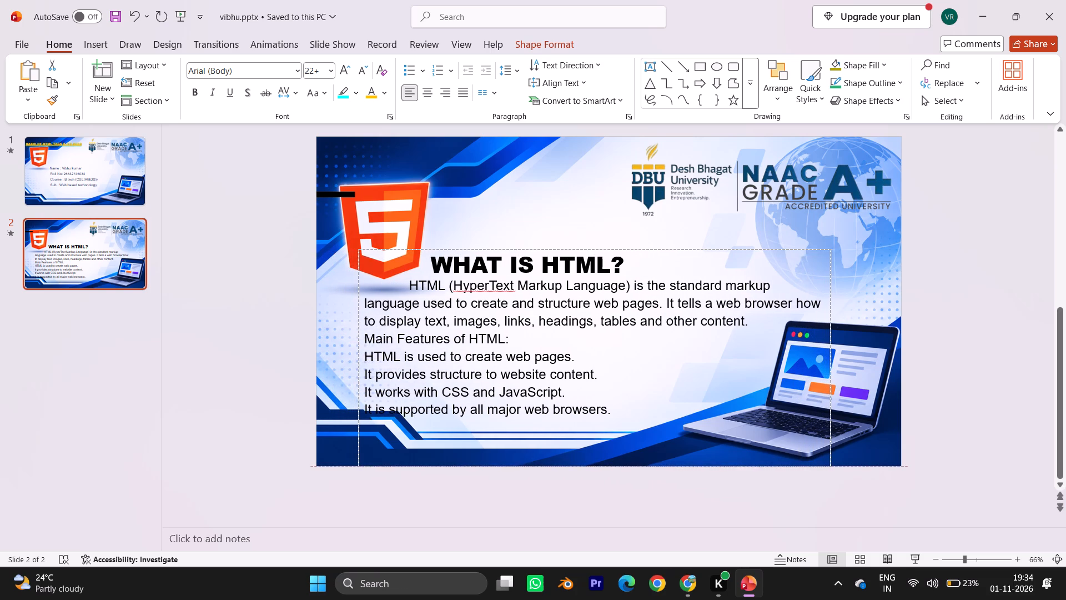
drag(364, 408, 373, 409)
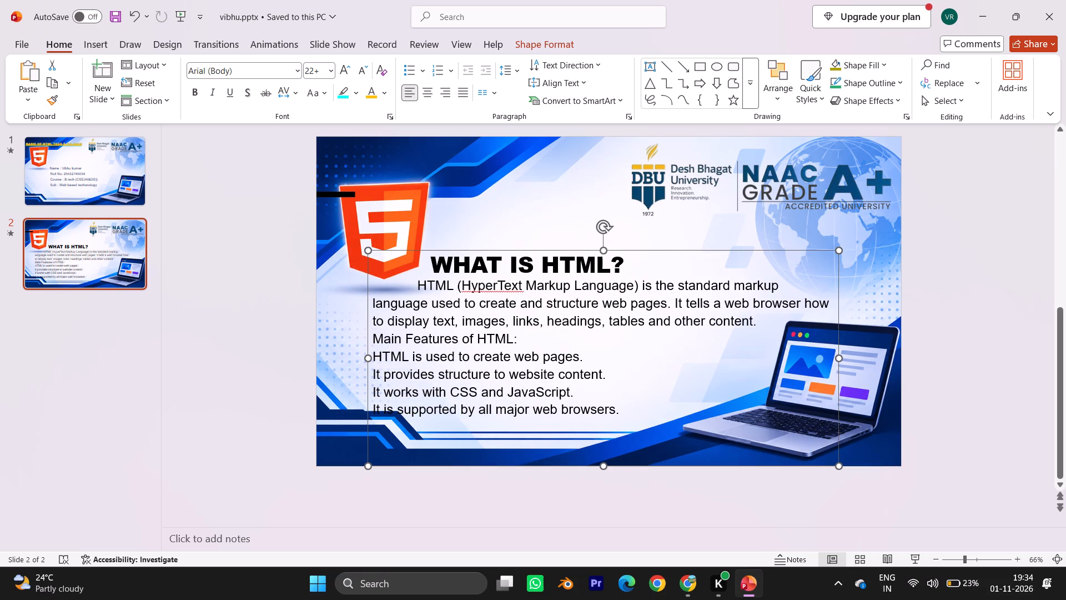
click(287, 407)
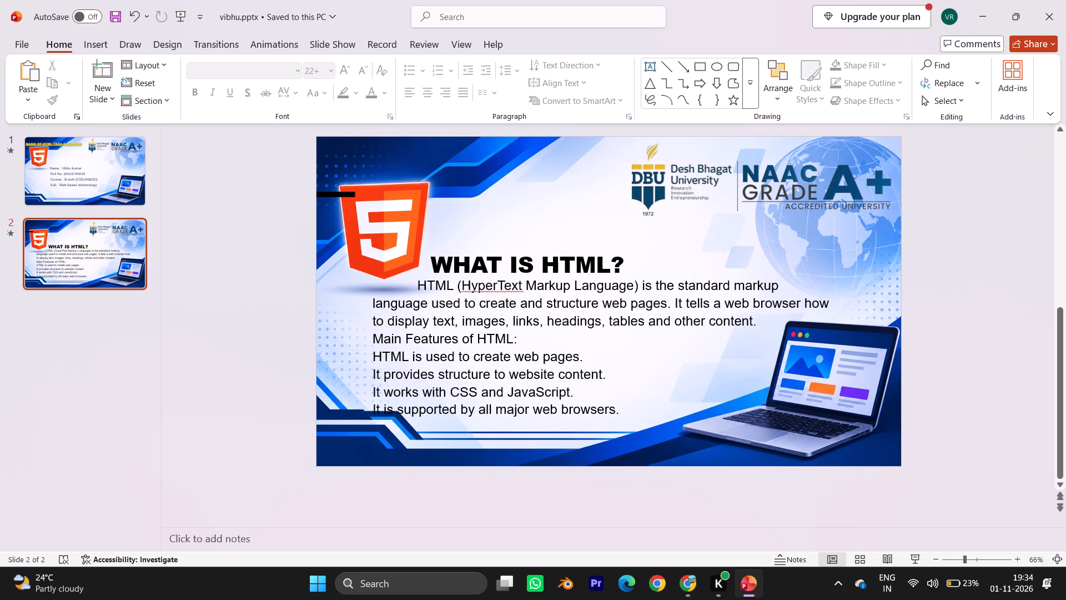
Shorten the body text box by lowering its top edge well below the "WHAT IS HTML?" heading.
click(447, 247)
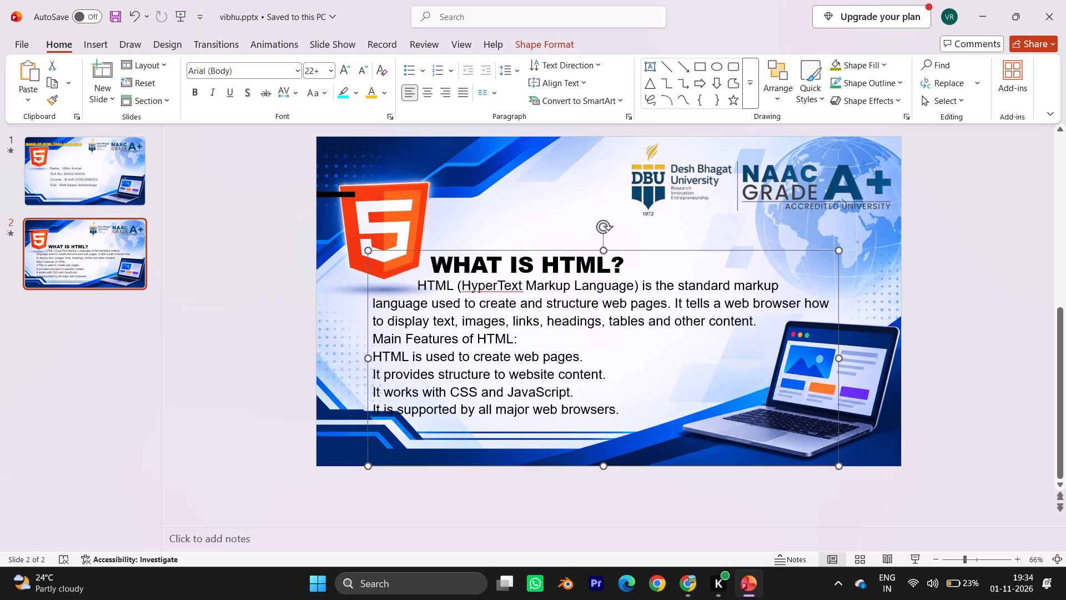
drag(604, 249, 604, 230)
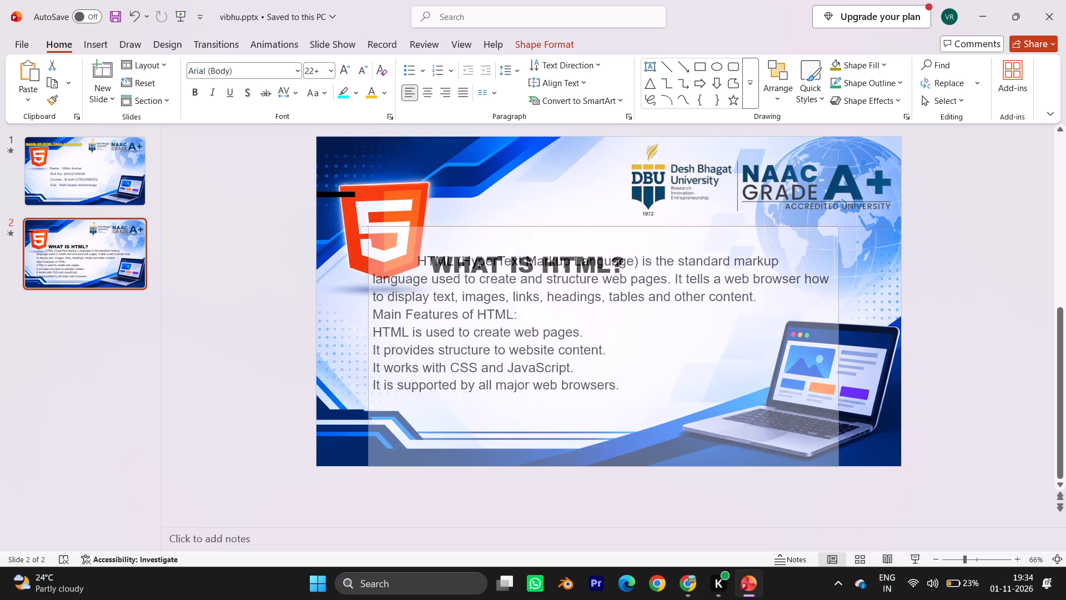
drag(604, 230, 600, 318)
click(710, 234)
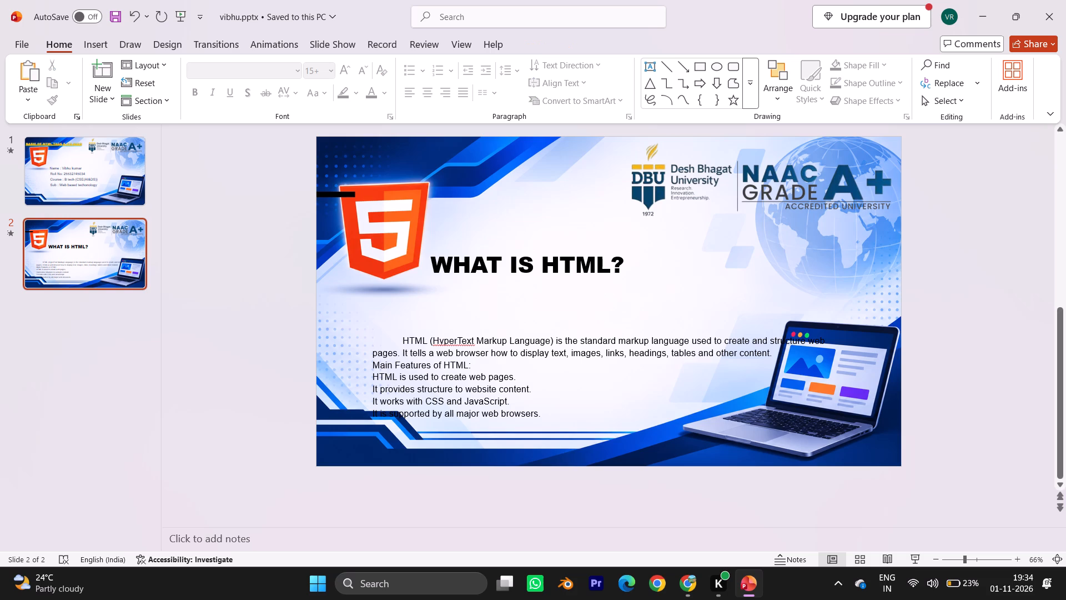
Extend the heading text box upward from its top edge so "WHAT IS HTML?" sits higher, beside the HTML5 logo.
drag(544, 239, 526, 262)
click(526, 262)
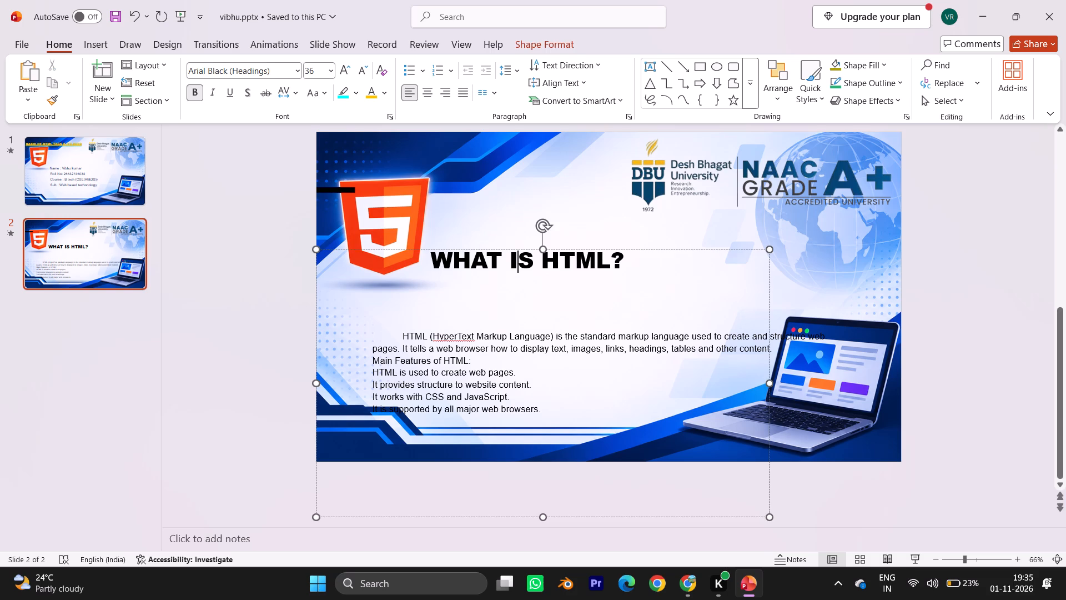
drag(546, 247, 546, 219)
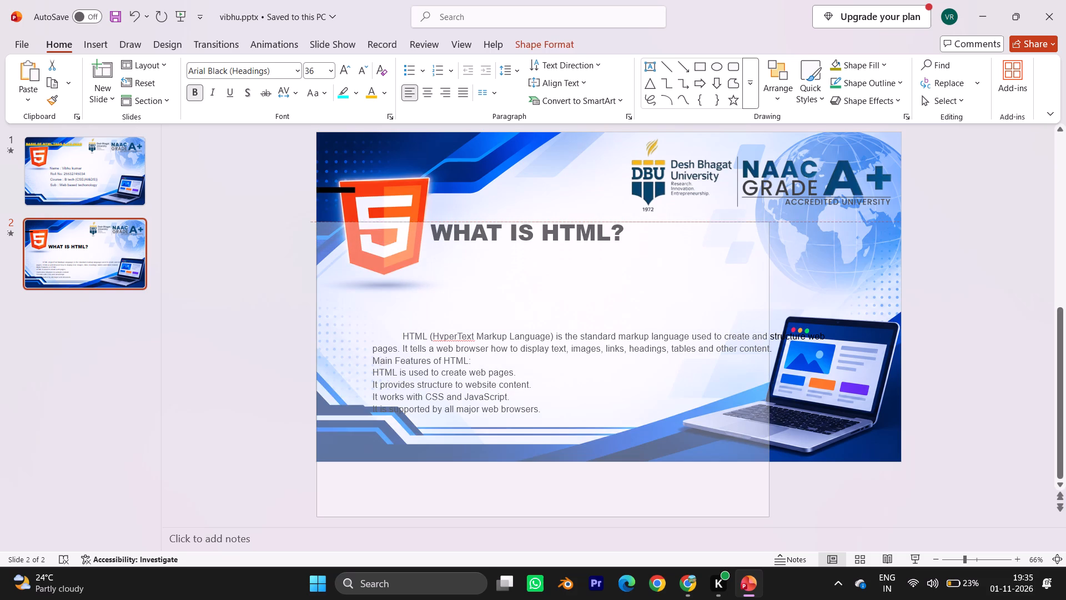
drag(546, 219, 574, 217)
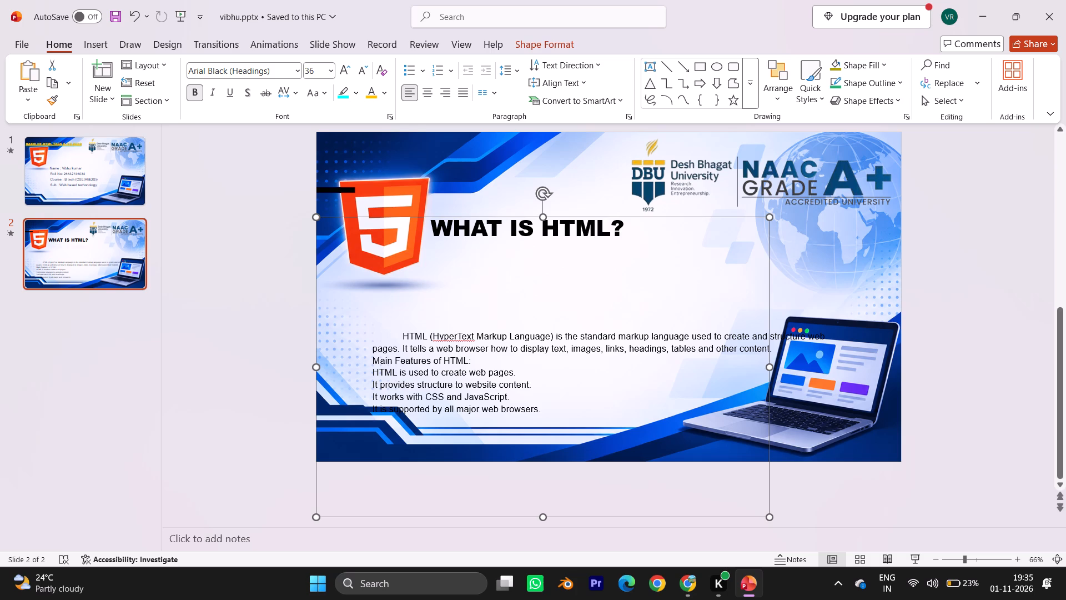
Extend the heading text box's right edge outward and bring its left edge inward so "WHAT IS HTML?" shifts right of the HTML5 logo.
drag(772, 366, 807, 362)
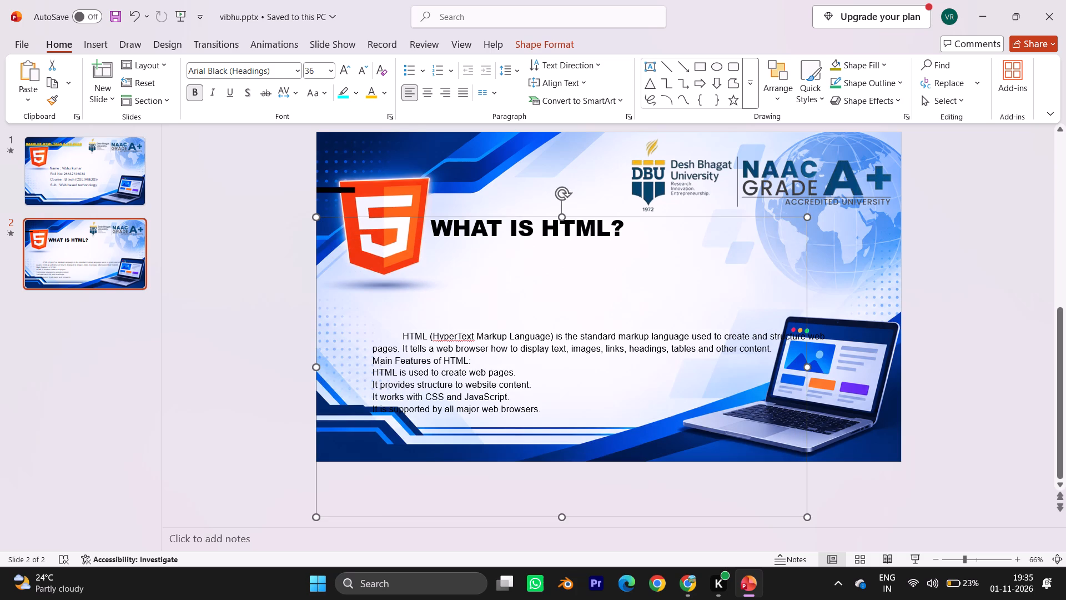
drag(313, 368, 351, 365)
drag(351, 365, 345, 365)
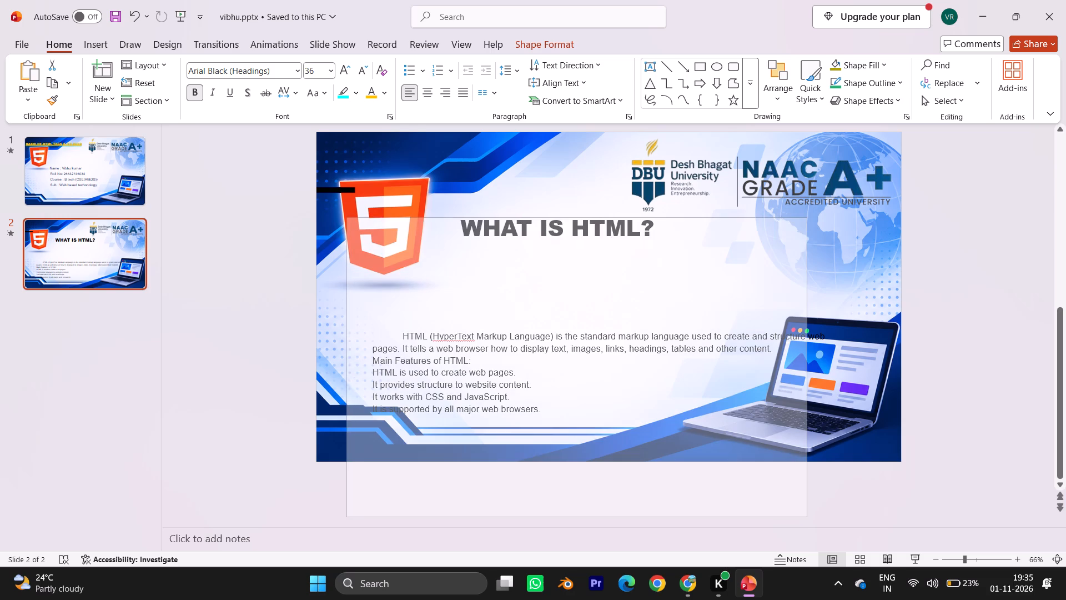
drag(345, 365, 328, 366)
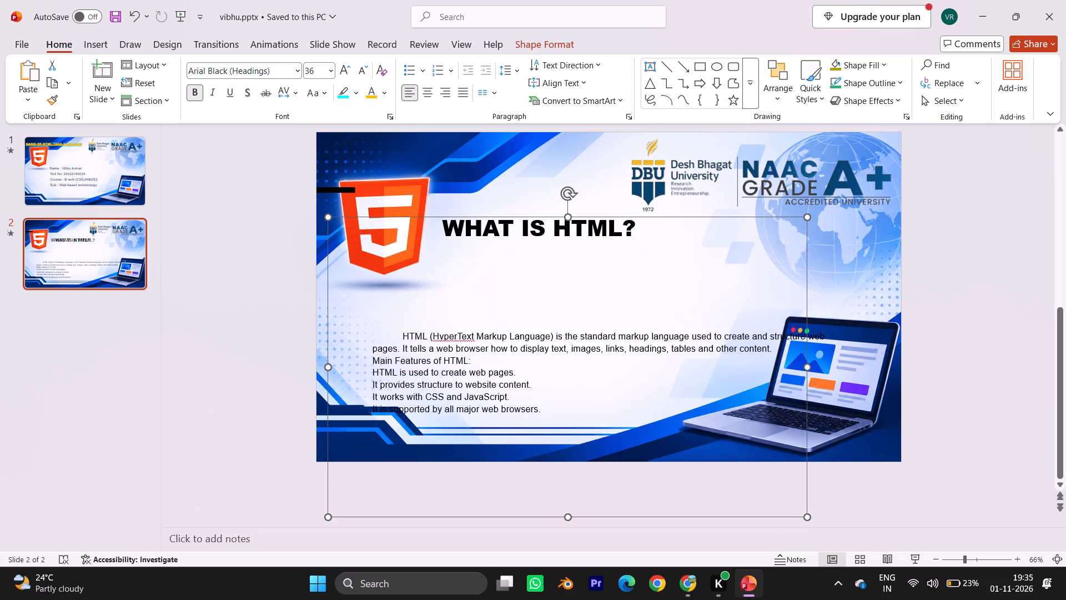
Move the body text box up and slightly right so it starts just below the "WHAT IS HTML?" heading.
click(391, 341)
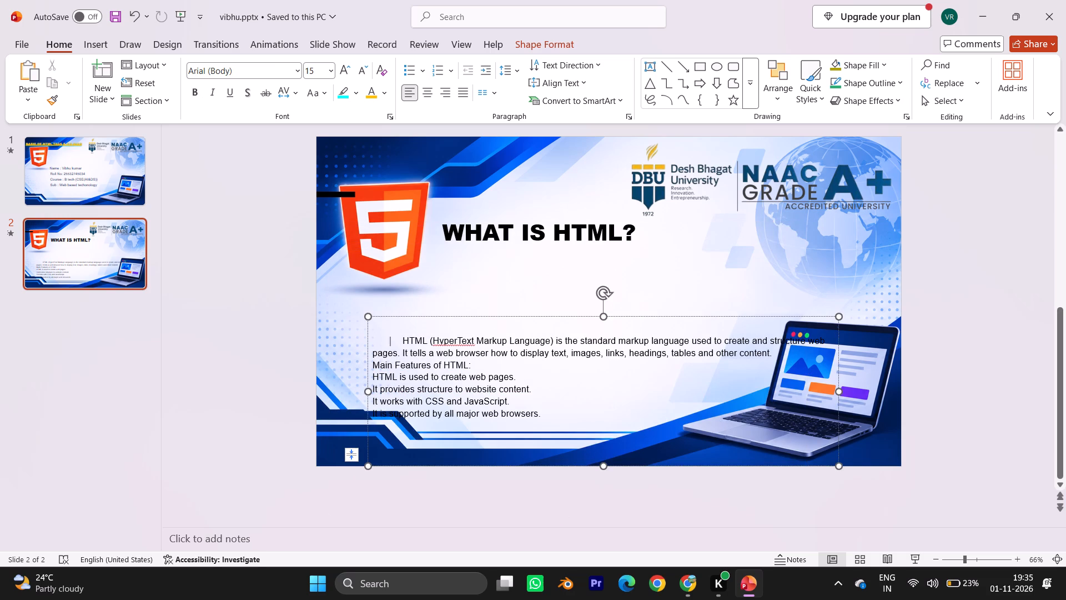
drag(607, 316, 626, 254)
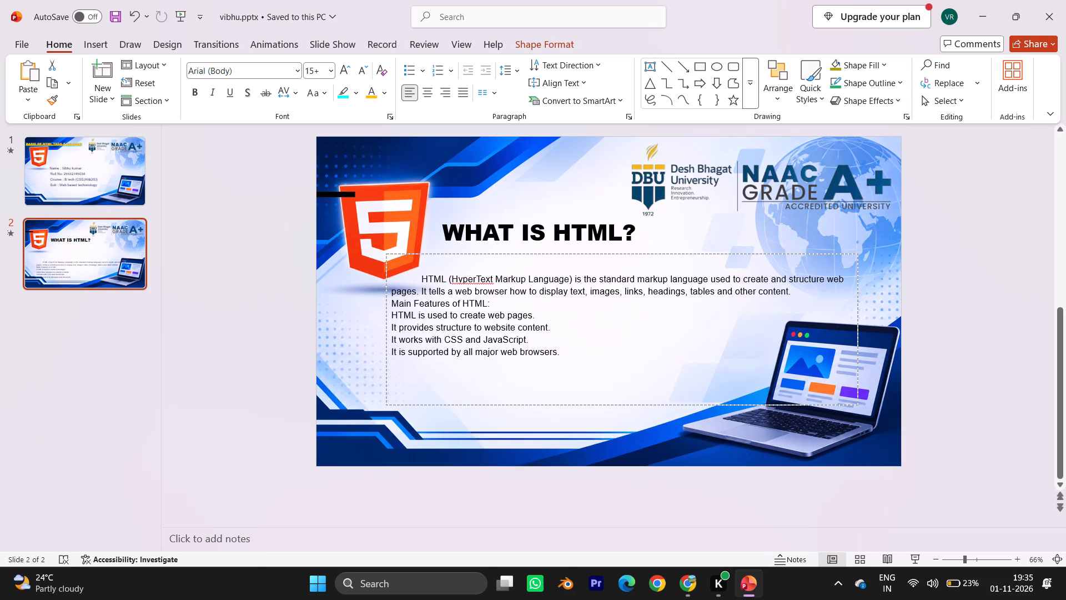
drag(626, 254, 633, 237)
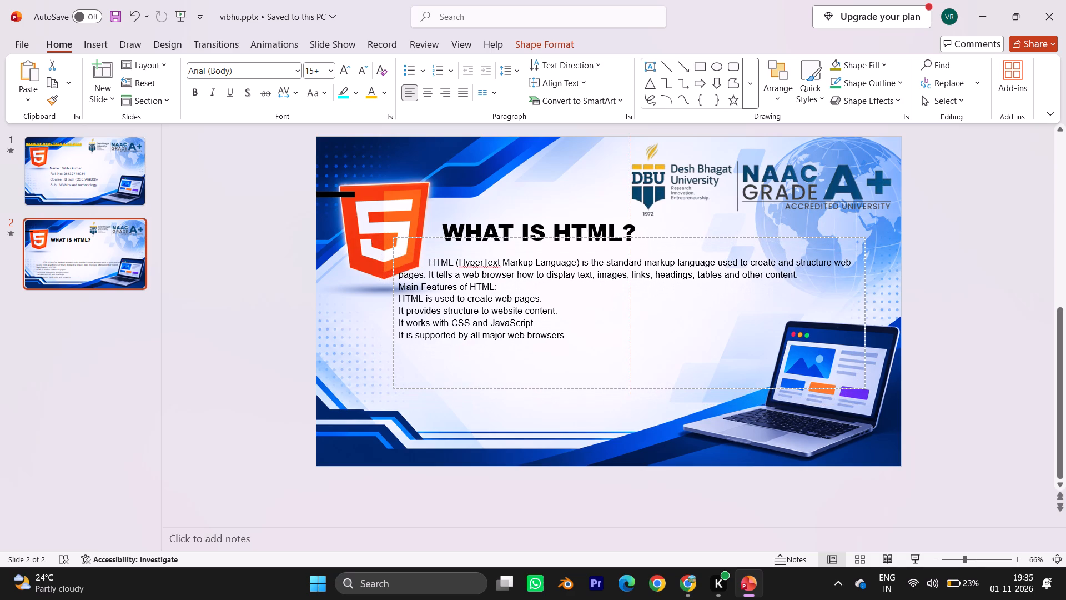
drag(633, 237, 637, 239)
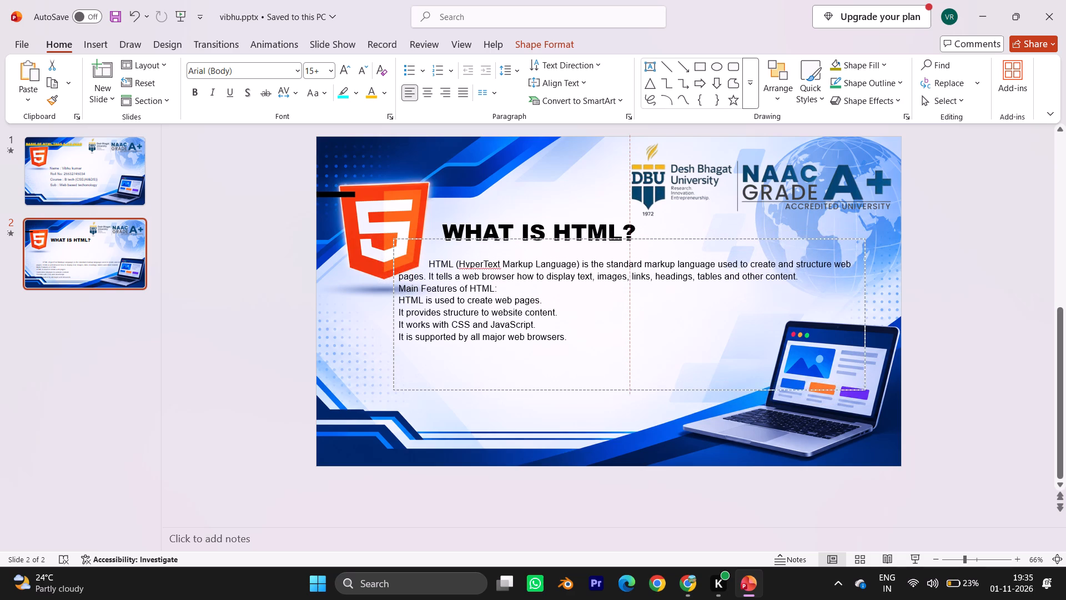
drag(637, 239, 637, 243)
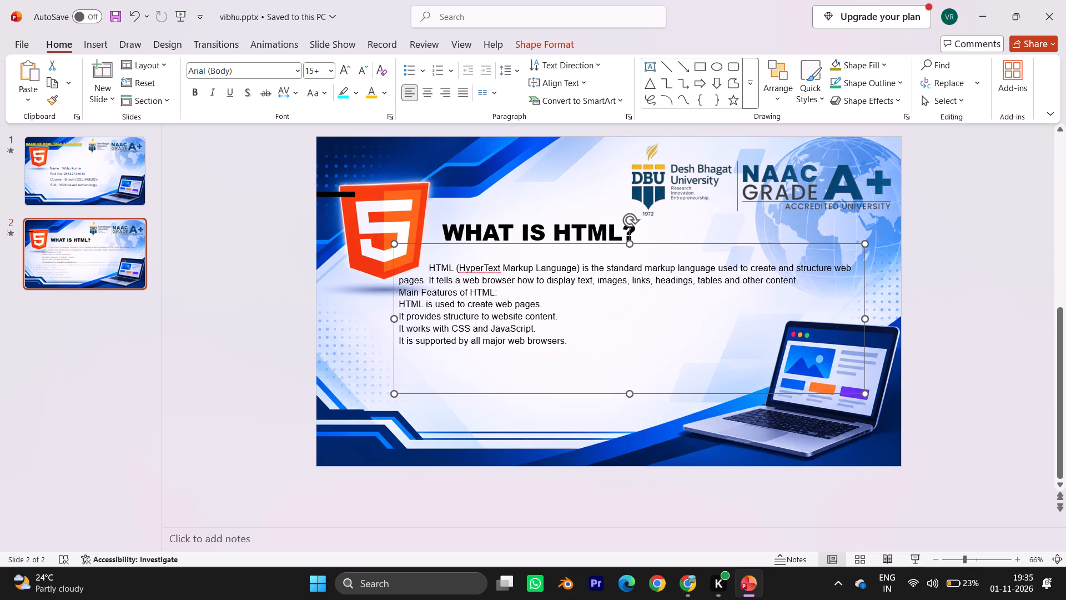
click(358, 347)
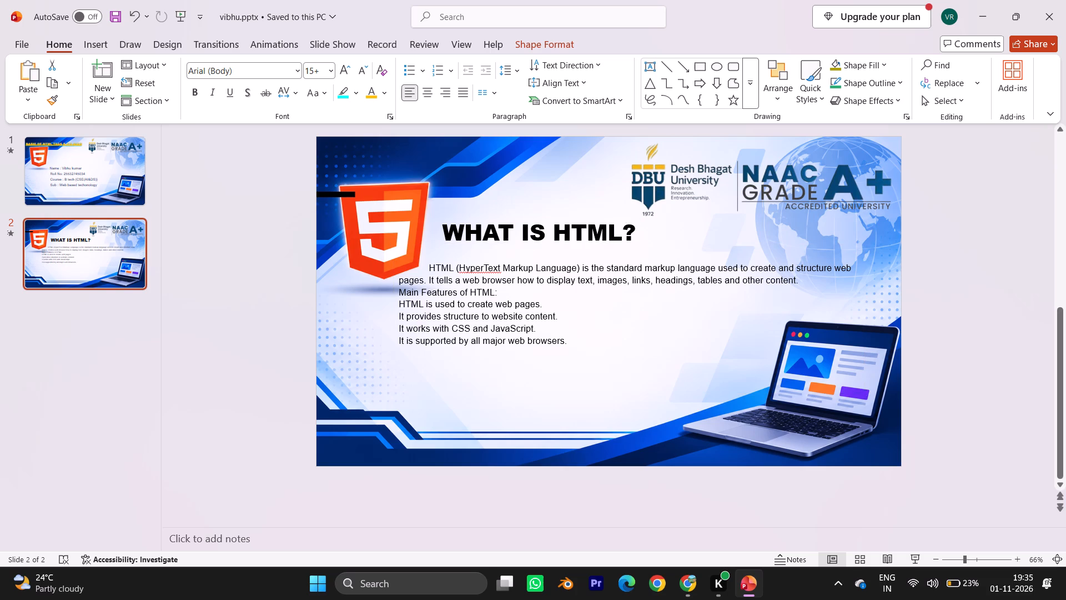
Select all the body text and set its font size to 20.
click(425, 269)
drag(425, 269, 562, 274)
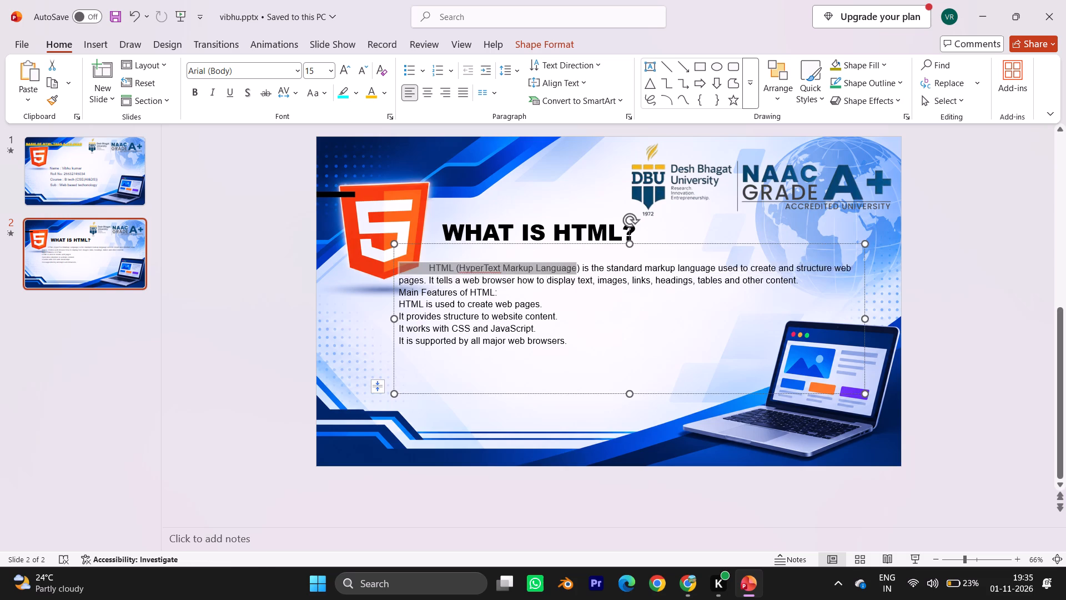
drag(562, 274, 591, 342)
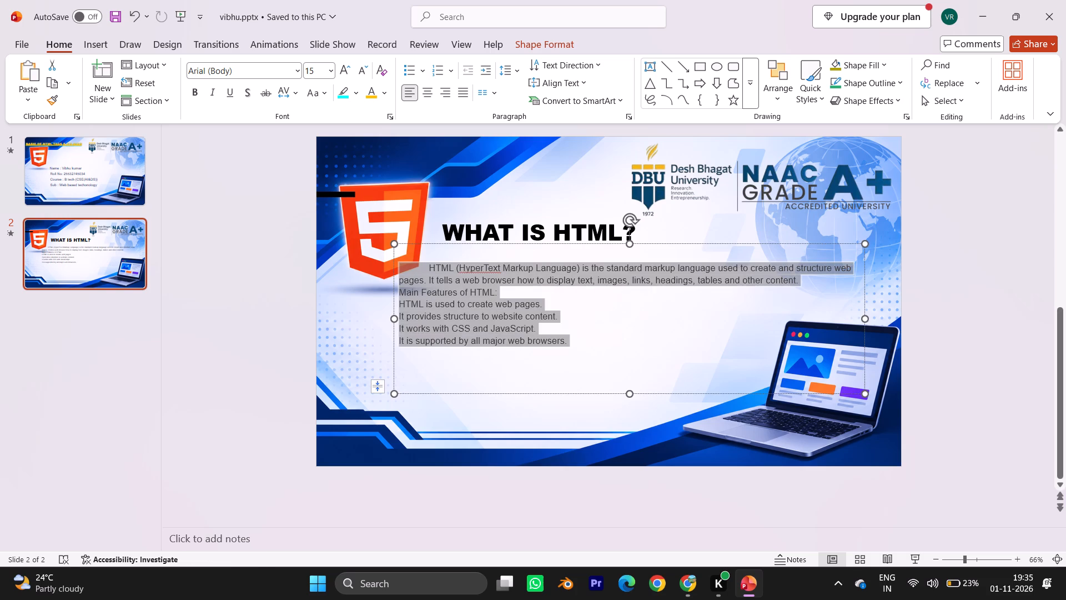
drag(591, 342, 692, 161)
right_click(591, 342)
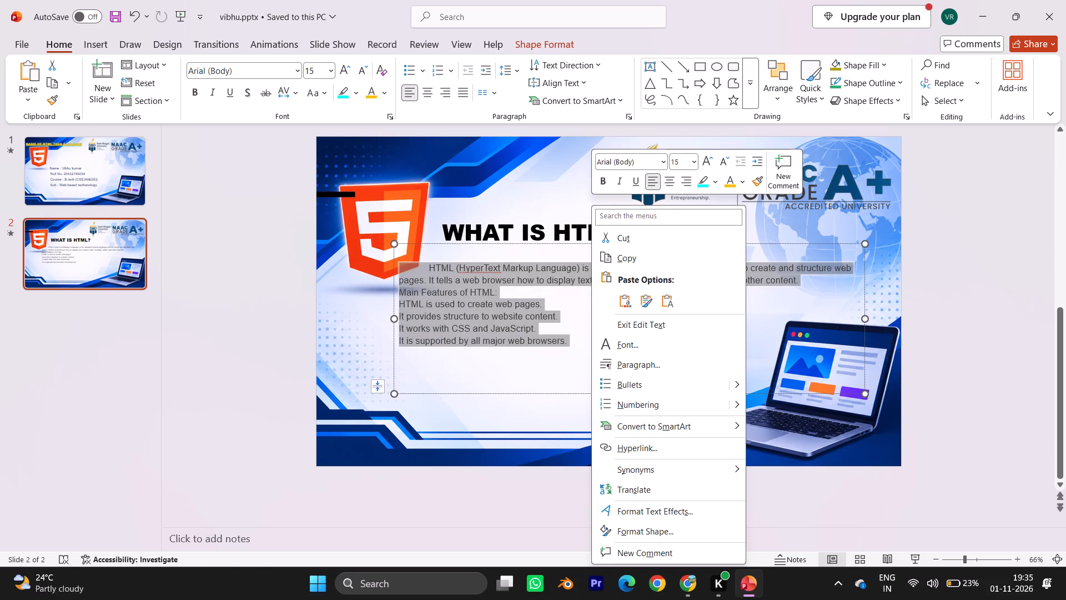
drag(692, 161, 691, 159)
double_click(691, 159)
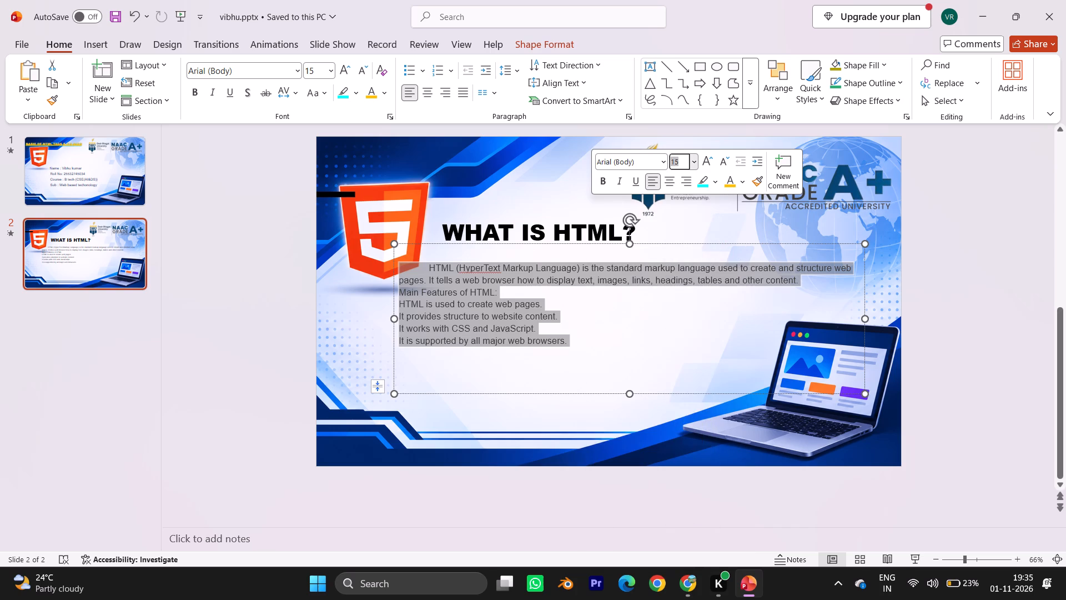
click(691, 159)
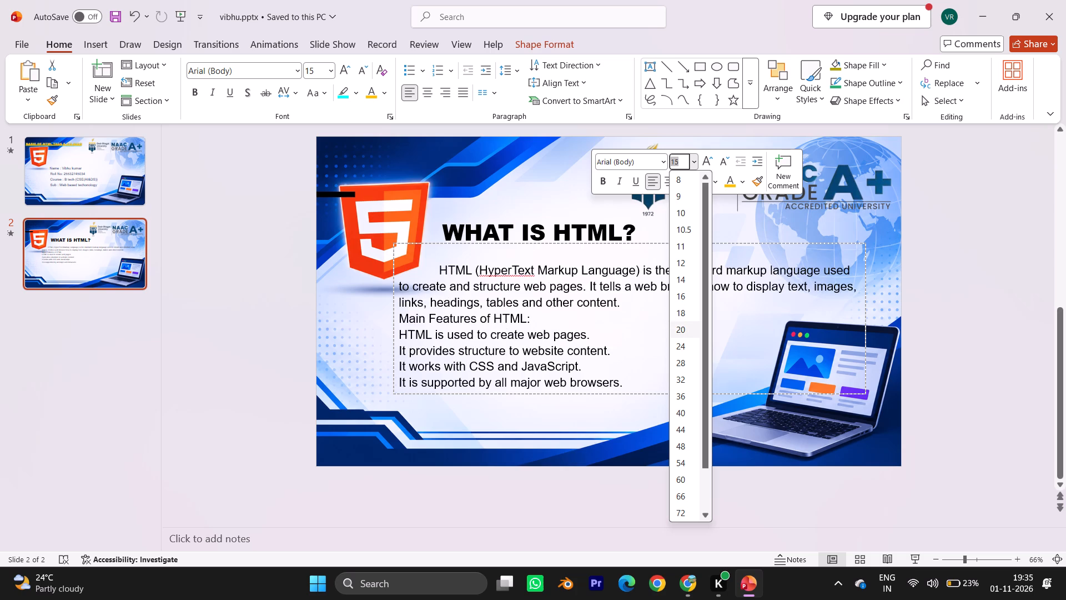
click(681, 323)
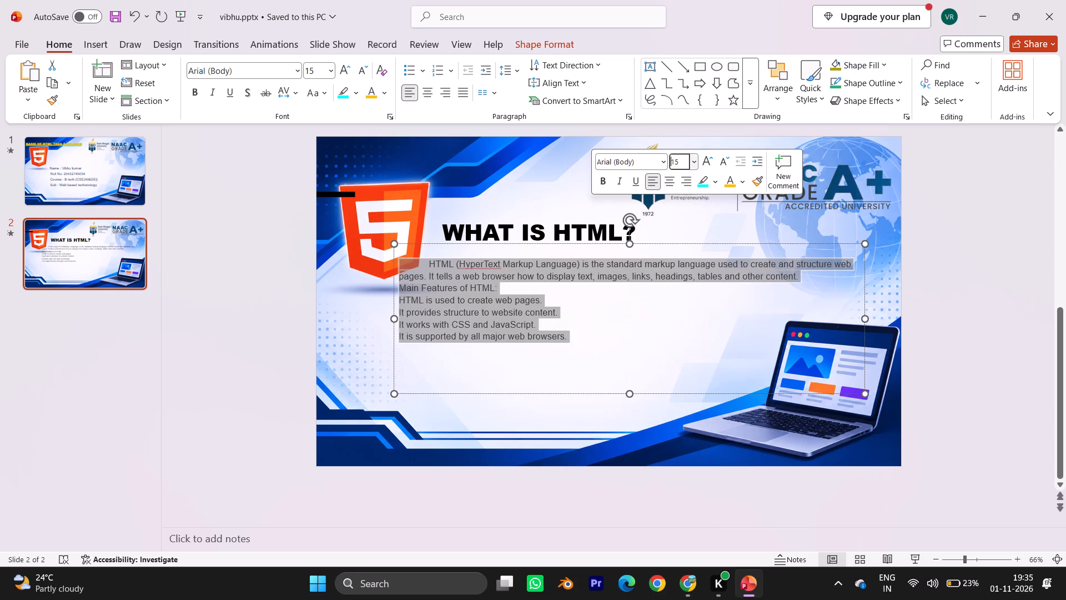
Set the selected body text's font size to 18.
click(680, 158)
key(BackSpace)
key(BackSpace)
text(18)
key(Return)
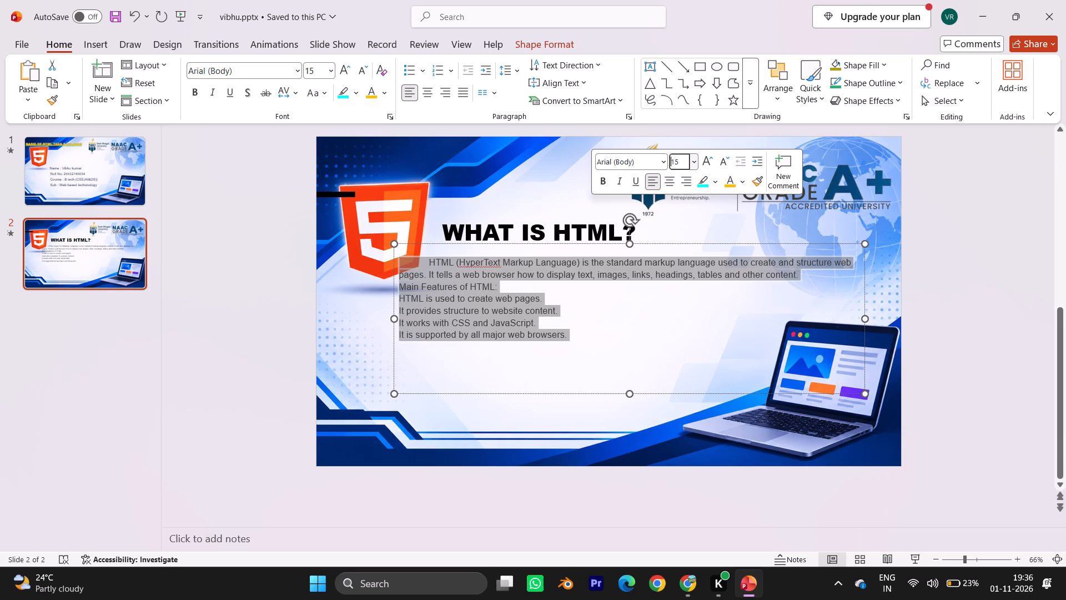
Enlarge the body text box by lowering its bottom edge to the lower blue stripes and raising its top edge slightly.
click(534, 473)
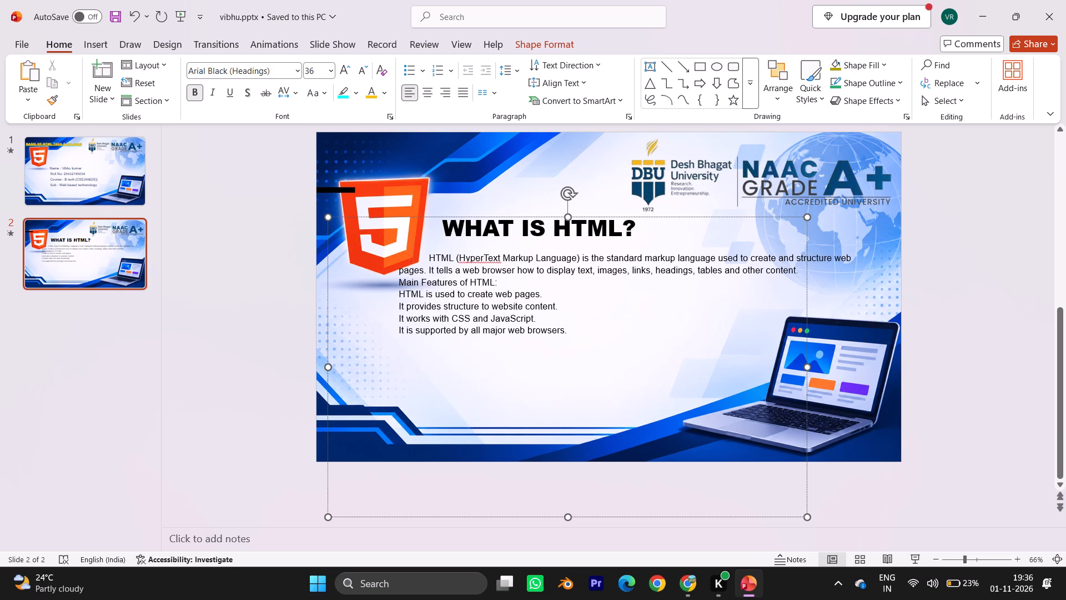
click(604, 332)
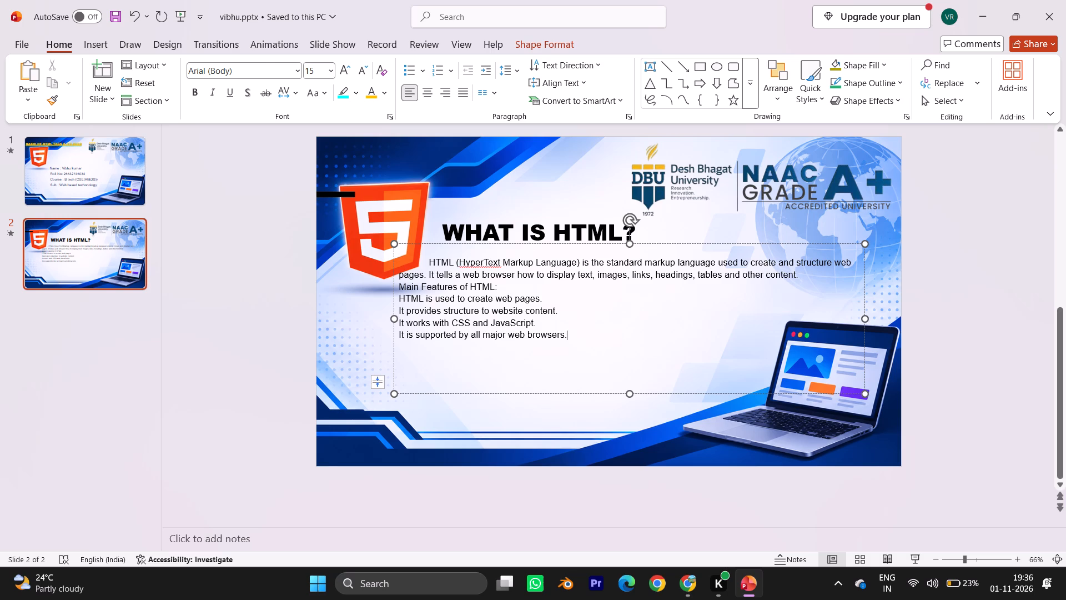
click(628, 399)
click(586, 323)
drag(628, 394, 621, 442)
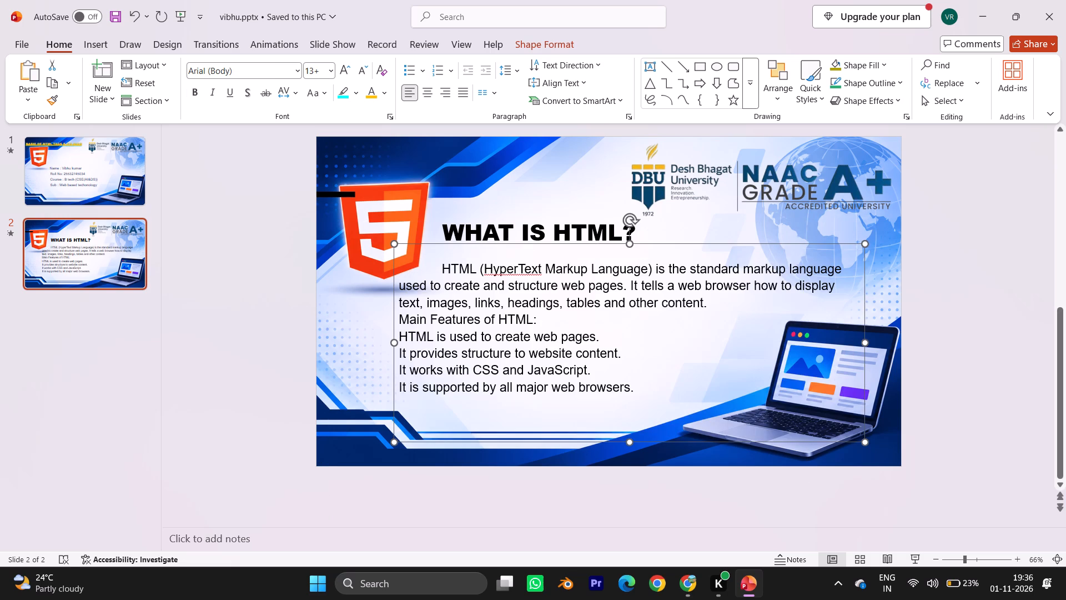
click(698, 387)
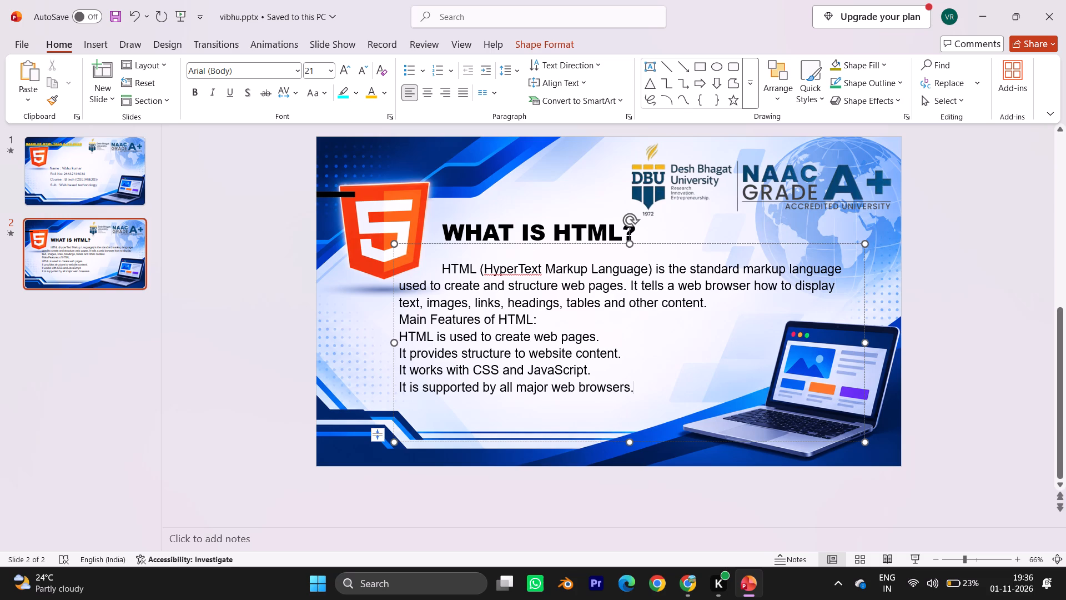
drag(628, 242, 626, 232)
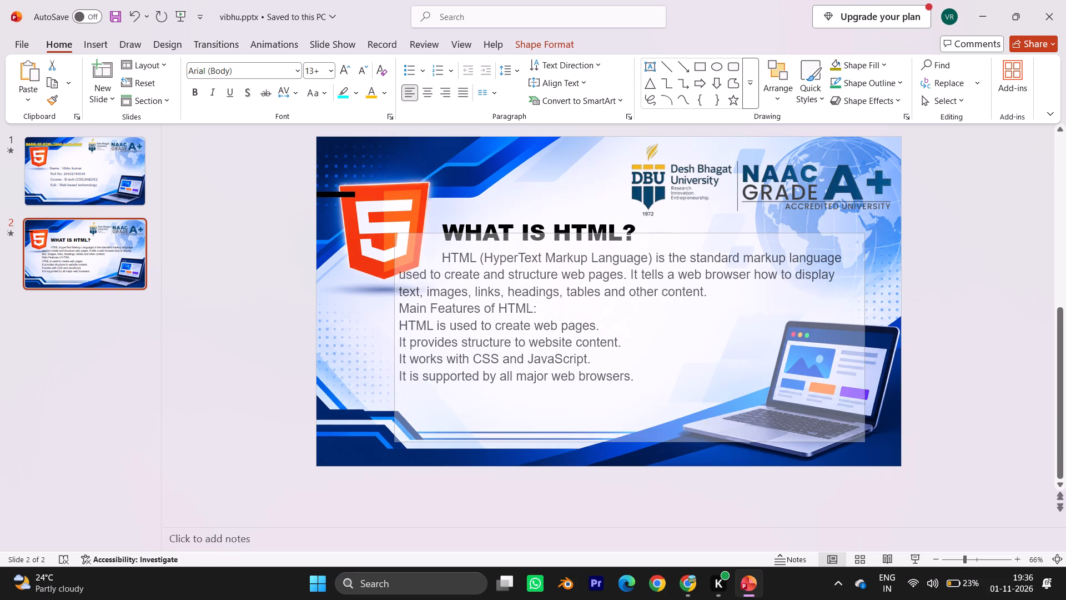
drag(626, 232, 619, 236)
click(288, 406)
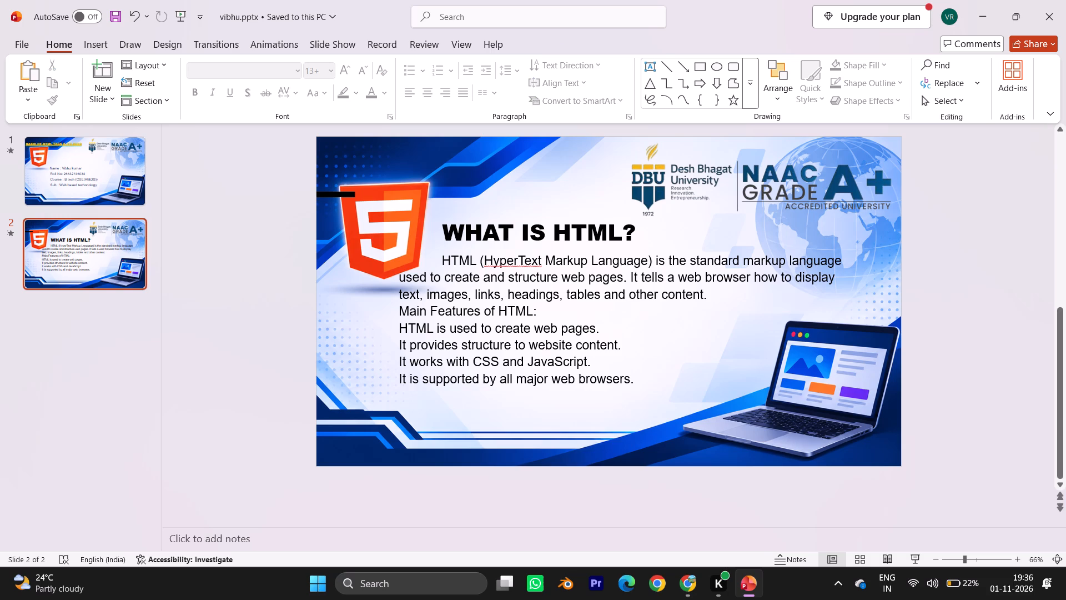
Insert a blank line before and after the "Main Features of HTML:" line in the body text.
click(433, 264)
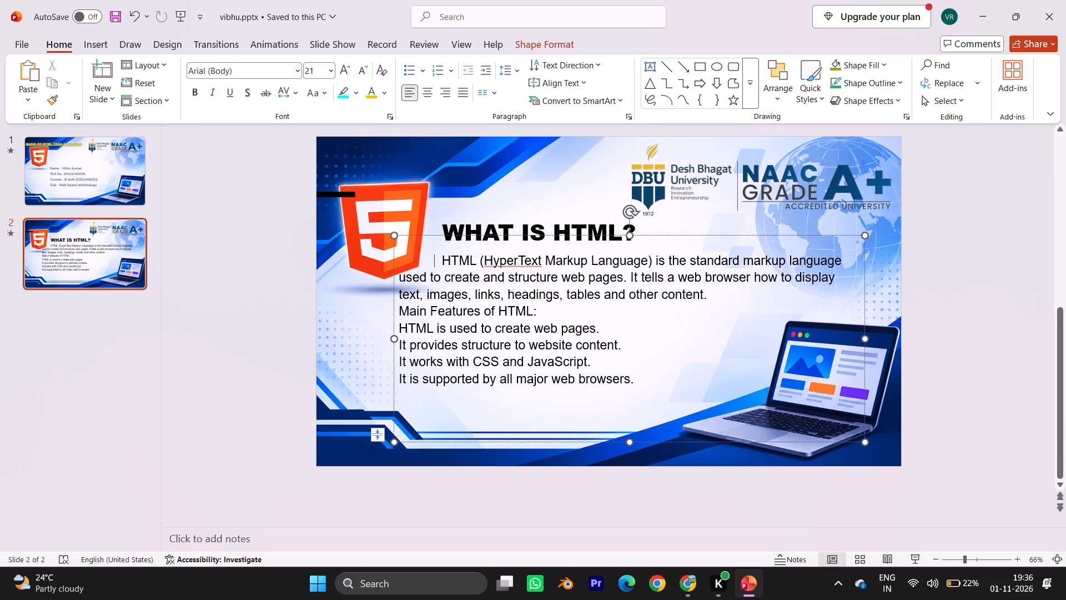
click(715, 297)
key(Return)
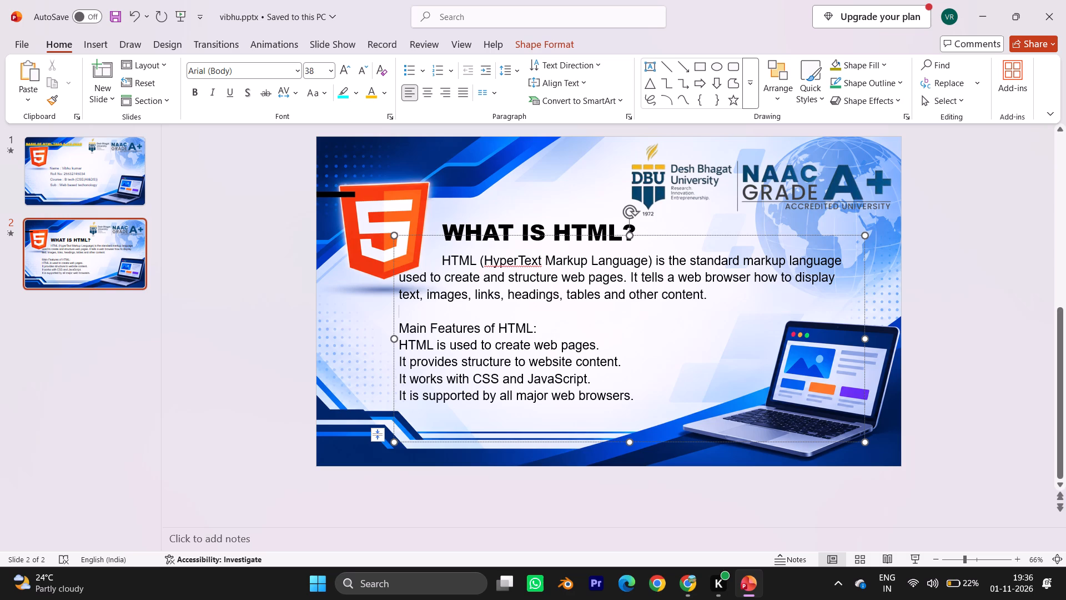
click(556, 339)
click(536, 332)
key(Return)
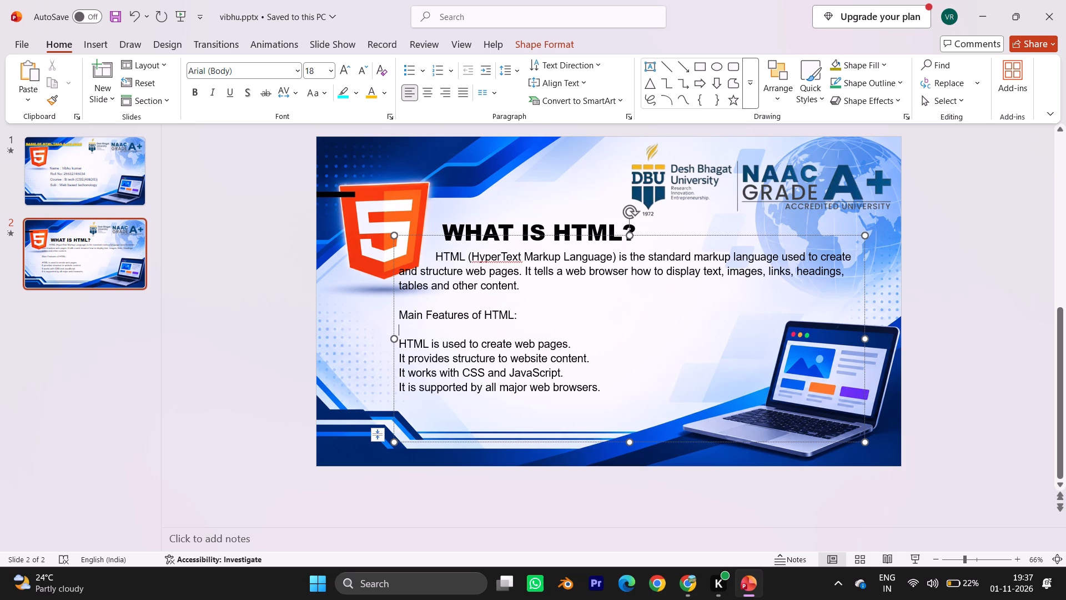
Set the font size of the "Main Features of HTML:" line to 20.
triple_click(403, 314)
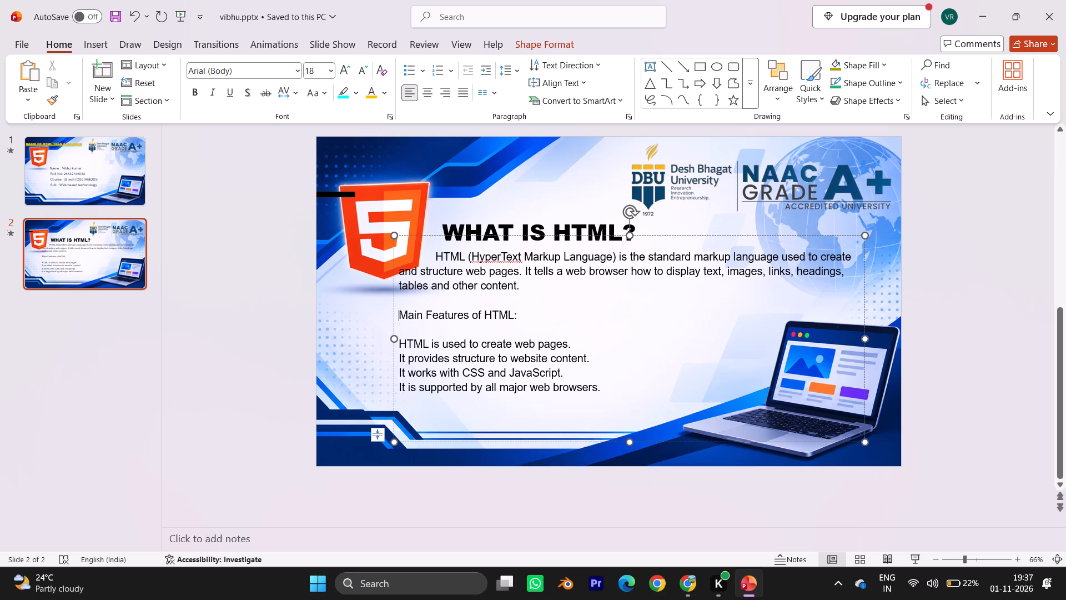
click(403, 314)
drag(403, 314, 439, 311)
drag(439, 311, 517, 318)
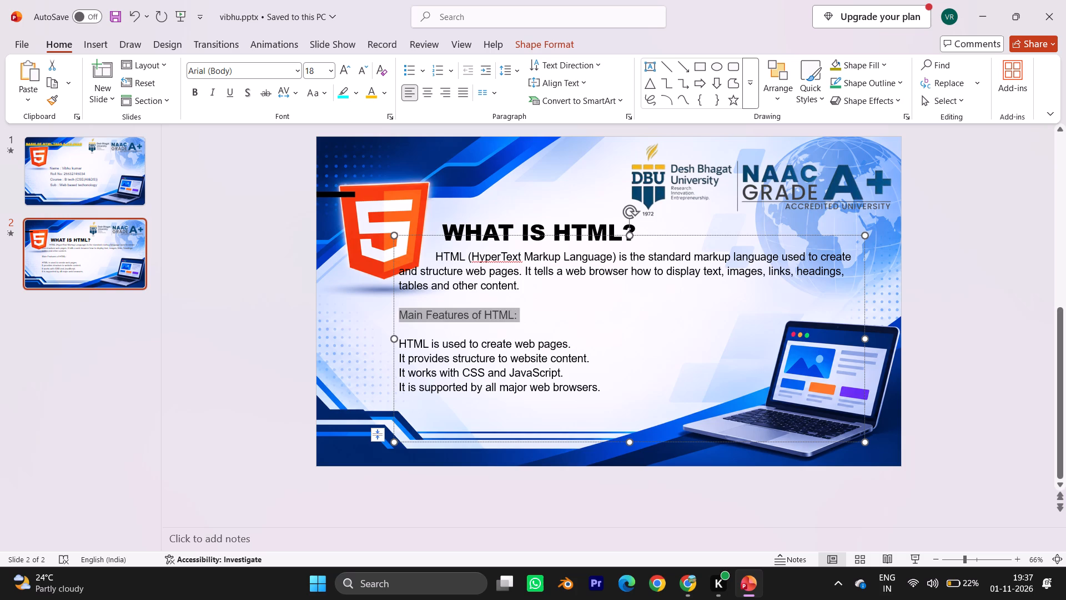
drag(517, 318, 620, 170)
right_click(517, 318)
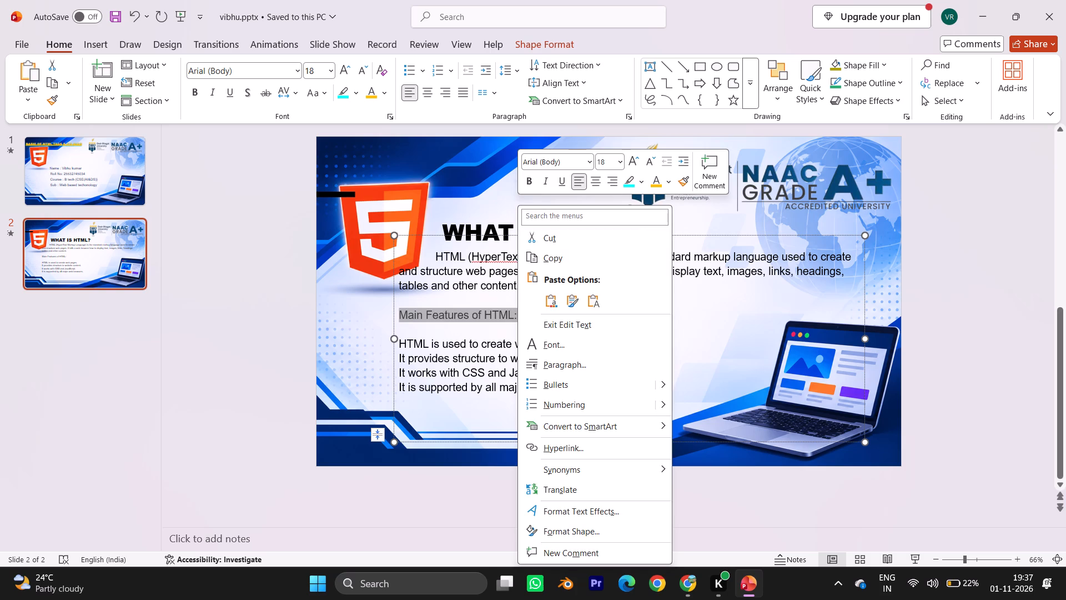
drag(620, 170, 620, 165)
click(620, 165)
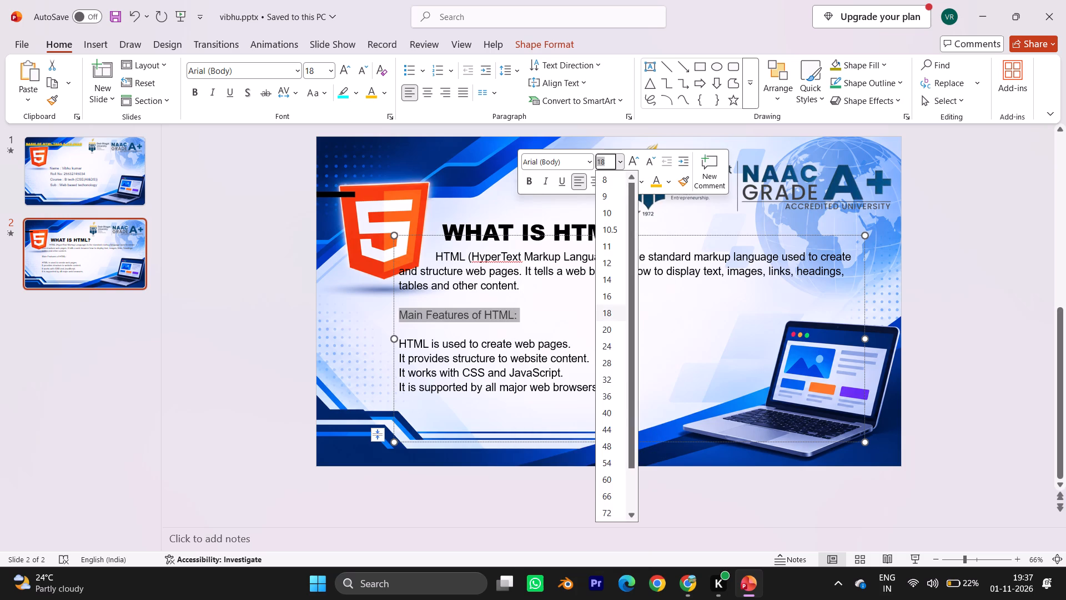
click(608, 321)
click(608, 321)
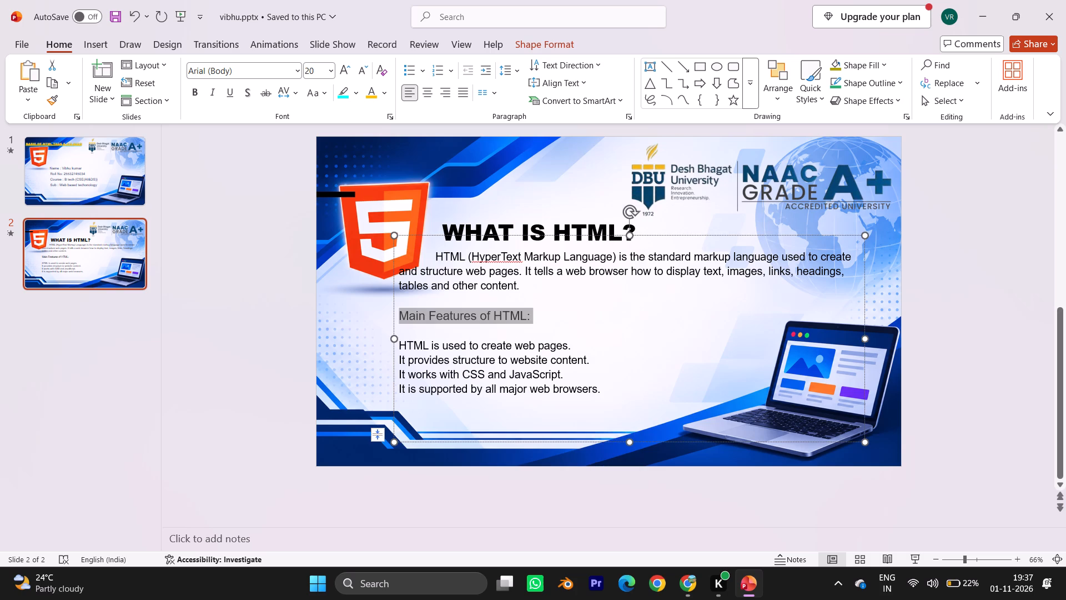
Insert a ">" marker at the start of each of the four feature lines below the "Main Features of HTML:" line.
click(394, 348)
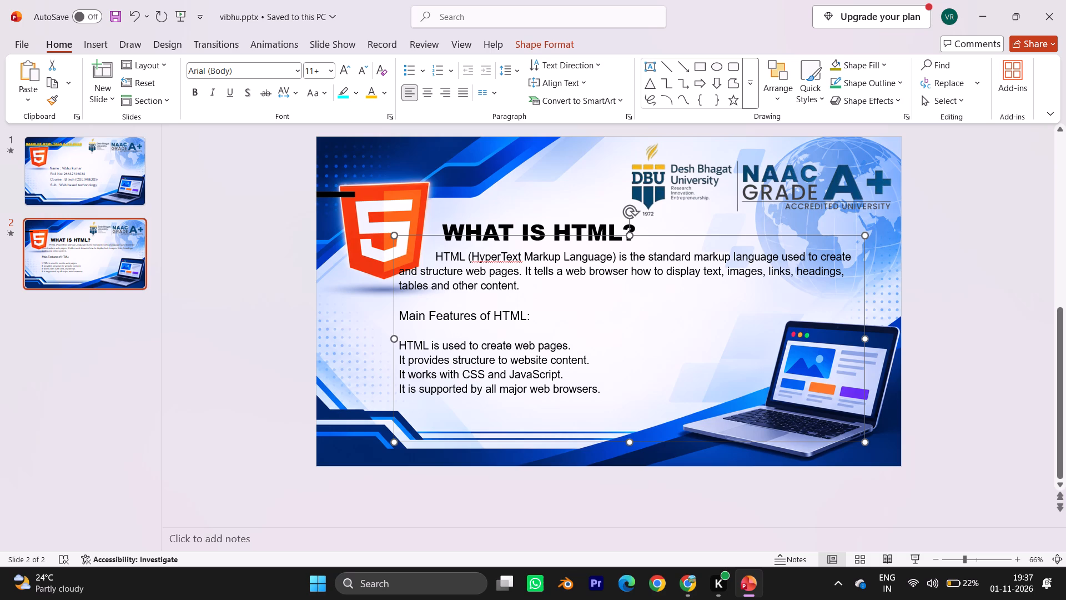
click(400, 348)
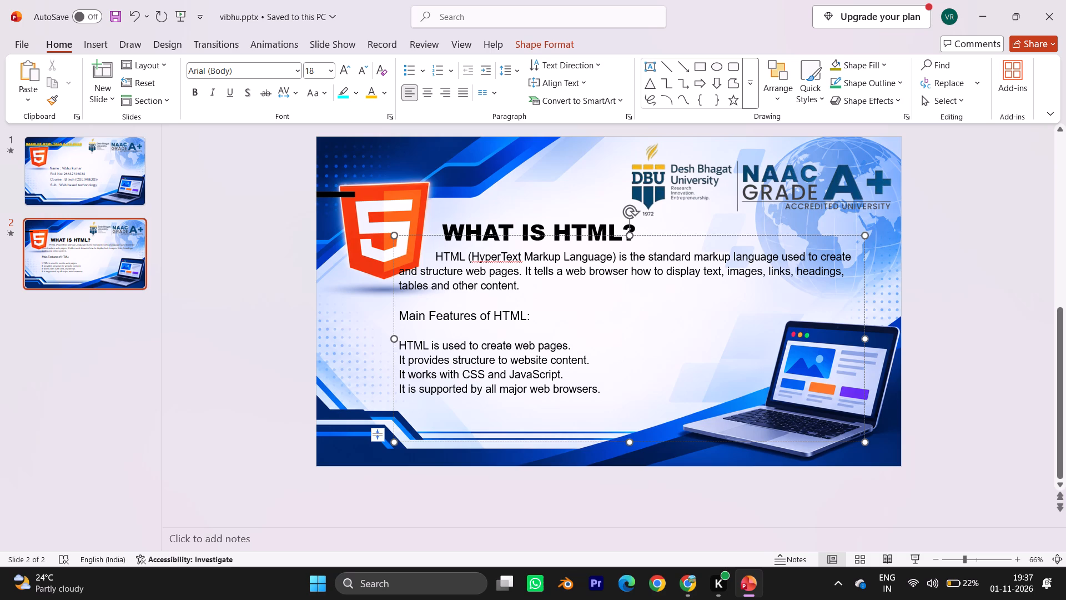
key(shift+greater)
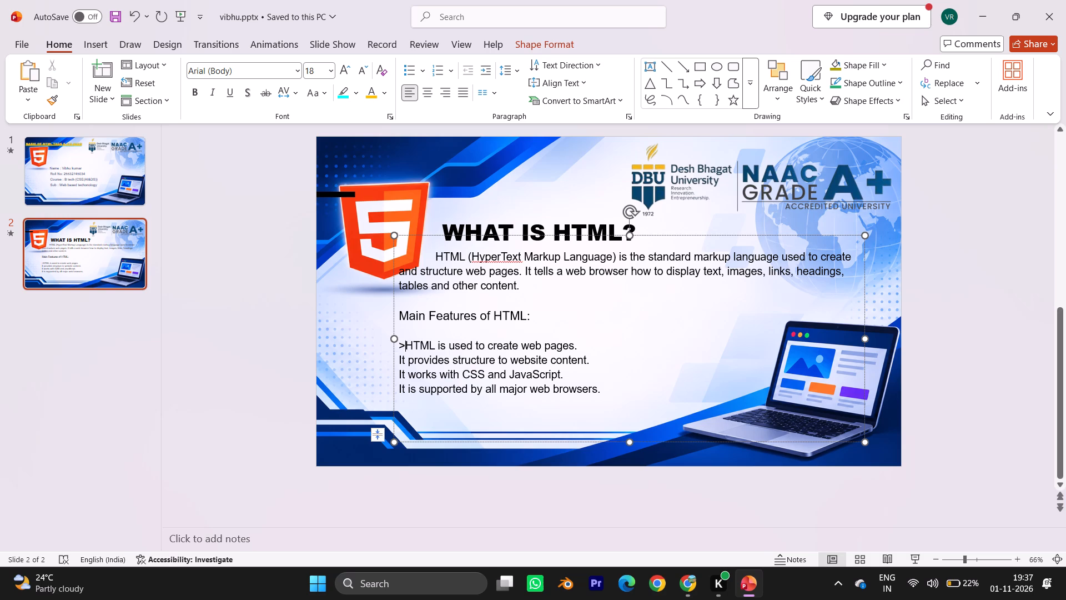
key(Down)
key(Left)
key(Left)
key(shift+greater)
key(Down)
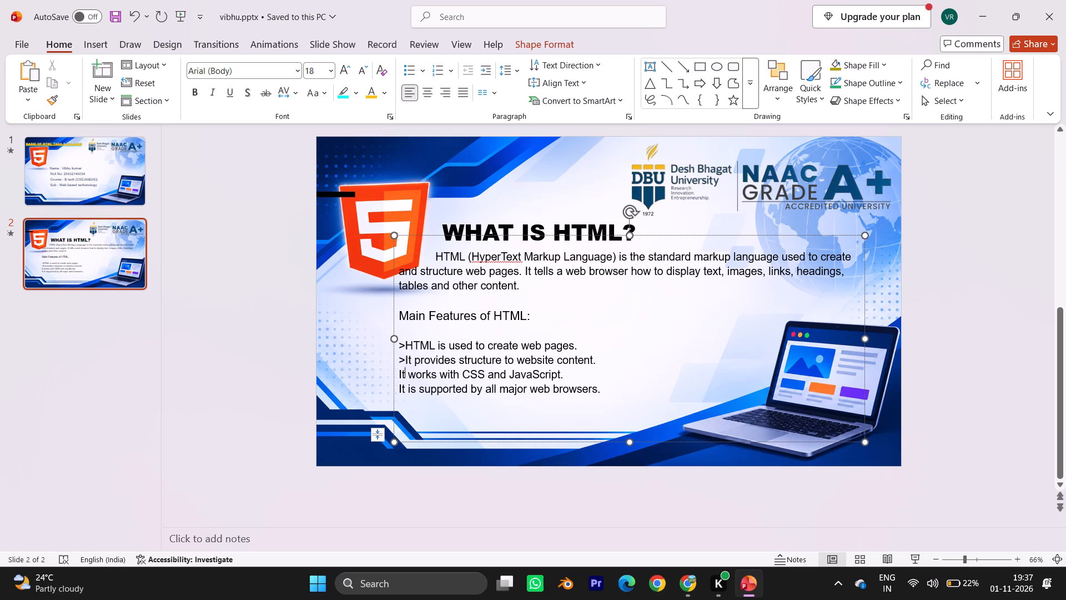
key(Left)
key(Left)
key(shift+greater)
key(Down)
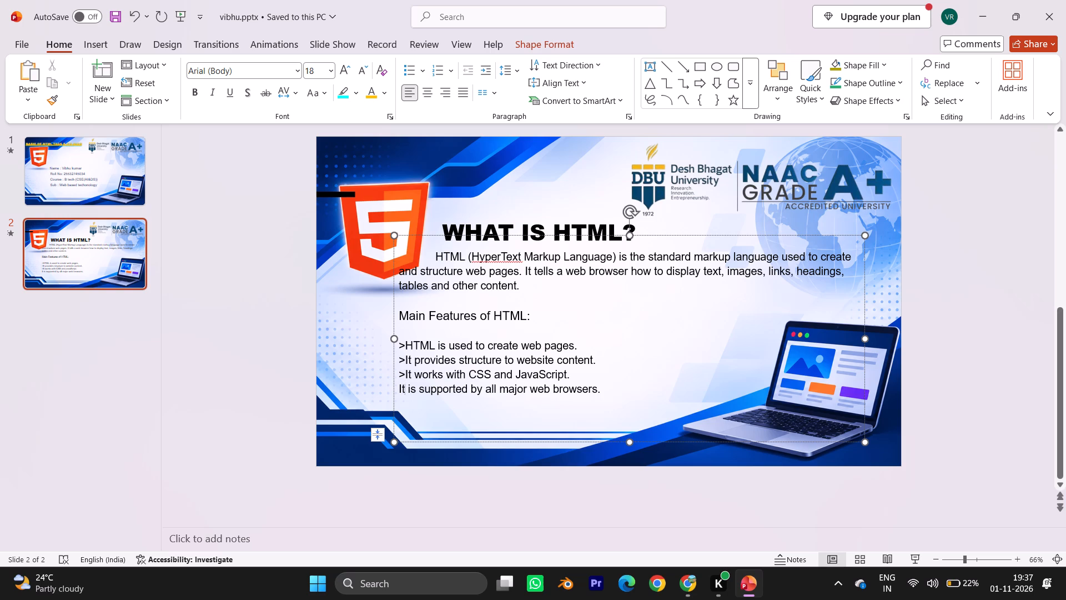
key(Left)
key(Left)
key(shift+greater)
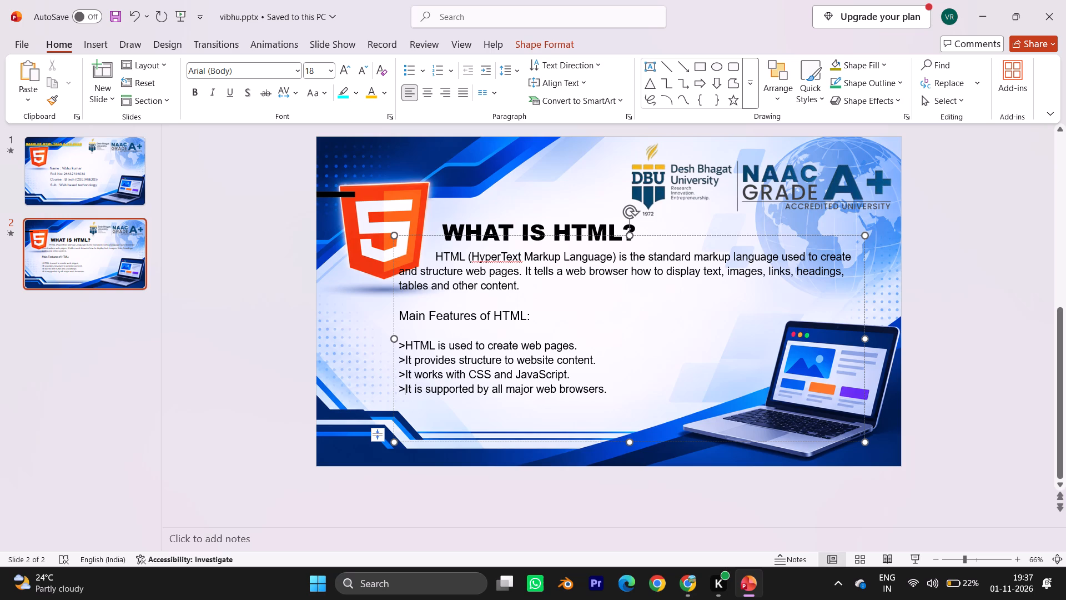
Insert "#. " in front of the "Main Features of HTML:" line.
click(398, 316)
key(shift+numbersign)
key(space)
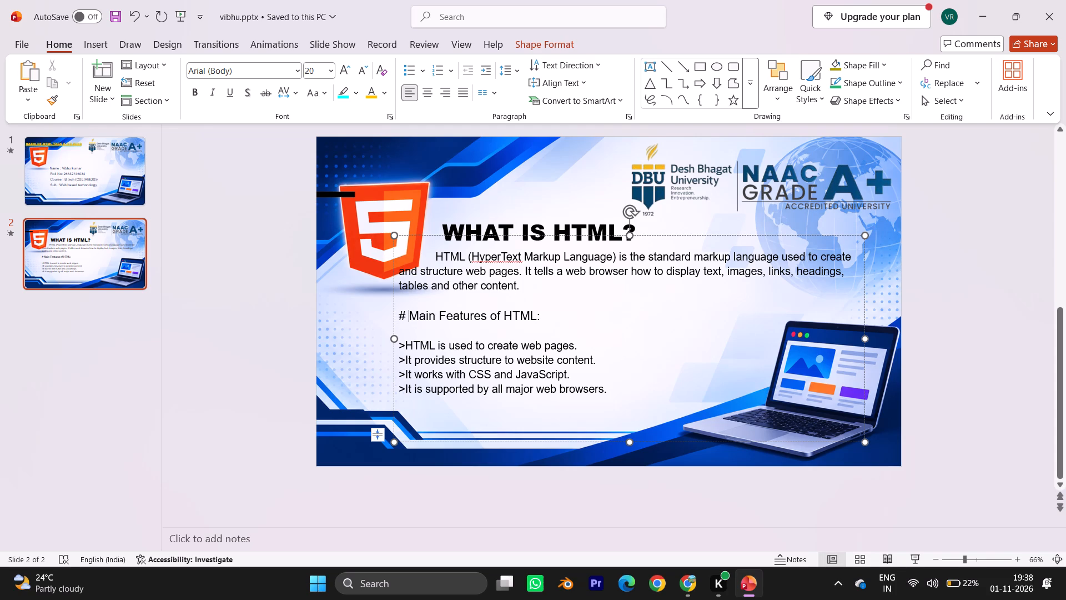
key(period)
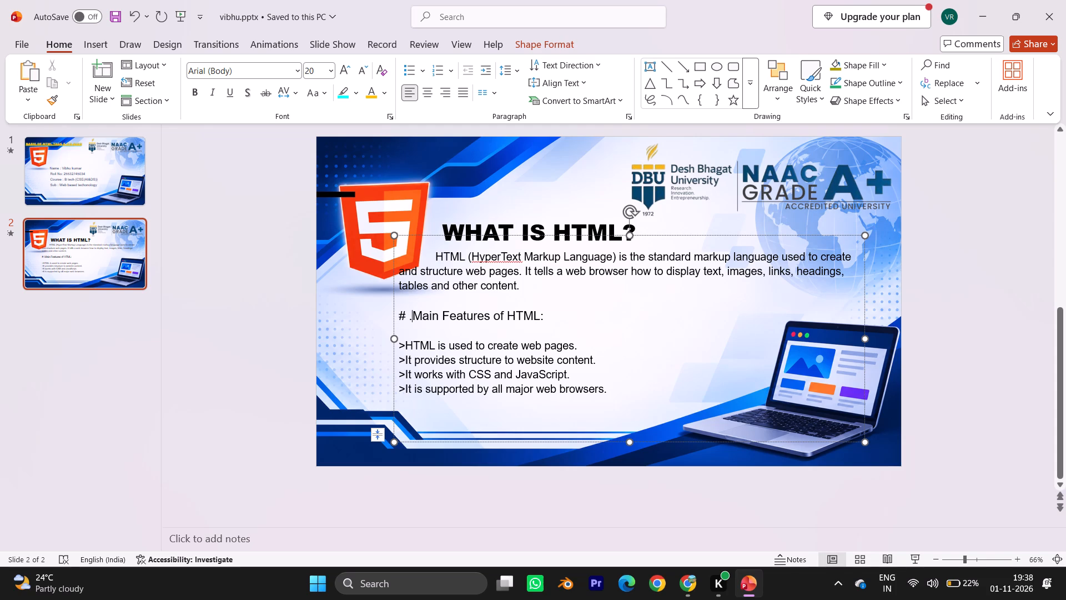
key(BackSpace)
key(BackSpace)
text(.)
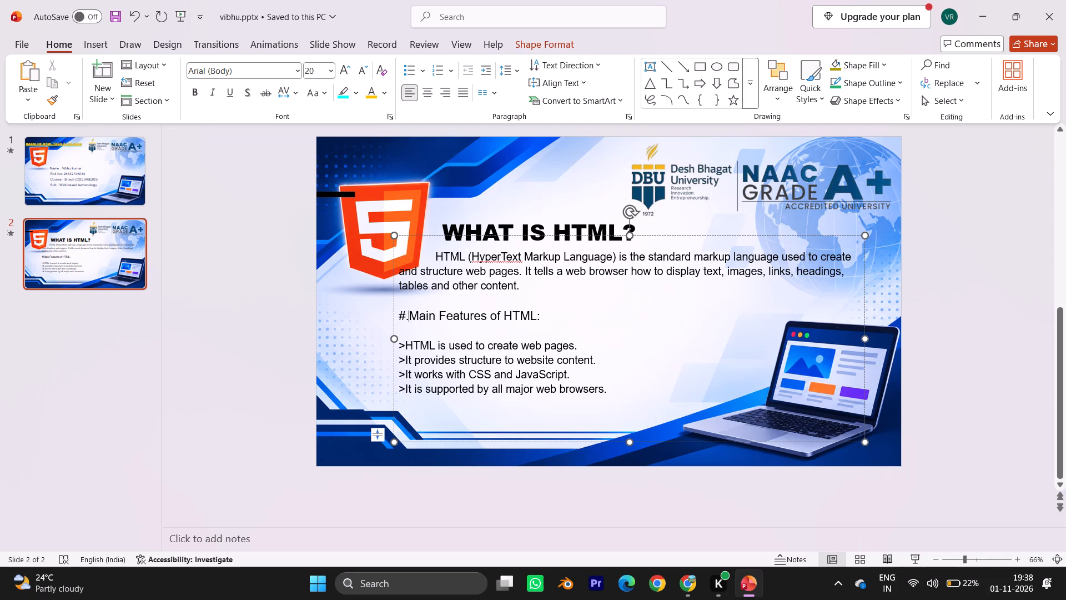
key(space)
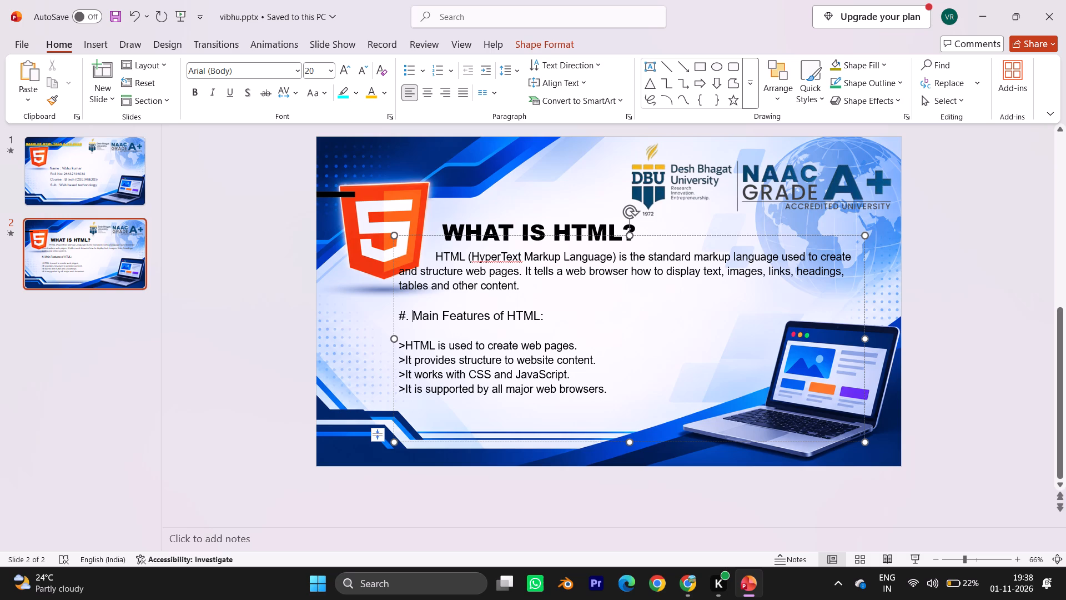
click(555, 319)
Insert "> " in front of "HTML" at the start of the body text's opening paragraph.
click(435, 256)
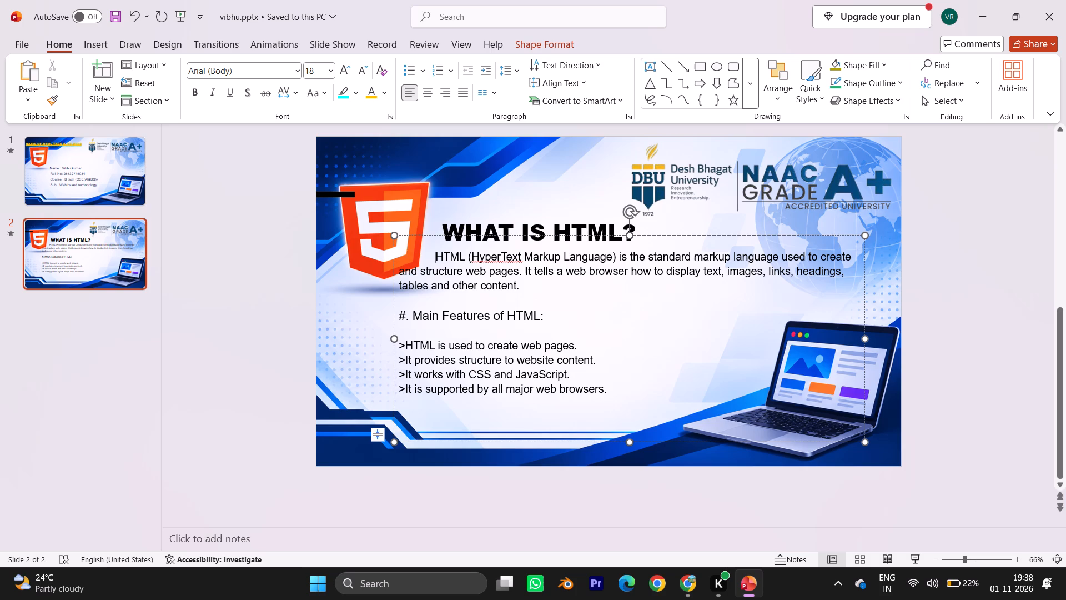
key(shift+greater)
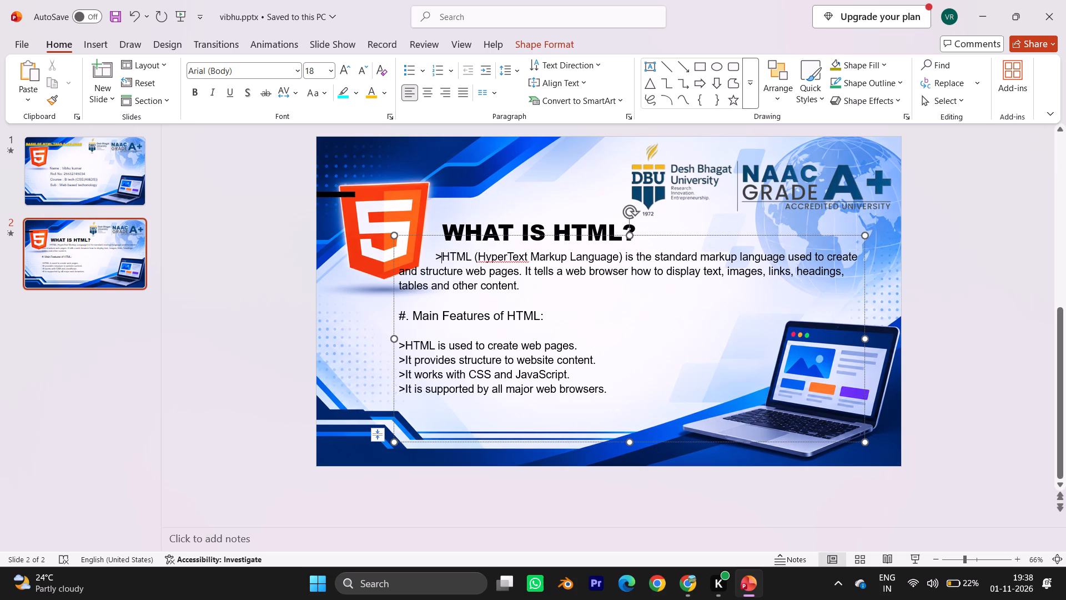
key(space)
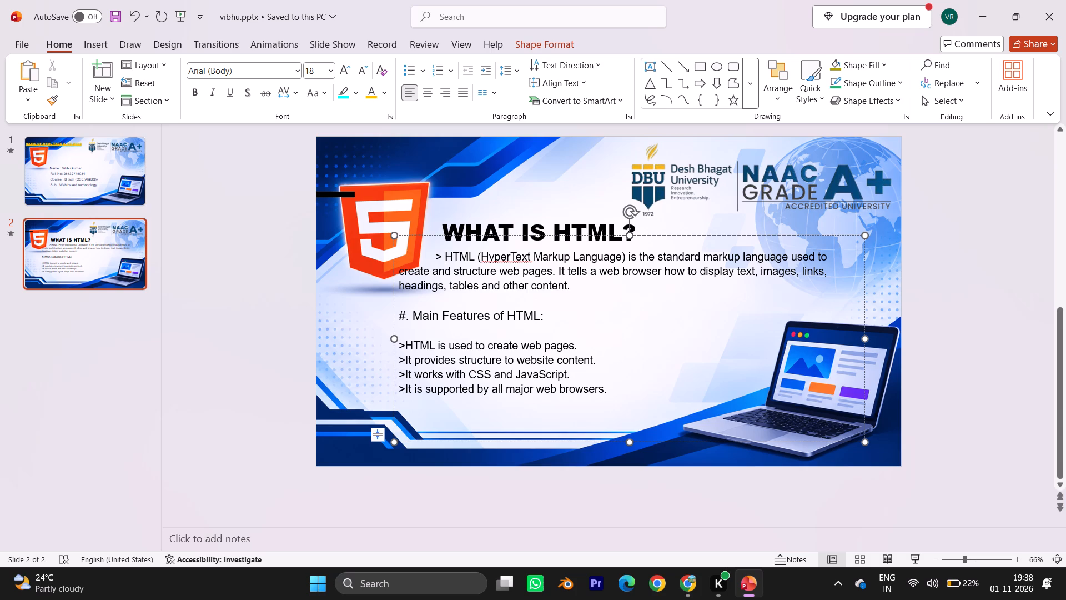
Clear the spelling flag on the word "HyperText" in the opening paragraph, keeping its spelling.
triple_click(531, 256)
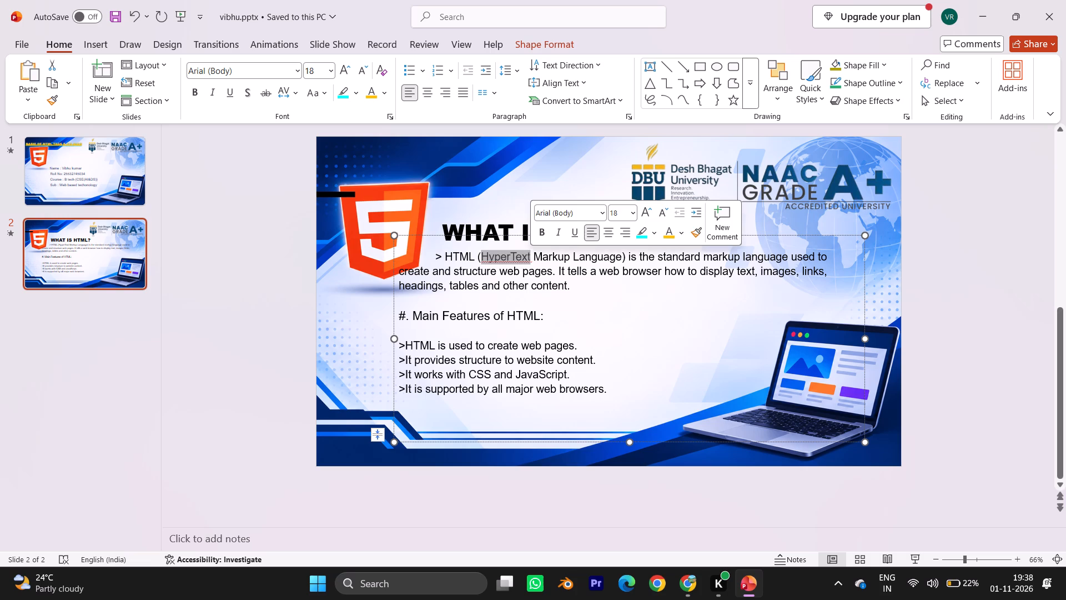
right_click(531, 256)
click(573, 306)
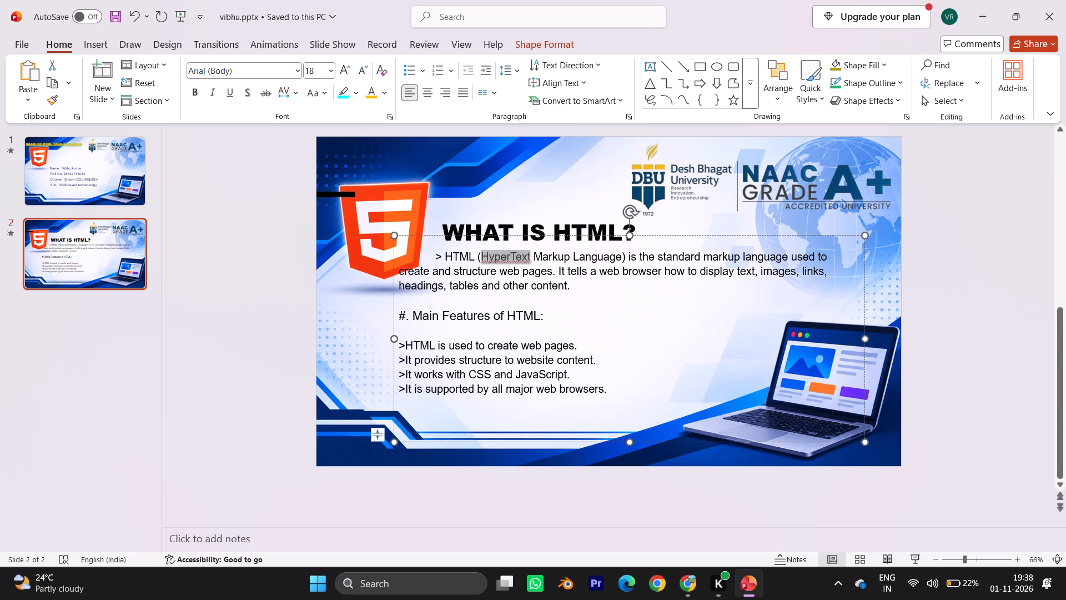
click(573, 306)
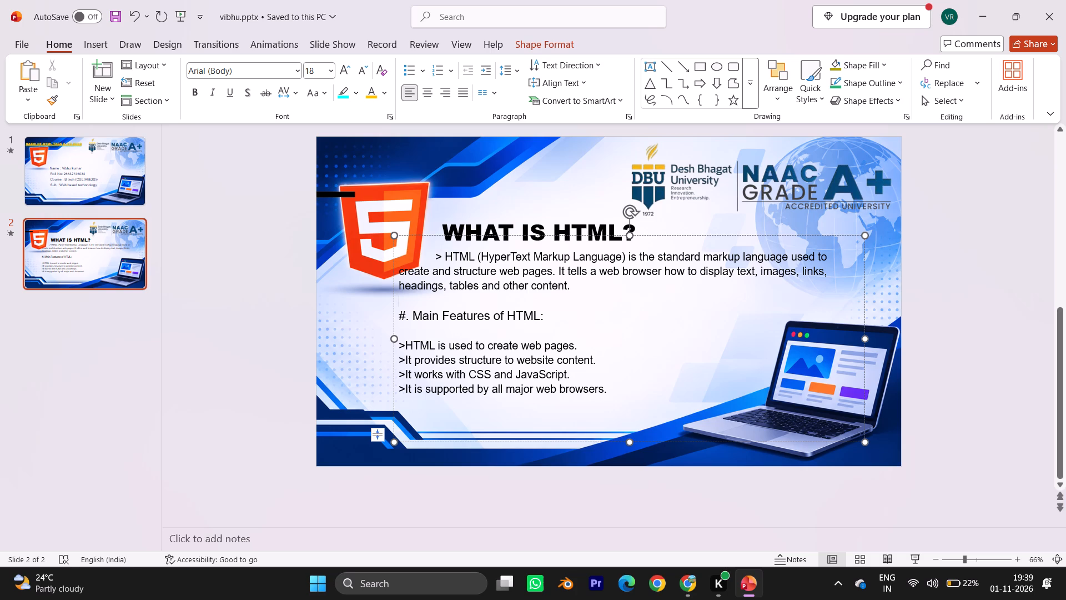
Lower the top edge of the body text box slightly so the text sits further below the heading, and deselect the box.
drag(394, 236, 397, 242)
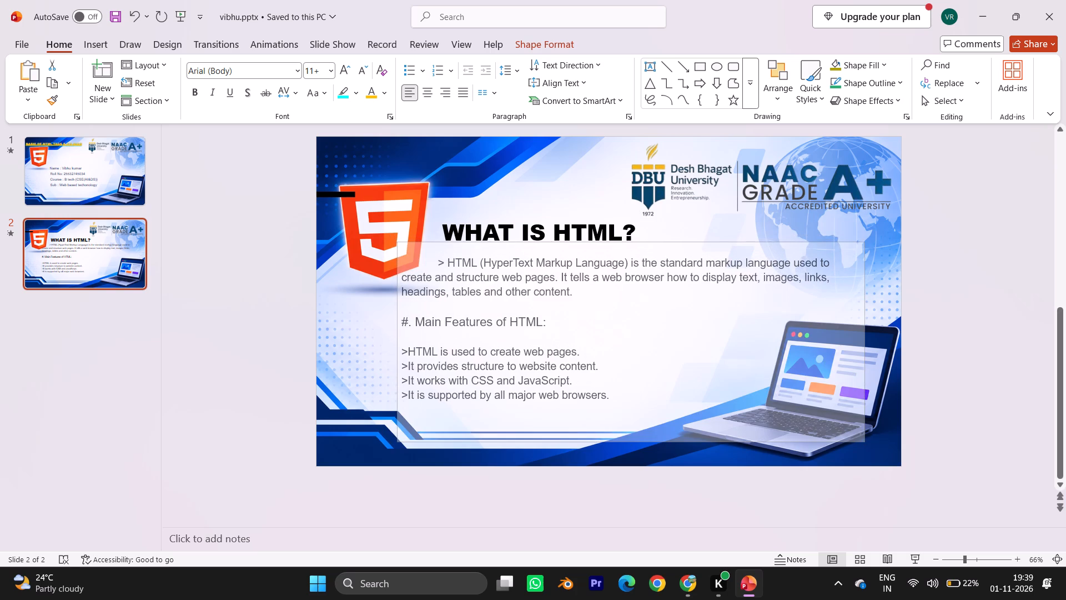
drag(397, 242, 395, 243)
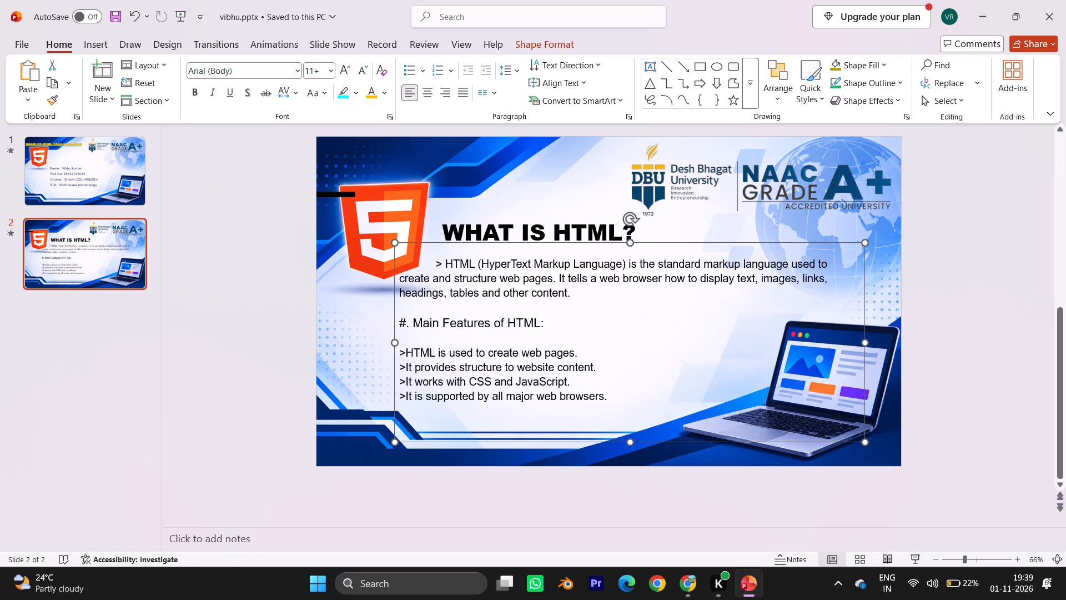
click(307, 277)
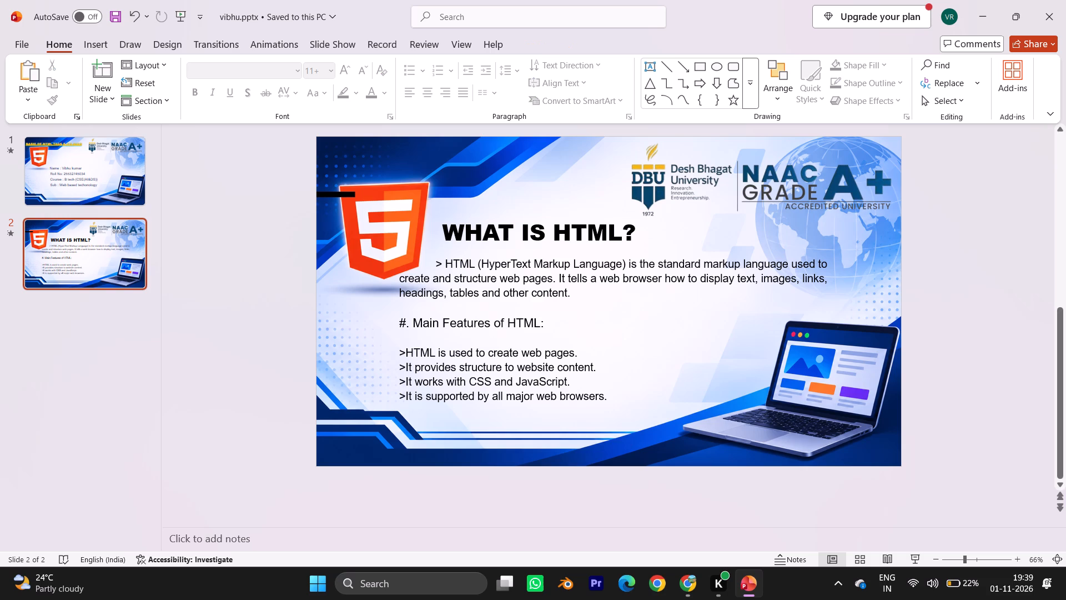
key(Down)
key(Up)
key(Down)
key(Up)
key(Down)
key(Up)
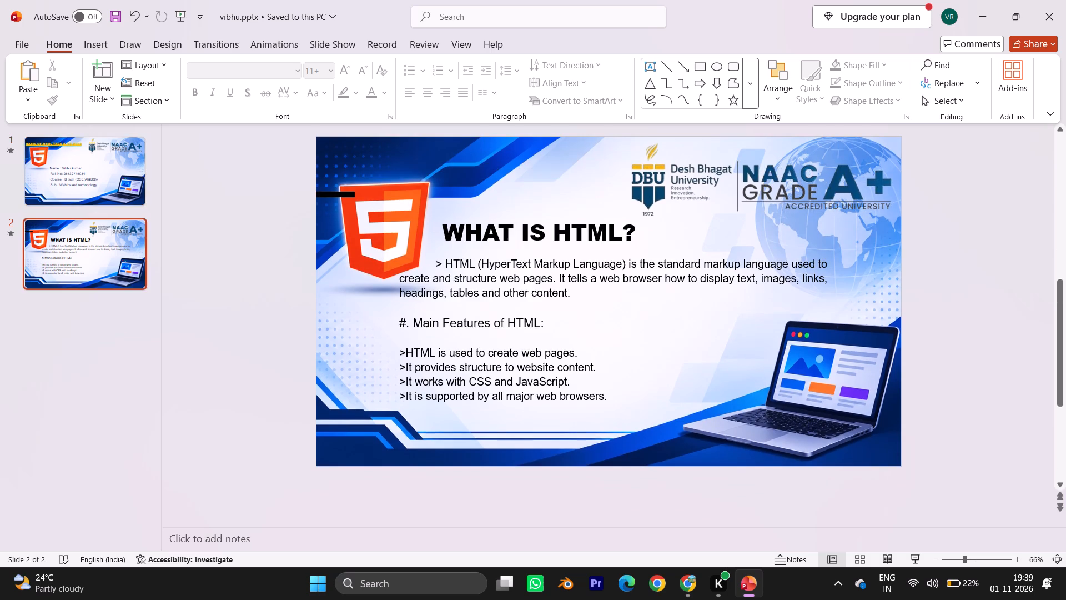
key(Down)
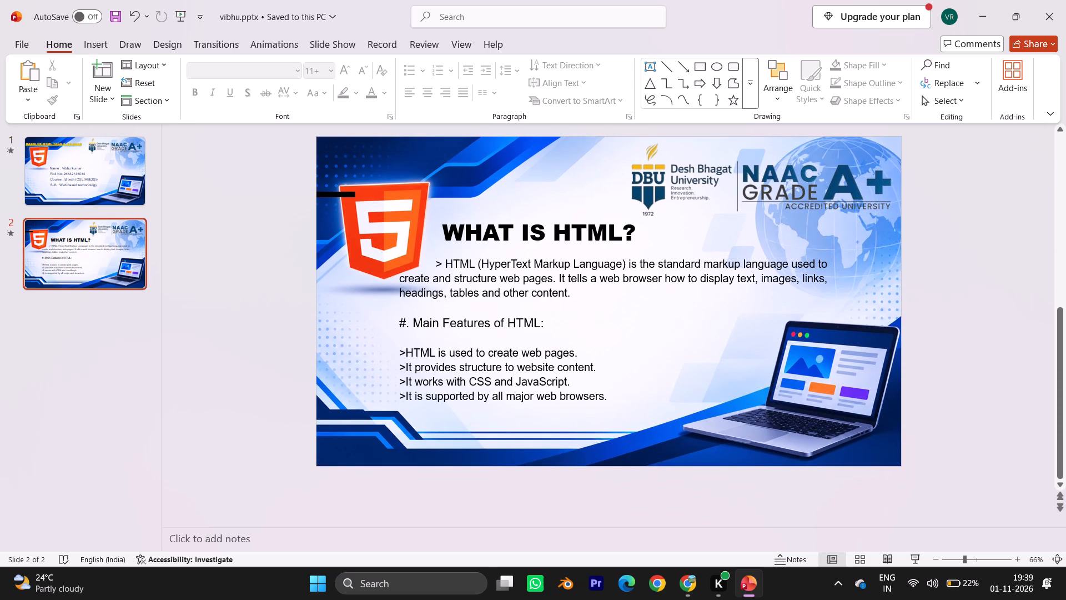
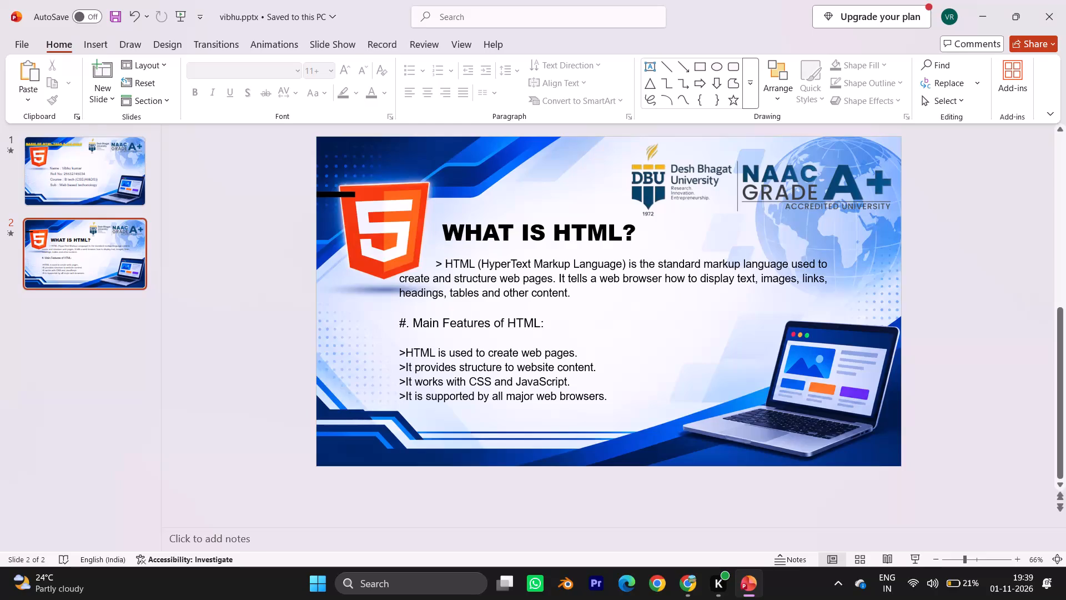
Delete the small empty text box lying on the black bar beside the HTML5 logo on slide 2.
click(114, 164)
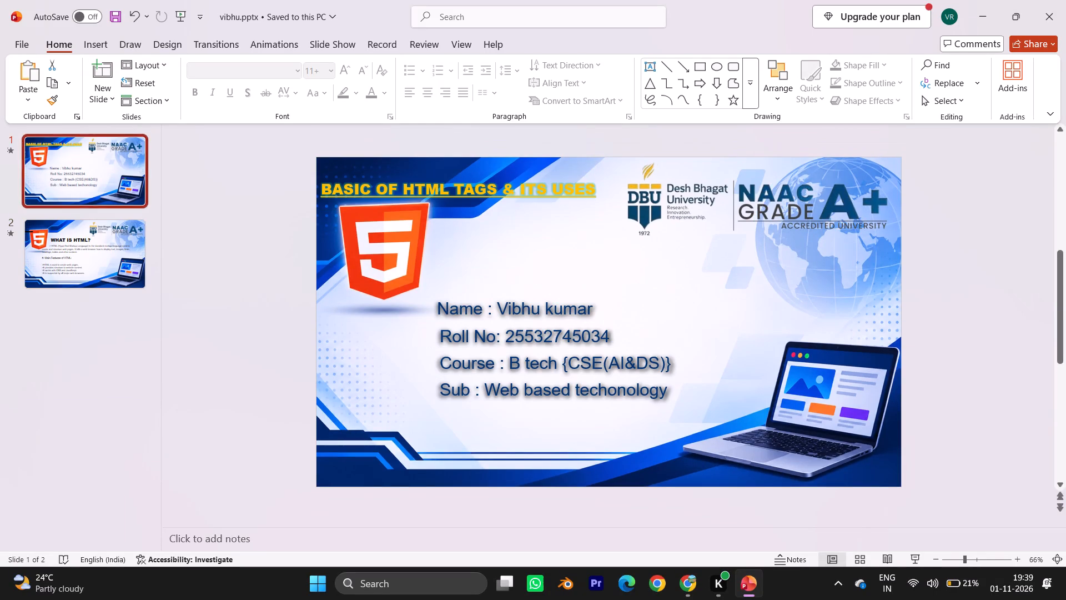
click(105, 234)
drag(333, 202, 333, 194)
click(333, 194)
triple_click(333, 194)
click(333, 194)
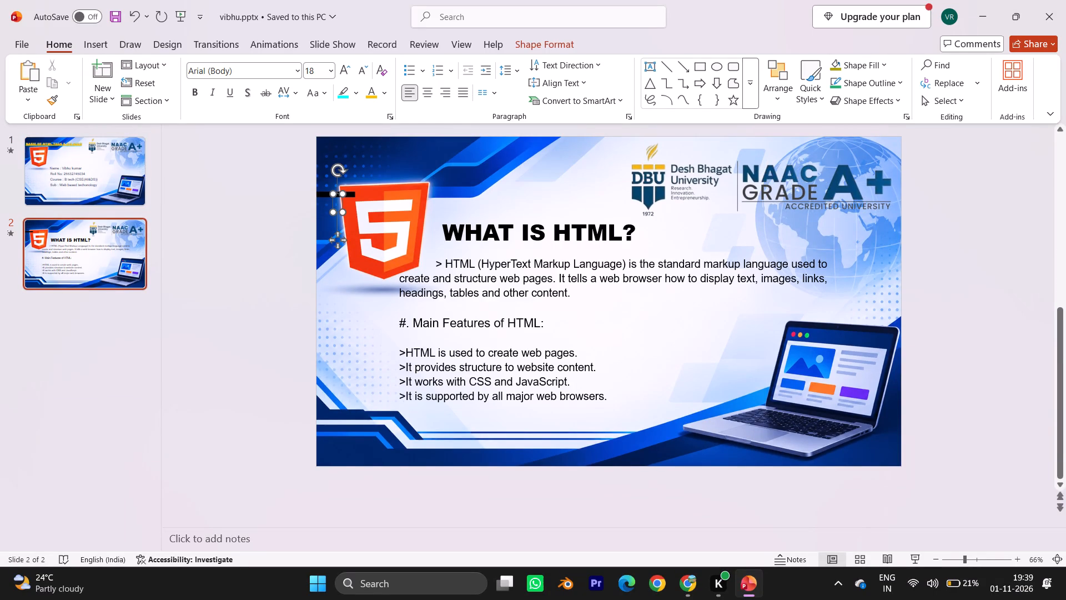
key(Delete)
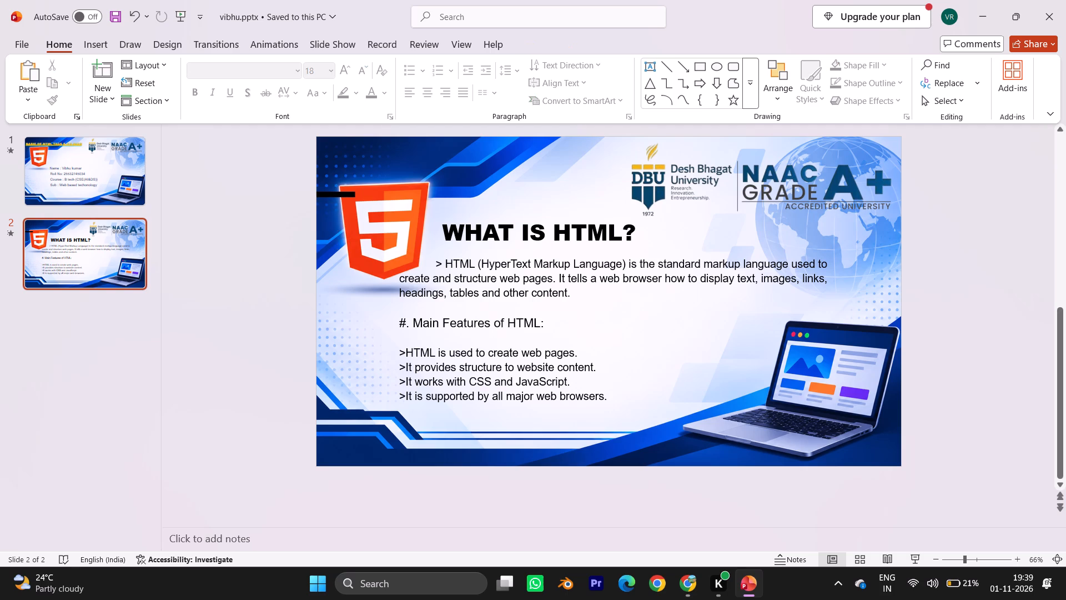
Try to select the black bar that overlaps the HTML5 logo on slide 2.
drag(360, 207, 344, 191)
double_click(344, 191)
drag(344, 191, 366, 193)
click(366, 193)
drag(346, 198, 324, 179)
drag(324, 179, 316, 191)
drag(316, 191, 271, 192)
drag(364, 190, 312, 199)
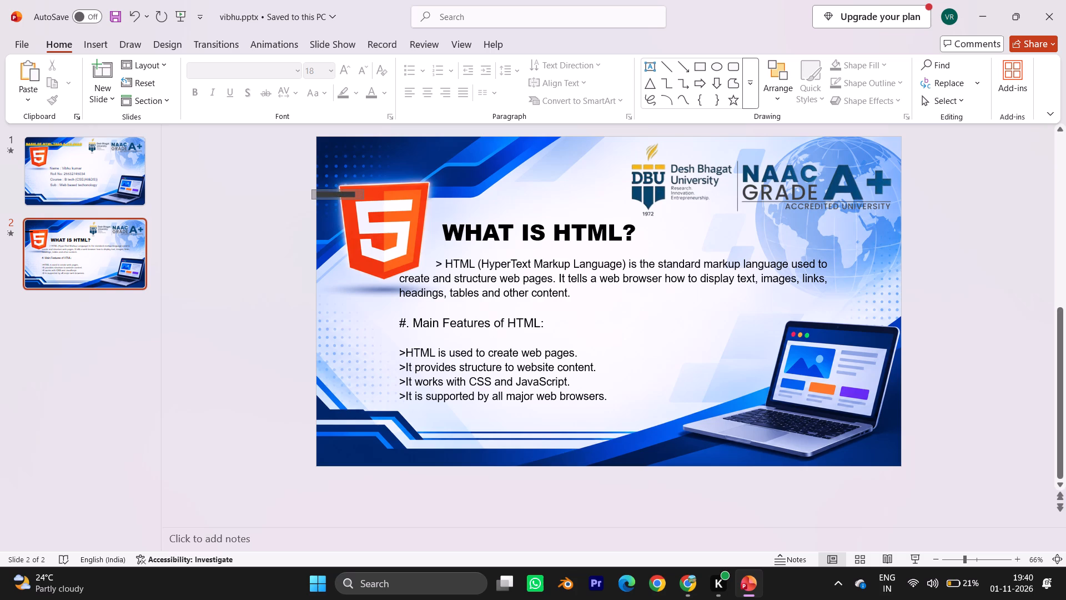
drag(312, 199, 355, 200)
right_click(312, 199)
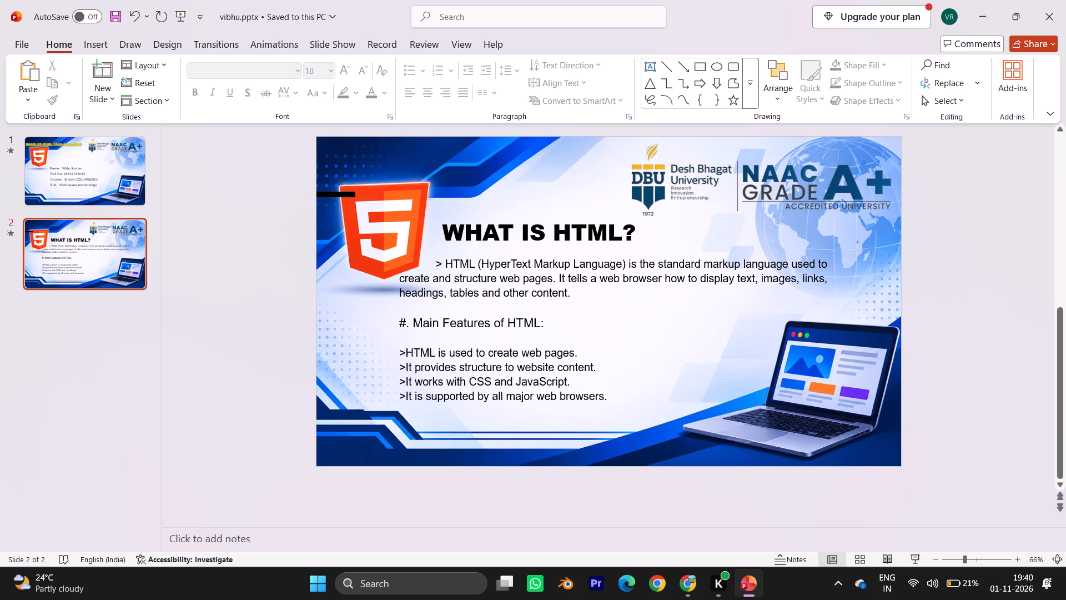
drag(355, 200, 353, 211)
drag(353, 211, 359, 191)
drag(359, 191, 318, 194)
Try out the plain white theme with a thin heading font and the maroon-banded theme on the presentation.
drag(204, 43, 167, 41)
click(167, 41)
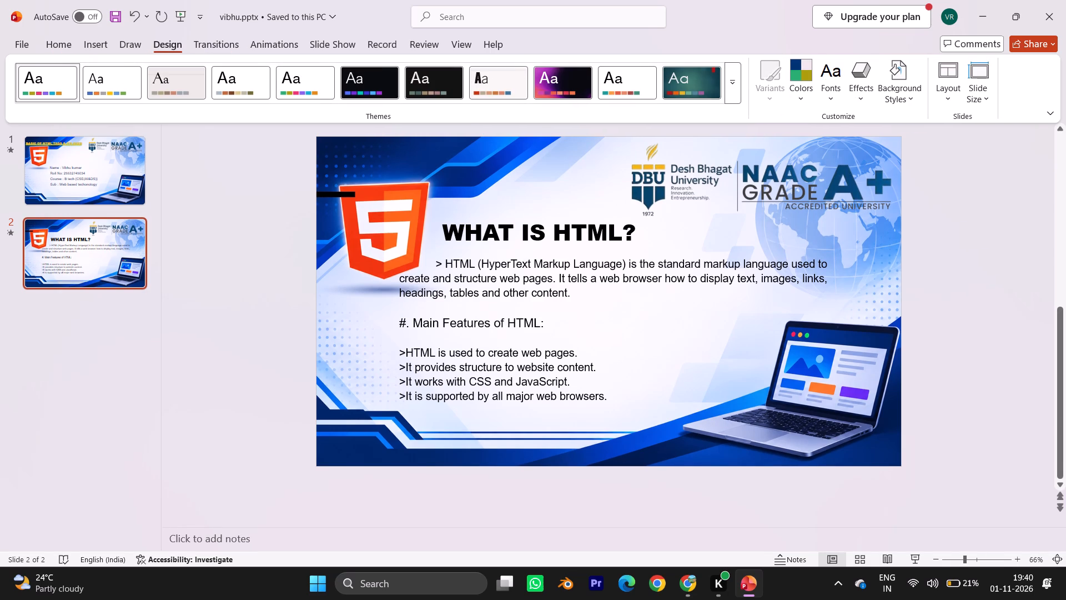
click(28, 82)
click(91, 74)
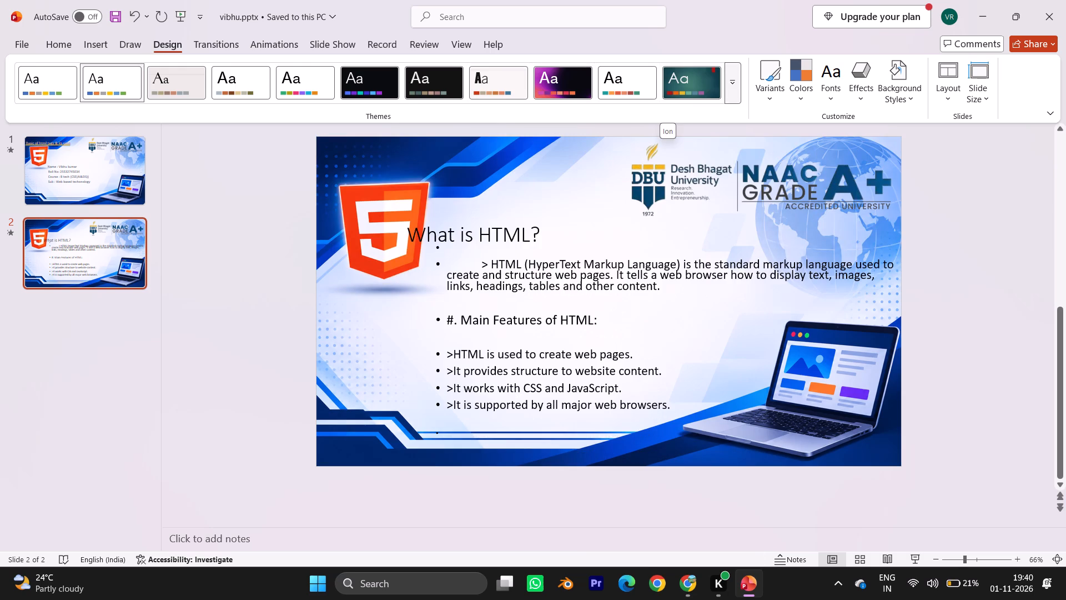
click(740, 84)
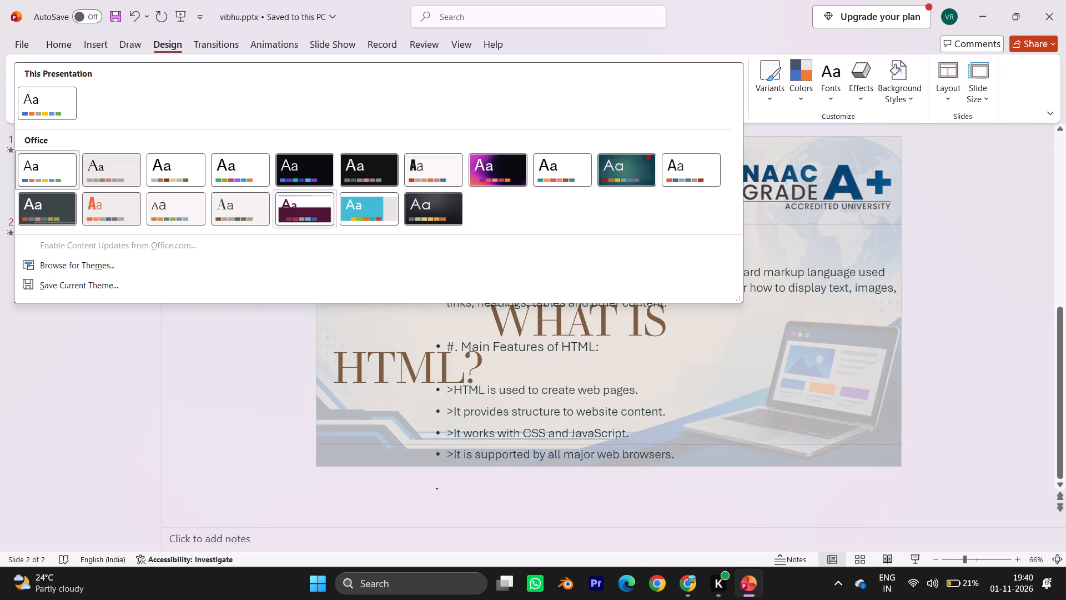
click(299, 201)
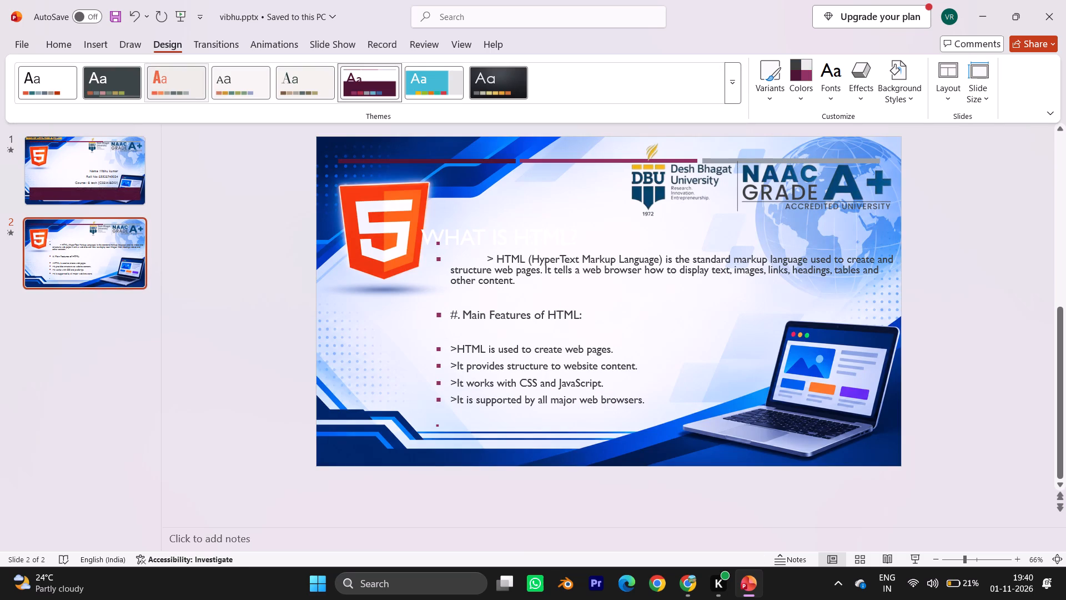
Apply the white theme that gives slide 2 a large orange-red, condensed capital heading.
click(47, 72)
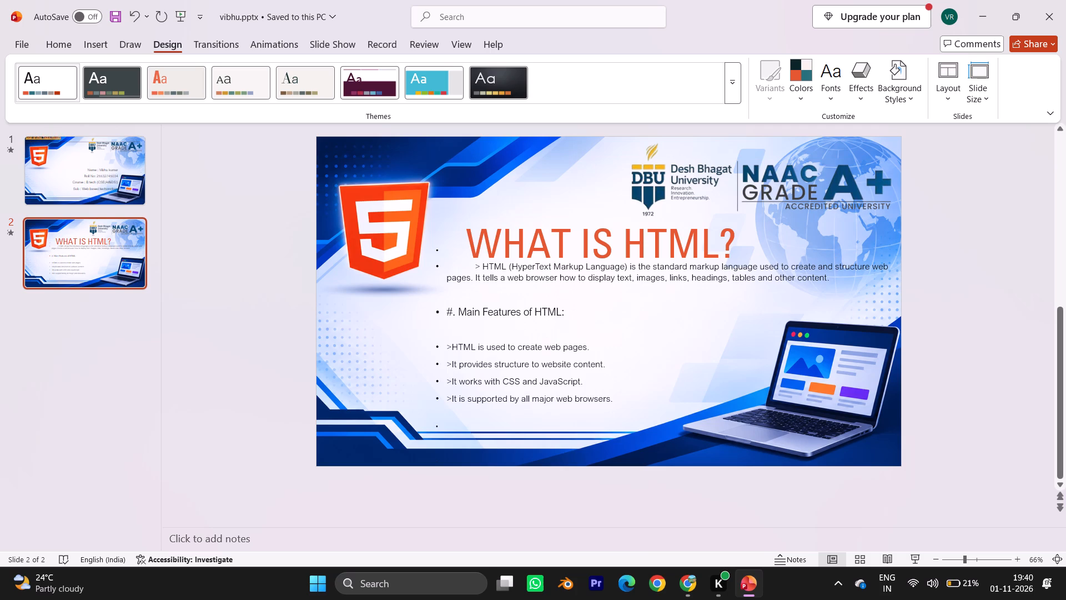
scroll(47, 72, right, 2)
Remove the "#. " in front of the "Main Features of HTML:" line.
click(457, 312)
key(BackSpace)
key(BackSpace)
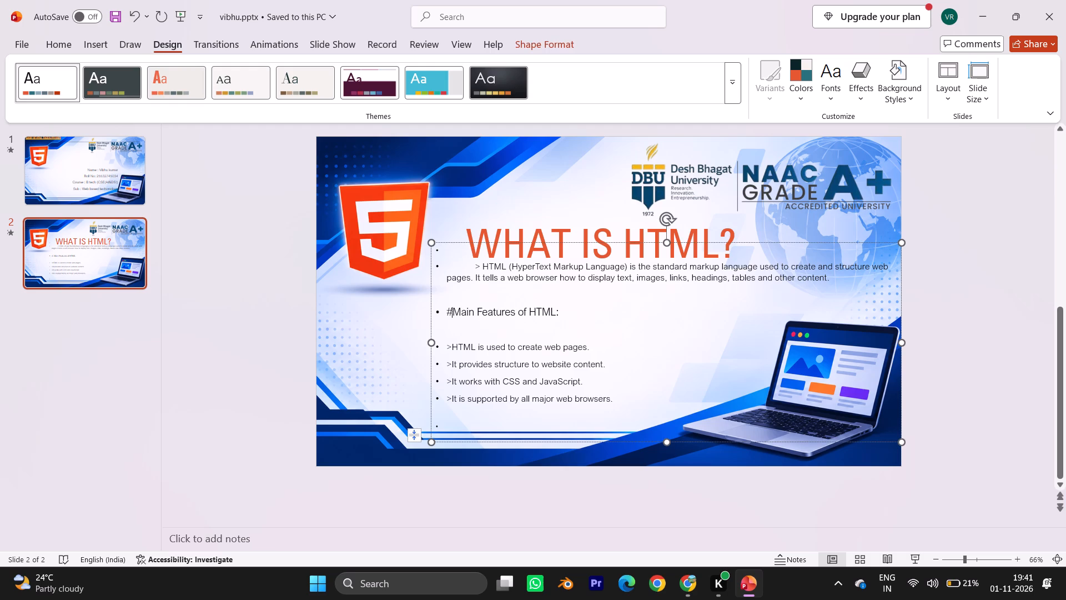
key(BackSpace)
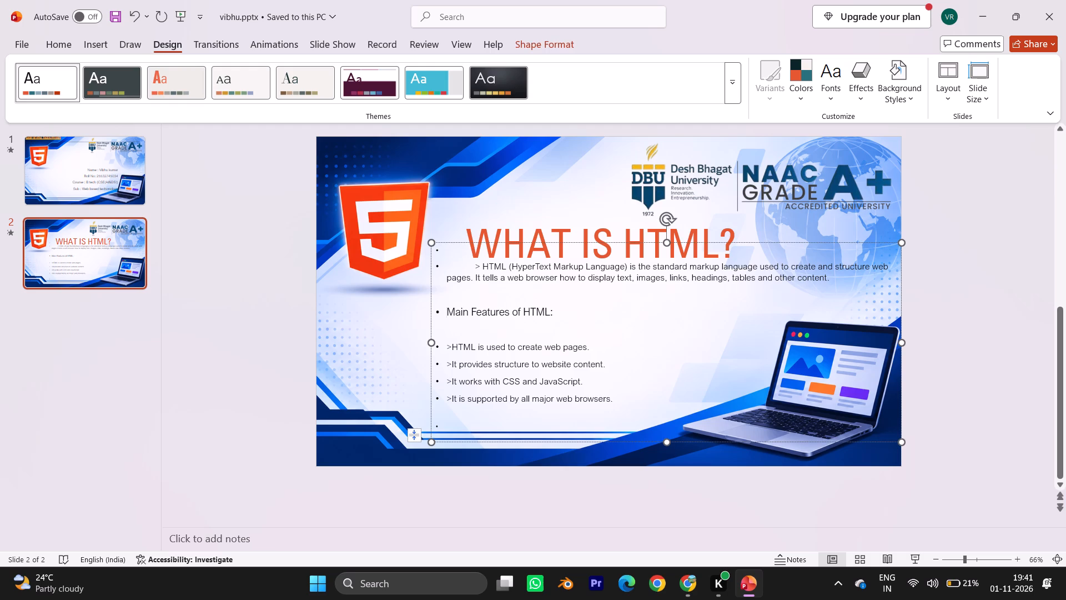
Remove the ">" in front of each of the four feature lines below "Main Features of HTML:".
click(454, 347)
key(BackSpace)
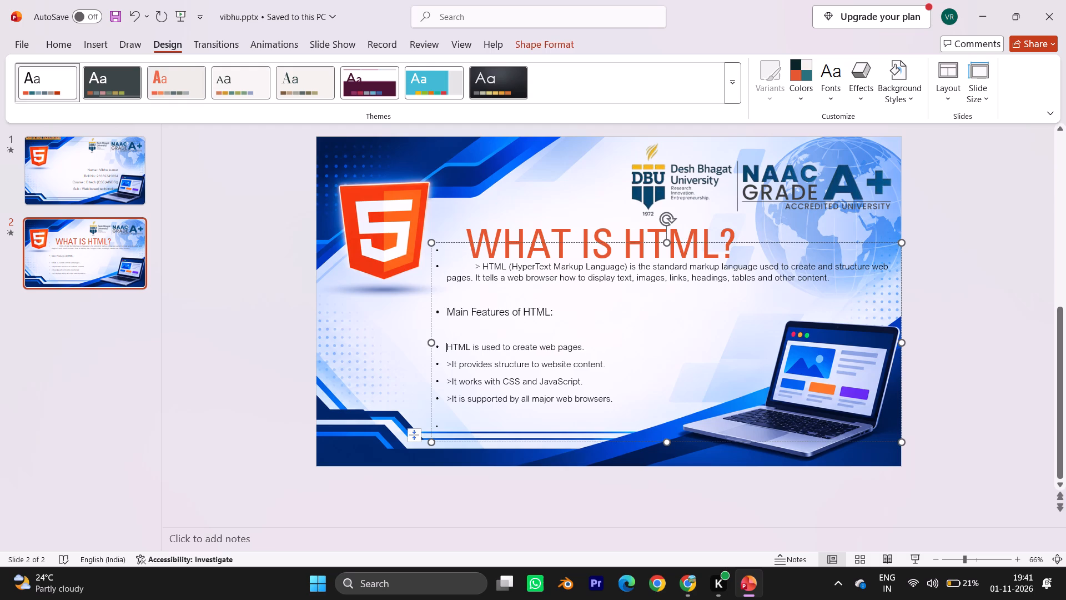
click(452, 359)
key(BackSpace)
key(Down)
key(Right)
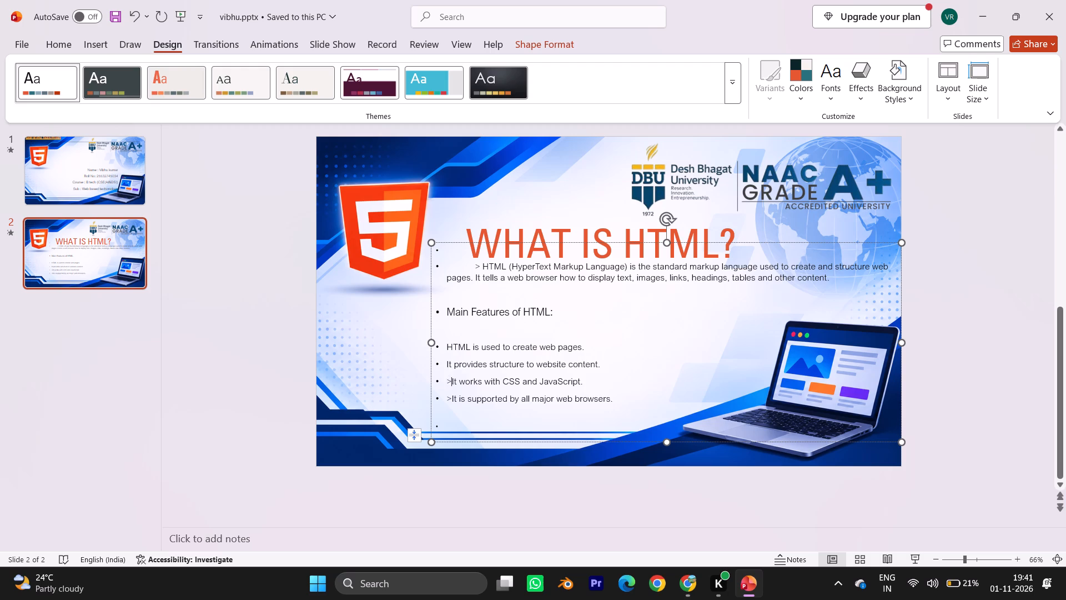
key(BackSpace)
key(Up)
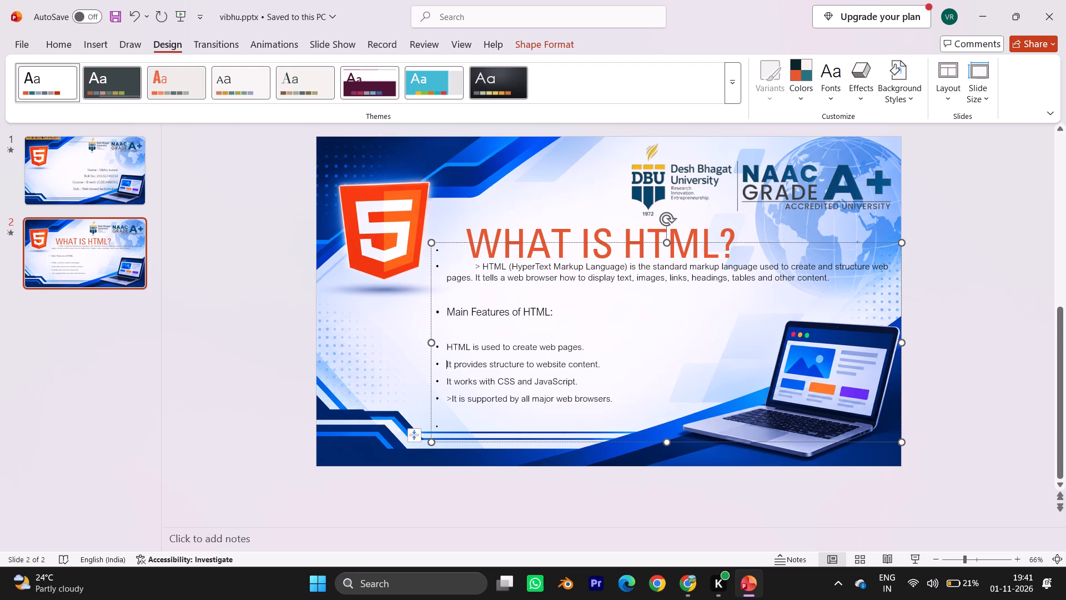
key(Down)
key(Down)
key(Right)
key(BackSpace)
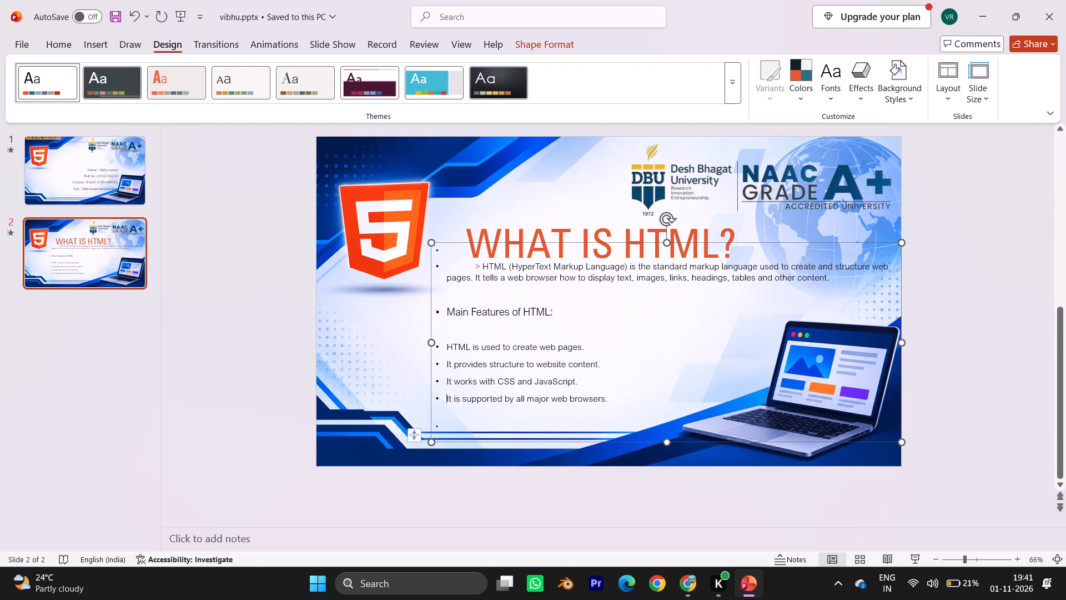
Remove the "> " in front of "HTML" at the start of the opening paragraph and deselect the text box.
click(472, 266)
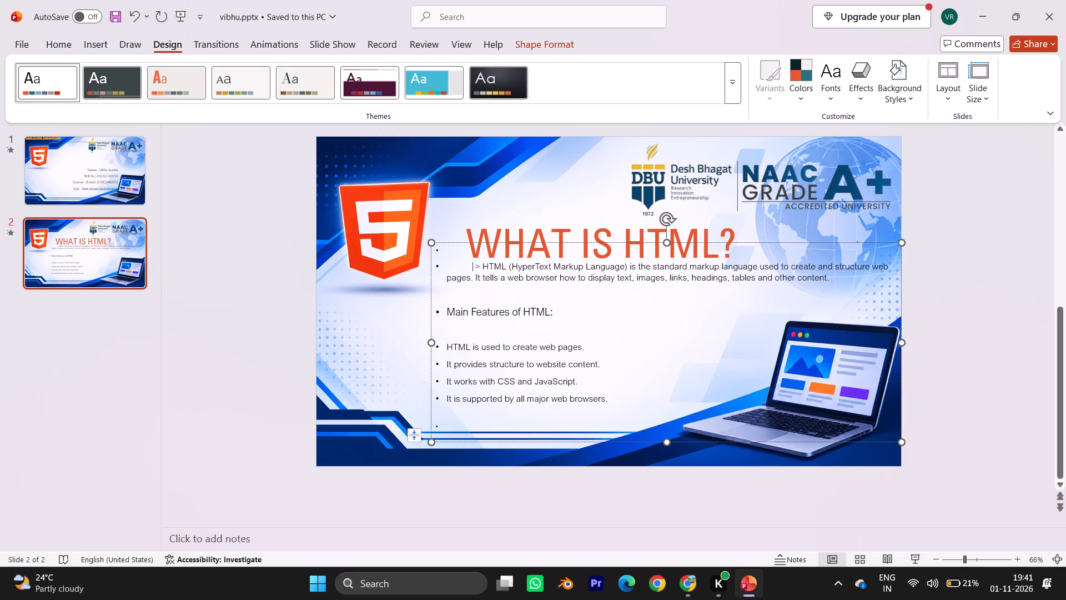
click(484, 267)
key(BackSpace)
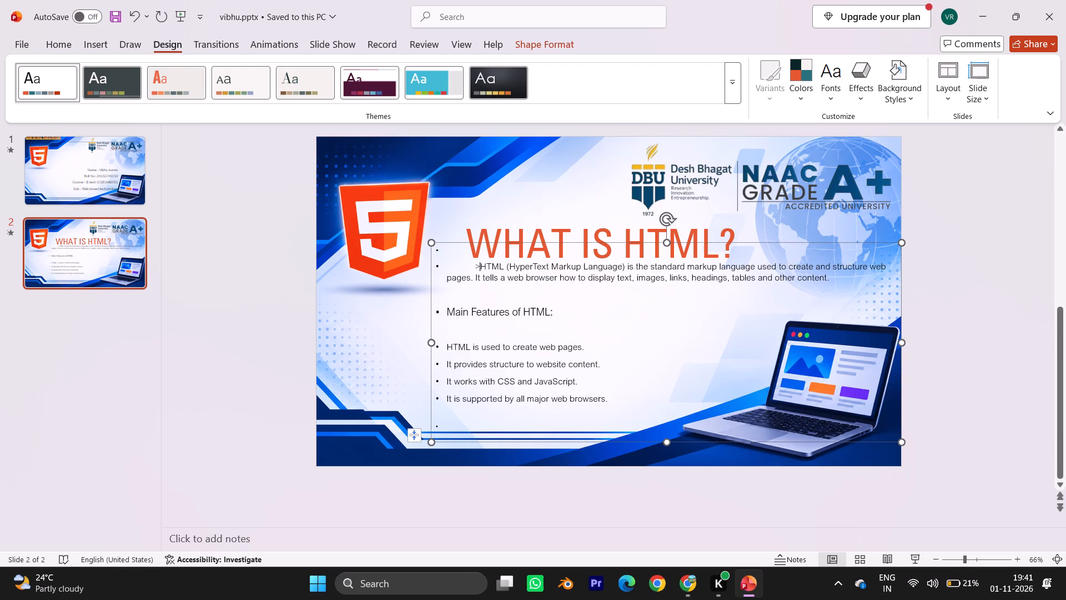
key(BackSpace)
key(BackSpace)
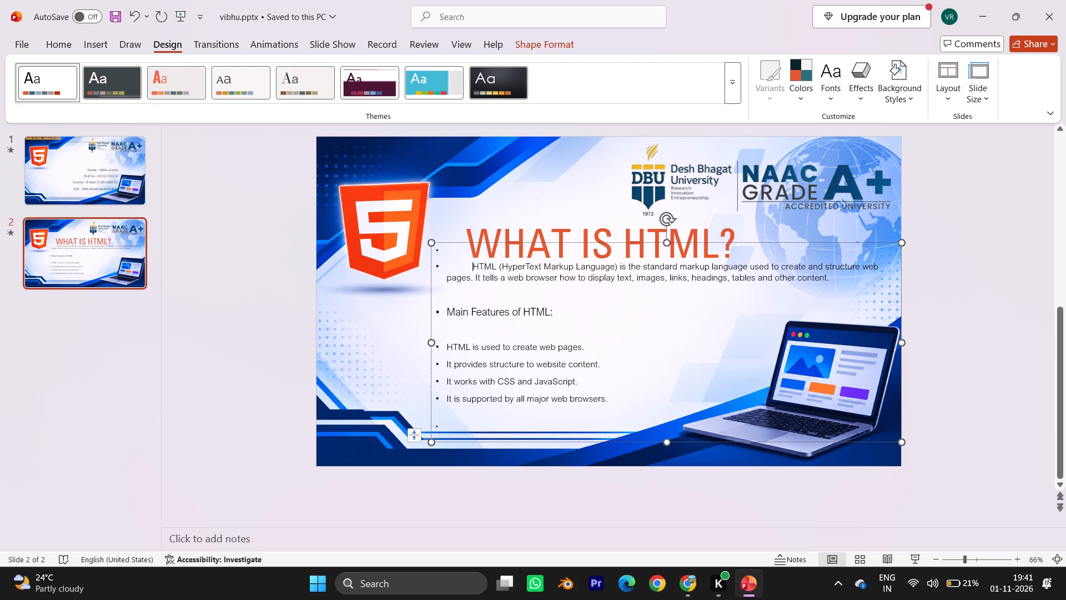
click(276, 353)
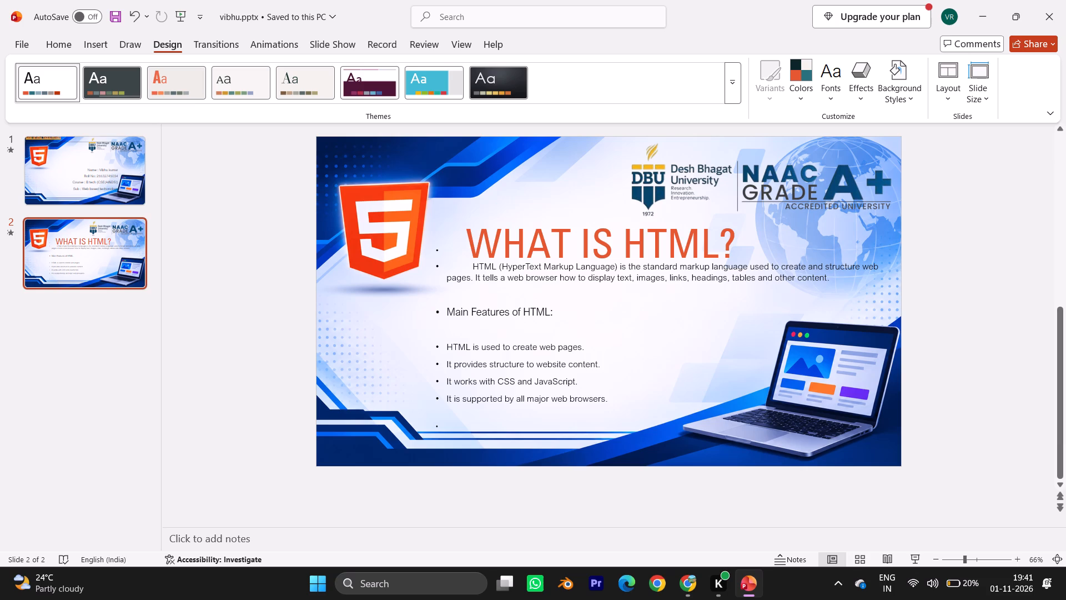
On slide 1, raise the top edge of the student details text box slightly so its lines sit higher.
click(129, 169)
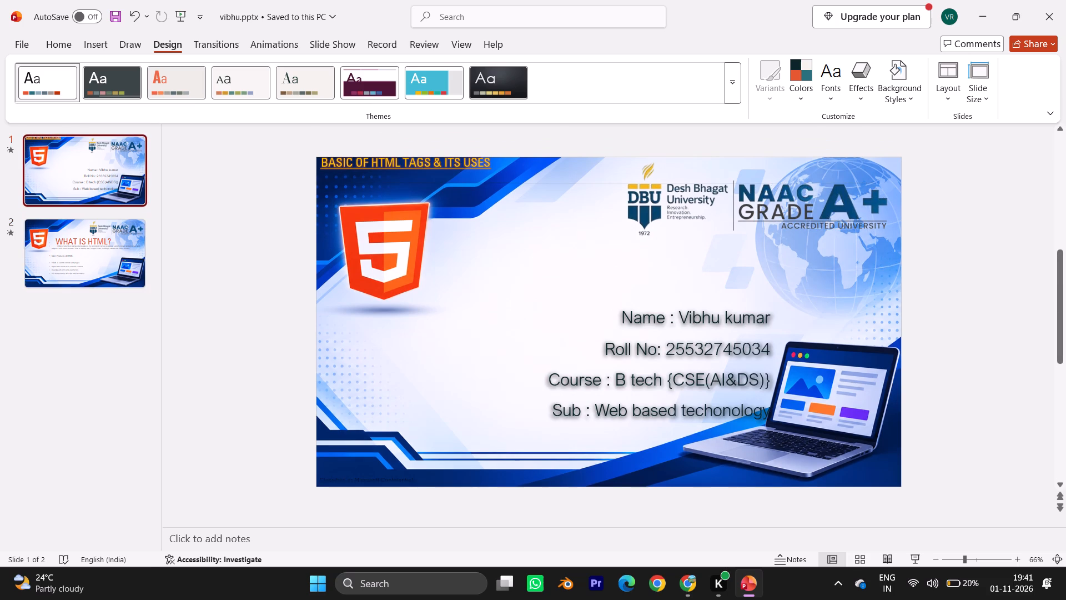
click(616, 363)
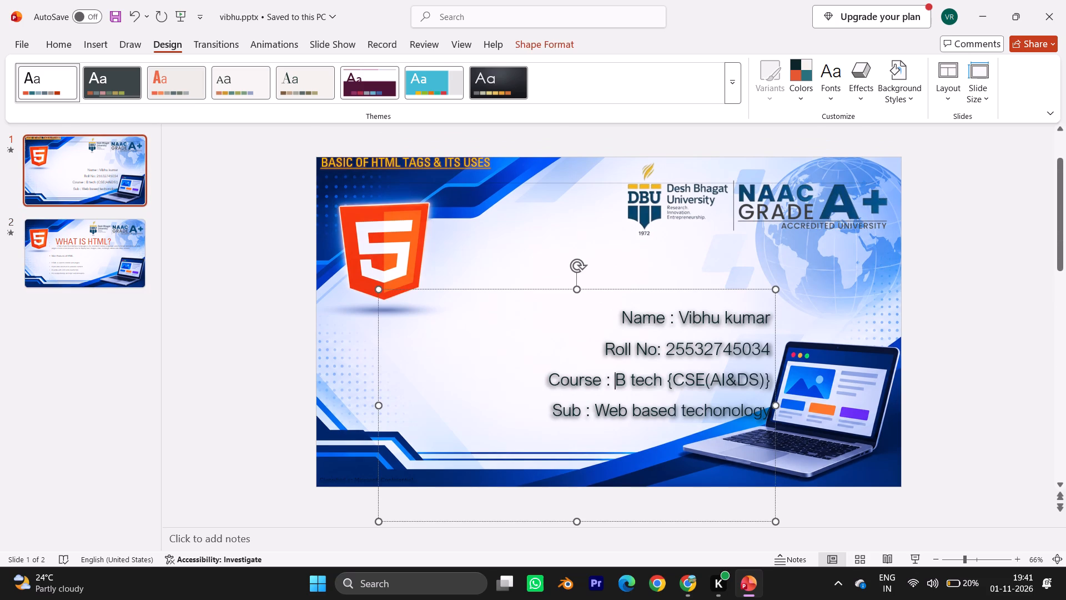
drag(576, 289, 525, 282)
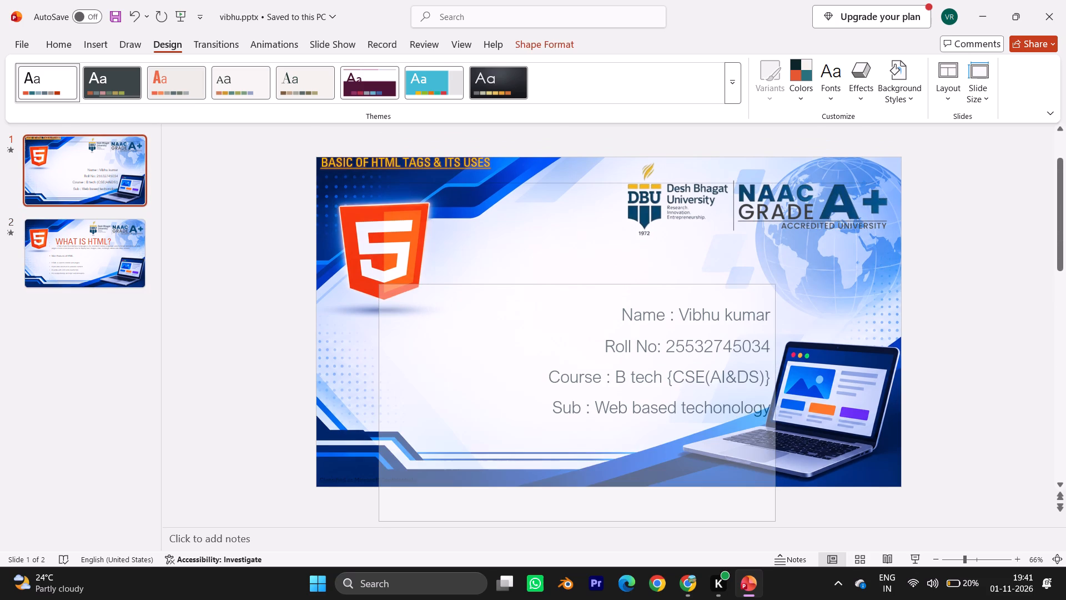
drag(525, 282, 599, 271)
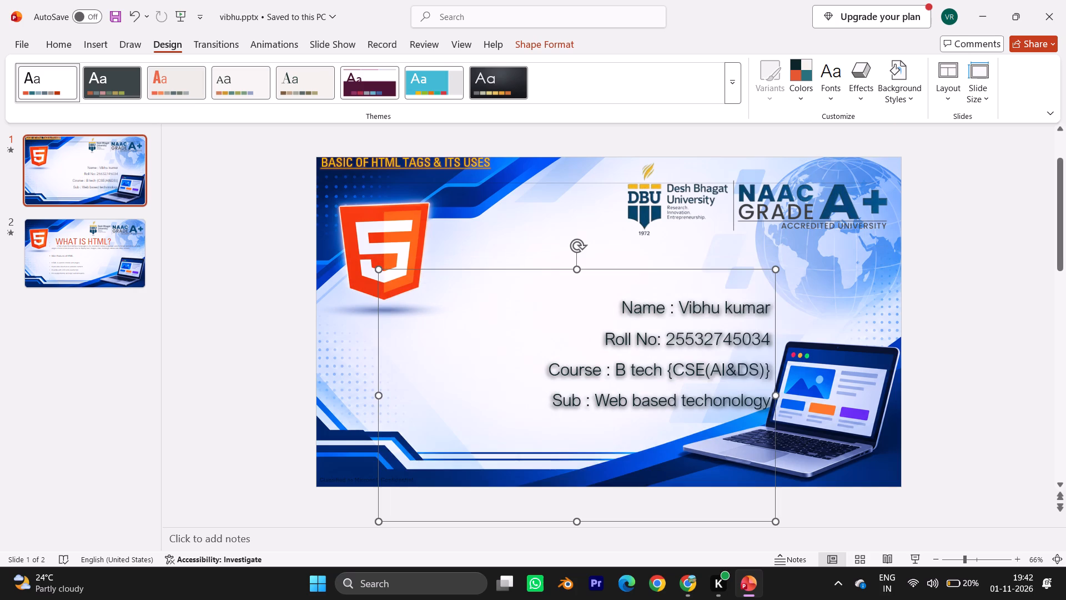
Centre-align the name, roll number, course and subject lines in slide 1's details text box.
click(251, 37)
click(303, 39)
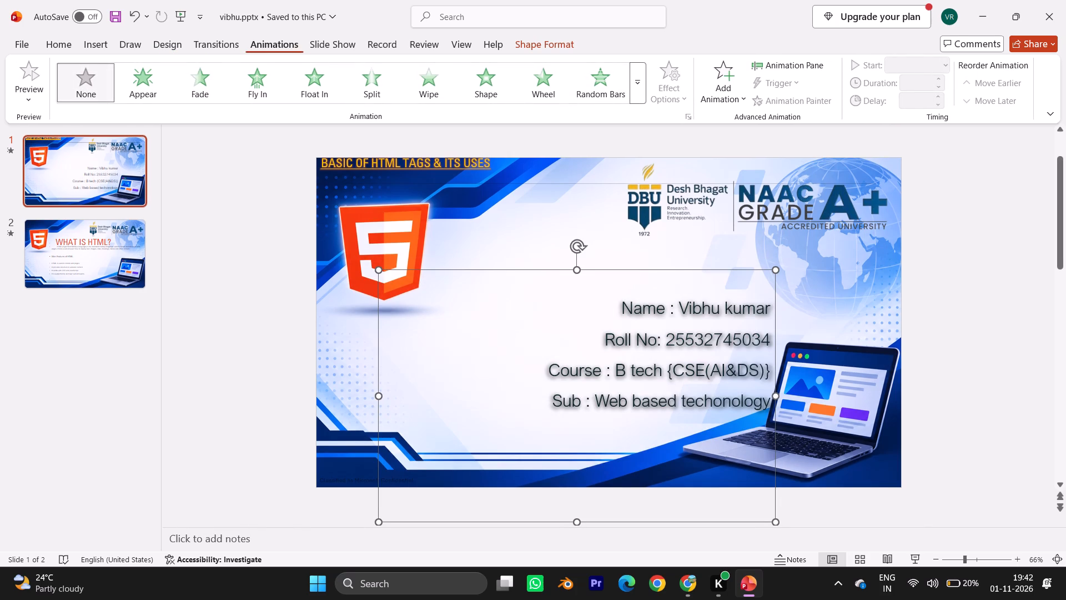
click(333, 39)
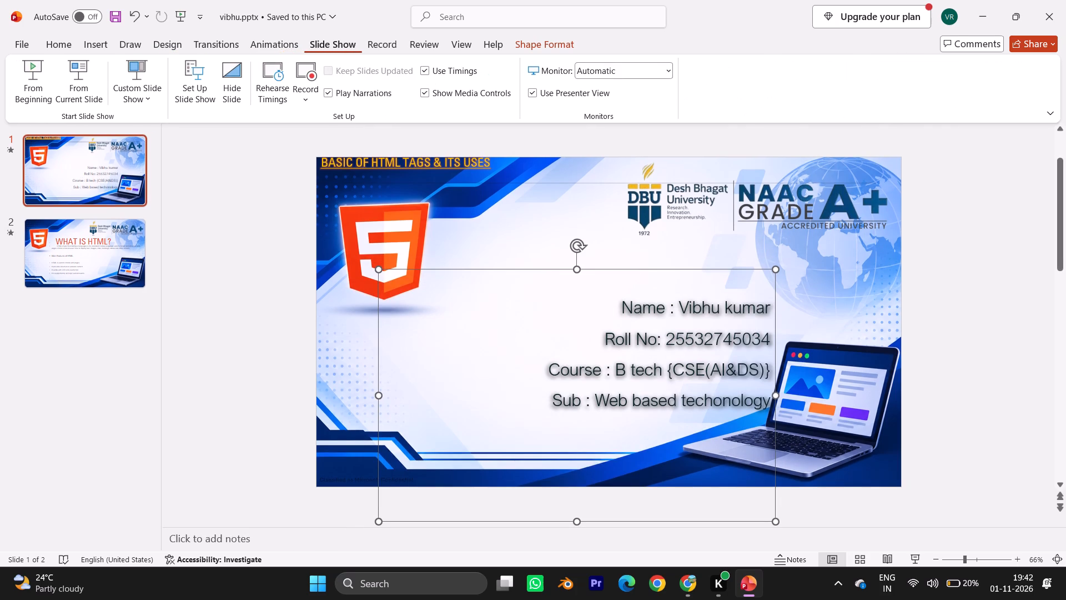
click(163, 38)
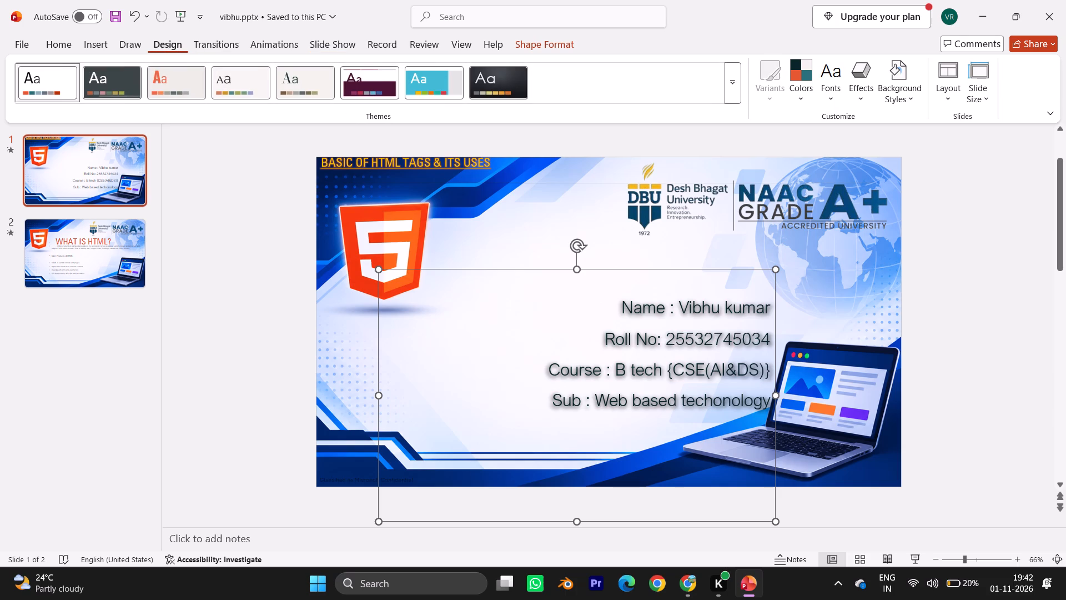
click(114, 48)
click(90, 47)
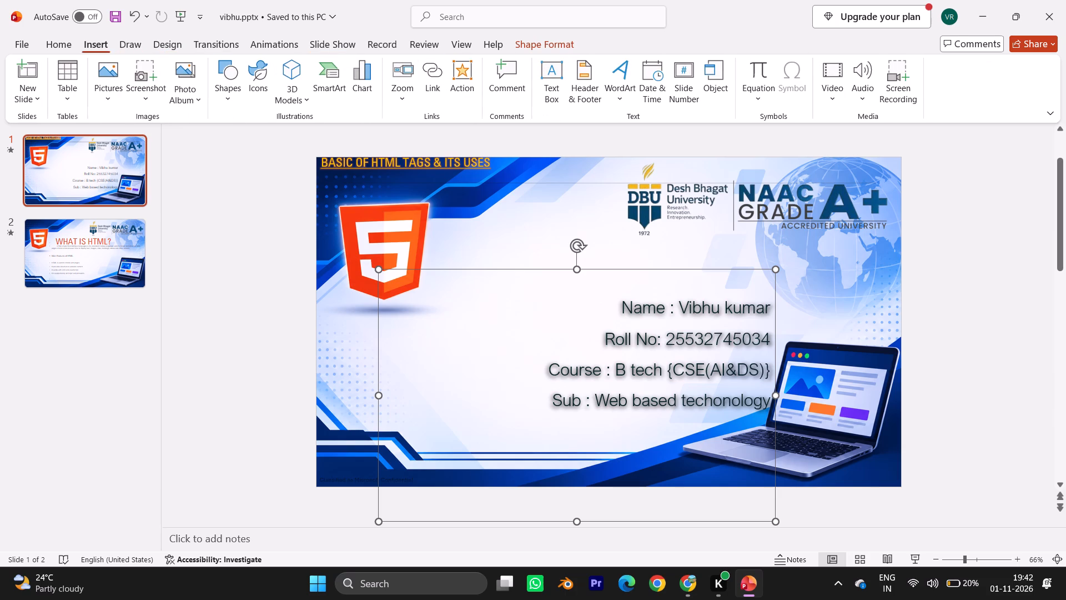
click(72, 47)
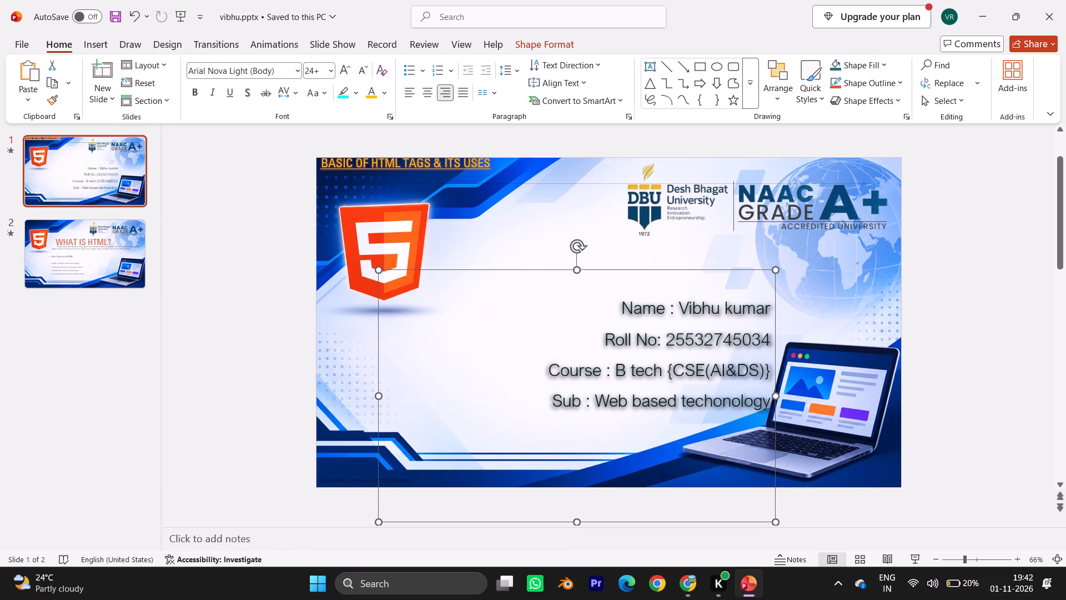
click(420, 90)
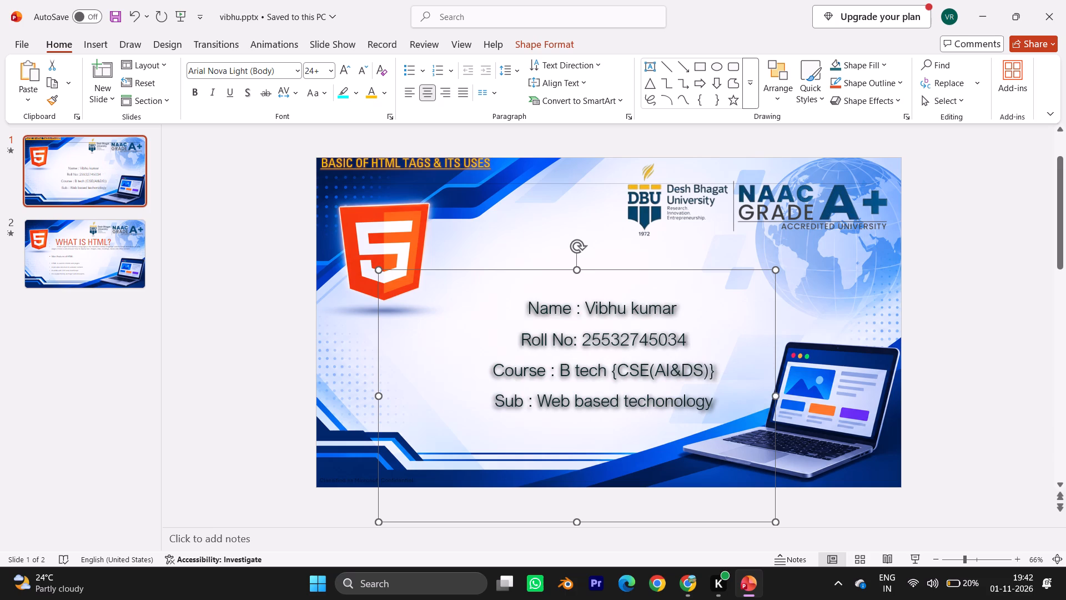
Widen the student details text box on both sides and shift it up so its lines sit higher and further left on slide 1.
drag(374, 394, 287, 378)
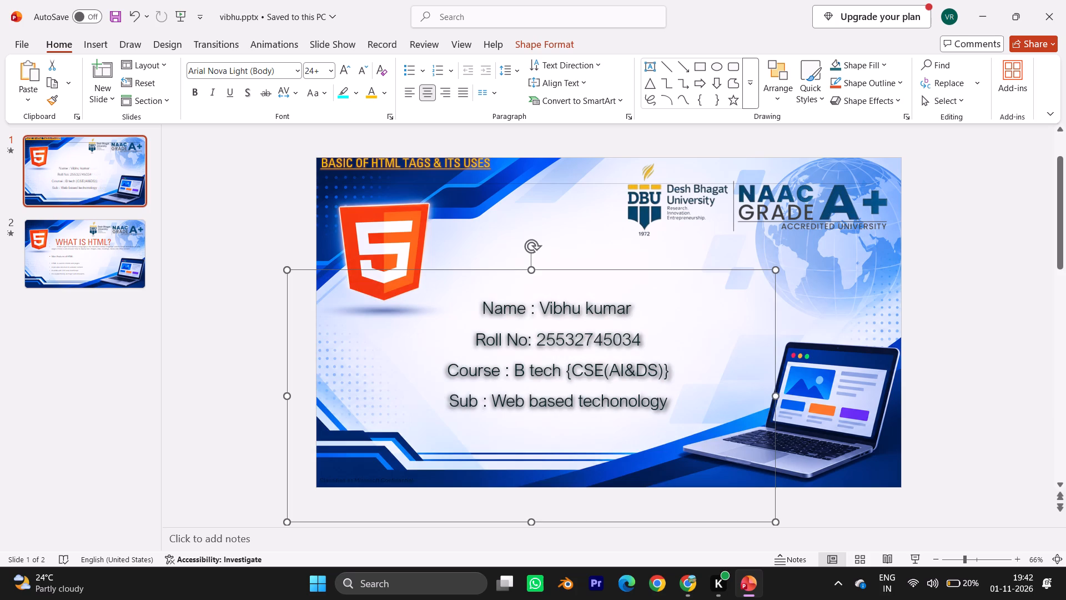
drag(530, 272, 530, 241)
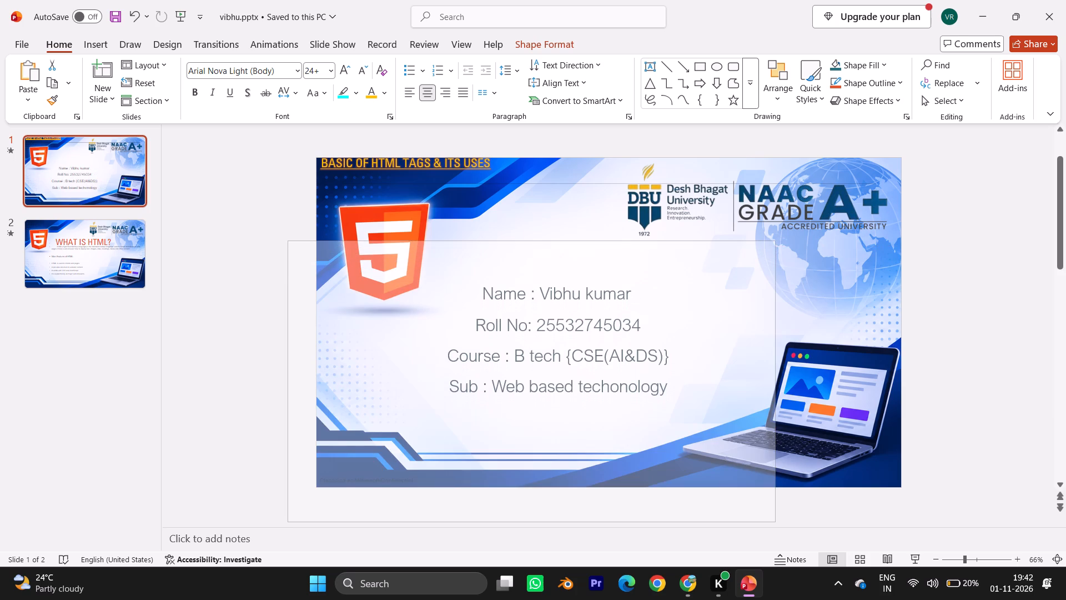
drag(530, 241, 530, 242)
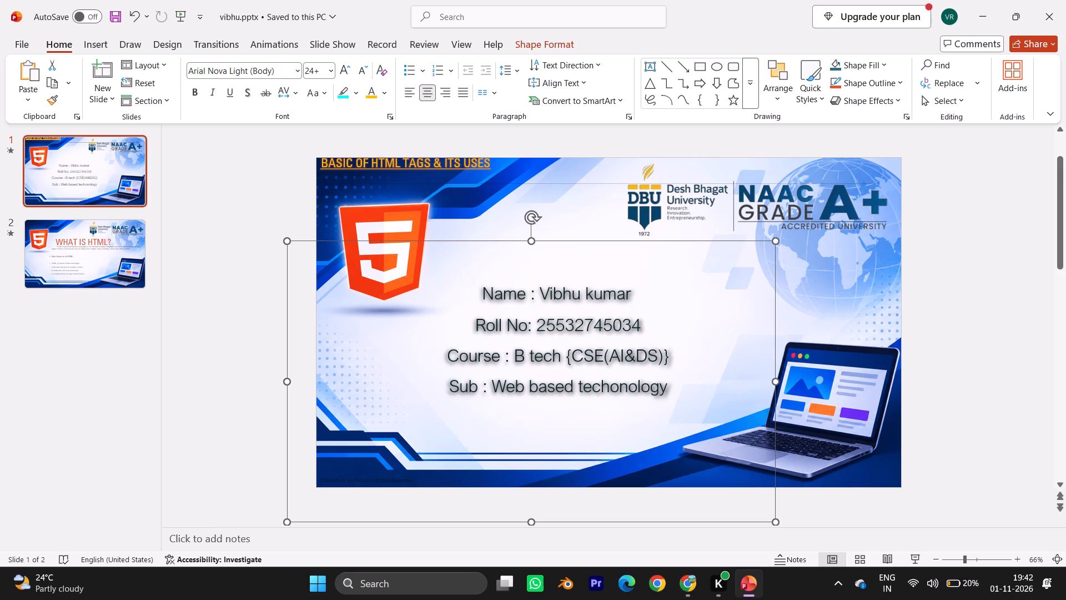
drag(282, 377, 260, 375)
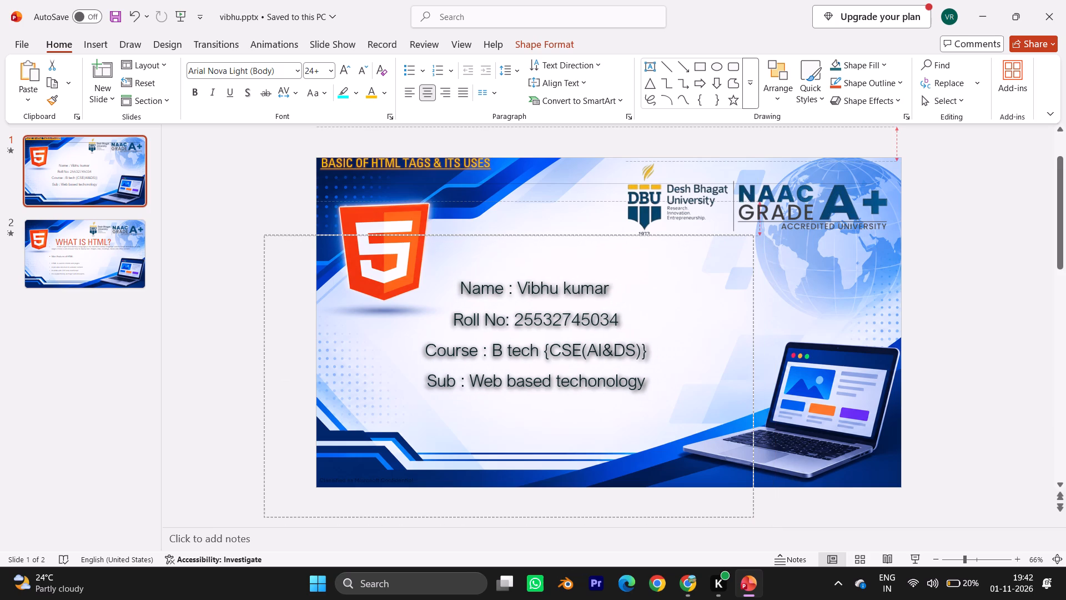
drag(260, 375, 259, 373)
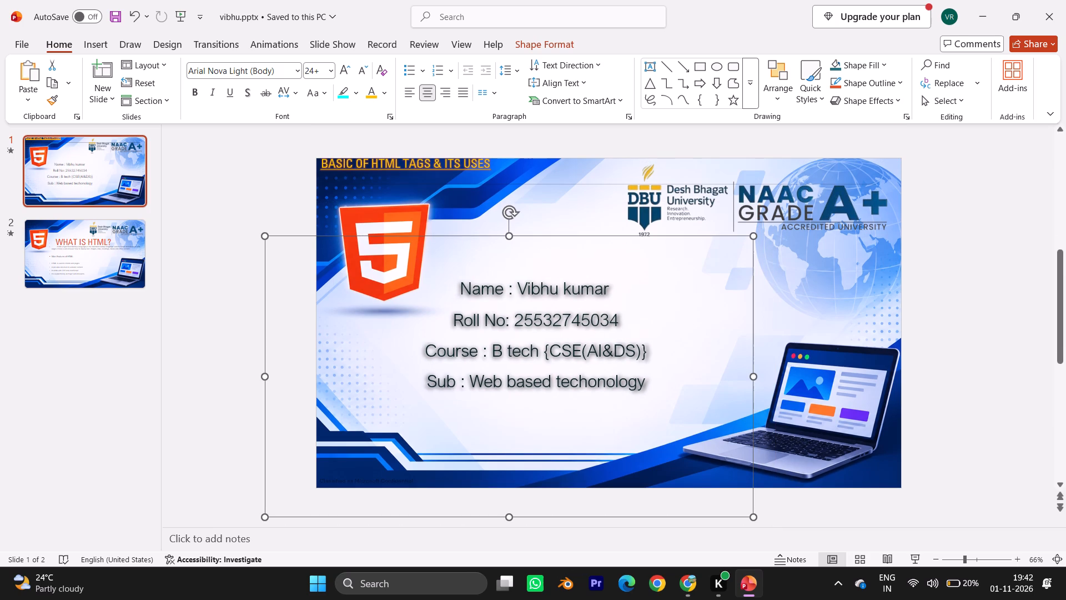
drag(753, 377, 796, 373)
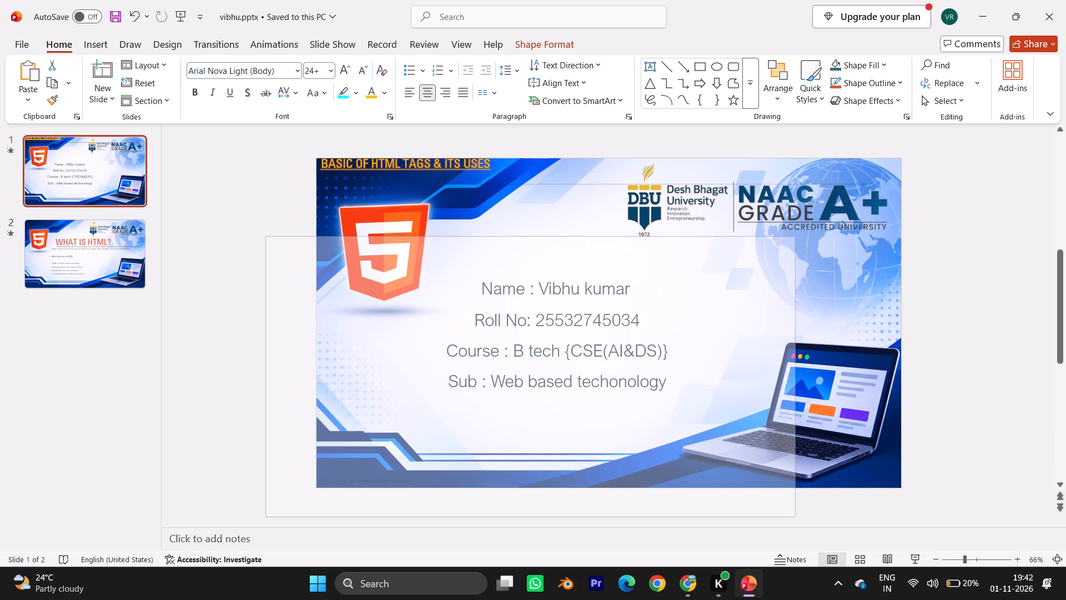
drag(796, 373, 798, 372)
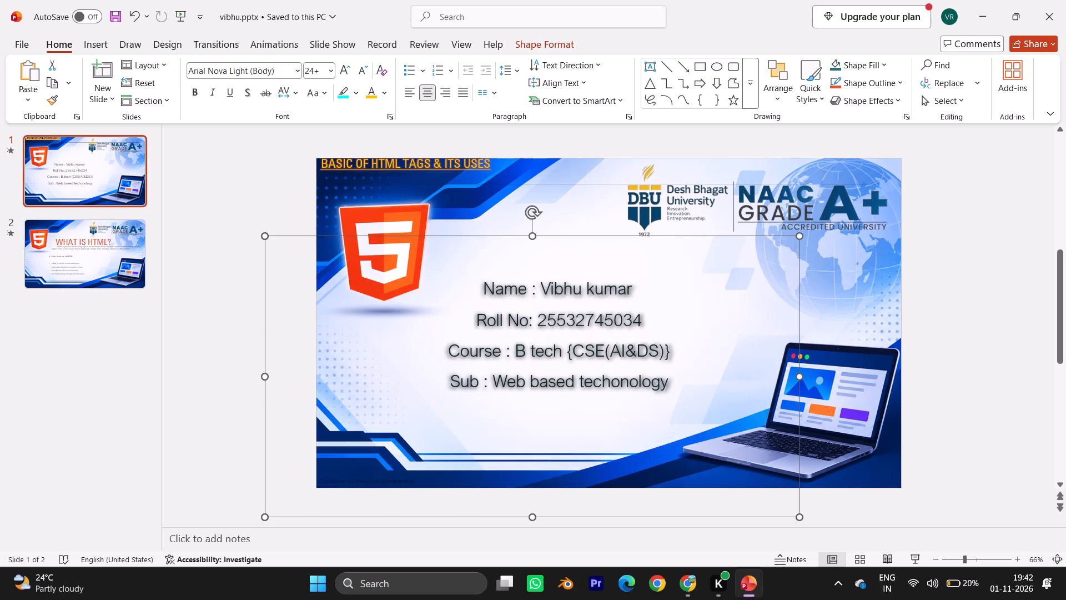
click(928, 335)
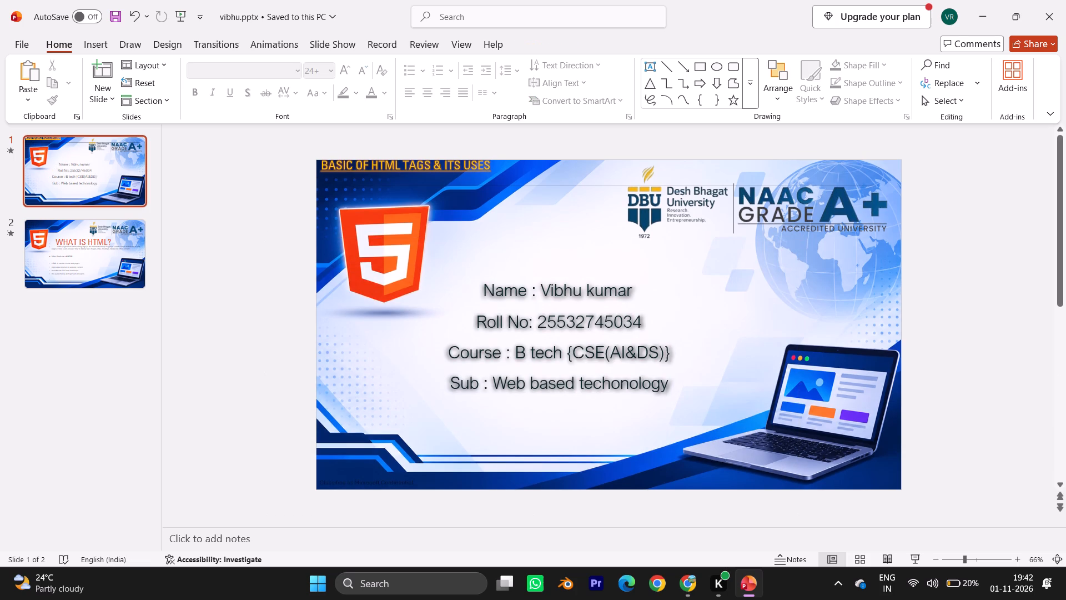
Delete all the text of slide 1's title, "BASIC OF HTML TAGS & ITS USES", and deselect its placeholder.
click(462, 174)
click(459, 162)
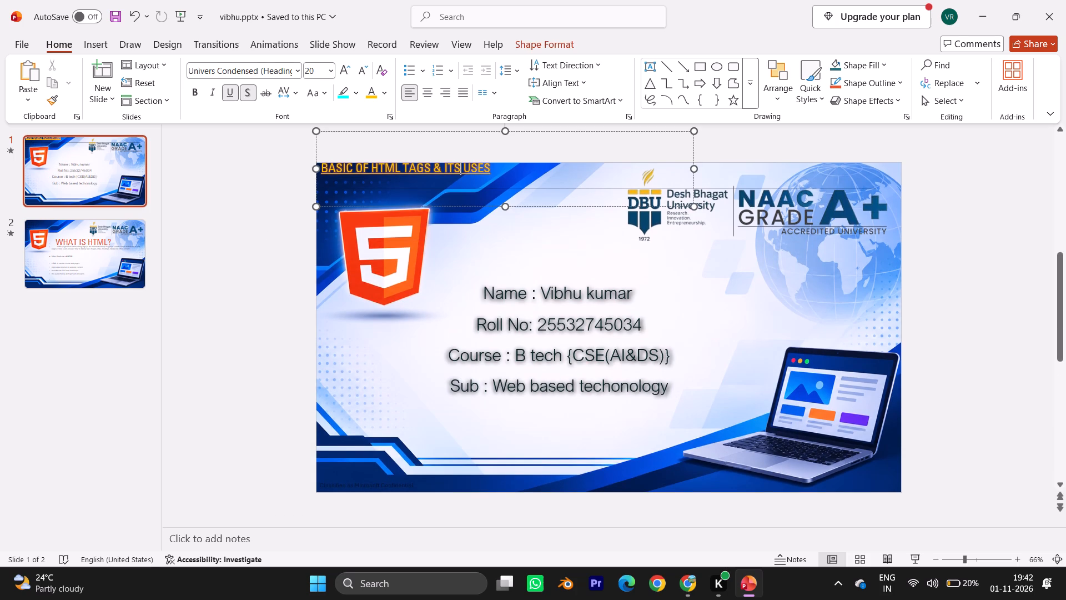
key(Delete)
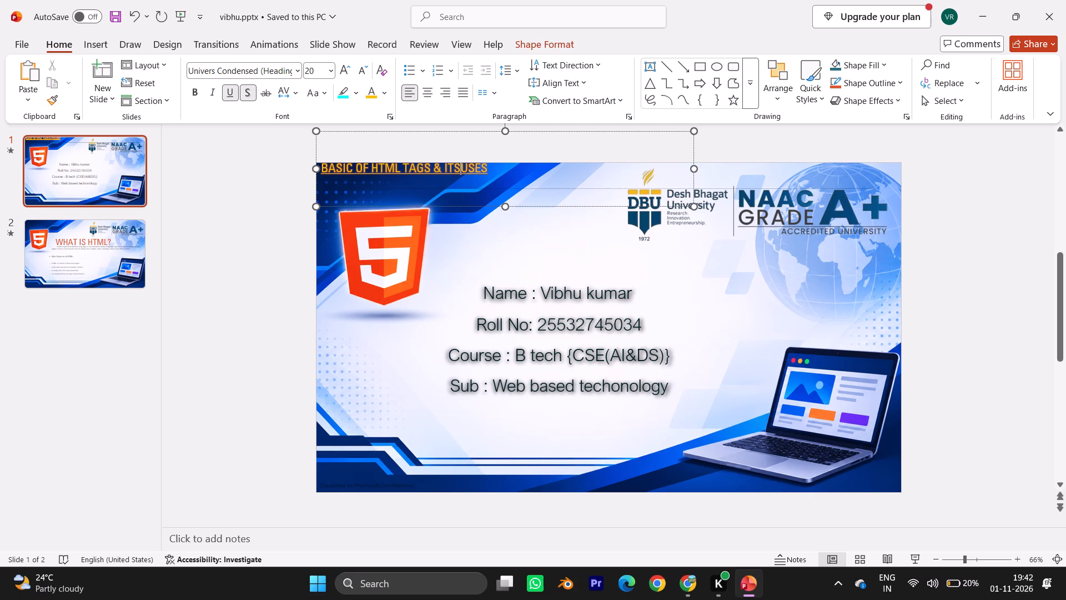
key(BackSpace)
key(BackSpace)
key(Right)
key(Right)
key(Right)
key(Right)
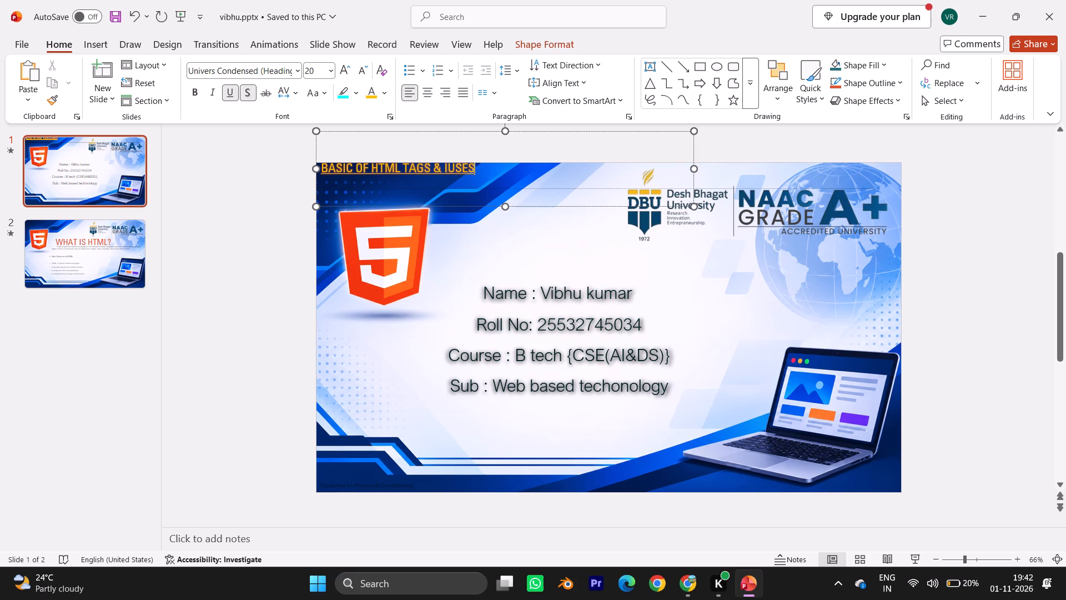
key(BackSpace)
key(BackSpace)
key(BackSpace)
key(BackSpace)
key(BackSpace)
key(BackSpace)
key(BackSpace)
key(BackSpace)
key(BackSpace)
key(BackSpace)
key(BackSpace)
key(BackSpace)
key(BackSpace)
key(BackSpace)
key(BackSpace)
key(BackSpace)
key(BackSpace)
key(BackSpace)
key(BackSpace)
key(BackSpace)
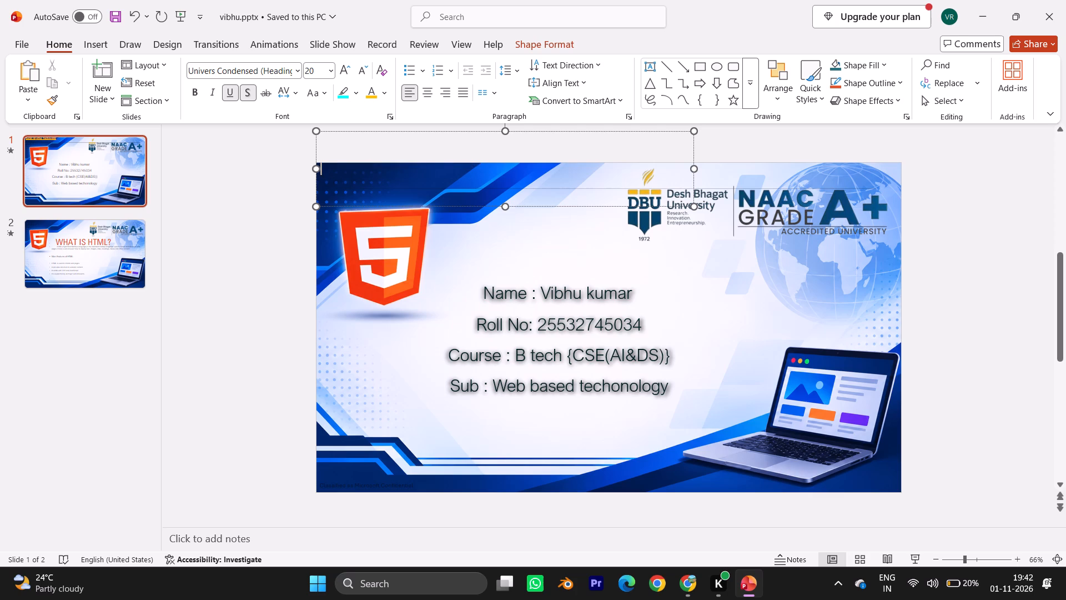
click(182, 296)
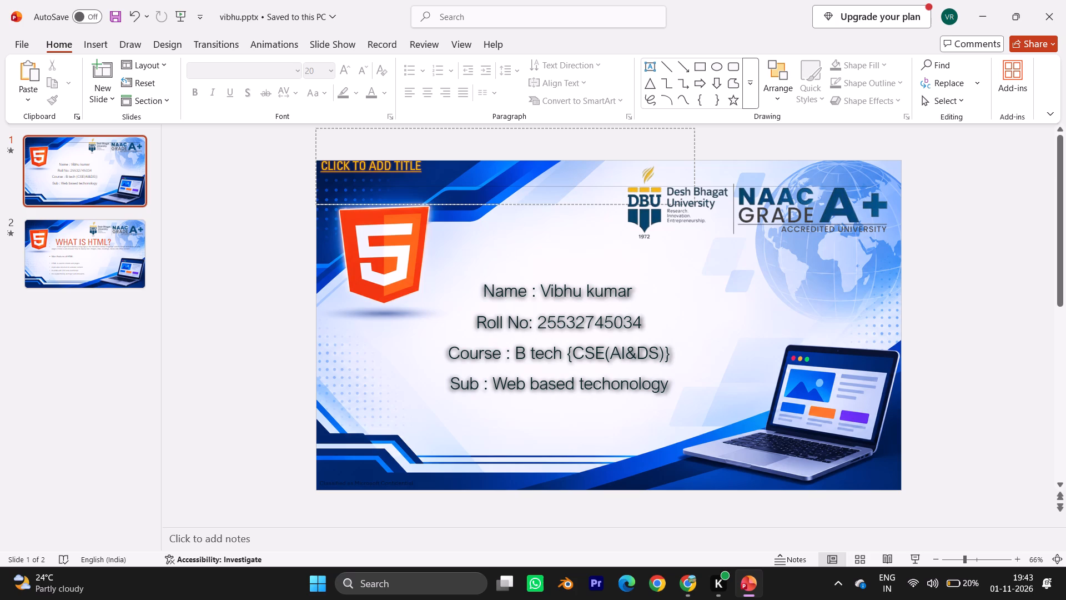
Add a new line "Topic : Basic tags of HTML" below the "Sub" line in the details text box.
click(681, 378)
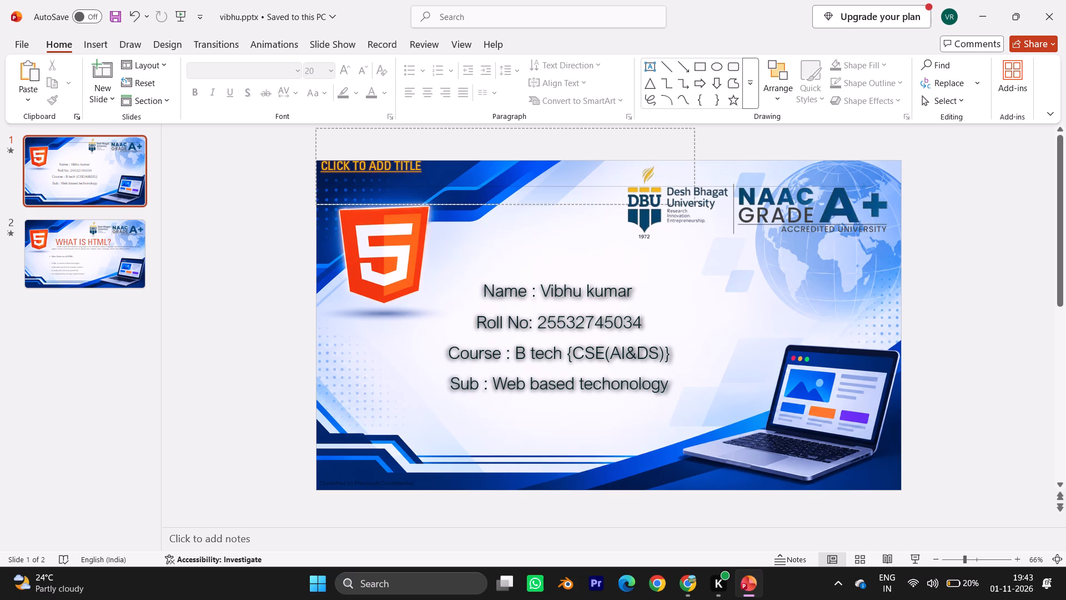
click(681, 381)
click(665, 381)
click(665, 381)
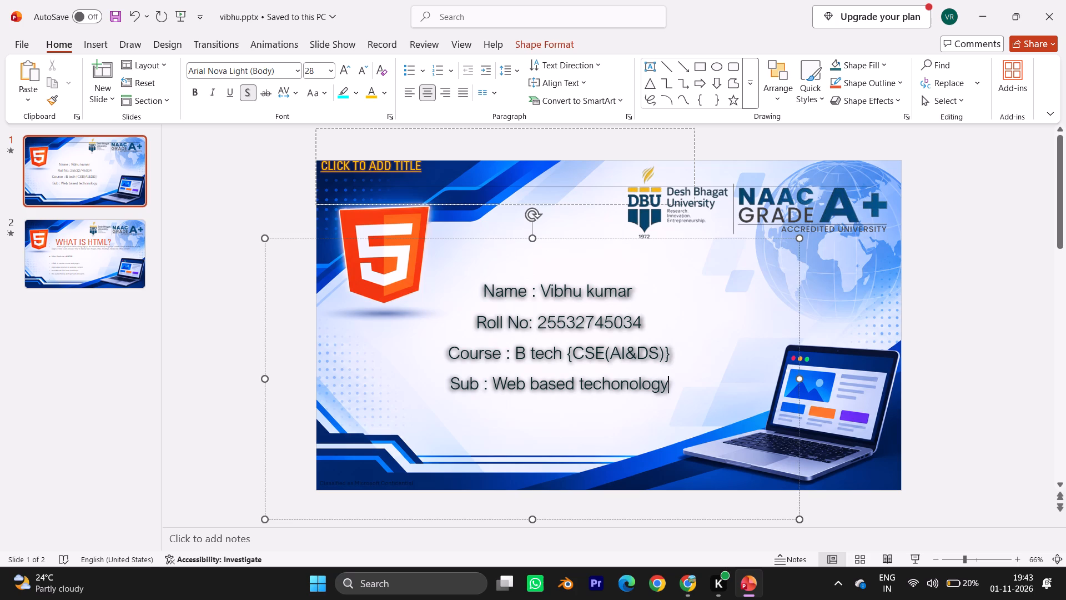
key(Return)
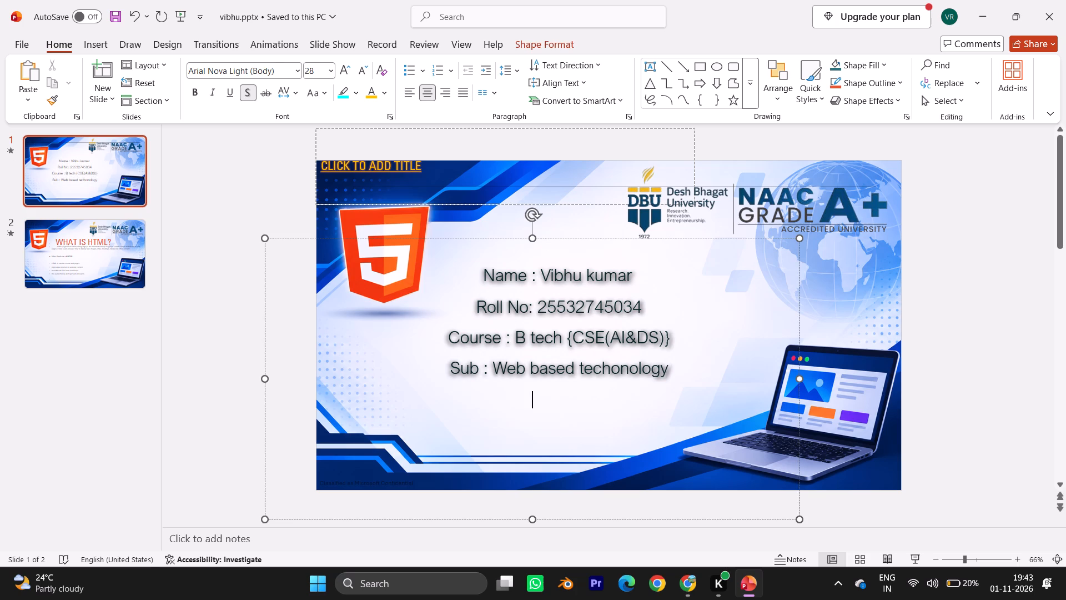
text(tp)
key(Delete)
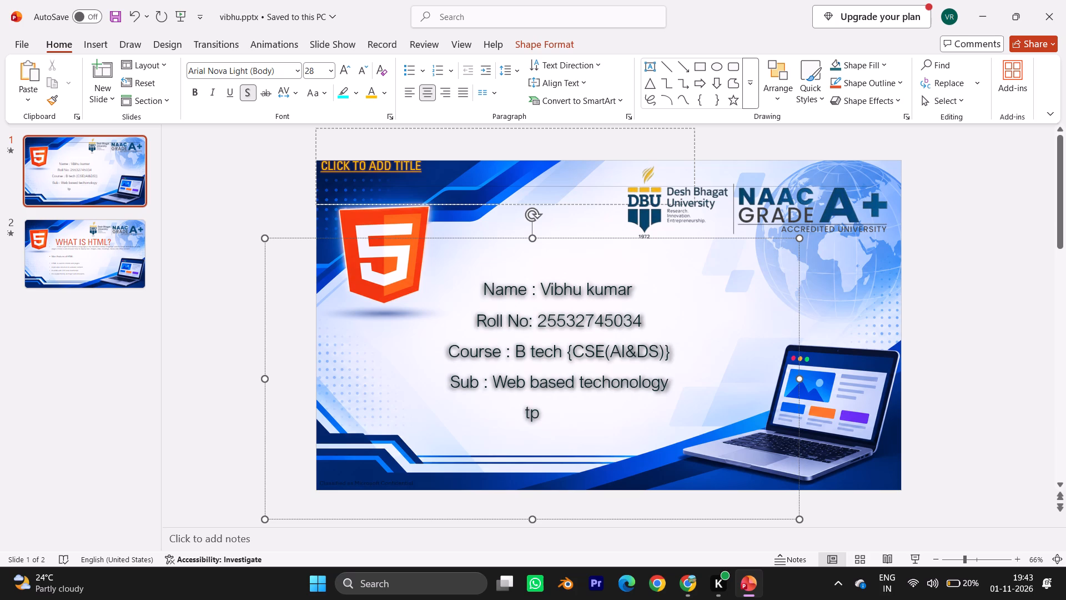
key(BackSpace)
text(op)
key(BackSpace)
key(BackSpace)
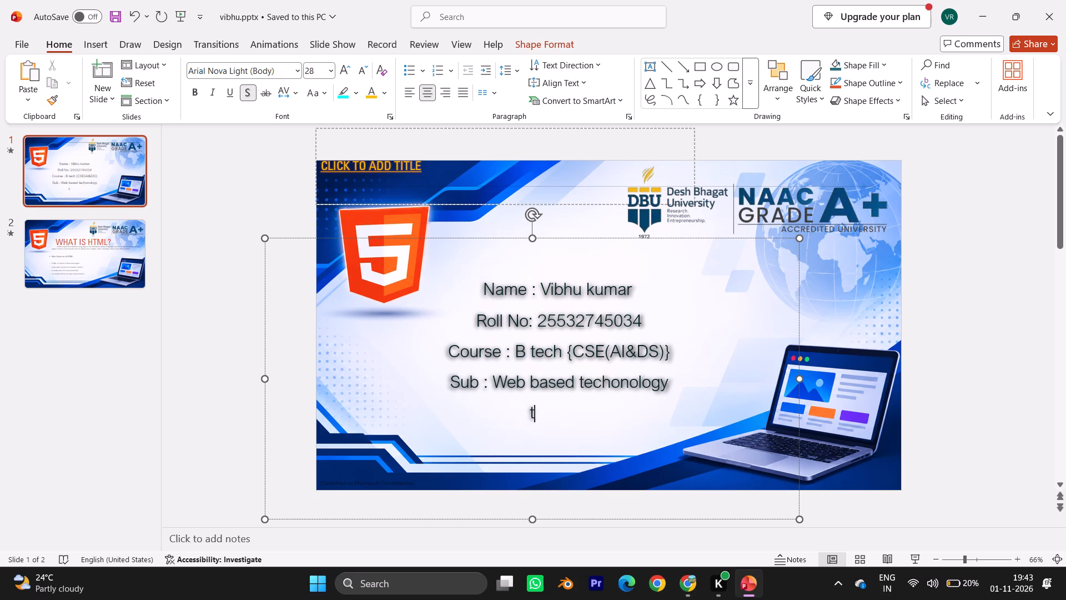
key(BackSpace)
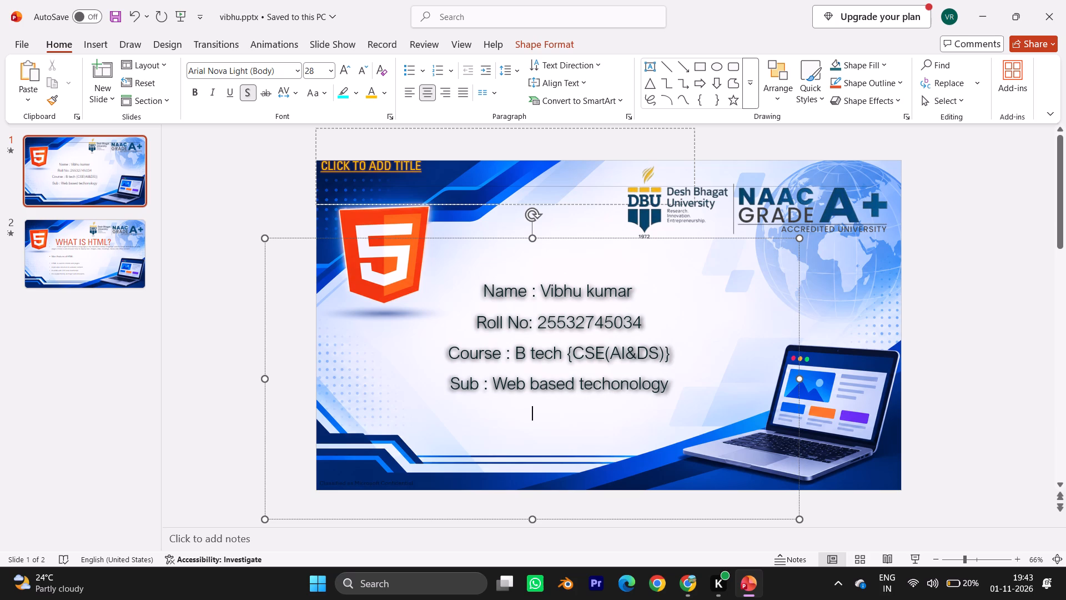
key(shift+t)
text(opiv)
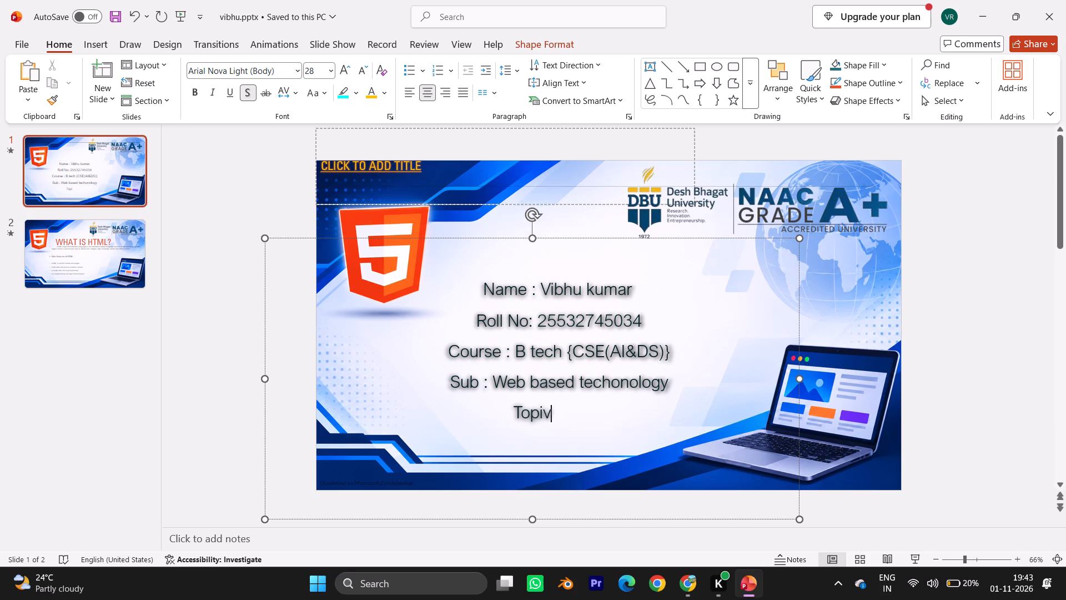
key(BackSpace)
key(c)
key(space)
text(:)
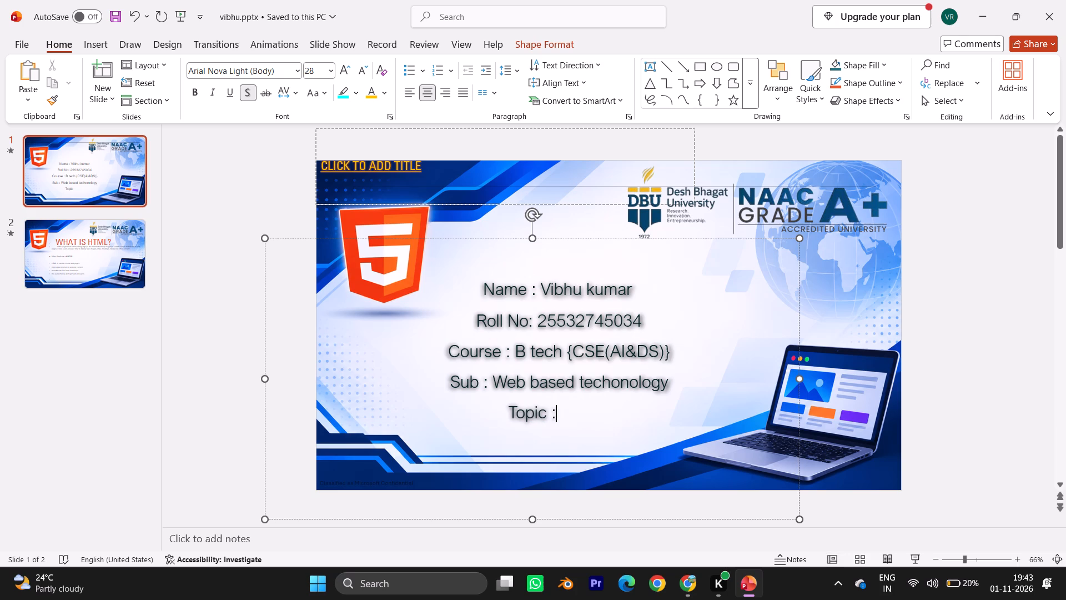
key(space)
text(besic)
key(space)
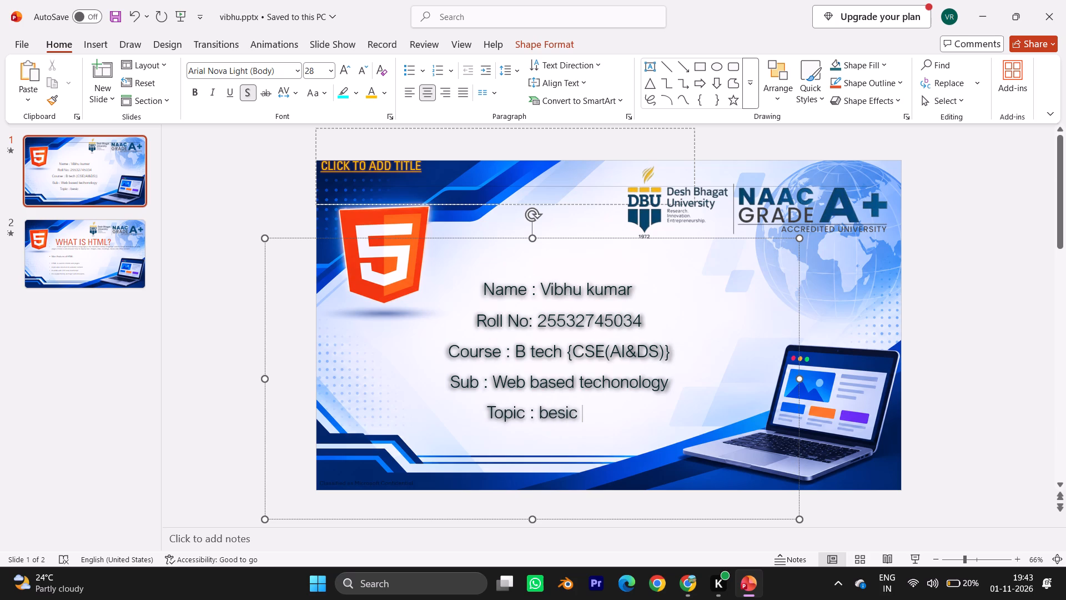
key(BackSpace)
key(BackSpace)
key(BackSpace)
key(BackSpace)
key(BackSpace)
key(BackSpace)
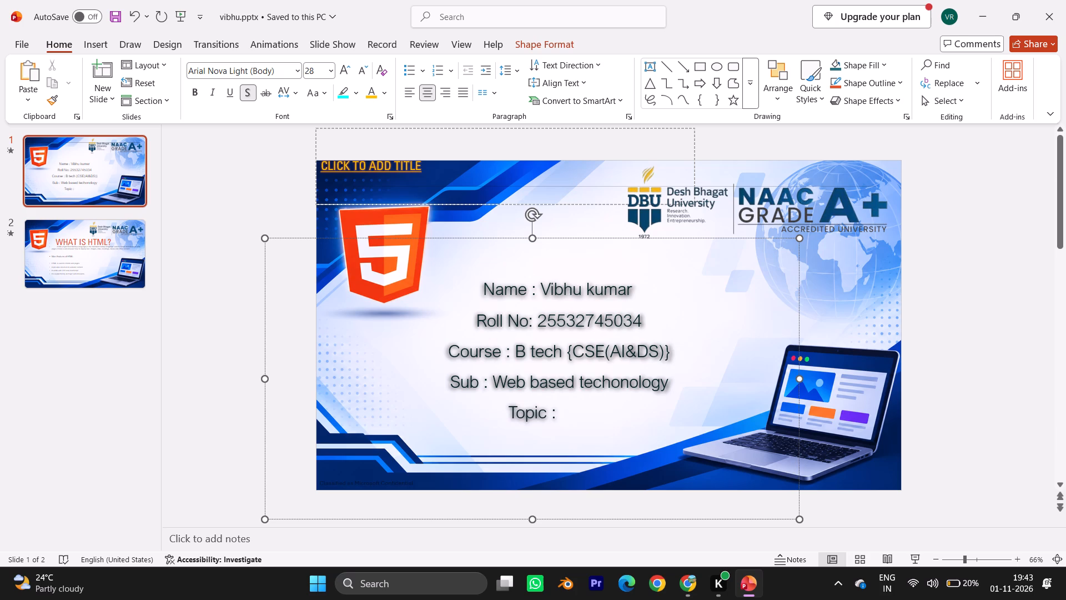
key(shift+b)
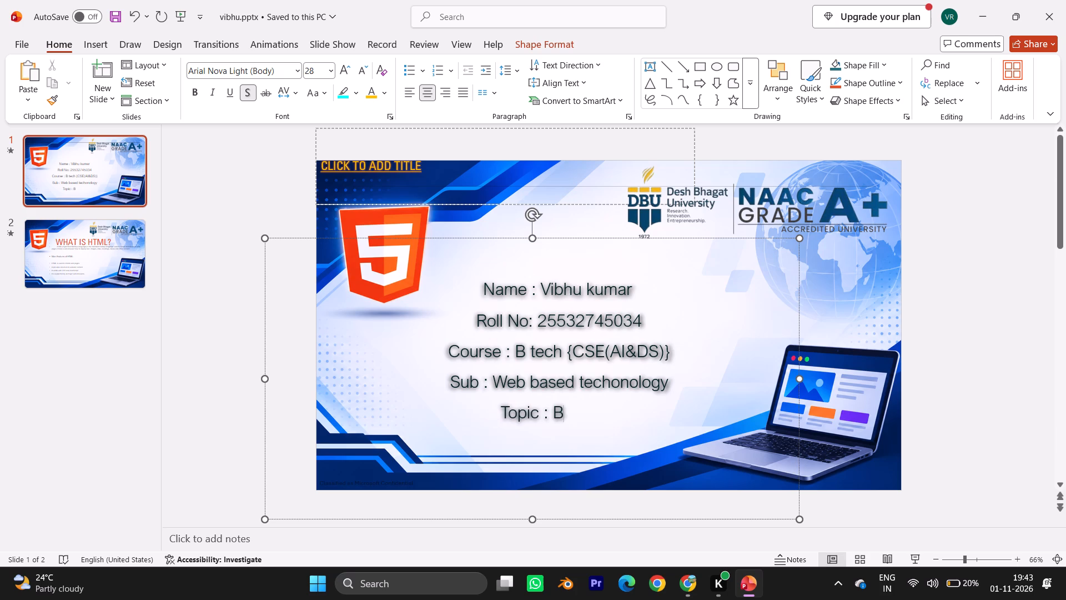
key(s)
key(BackSpace)
text(ai)
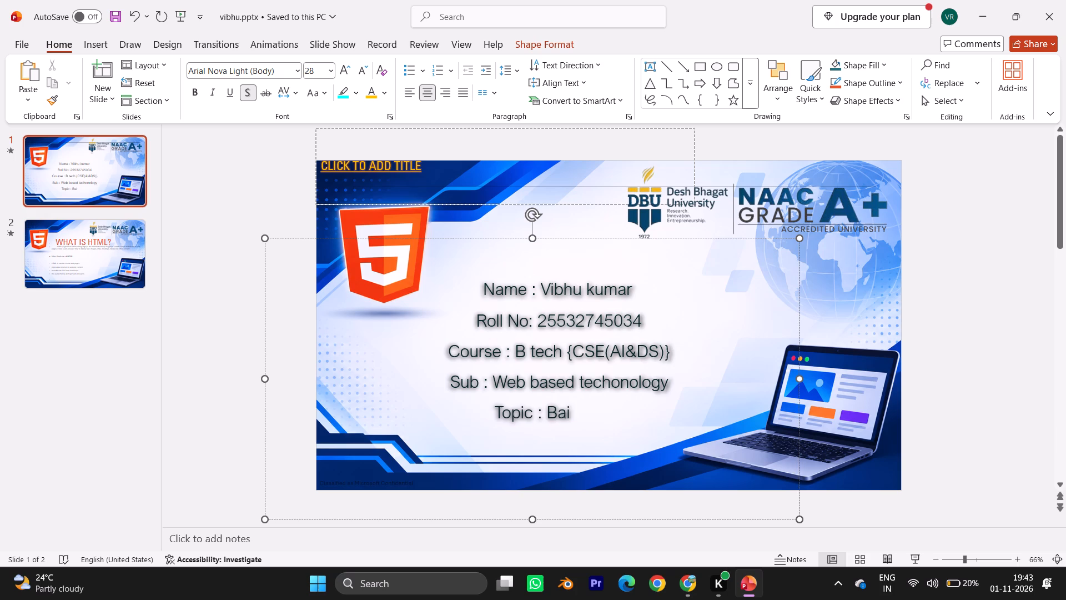
key(BackSpace)
text(sic tags)
key(space)
text(of)
key(space)
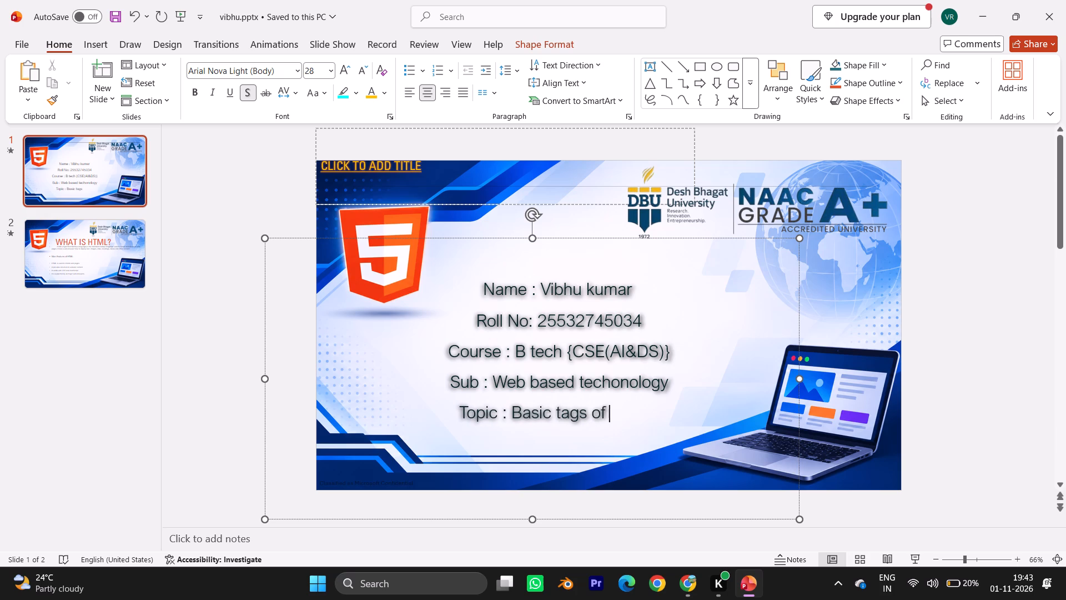
text(HTML)
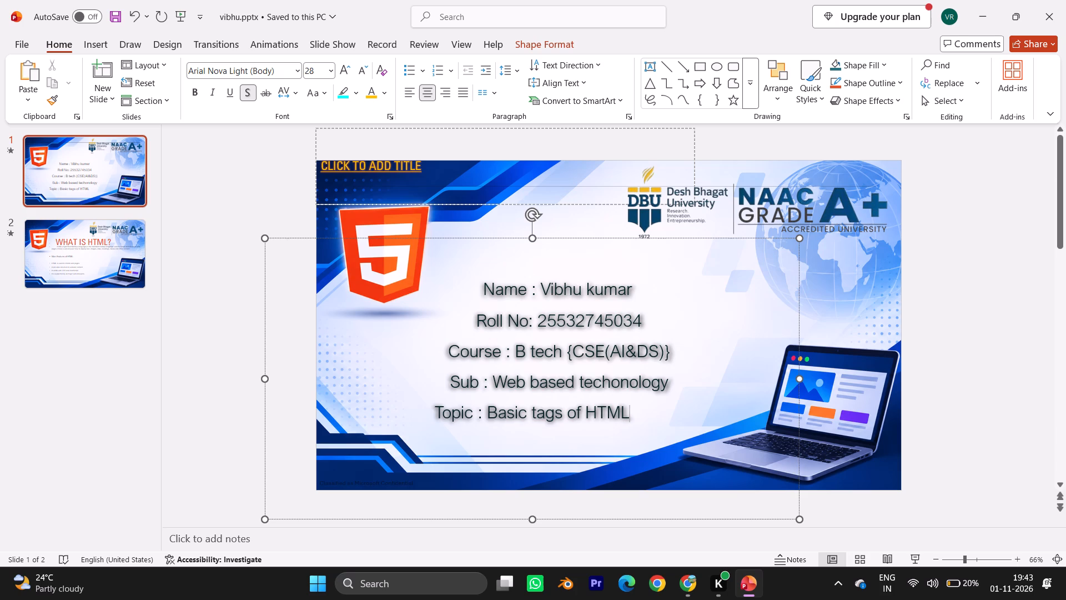
Insert six spaces in front of "Topic" so that line starts level with the "Course" line.
click(434, 412)
key(space)
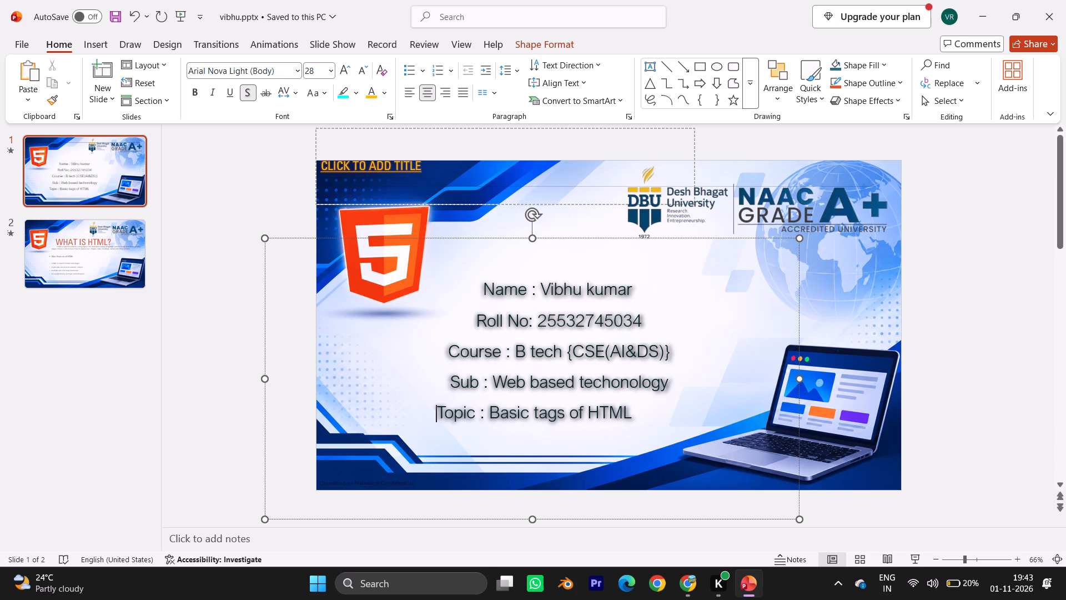
key(space)
key(space)
key(space)
key(space)
key(space)
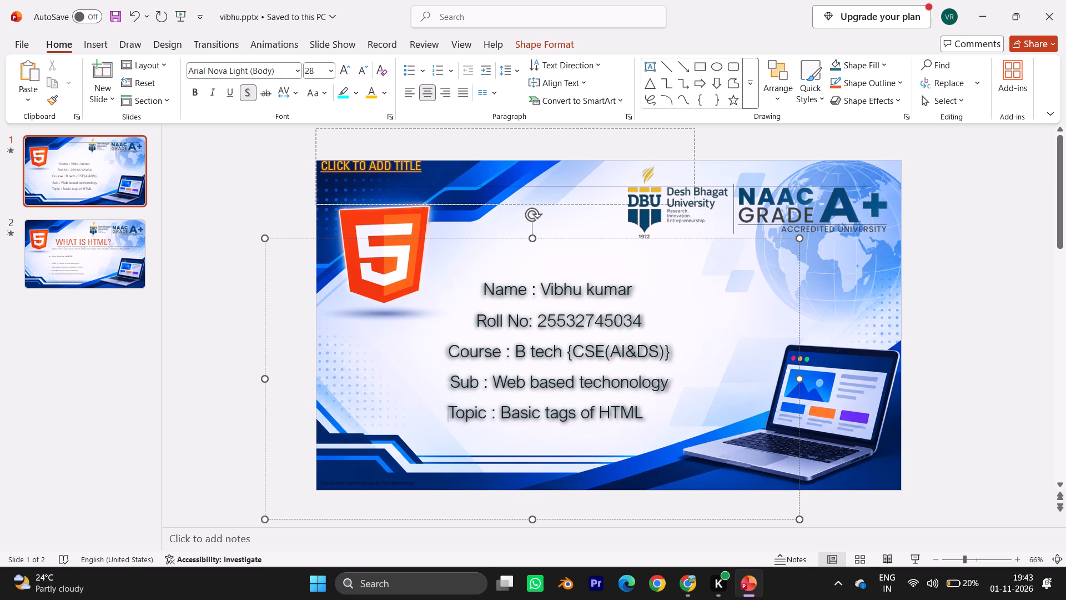
Remove one space in front of "Sub" so that line starts level with the "Course" and "Topic" lines.
click(453, 385)
key(BackSpace)
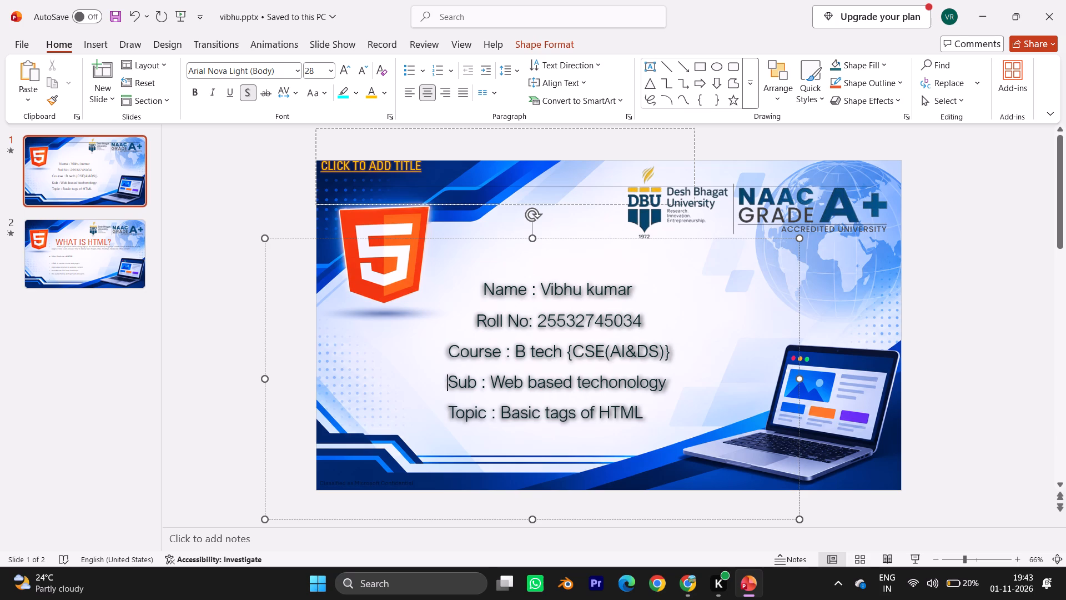
Remove eleven spaces in front of "Roll No" on slide 1 so that line starts about level with the "Course" line.
click(471, 319)
key(BackSpace)
key(BackSpace)
key(BackSpace)
key(BackSpace)
key(BackSpace)
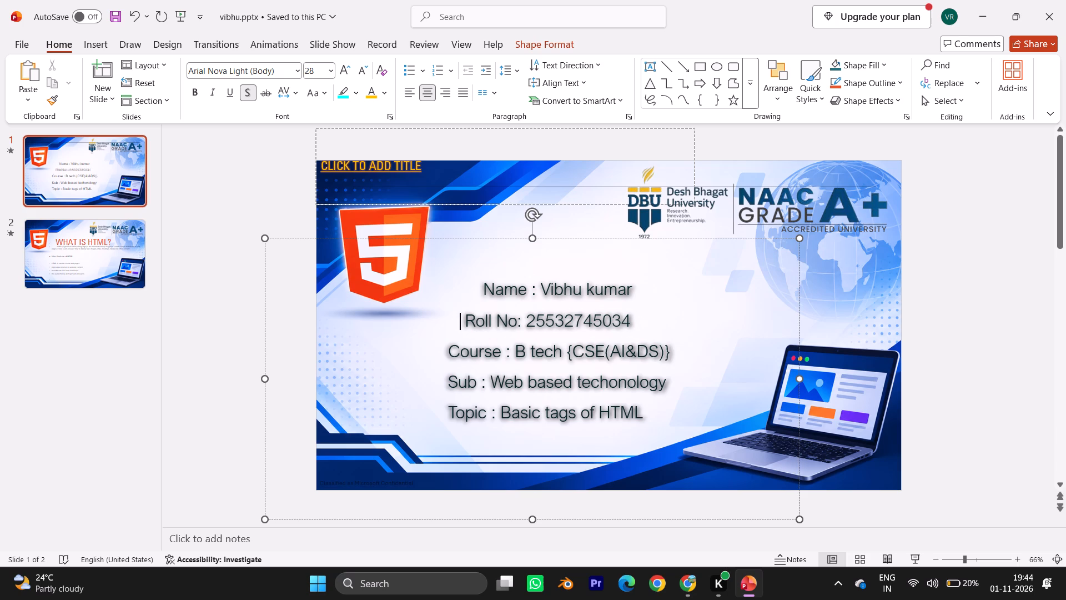
key(BackSpace)
key(BackSpace)
key(BackSpace)
key(BackSpace)
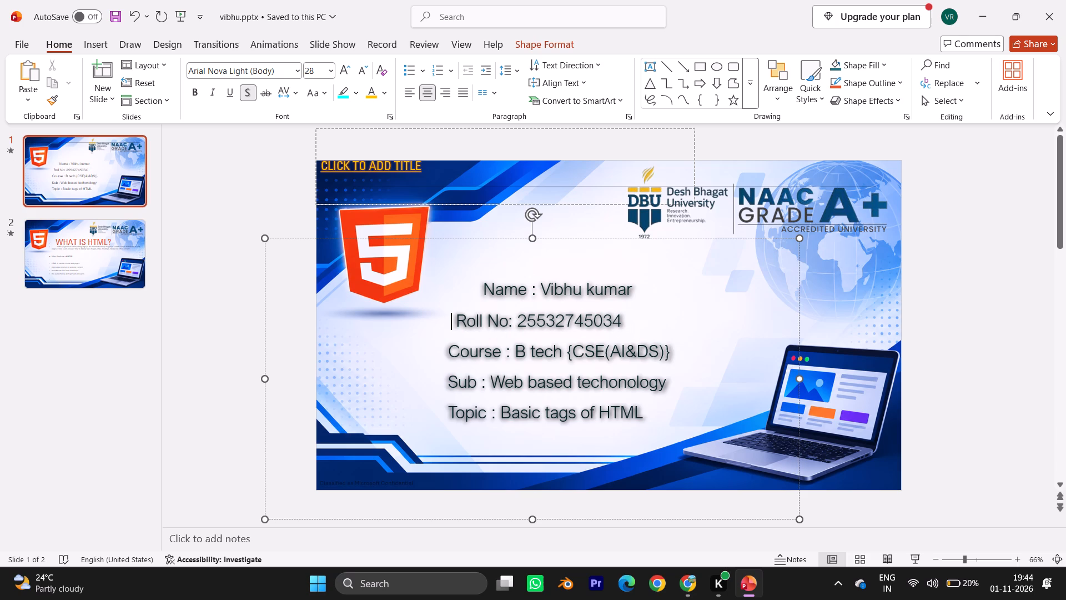
key(BackSpace)
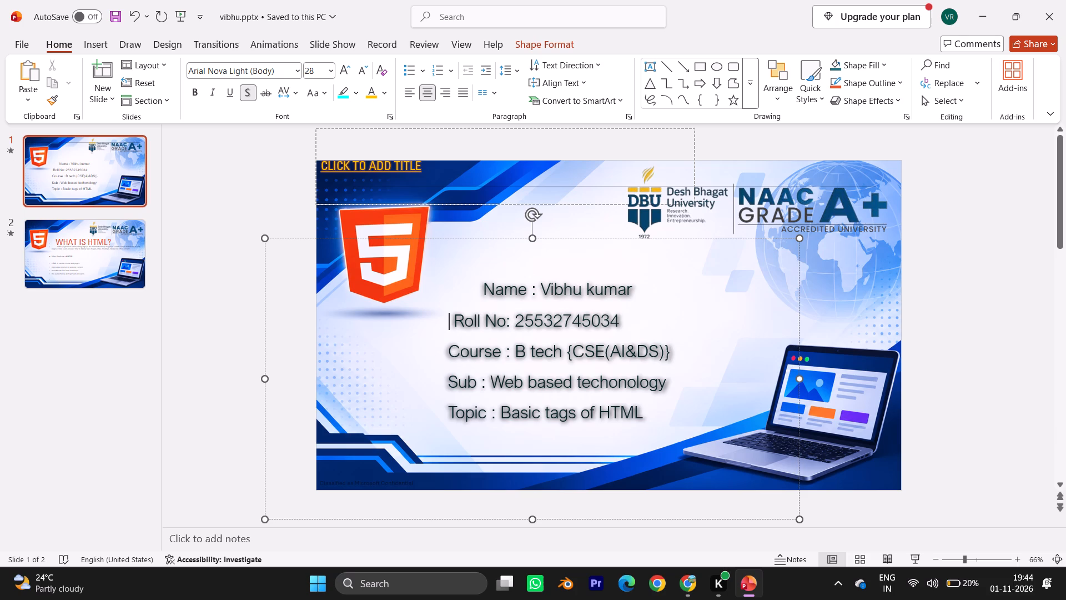
key(BackSpace)
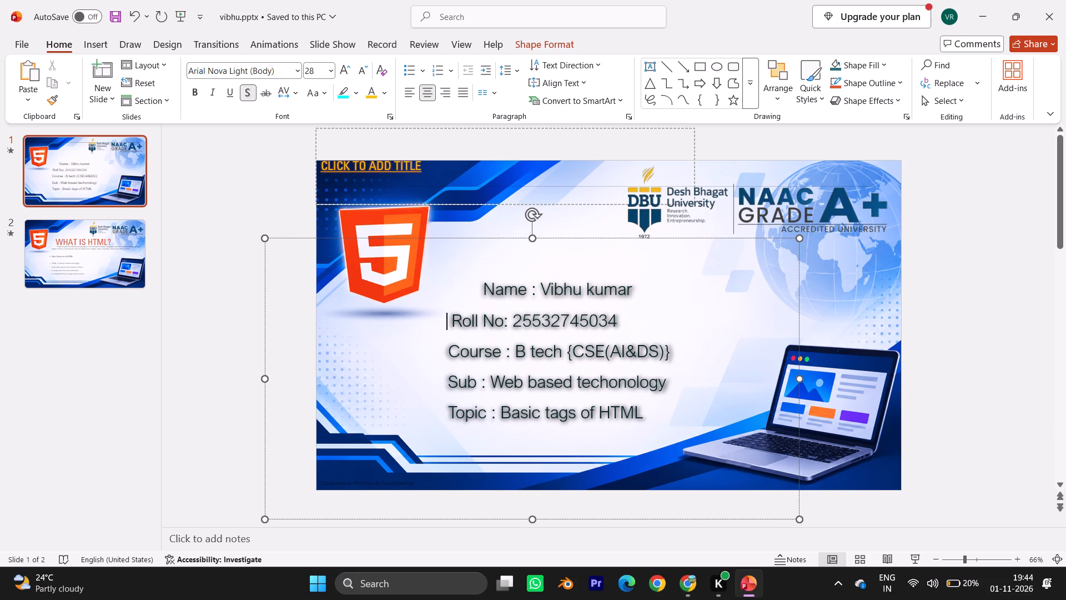
Remove the extra spaces in front of "Name" so that line starts close to the starts of the lines below.
click(482, 289)
key(BackSpace)
key(BackSpace)
key(BackSpace)
key(BackSpace)
key(BackSpace)
key(BackSpace)
key(BackSpace)
key(BackSpace)
key(BackSpace)
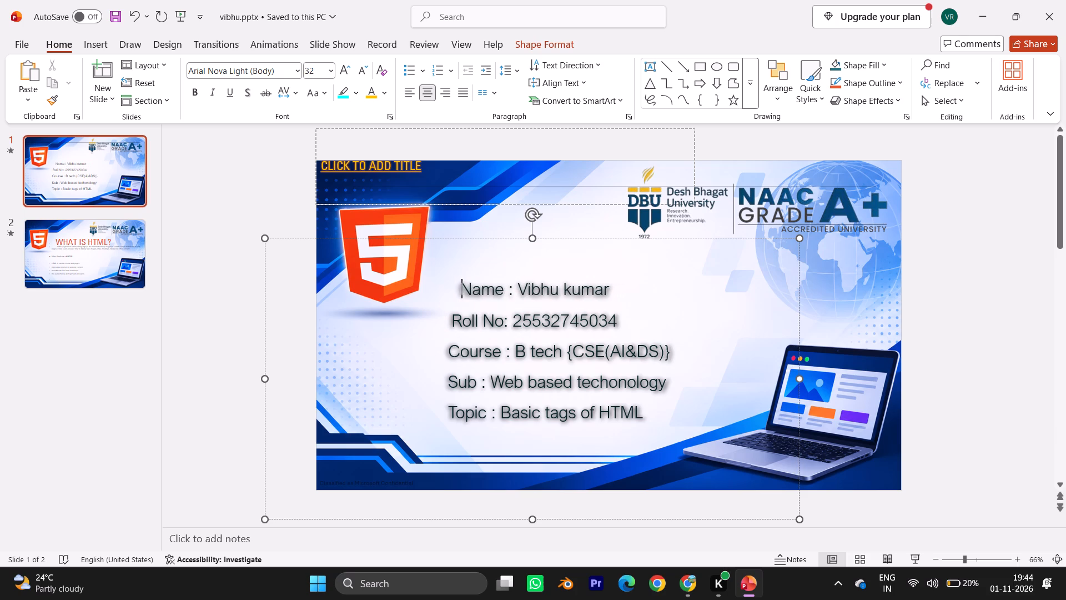
key(BackSpace)
key(BackSpace)
key(BackSpace)
key(BackSpace)
key(BackSpace)
key(BackSpace)
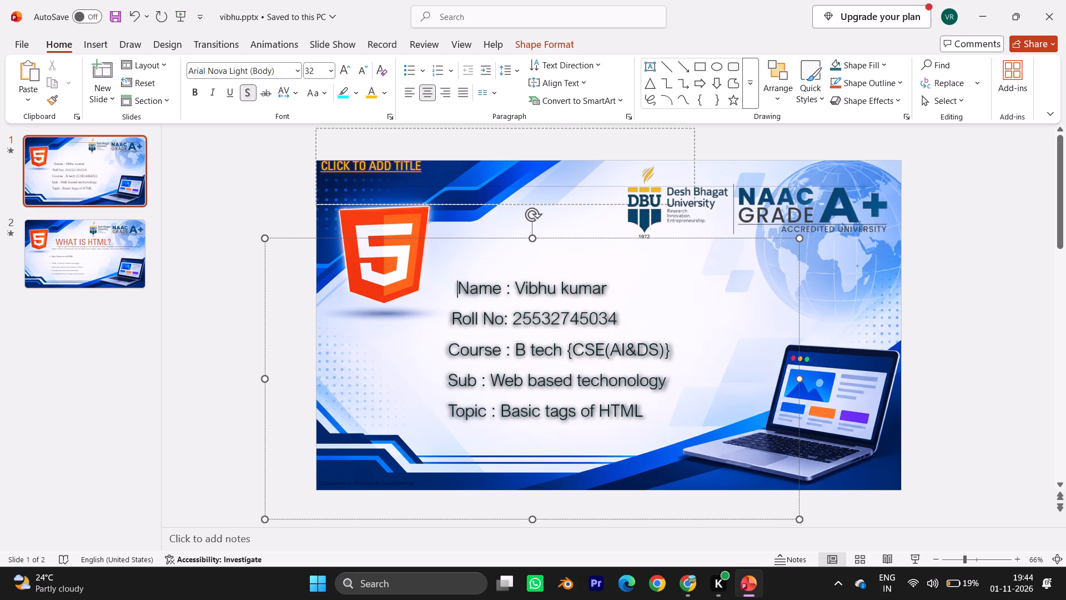
Insert two spaces before "Roll No", "Sub" and "Topic" and three before "Course" to align them with "Name", and deselect the text box.
click(452, 321)
key(space)
key(space)
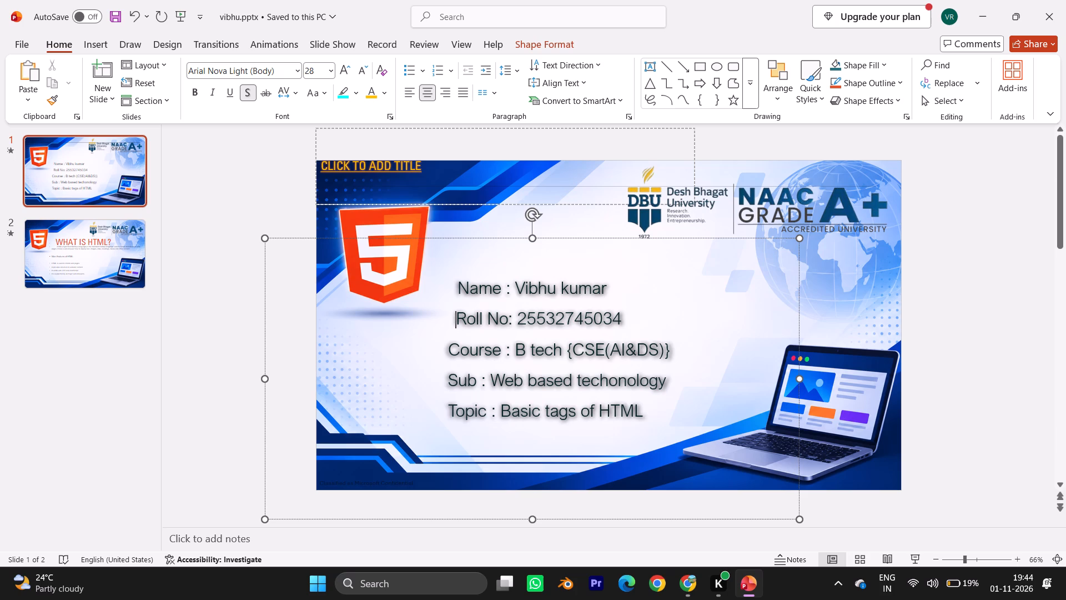
click(448, 349)
key(space)
key(space)
key(space)
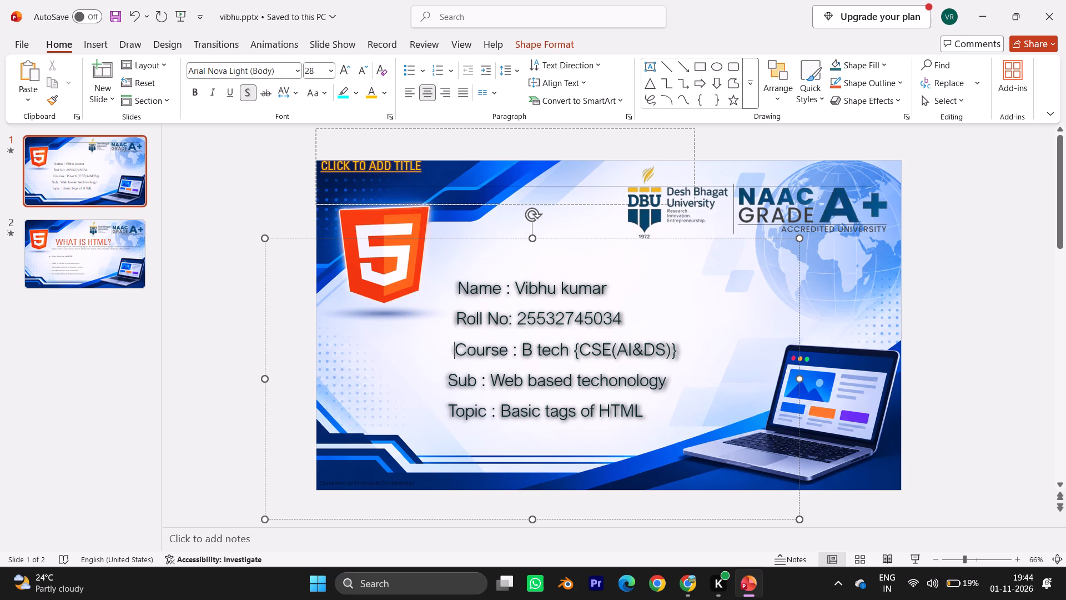
double_click(447, 379)
key(space)
key(space)
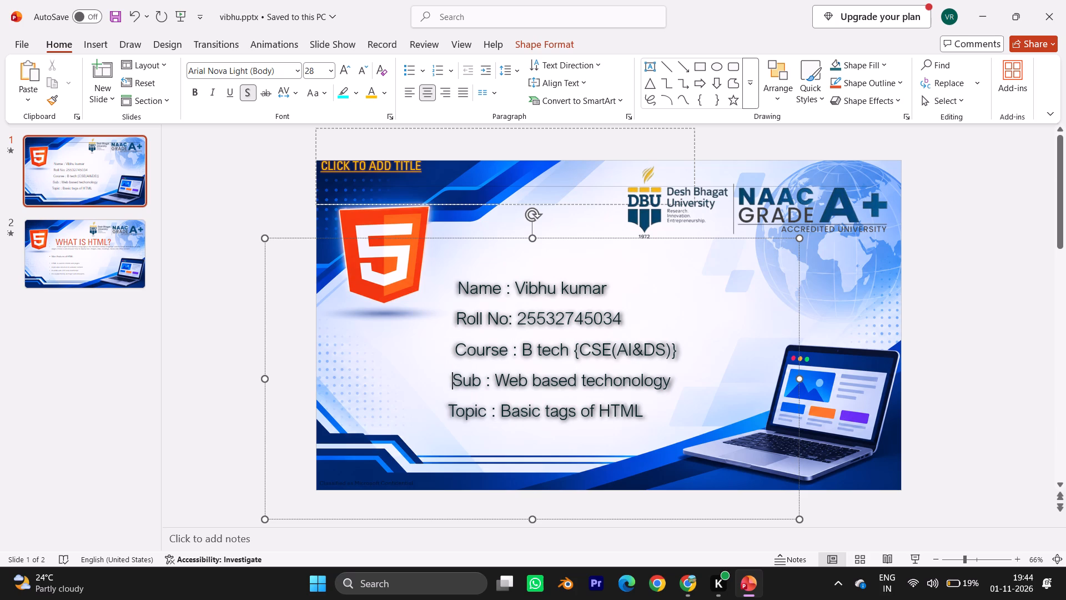
click(445, 413)
key(space)
key(space)
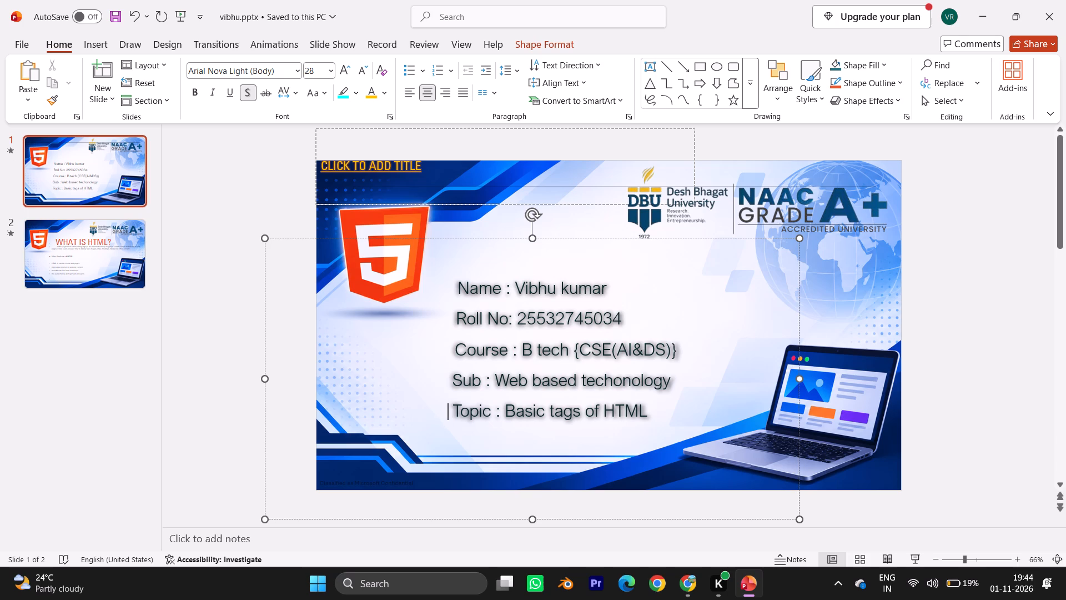
click(197, 448)
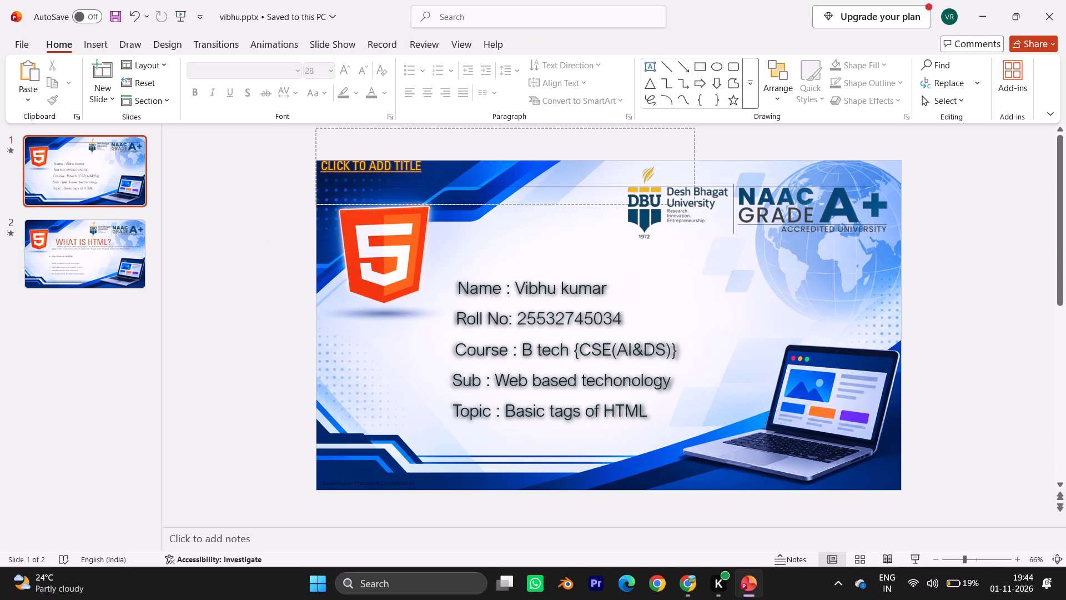
click(197, 448)
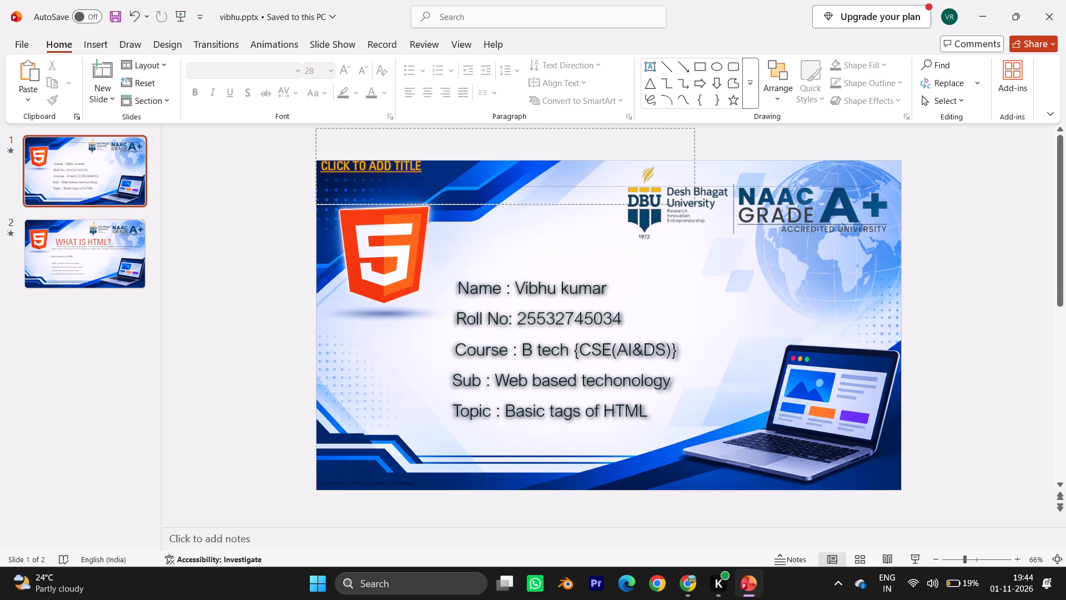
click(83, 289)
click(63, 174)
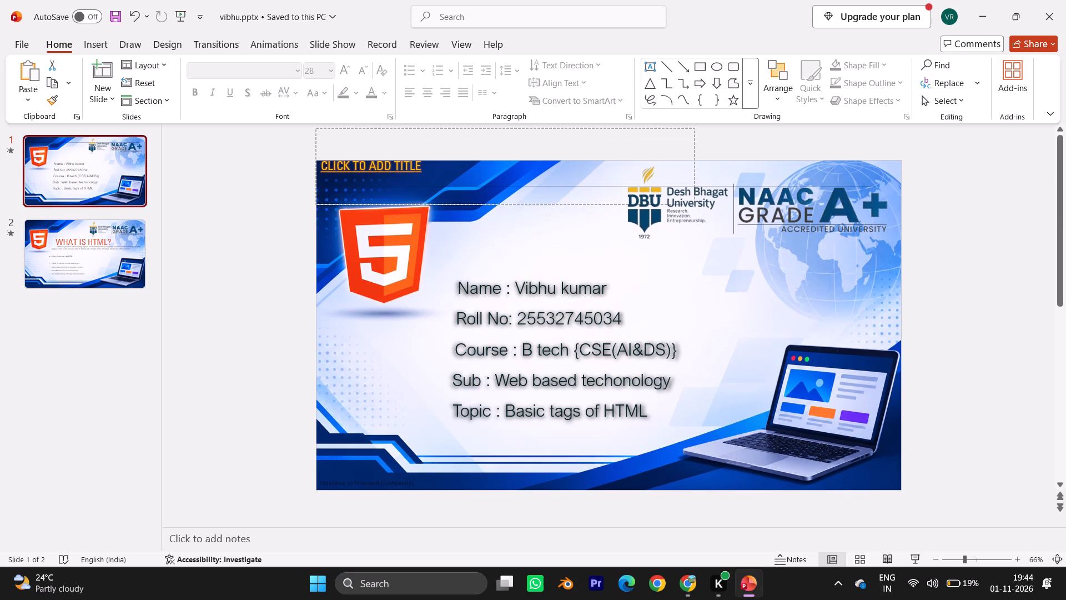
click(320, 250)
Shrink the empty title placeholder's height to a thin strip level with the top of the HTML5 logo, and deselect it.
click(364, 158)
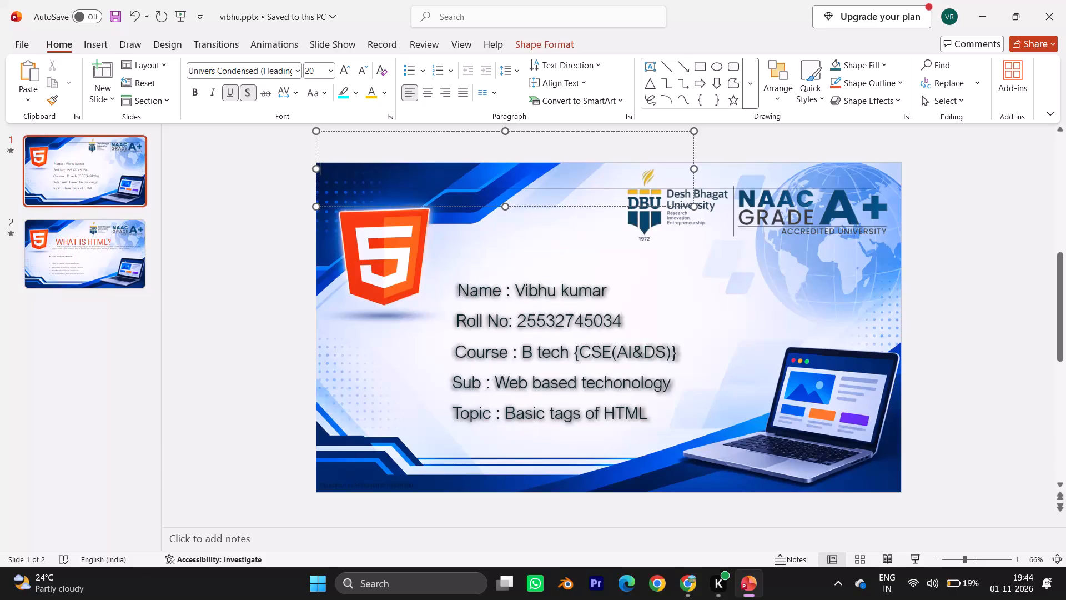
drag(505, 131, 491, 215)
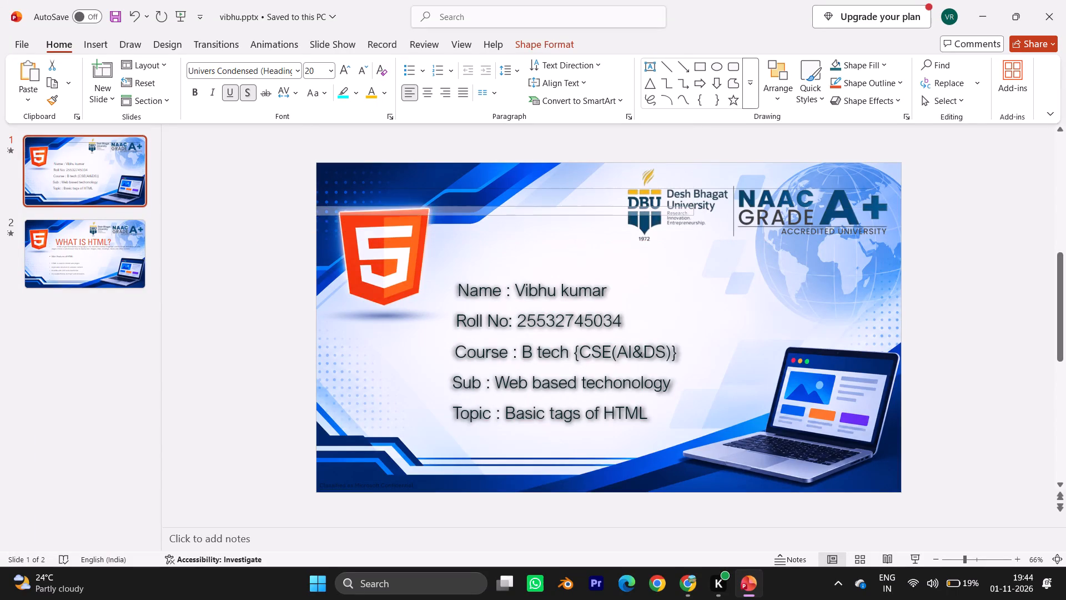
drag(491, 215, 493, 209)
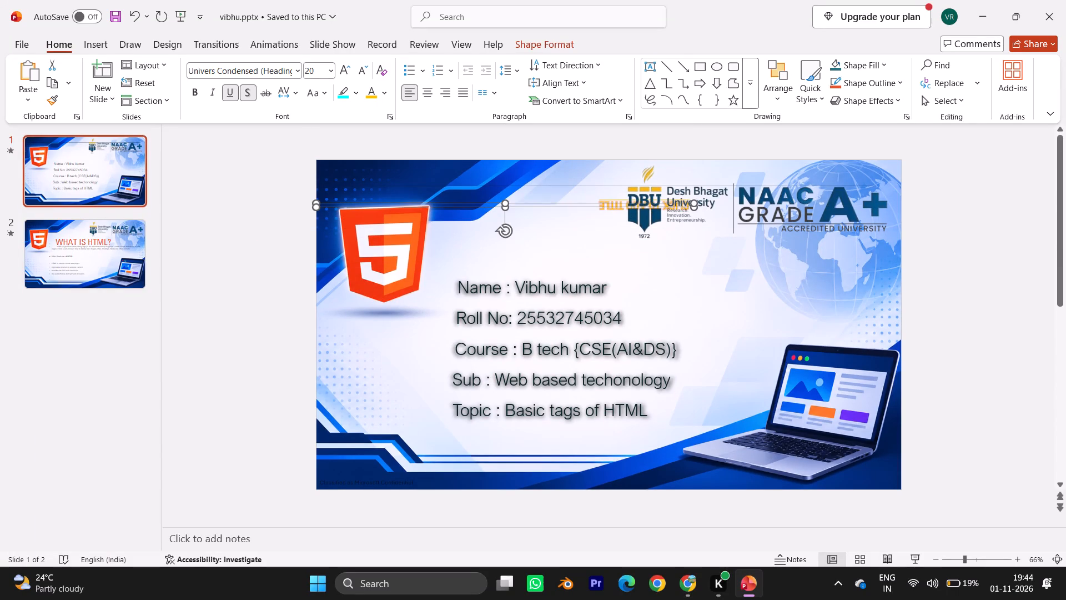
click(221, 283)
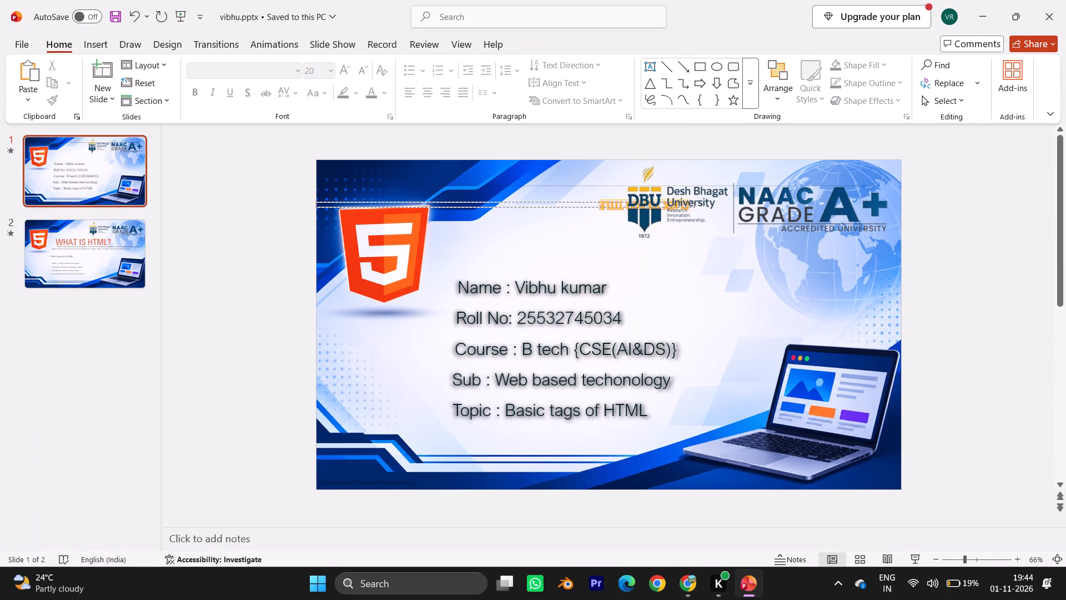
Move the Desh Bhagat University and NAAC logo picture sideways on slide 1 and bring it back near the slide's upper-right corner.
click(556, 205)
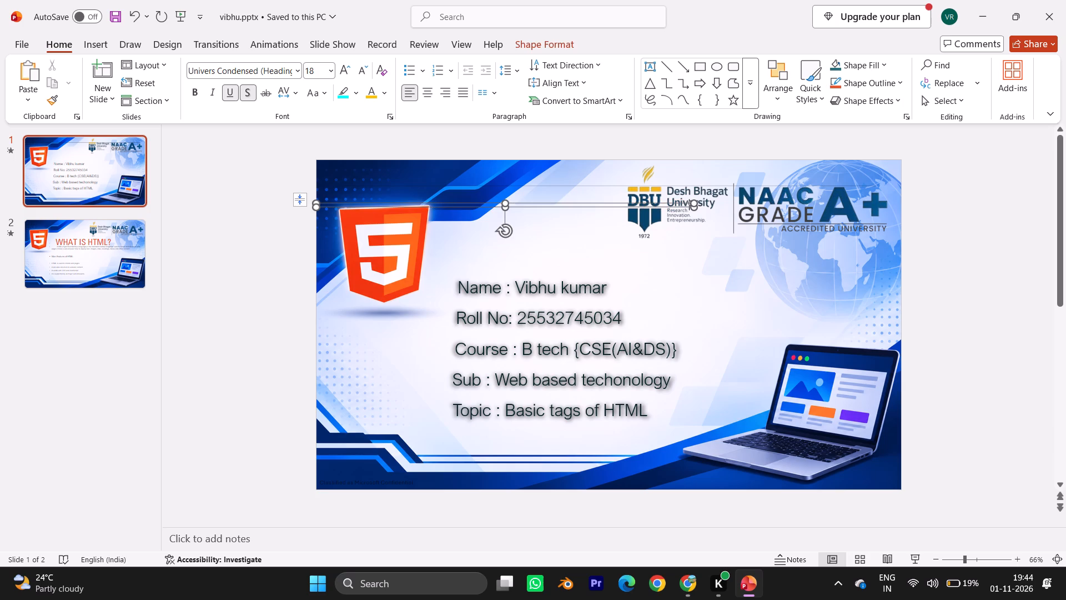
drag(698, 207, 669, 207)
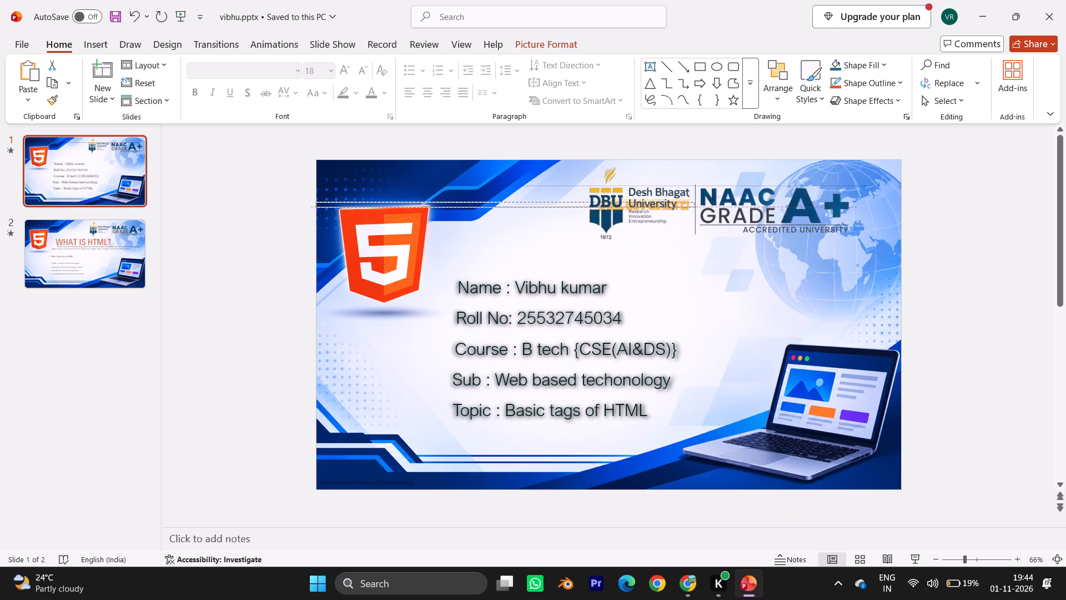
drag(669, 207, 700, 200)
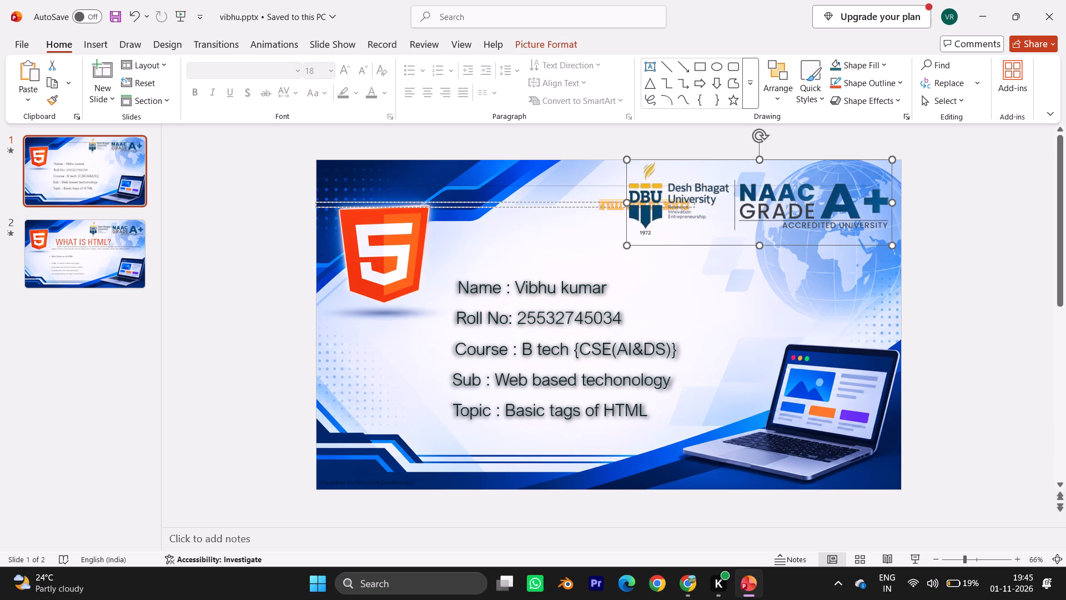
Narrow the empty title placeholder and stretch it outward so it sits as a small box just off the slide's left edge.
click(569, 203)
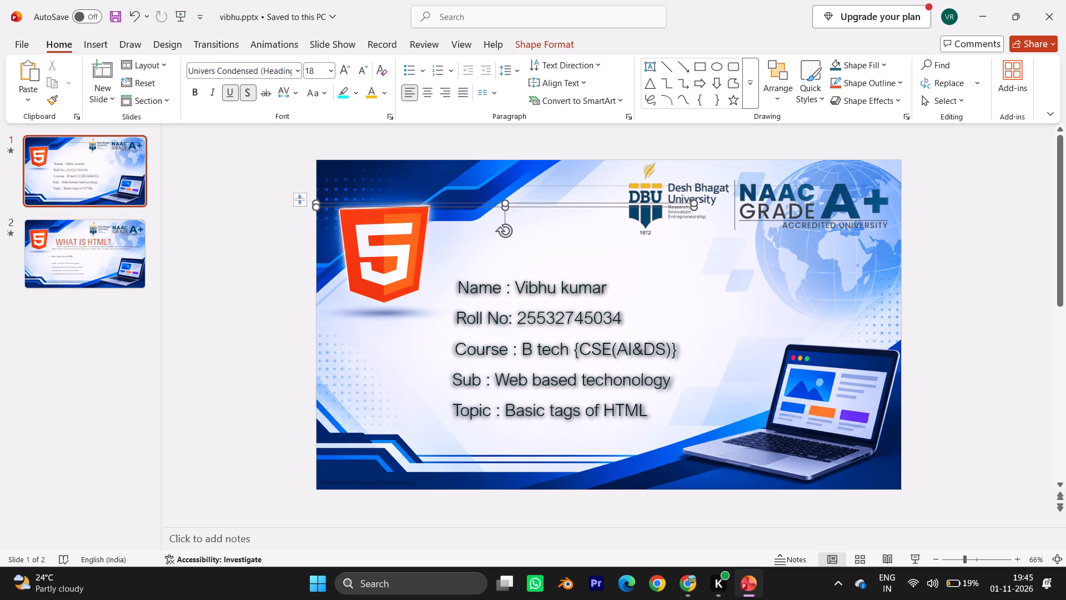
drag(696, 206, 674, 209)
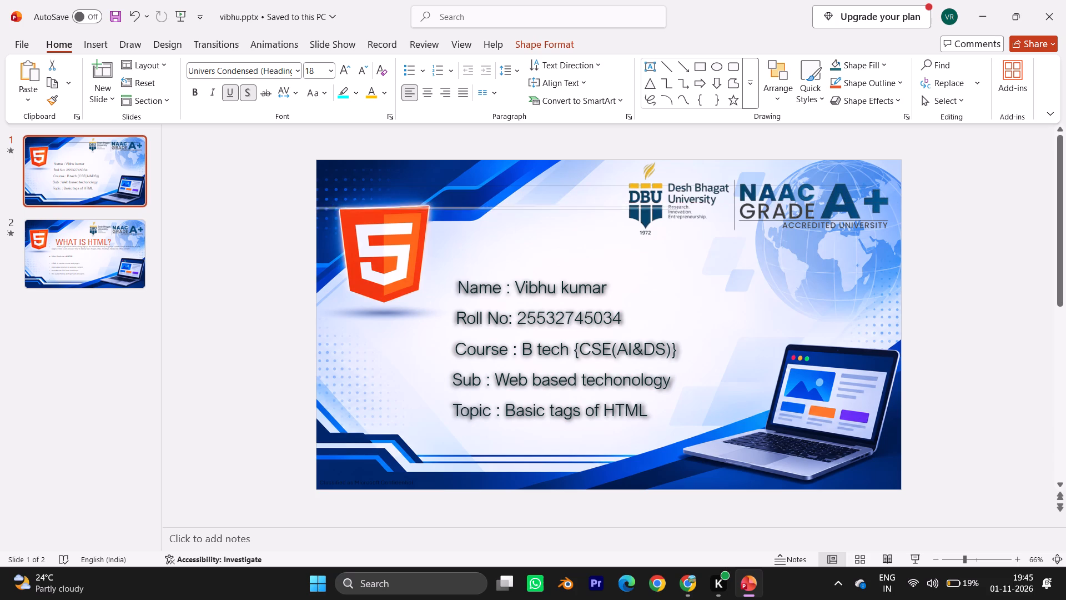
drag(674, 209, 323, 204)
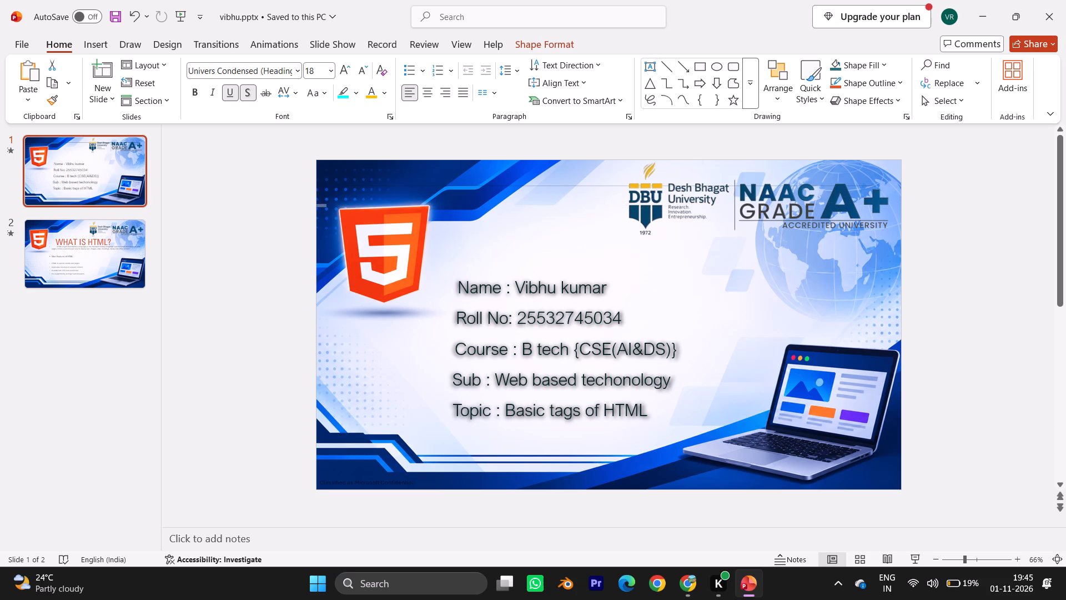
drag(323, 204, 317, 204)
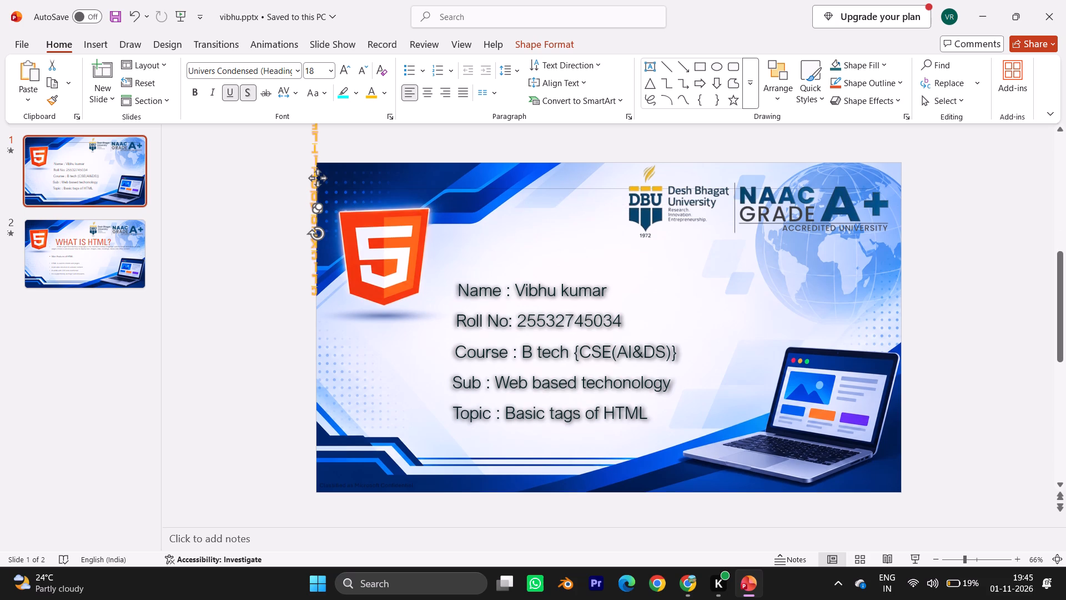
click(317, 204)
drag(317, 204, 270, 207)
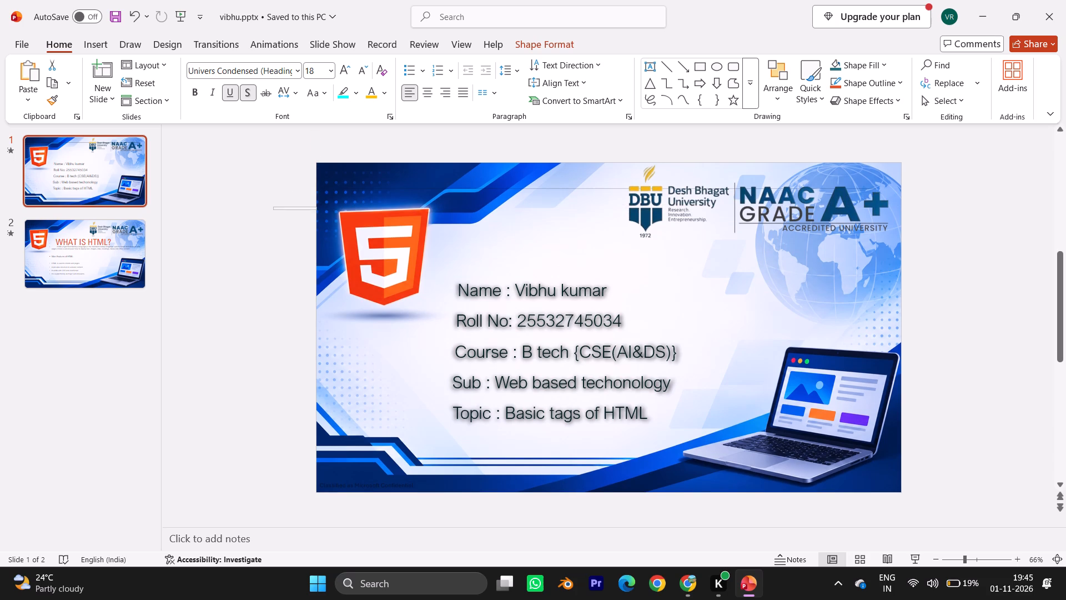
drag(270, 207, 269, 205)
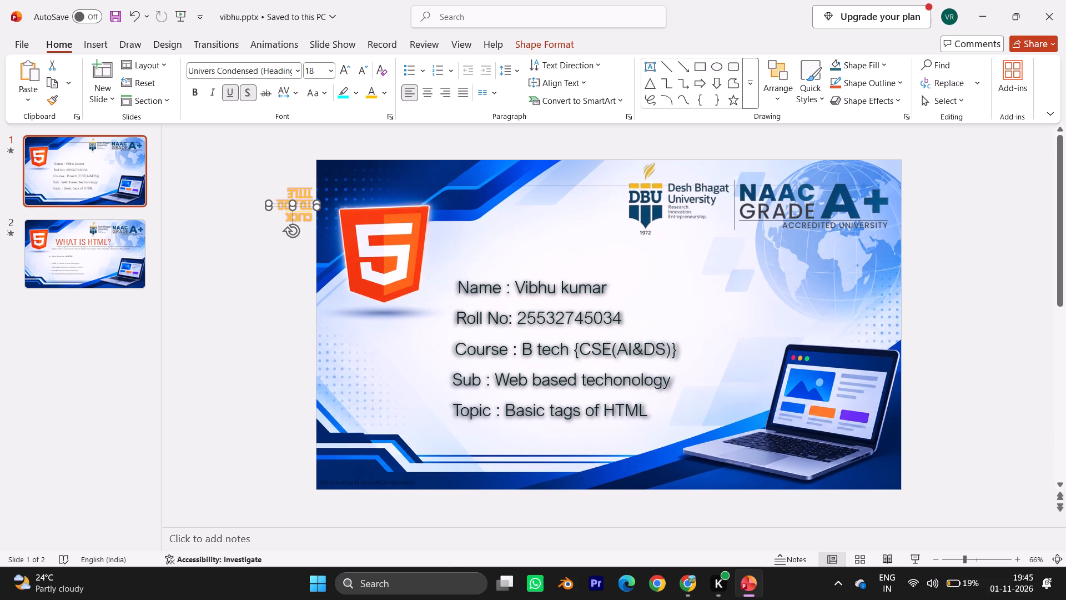
Cut the empty title placeholder from slide 1.
right_click(298, 203)
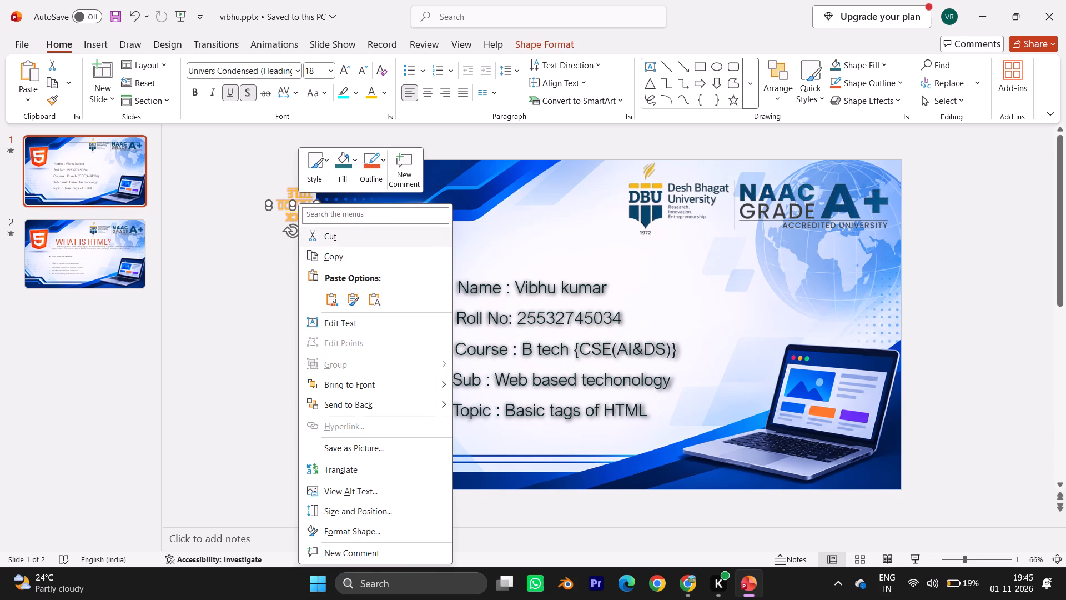
click(338, 238)
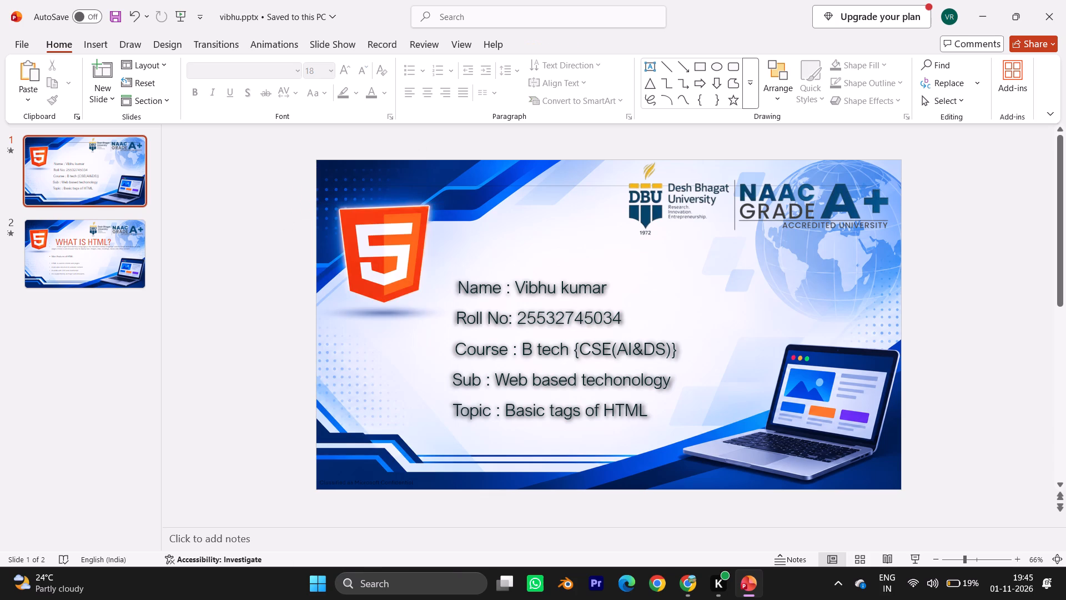
click(250, 243)
Nudge the Desh Bhagat University and NAAC logo picture slightly downward within slide 1's upper-right corner, just inside the slide edge.
click(656, 213)
drag(656, 213, 656, 220)
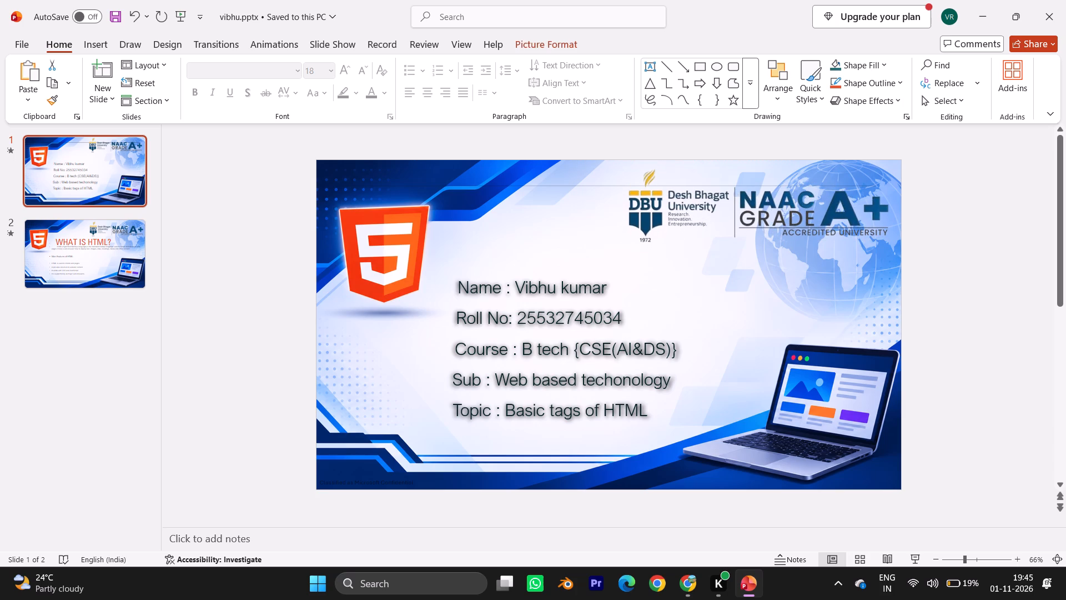
drag(656, 220, 650, 217)
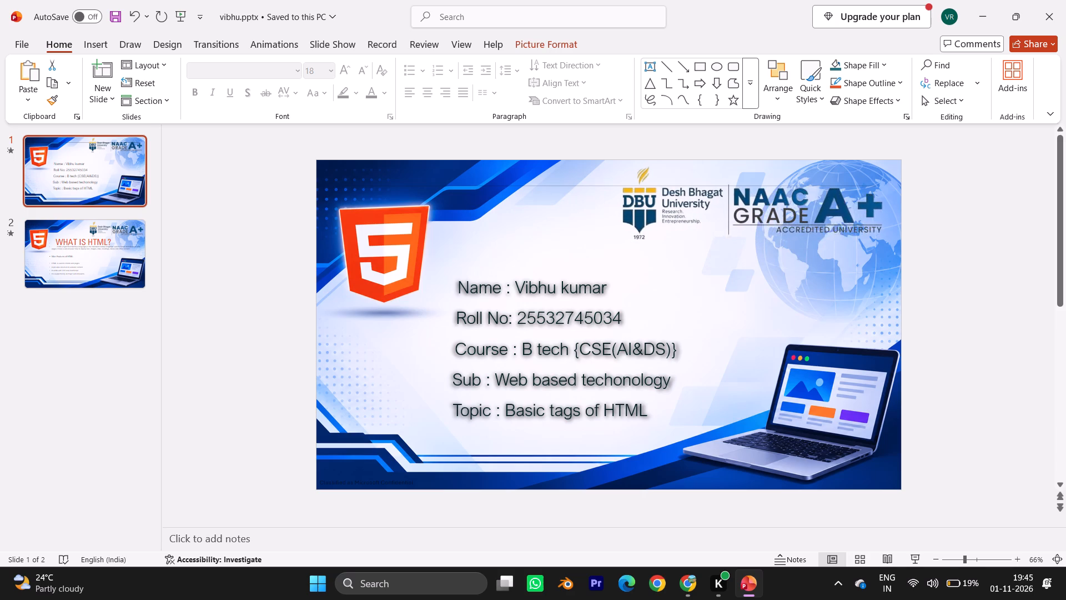
drag(650, 217, 665, 217)
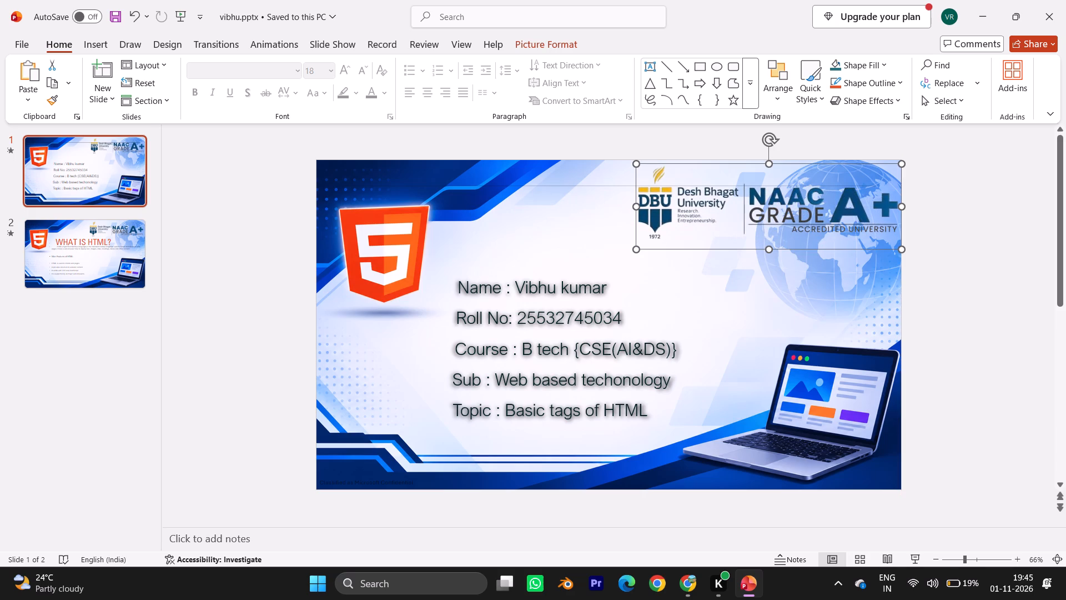
drag(691, 229, 682, 232)
click(682, 232)
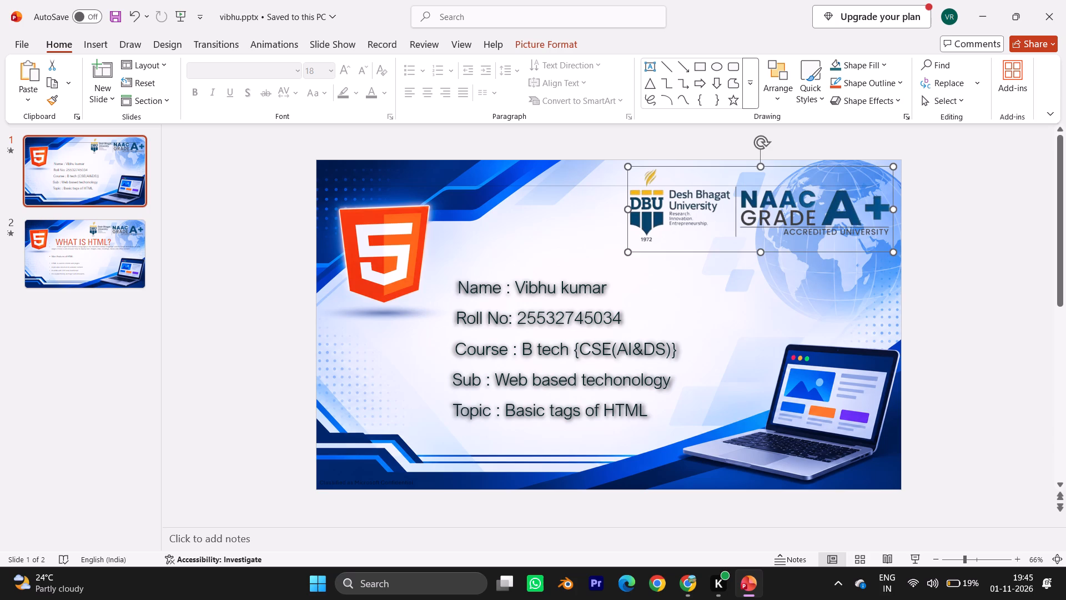
click(682, 232)
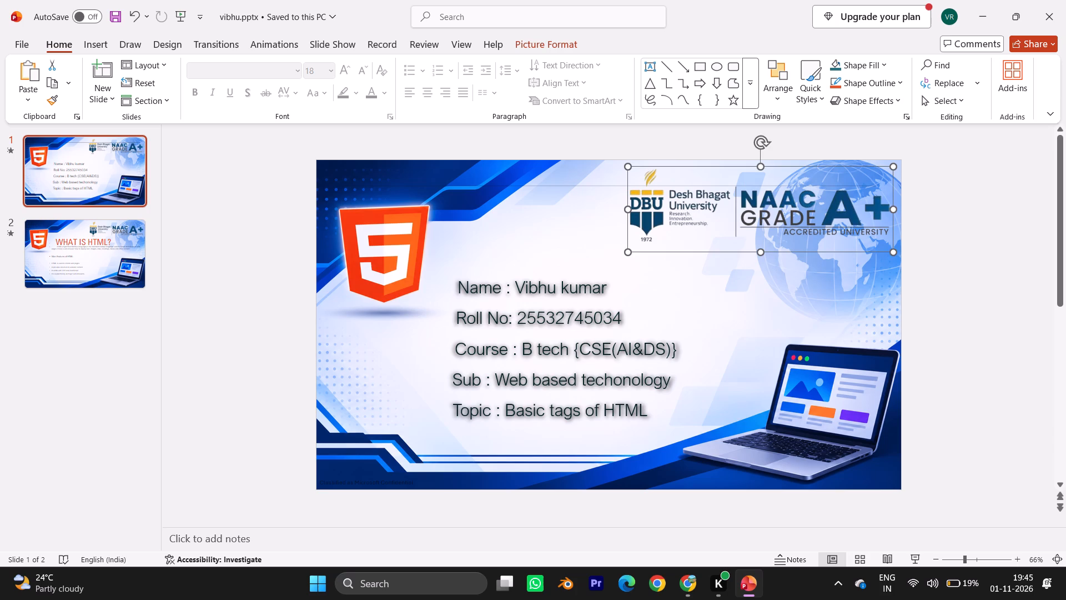
click(382, 246)
click(226, 310)
Duplicate the "WHAT IS HTML?" slide and select the copy as slide 3.
click(92, 262)
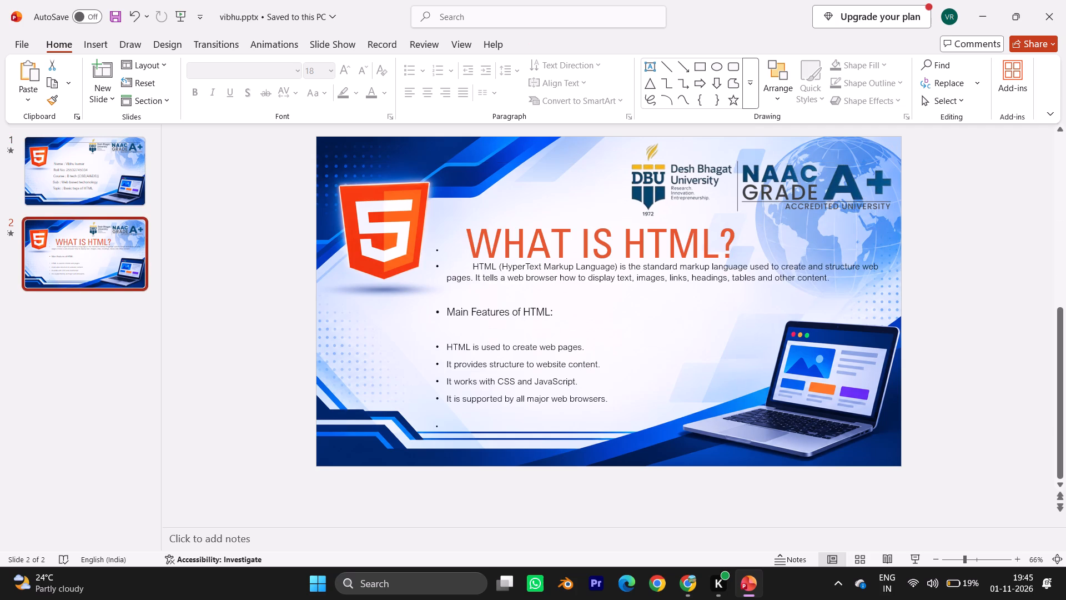
right_click(470, 177)
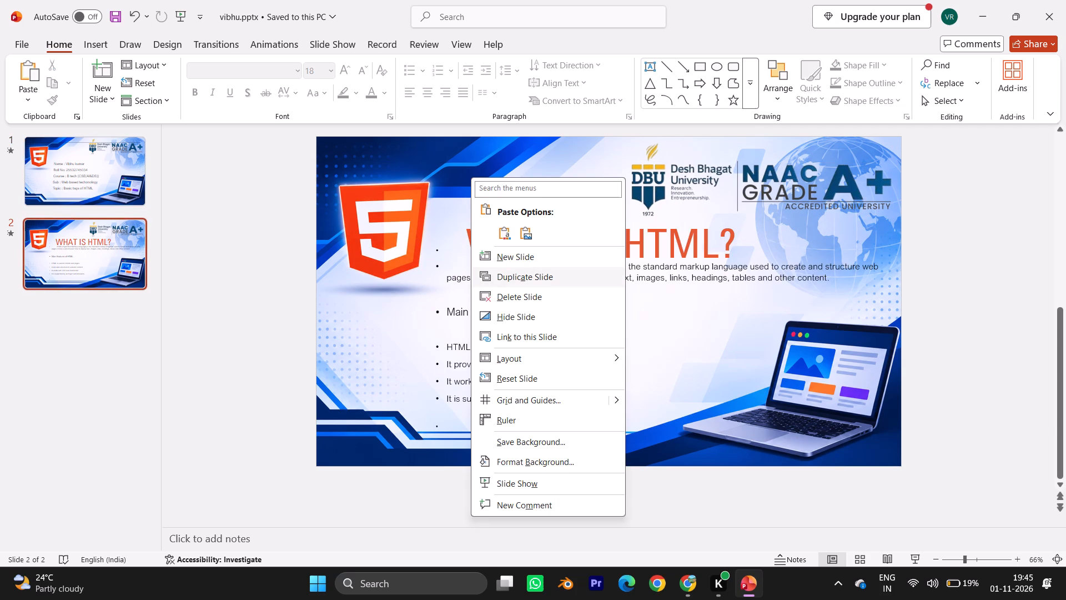
click(552, 277)
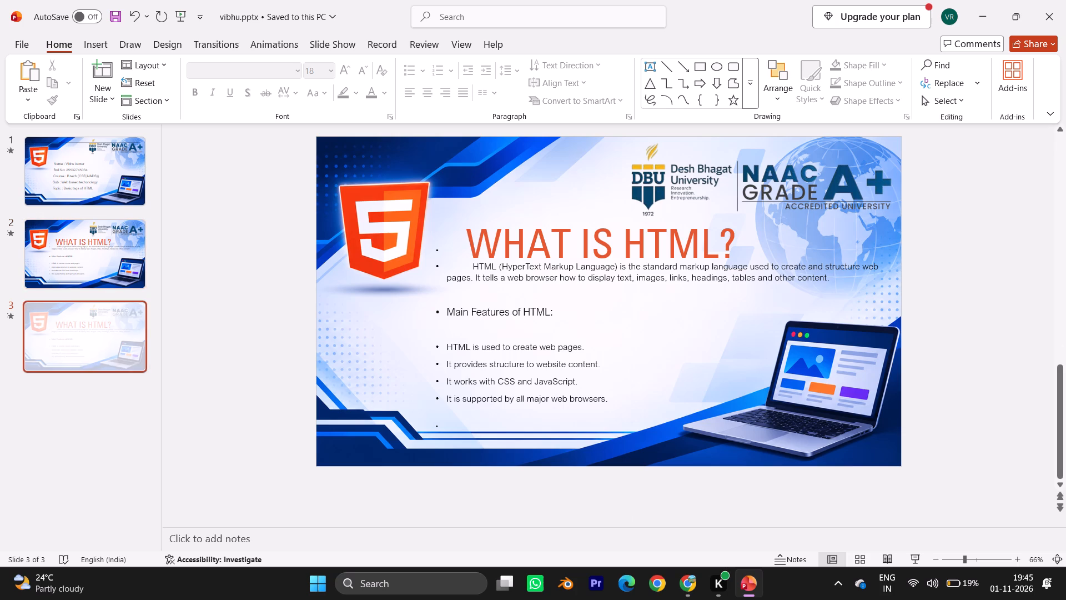
double_click(118, 337)
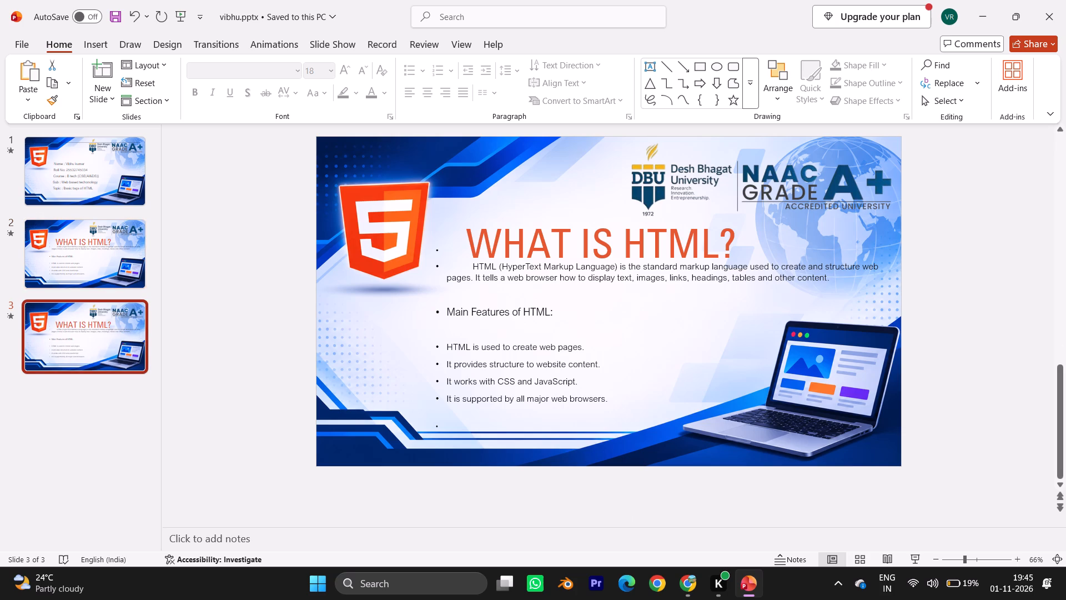
click(118, 337)
click(118, 337)
Delete all the body text from the content placeholder on slide 3.
drag(610, 402, 391, 207)
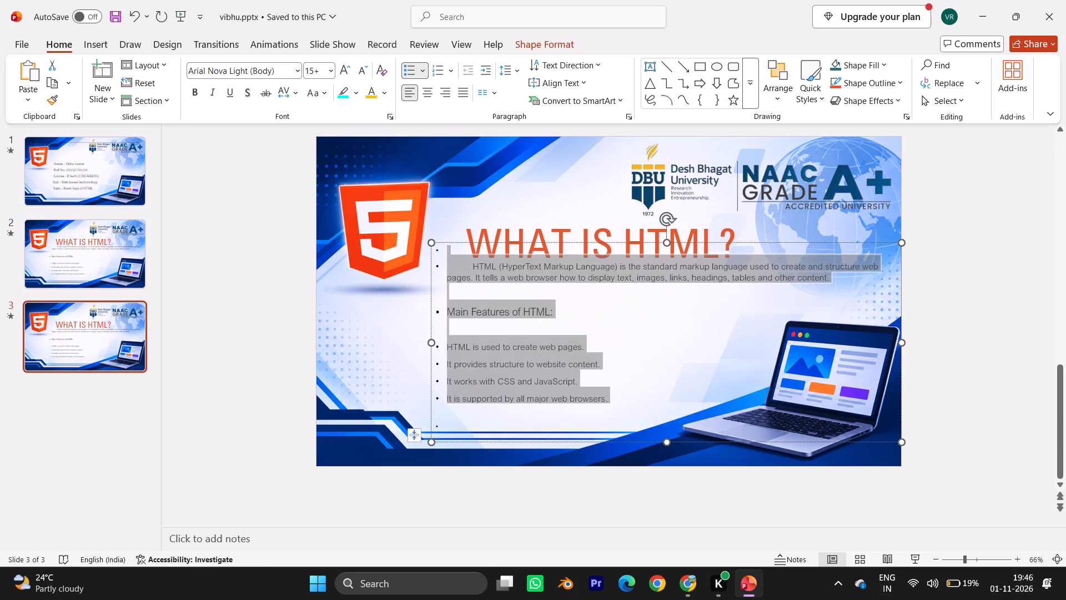
drag(391, 207, 391, 206)
key(BackSpace)
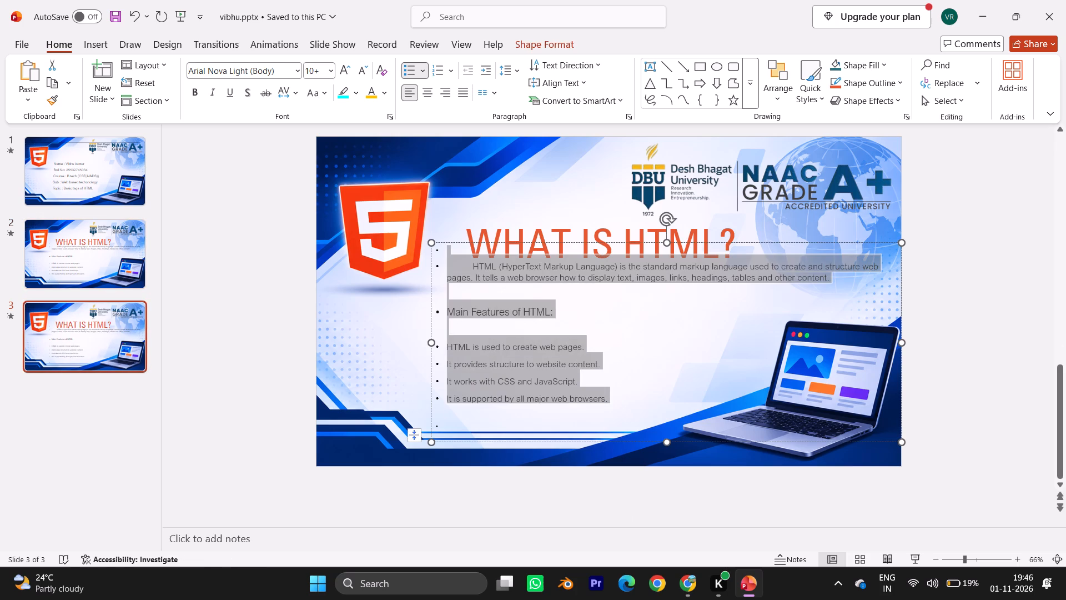
drag(391, 206, 605, 330)
key(BackSpace)
key(Delete)
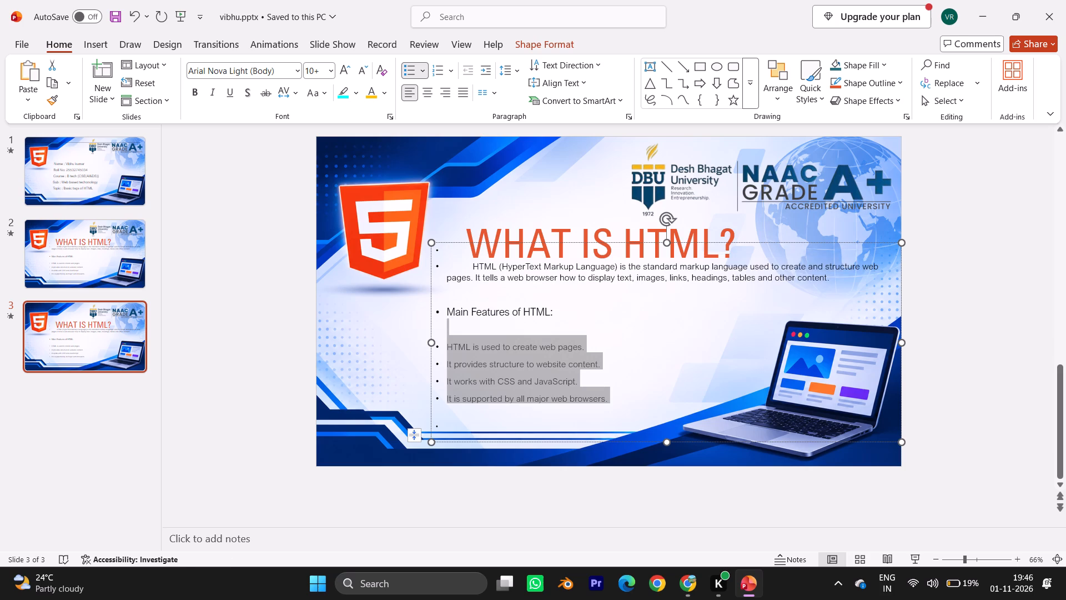
drag(605, 330, 617, 336)
double_click(665, 399)
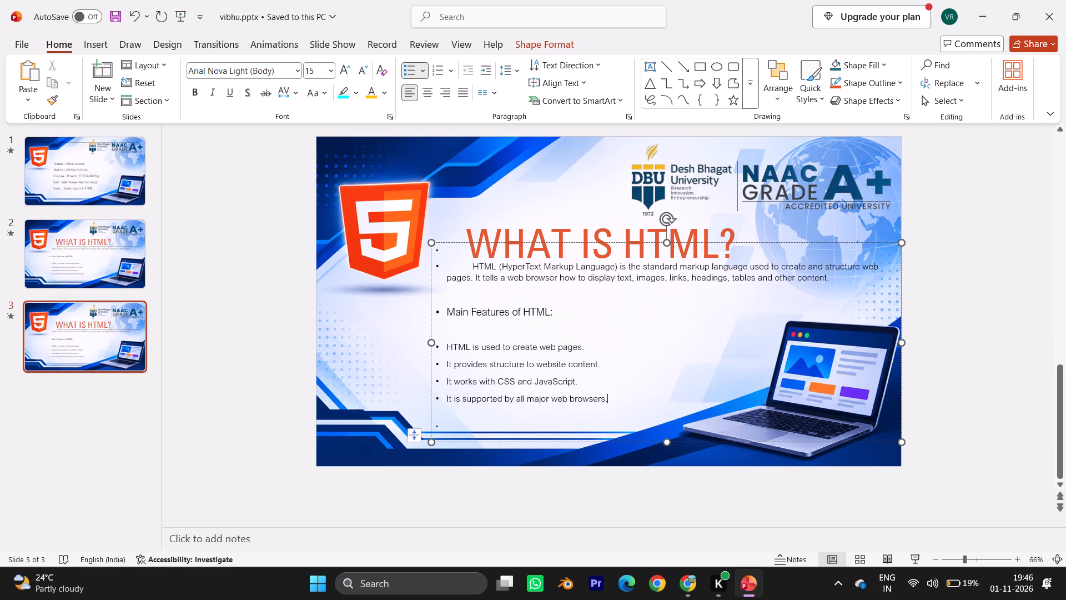
key(ctrl+a)
key(BackSpace)
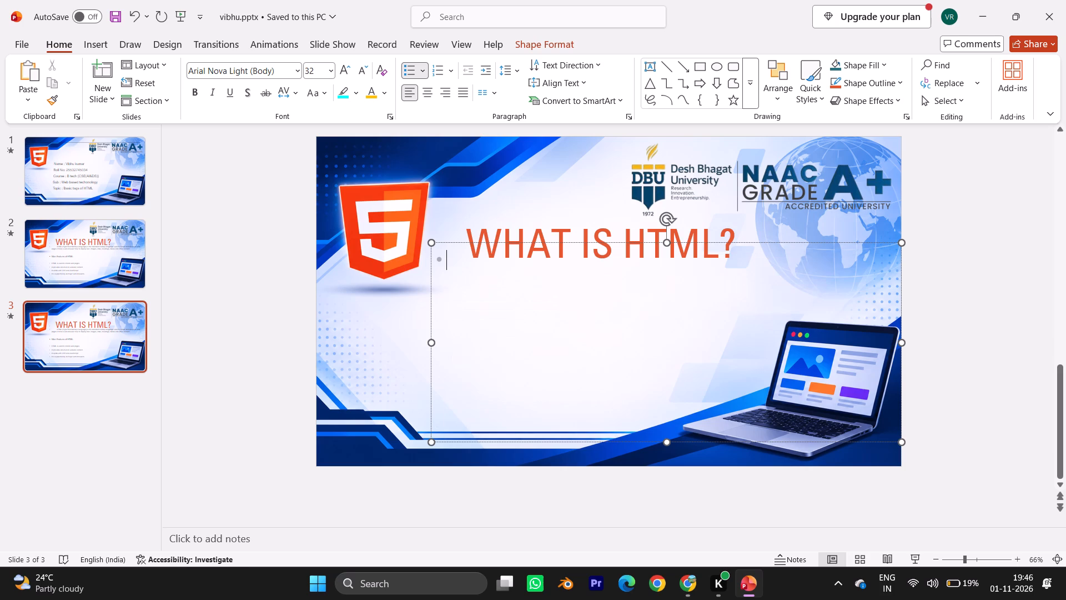
Clear the "WHAT IS HTML?" title text on slide 3 and place the cursor in the empty content placeholder.
click(746, 231)
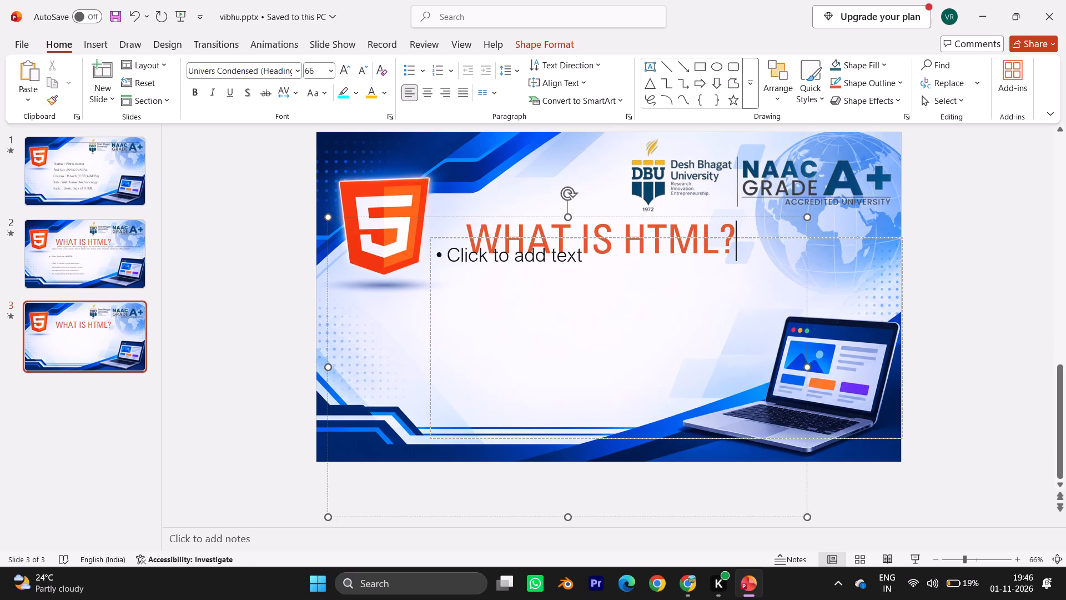
key(ctrl+a)
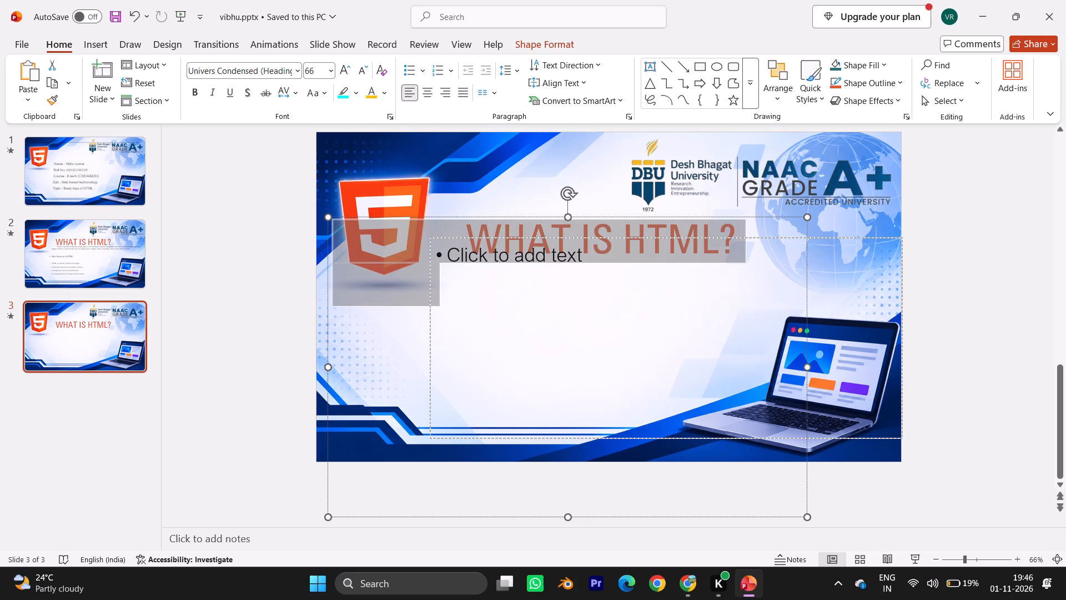
key(BackSpace)
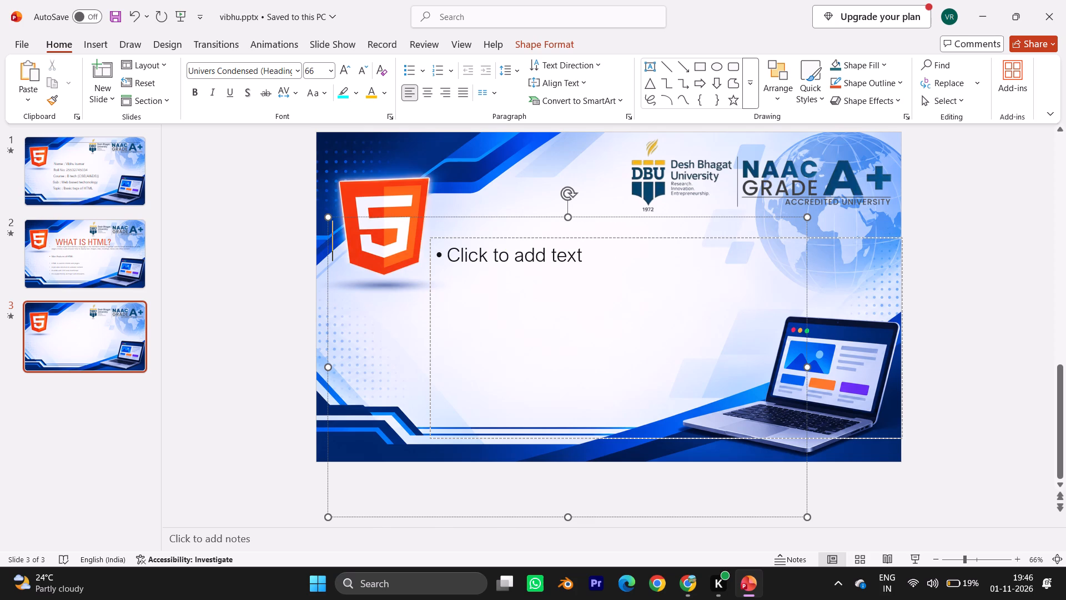
double_click(547, 304)
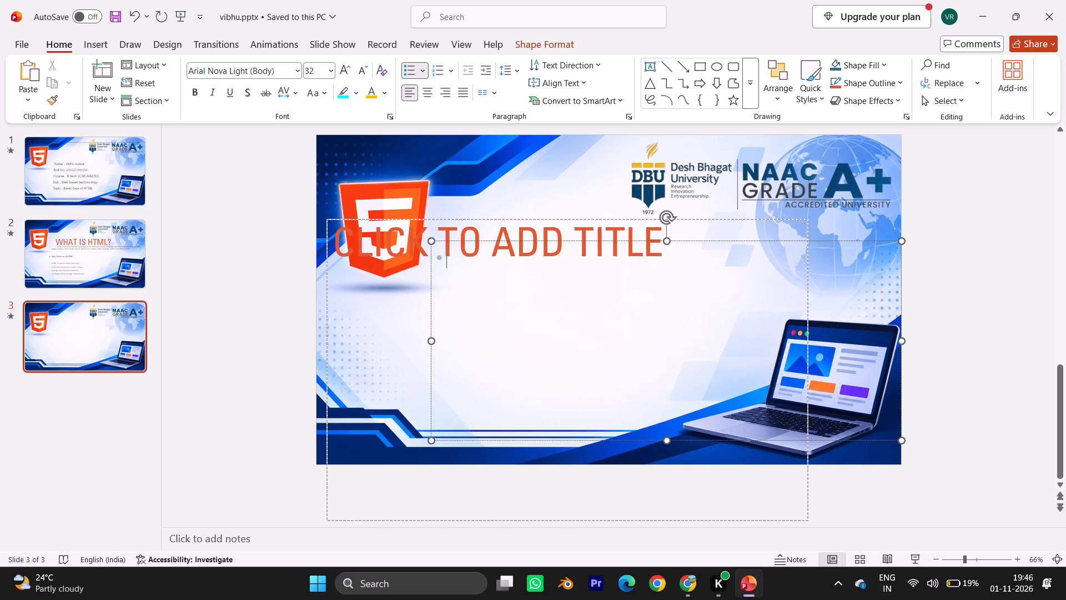
click(691, 583)
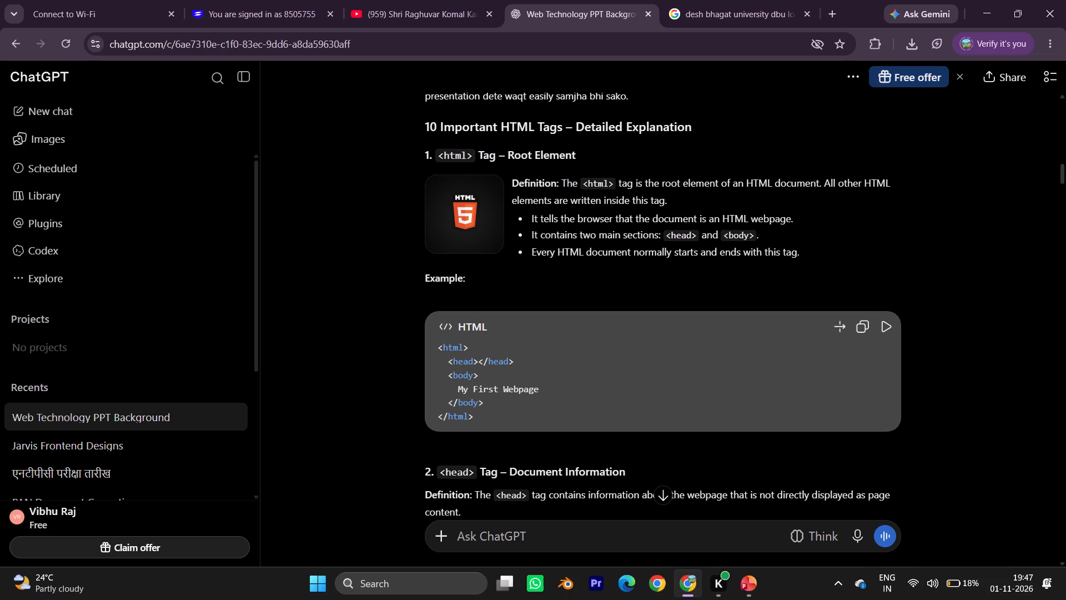
Close the Chrome window to return to PowerPoint and save the presentation.
click(1050, 4)
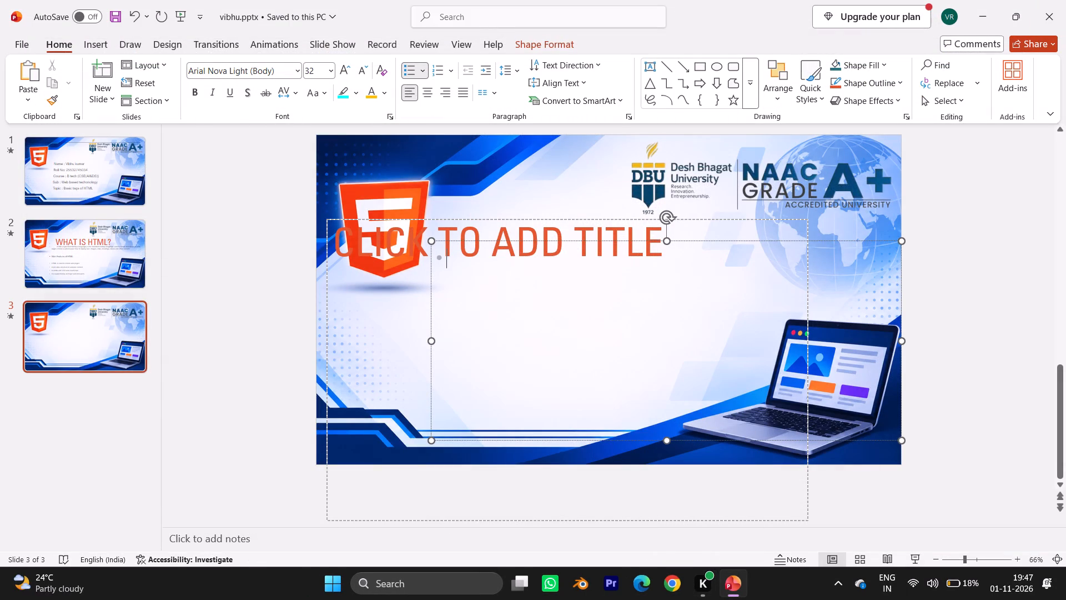
key(ctrl+s)
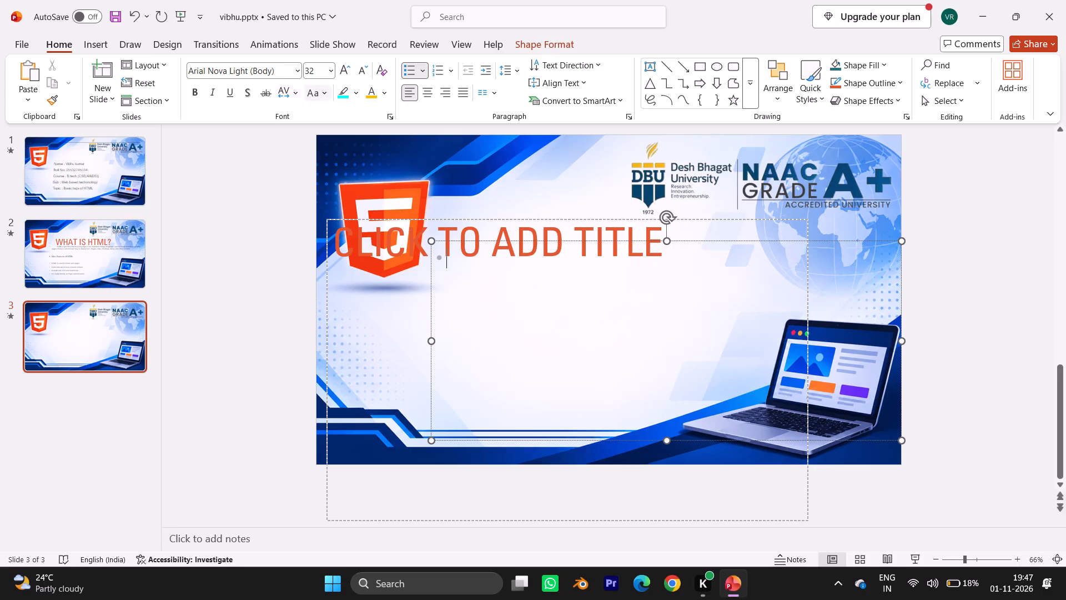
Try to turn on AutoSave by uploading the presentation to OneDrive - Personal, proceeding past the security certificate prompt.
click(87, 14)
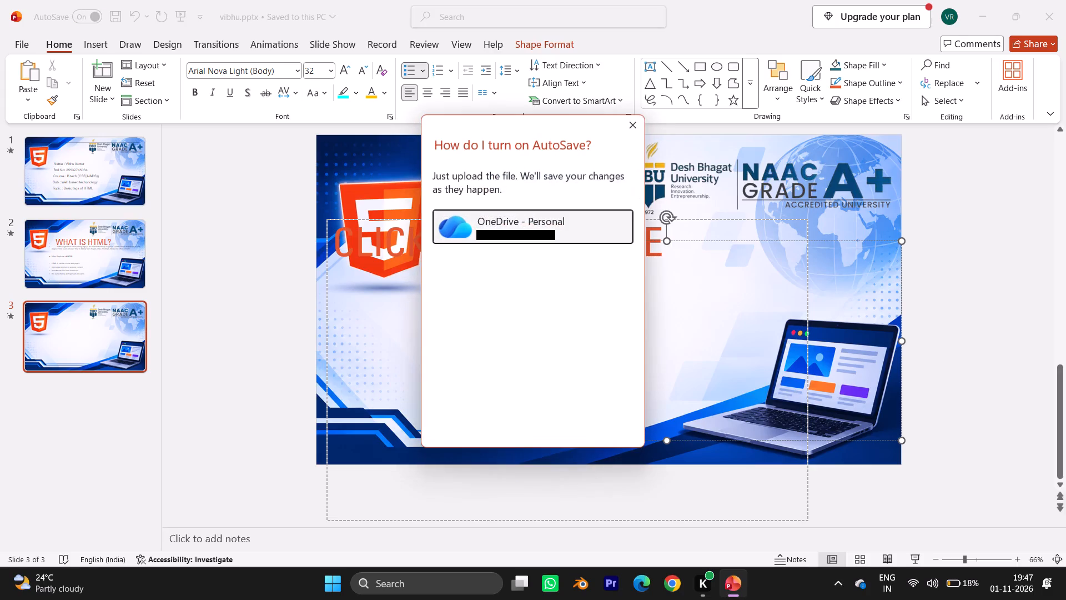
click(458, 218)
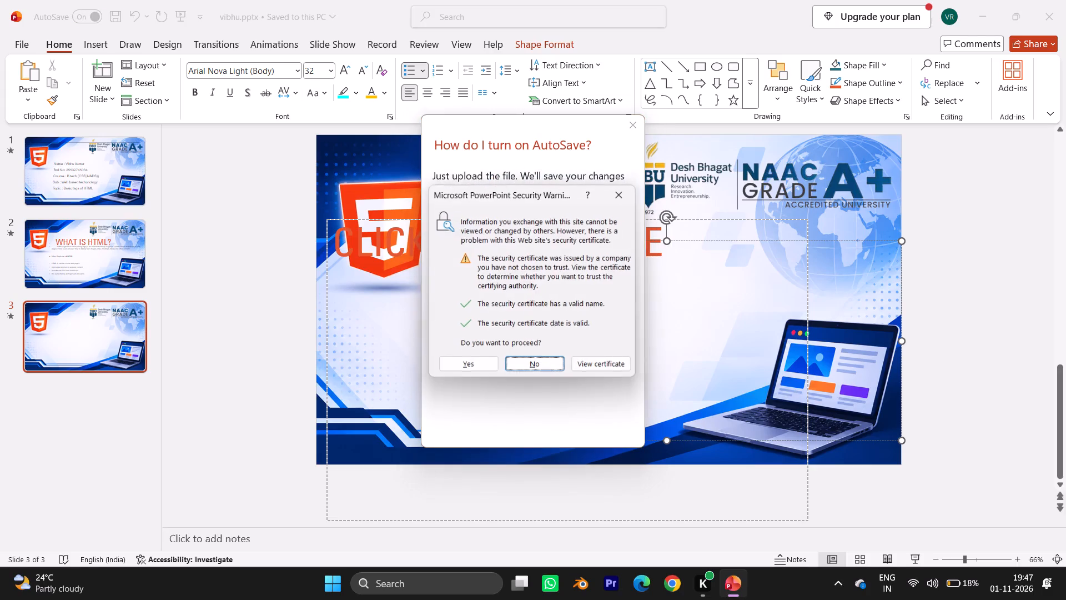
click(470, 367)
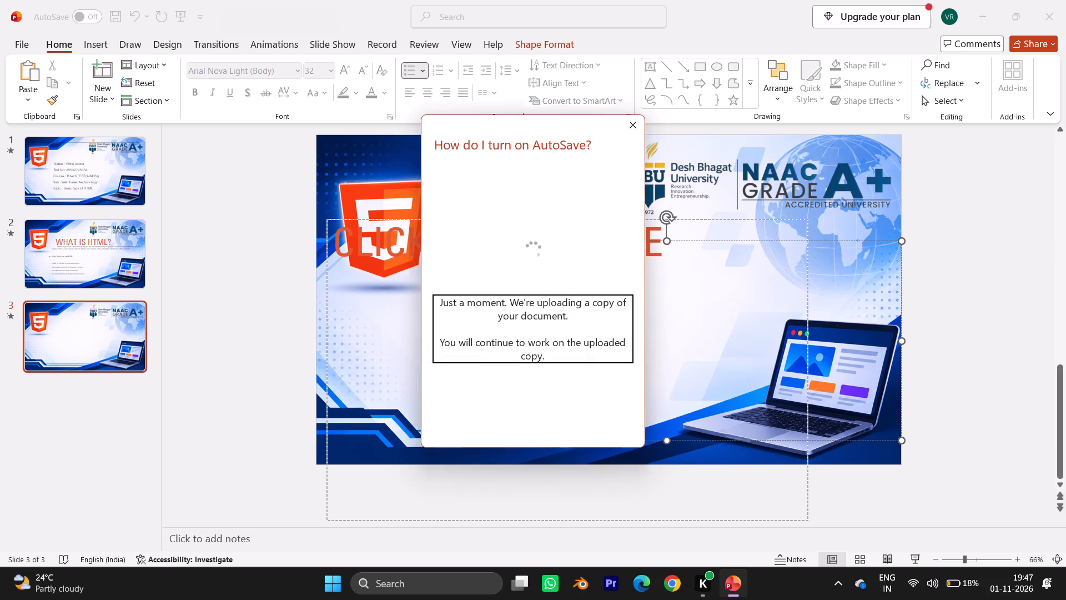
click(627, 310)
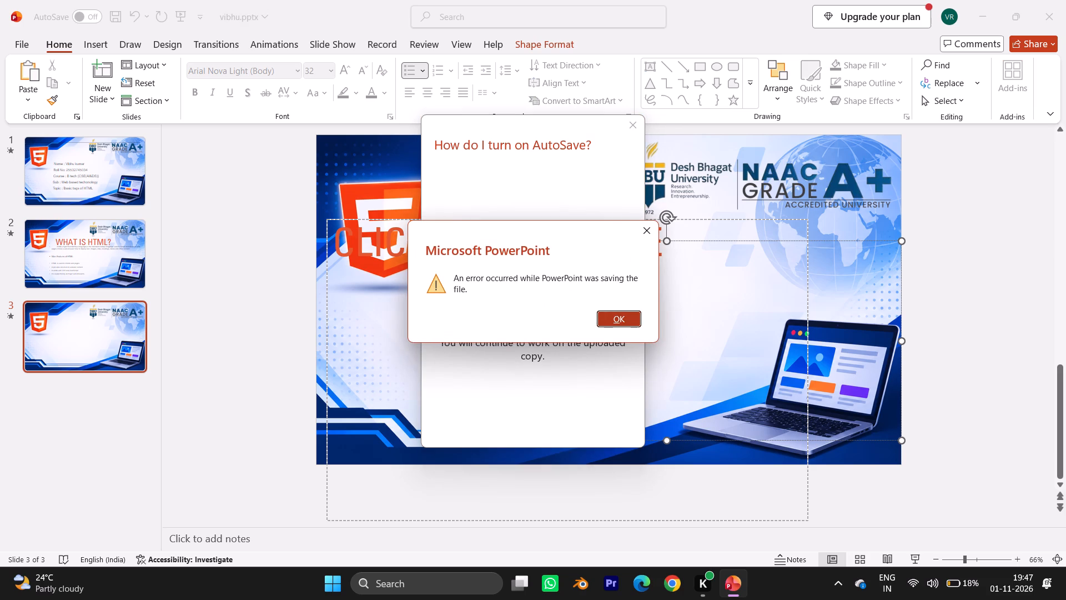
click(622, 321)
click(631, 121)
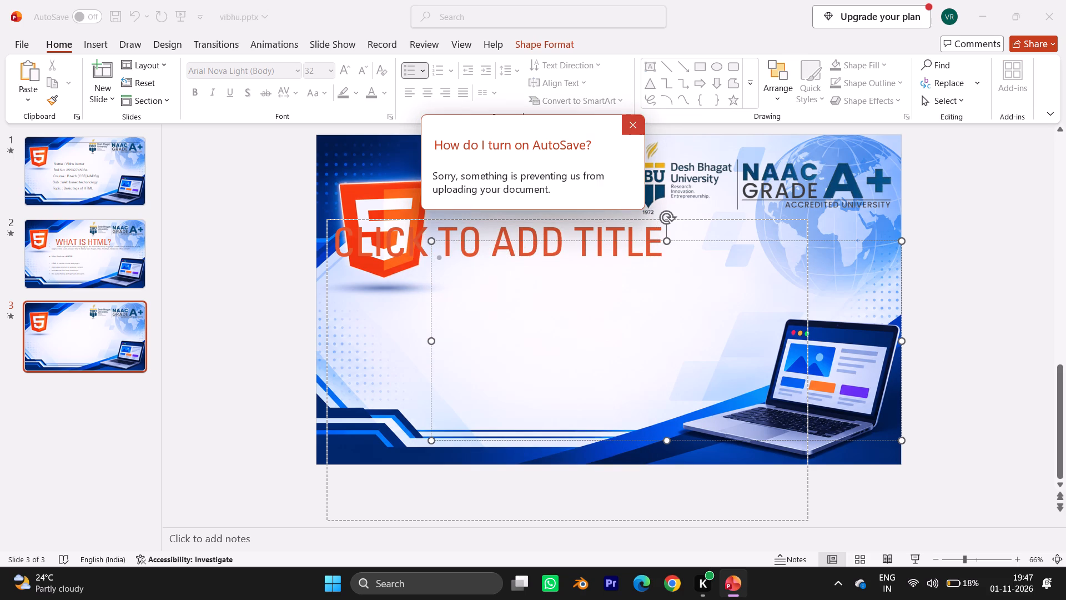
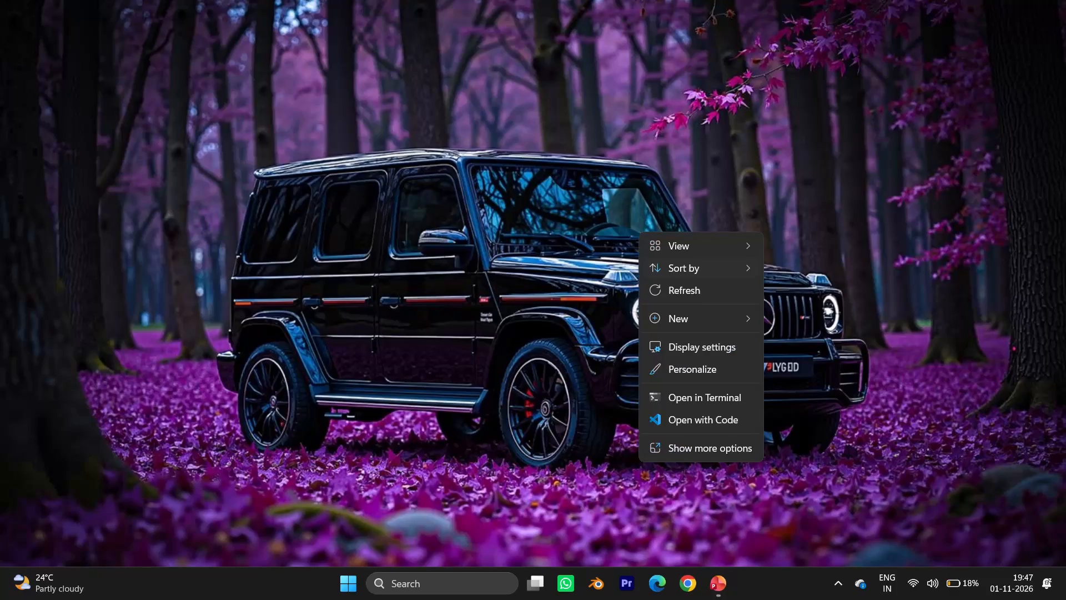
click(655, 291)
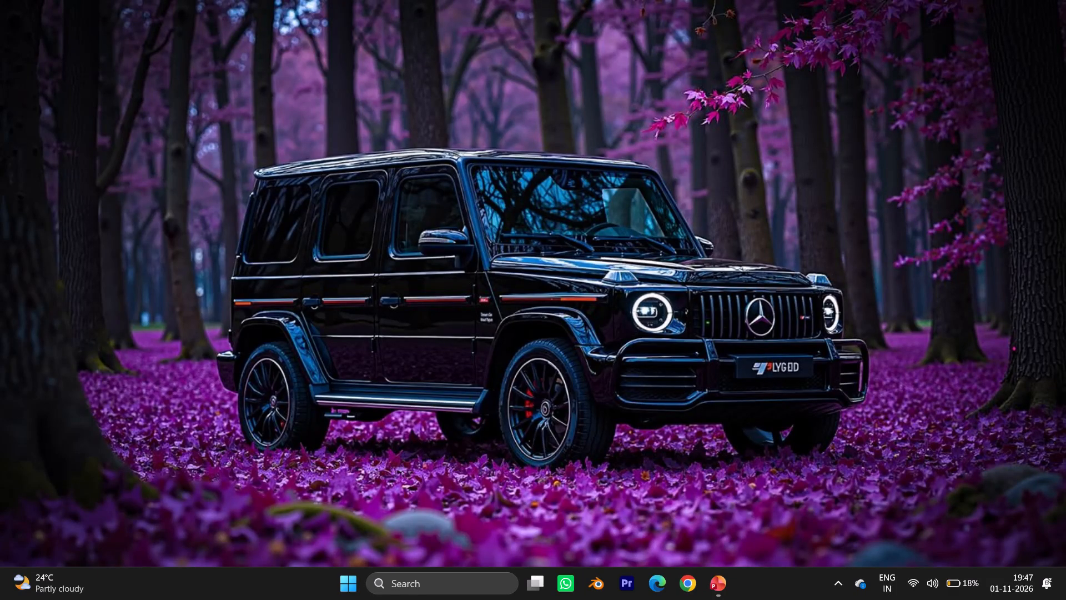
Shut down the computer from the desktop, using the Shut down option in the Shut Down Windows dialog.
key(alt+5)
key(alt+F4)
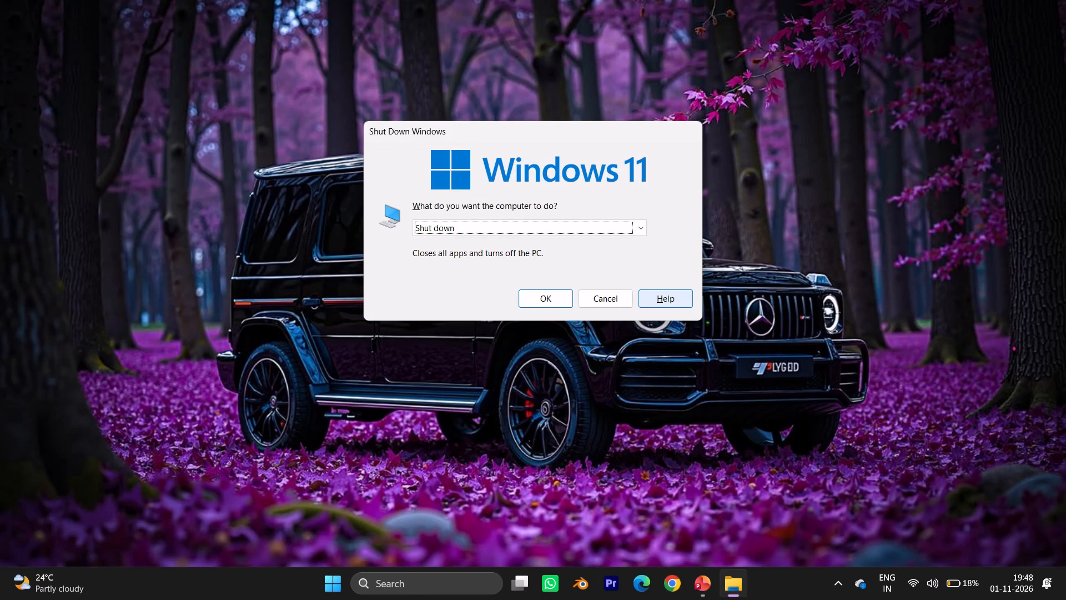
key(Return)
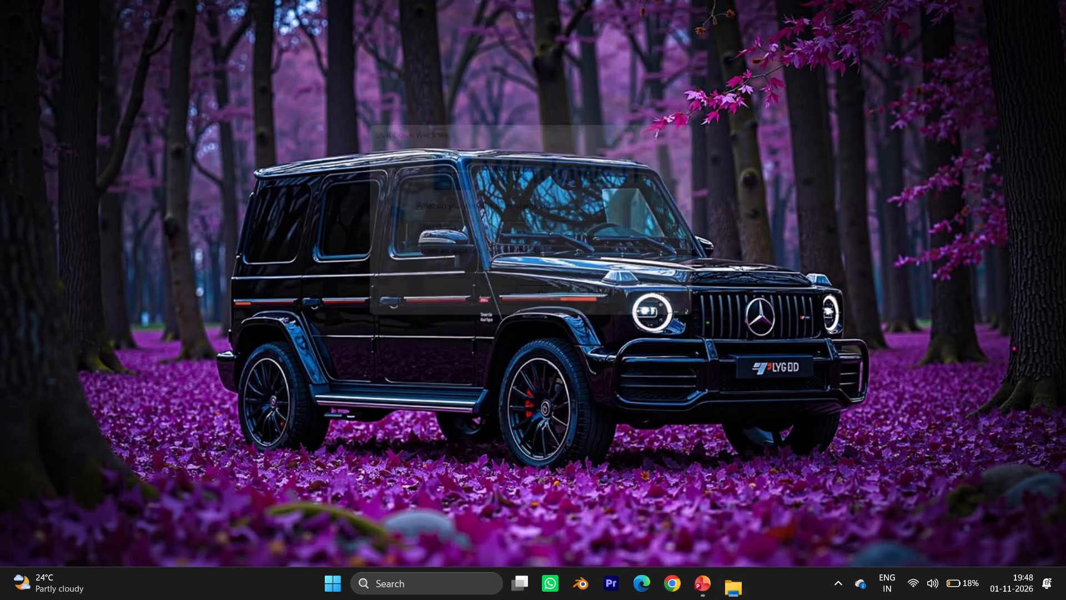